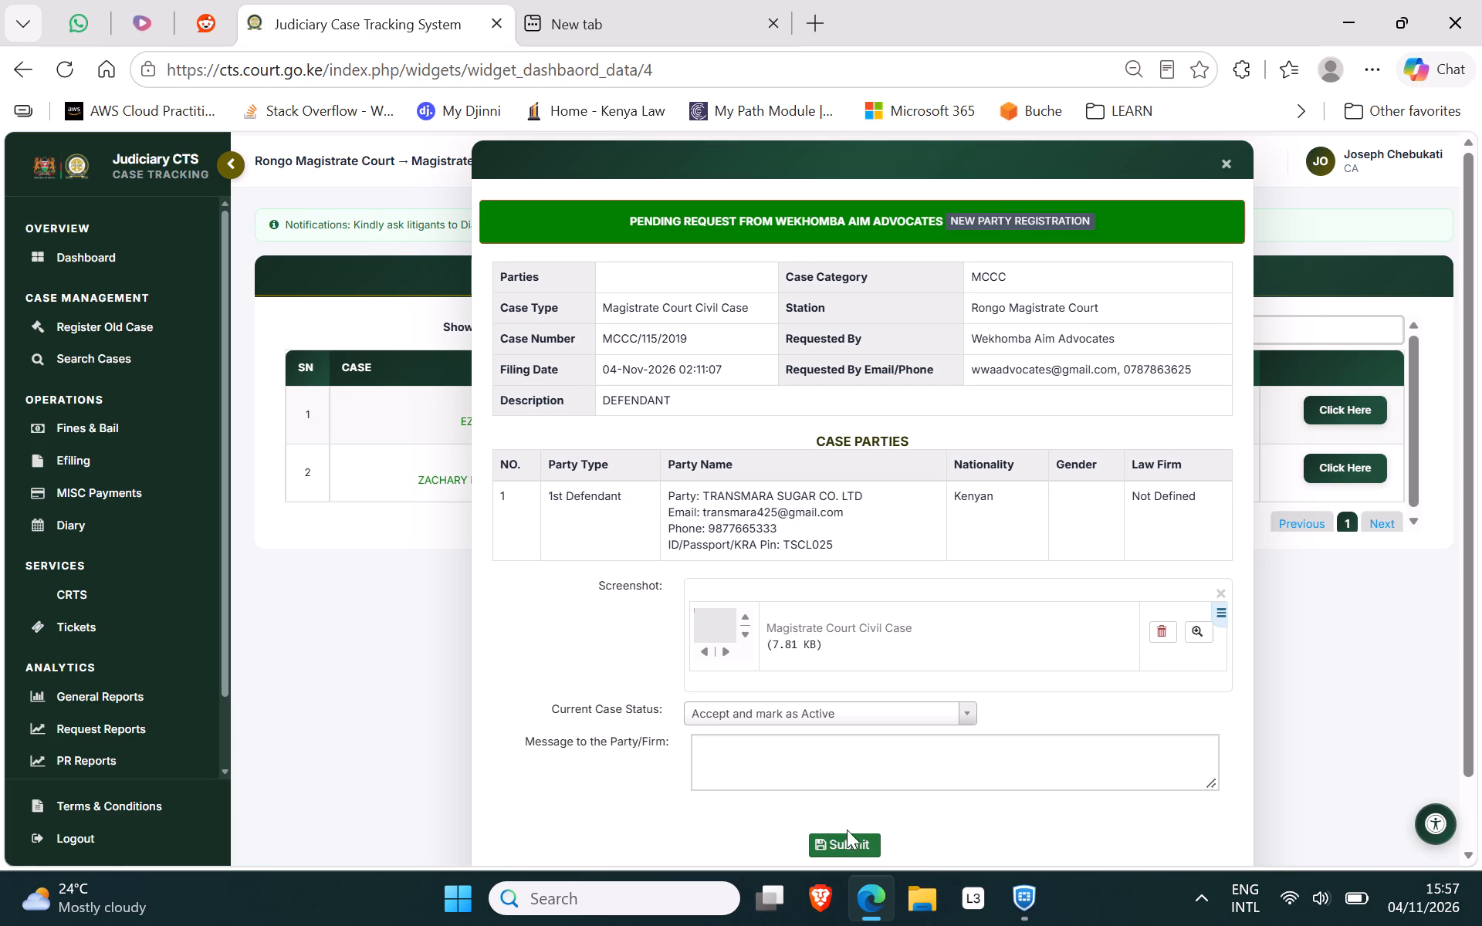
# Submit the new party registration request for case MCCC/115/2019 with the status Accept and mark as Active.
pyautogui.click(839, 836)
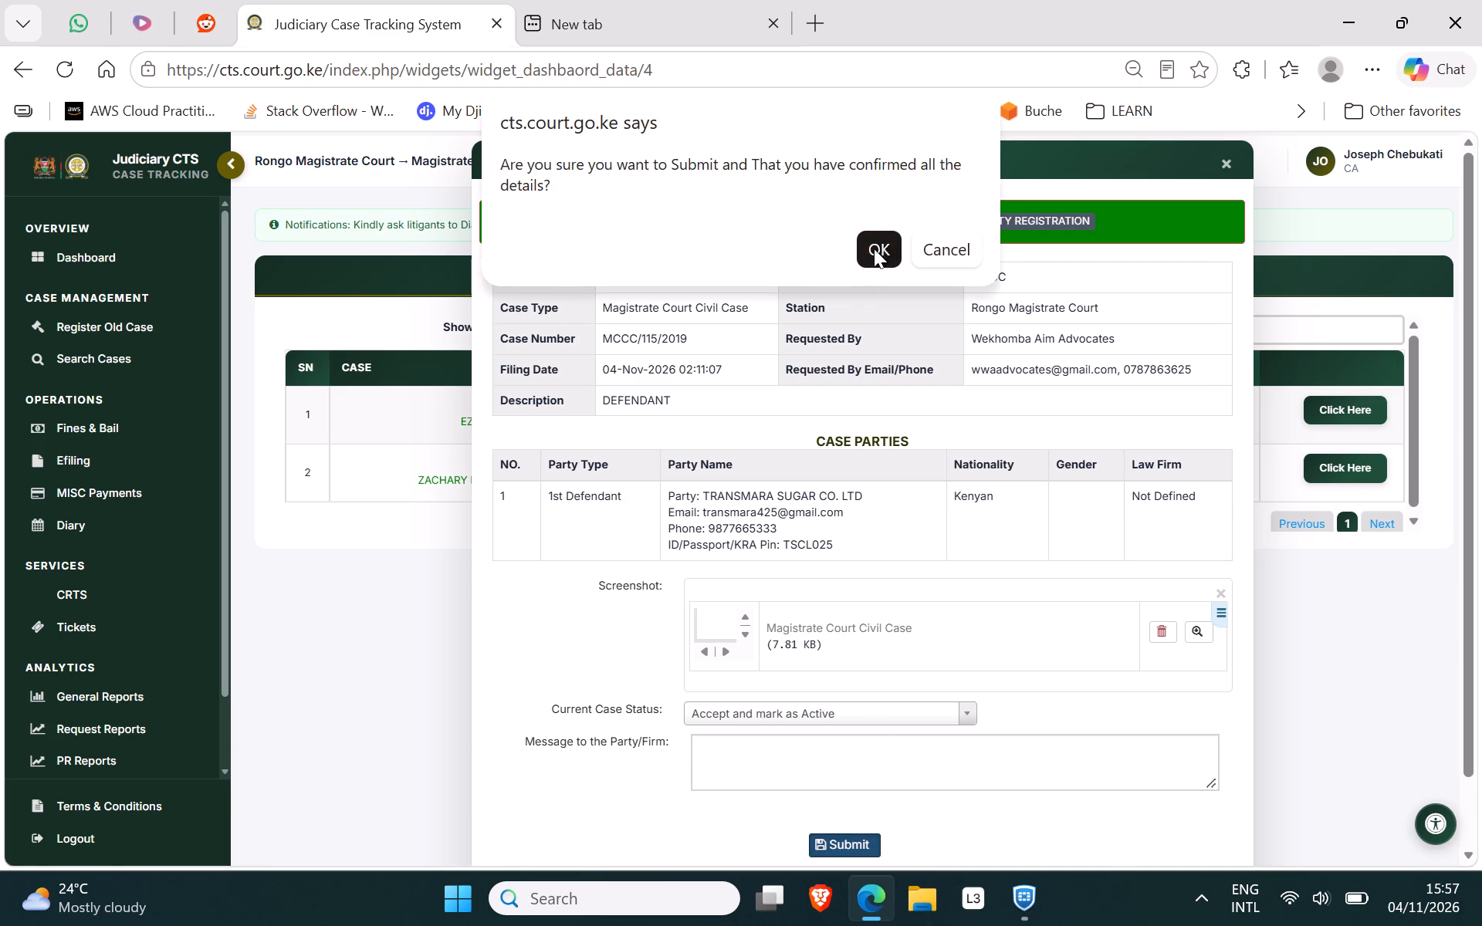
pyautogui.click(873, 252)
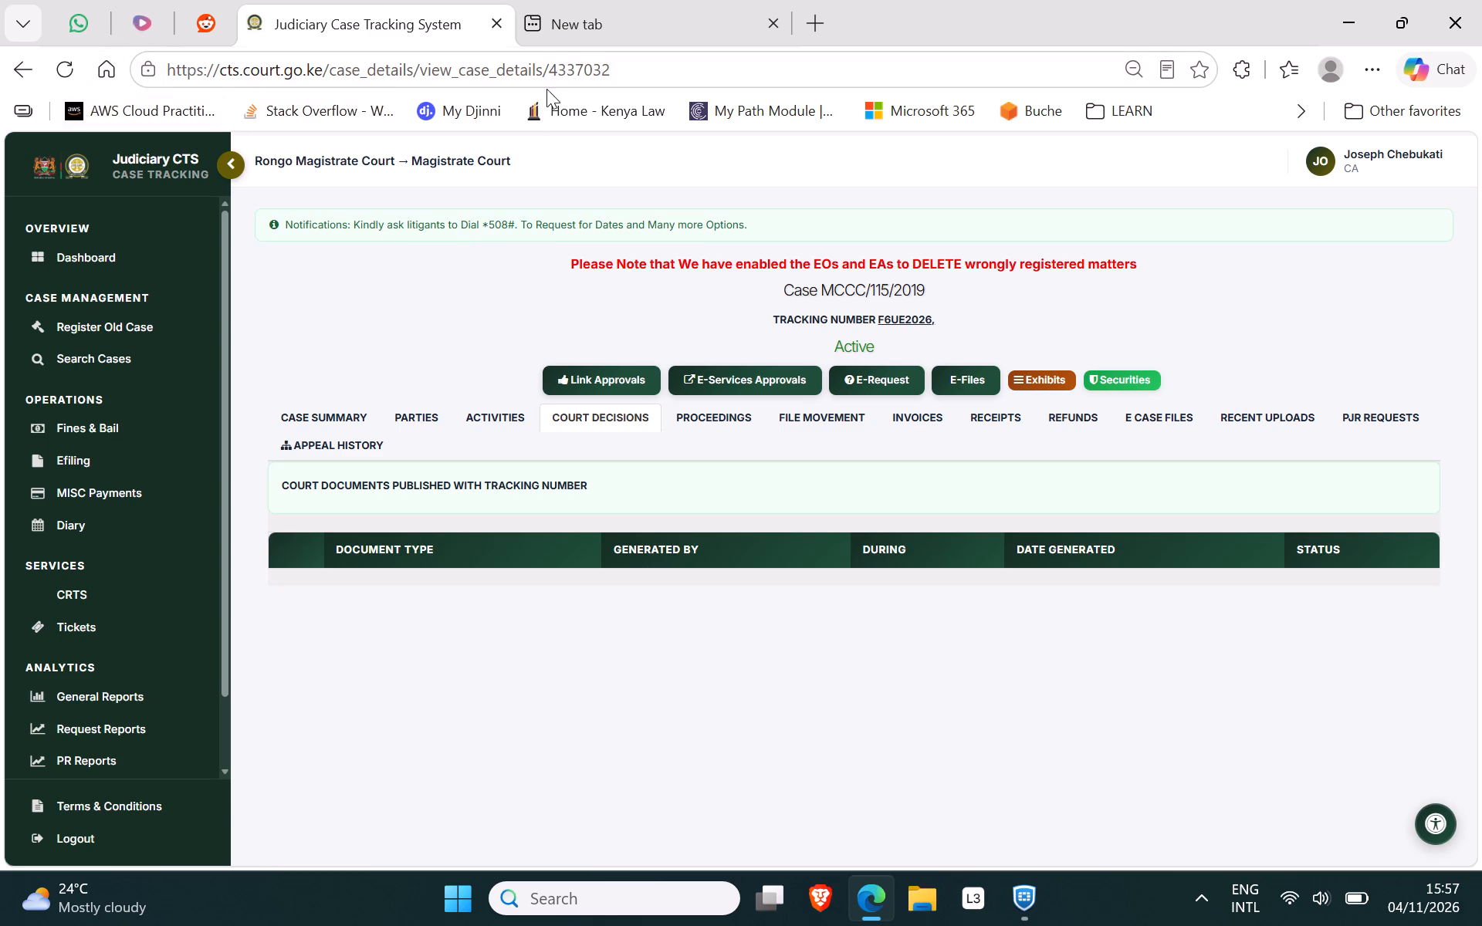
# Load the Judiciary CTS dashboard in the empty browser tab and open its list of Linking requests.
pyautogui.click(601, 28)
pyautogui.click(577, 72)
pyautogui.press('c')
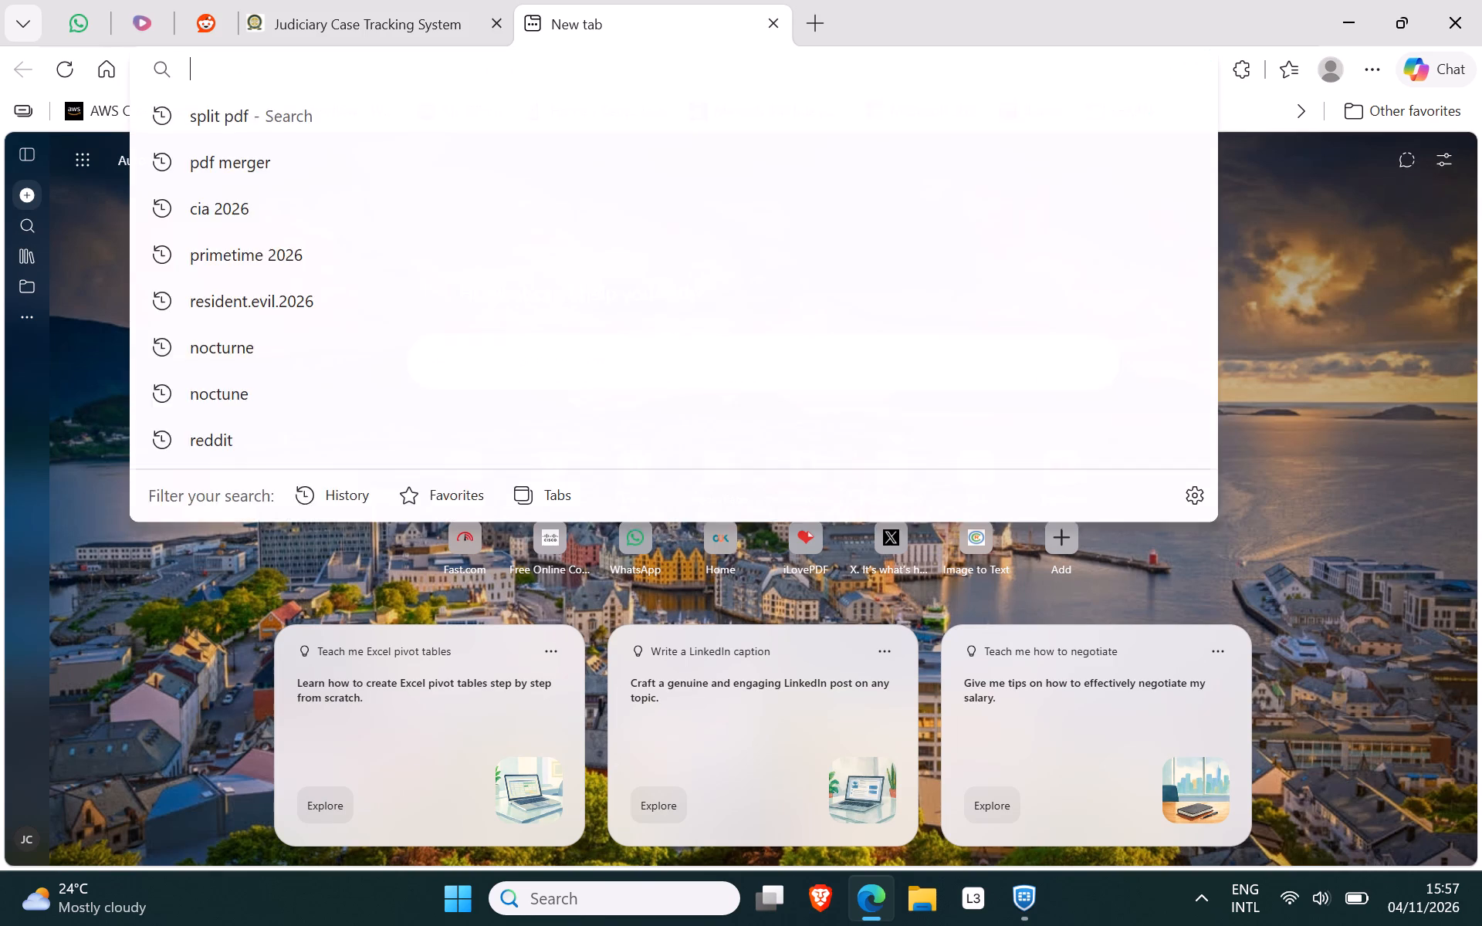
pyautogui.press('Return')
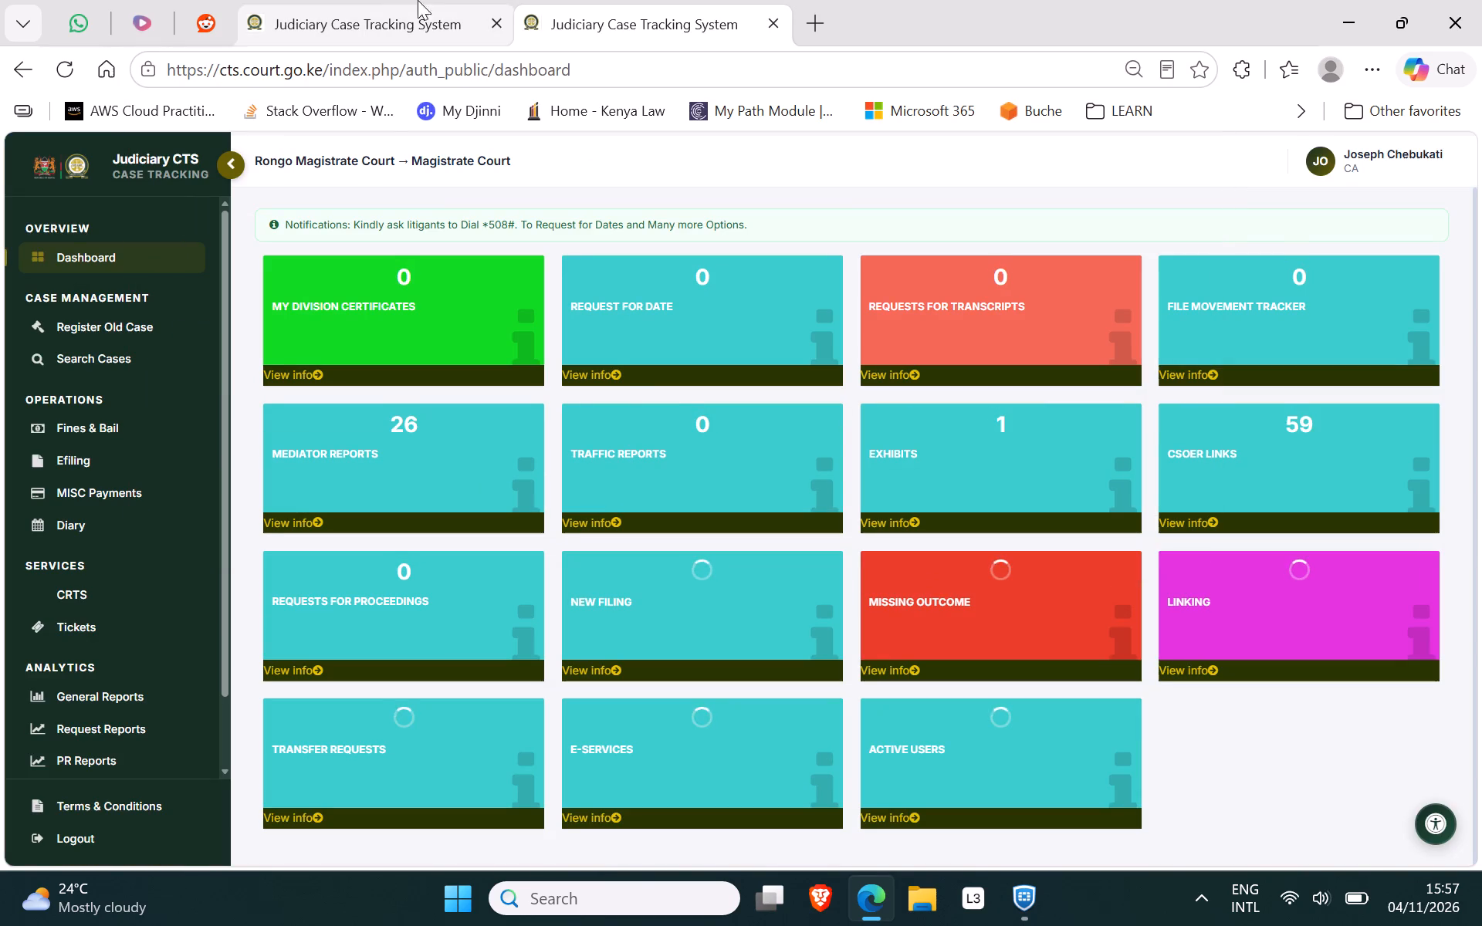
pyautogui.click(1170, 664)
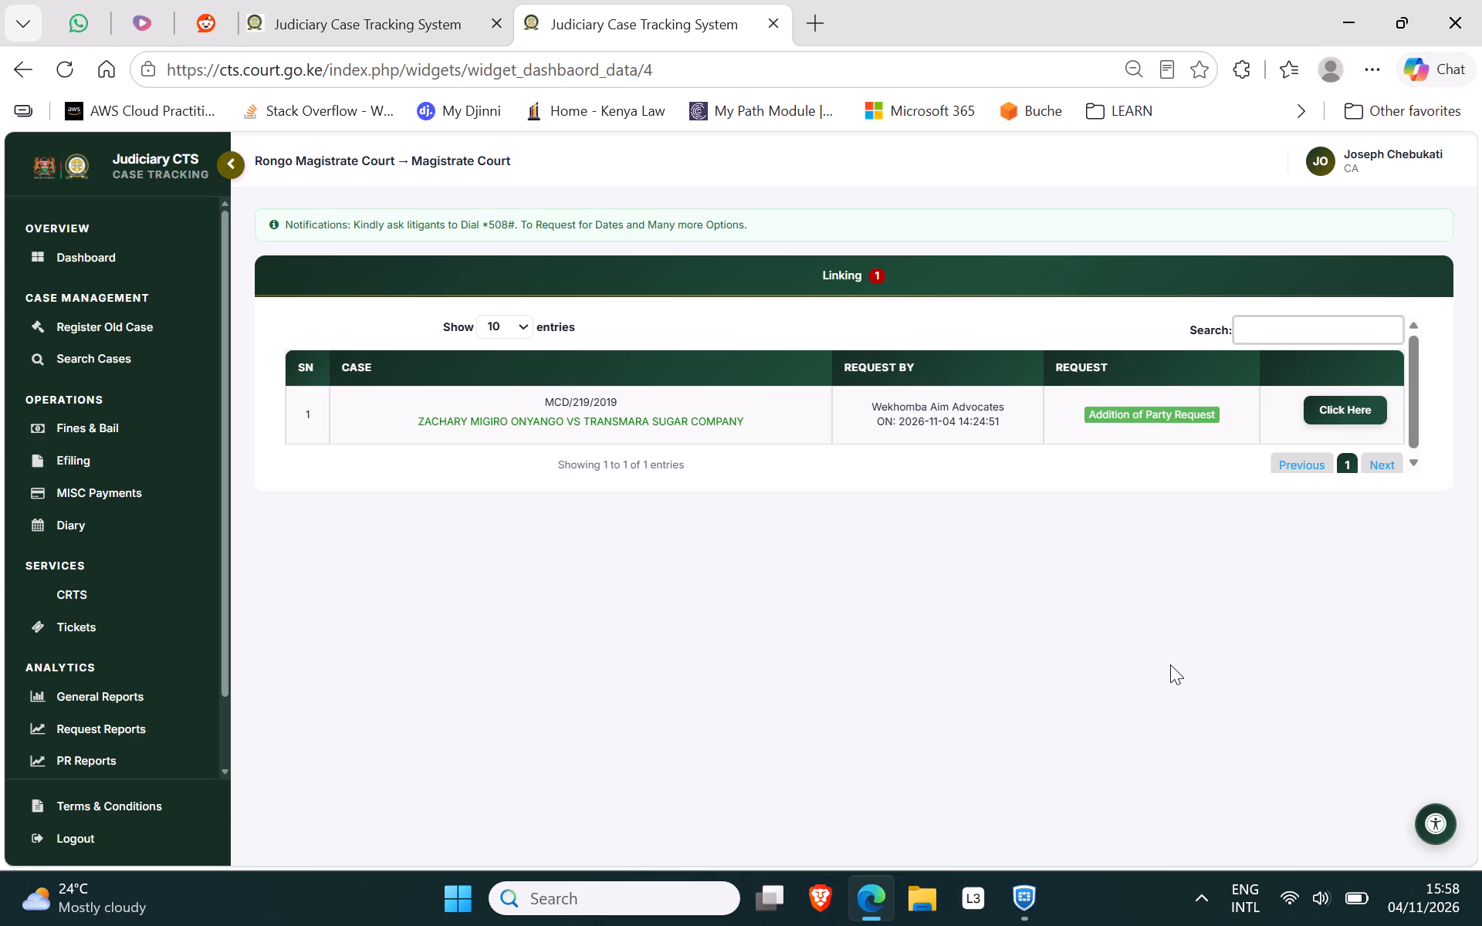
pyautogui.click(1341, 406)
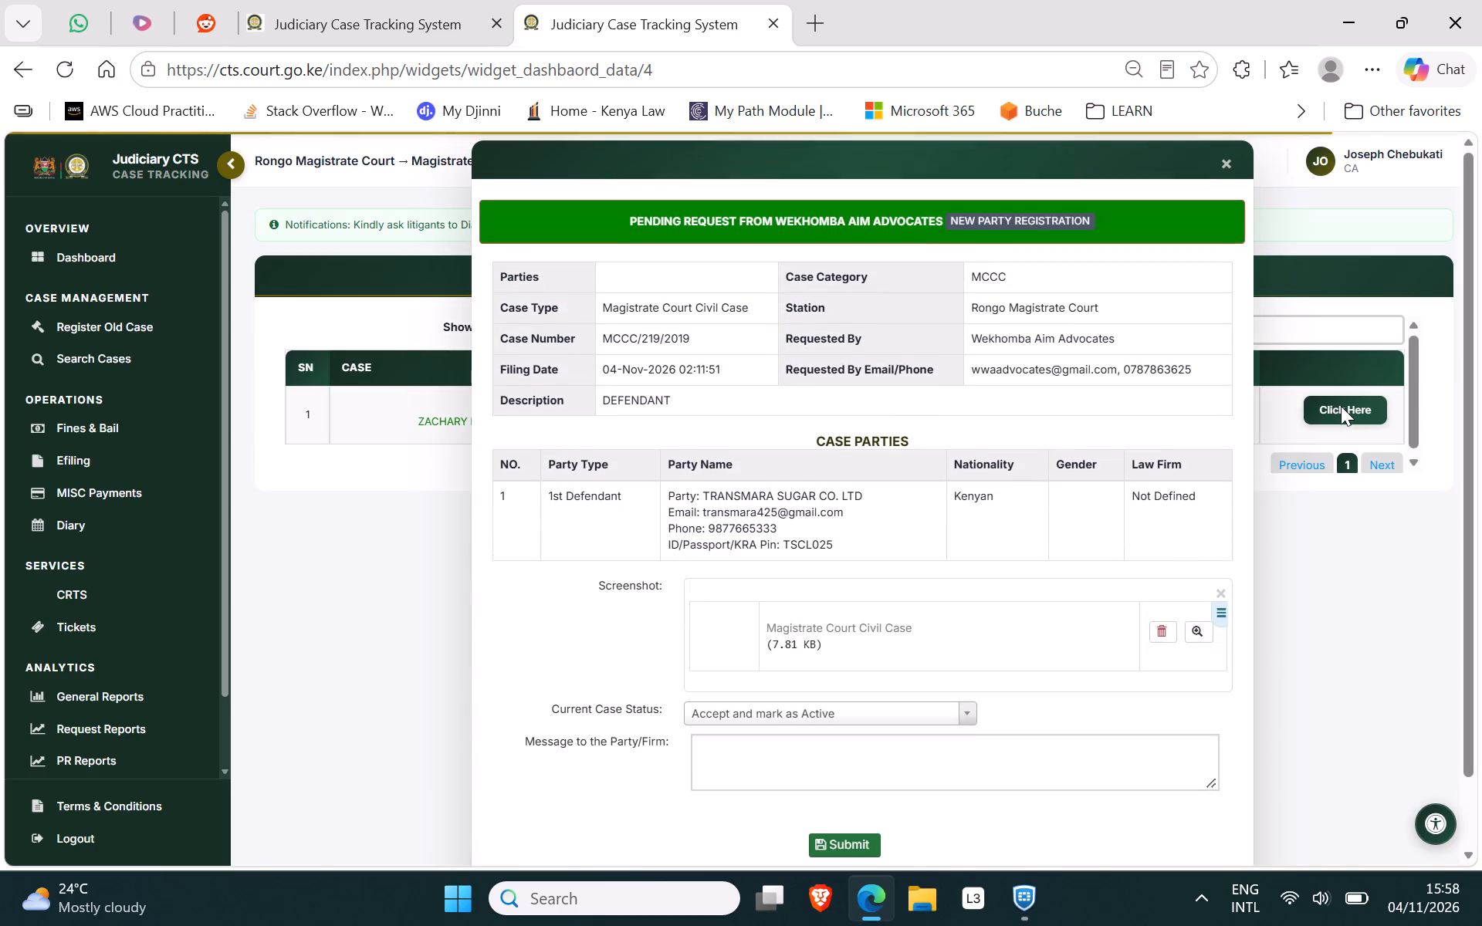
pyautogui.click(851, 836)
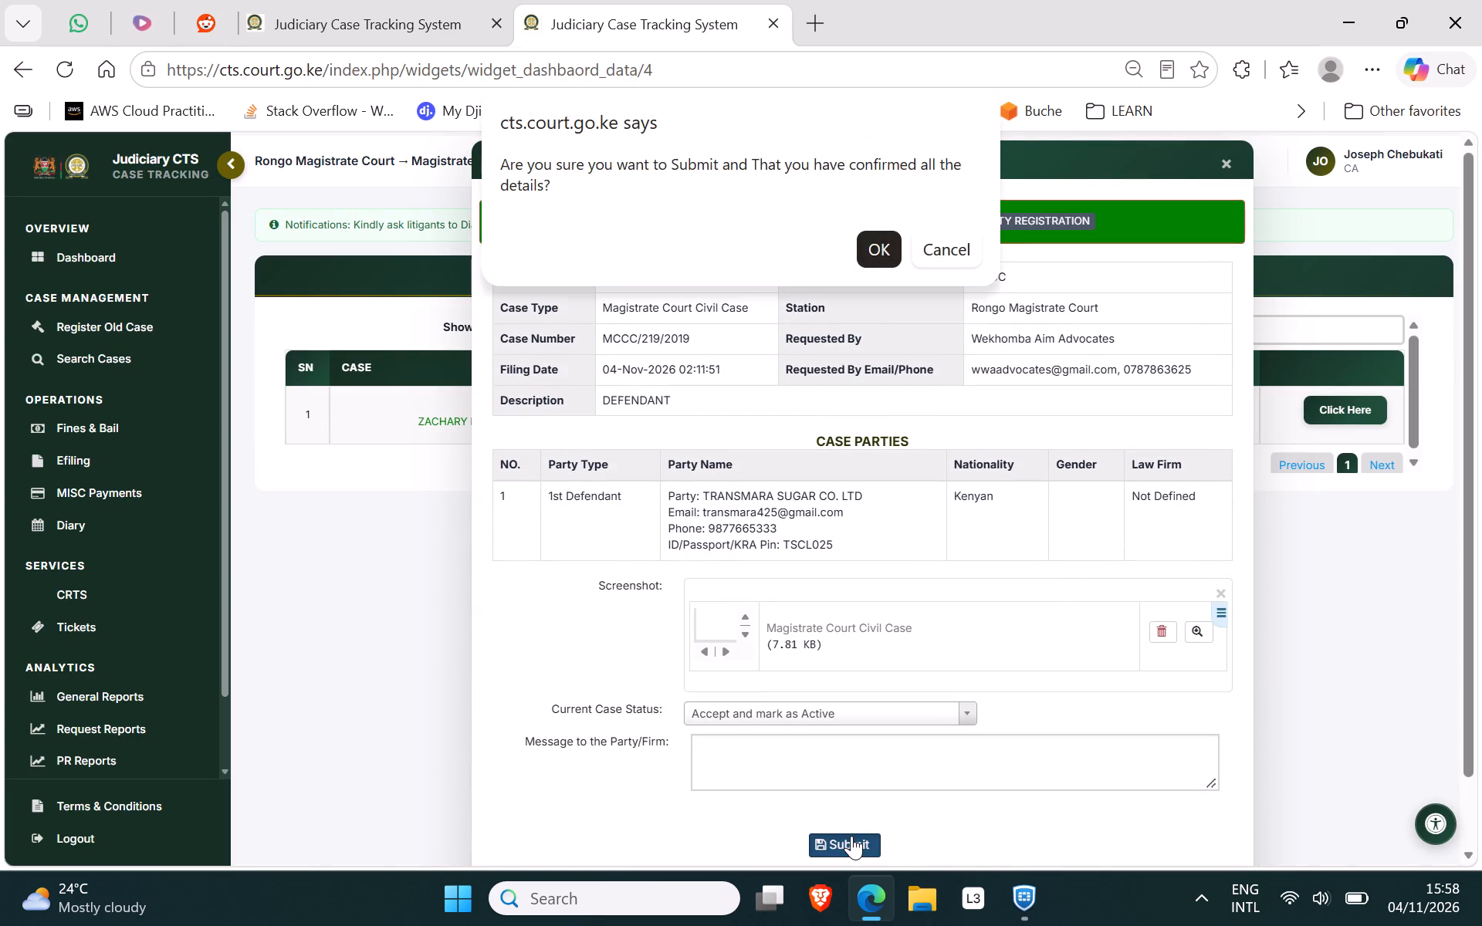
pyautogui.click(877, 233)
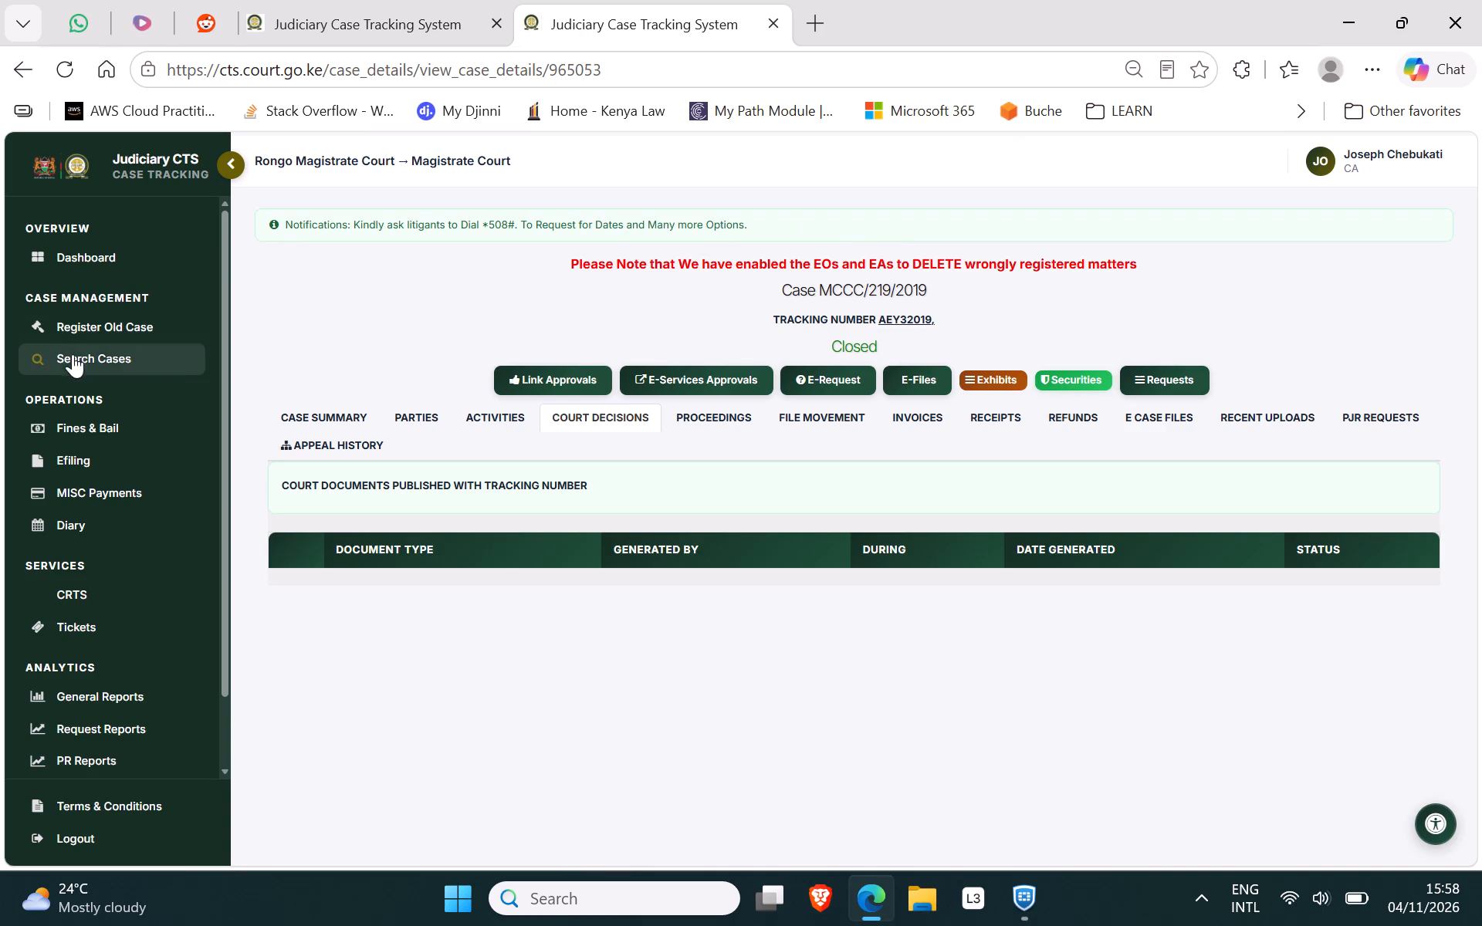
pyautogui.click(107, 266)
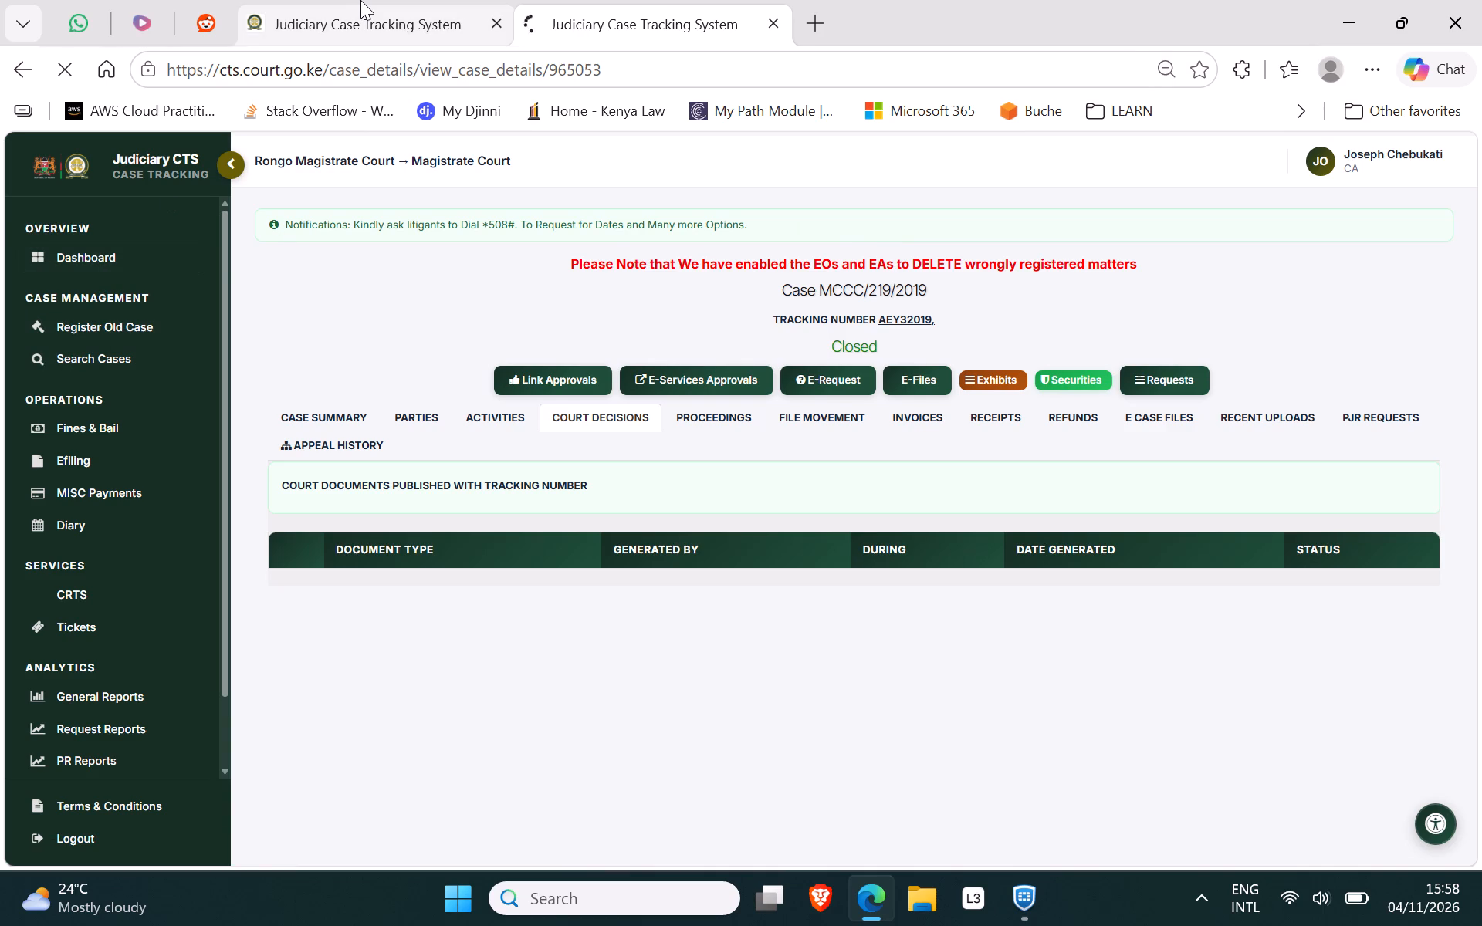
pyautogui.click(360, 0)
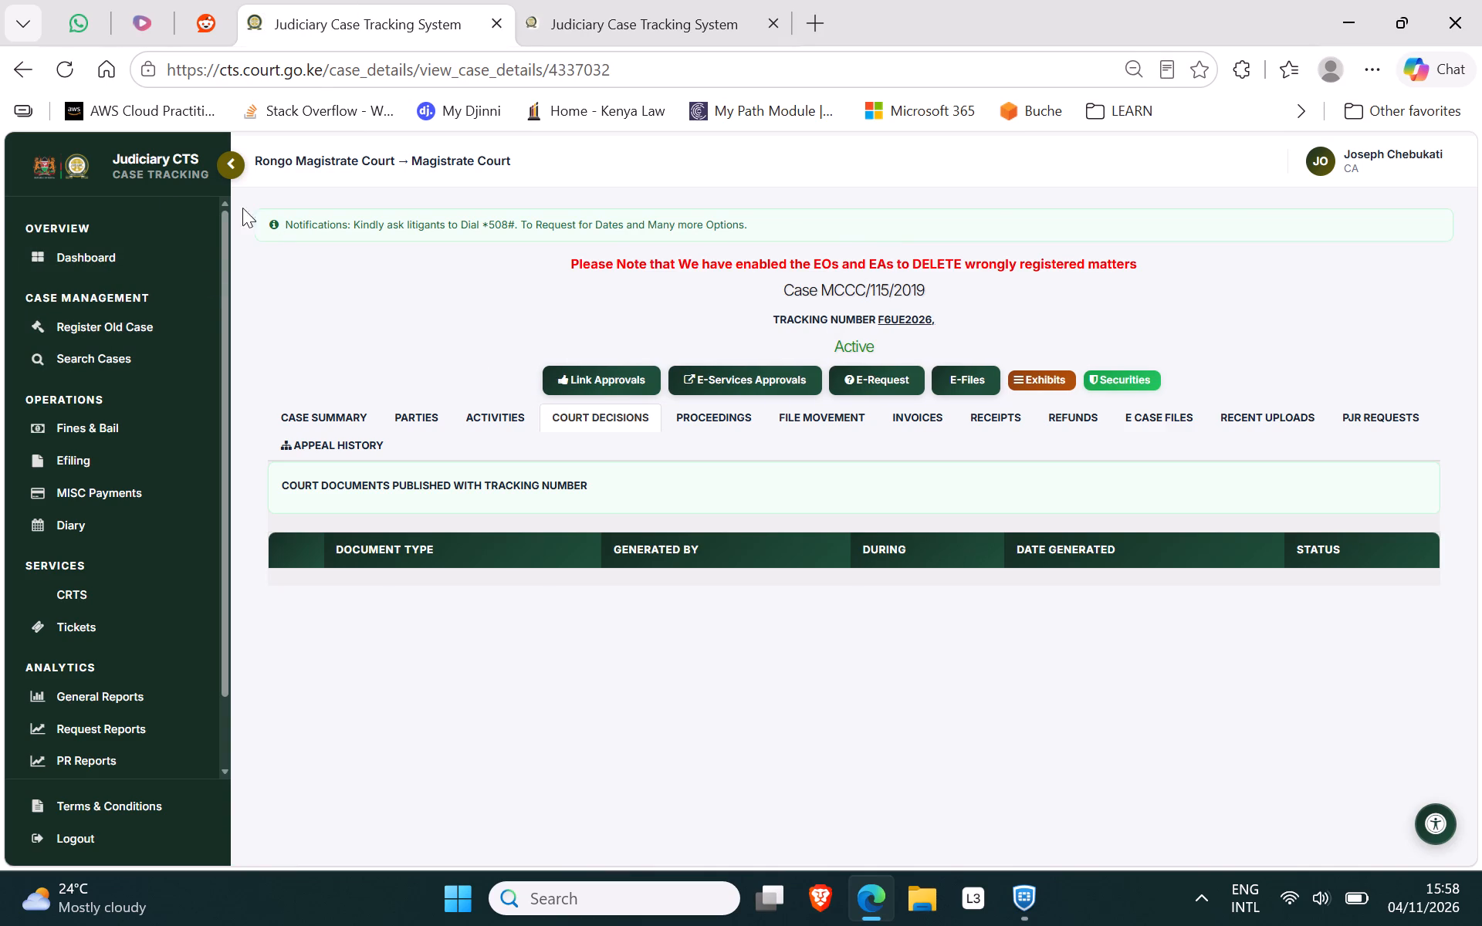
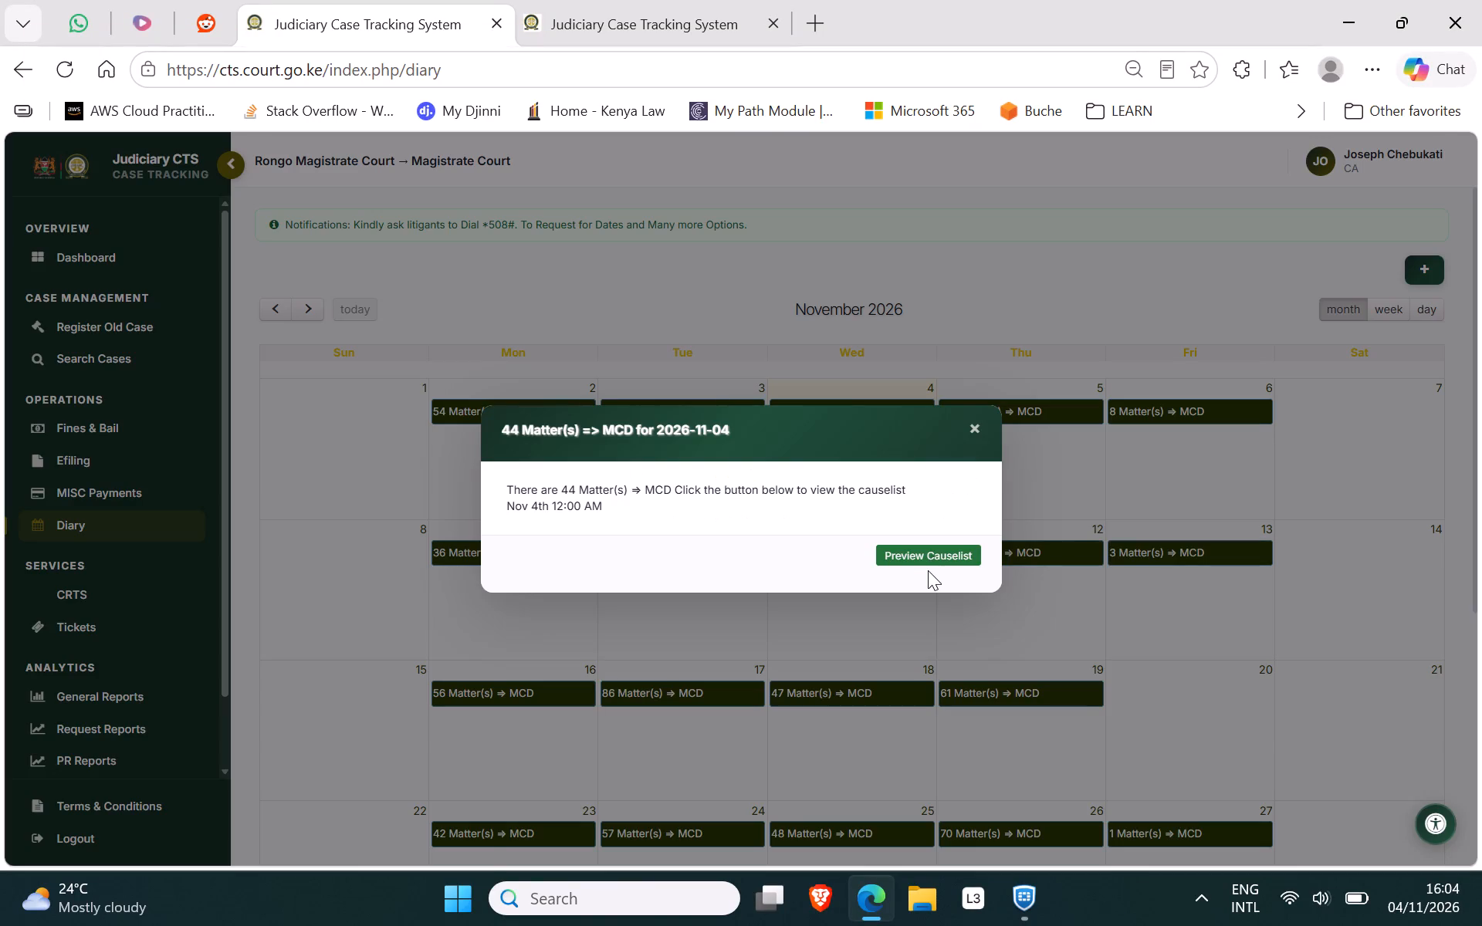
# Preview the causelist of the MCD matters for 2026-11-04 from the diary.
pyautogui.click(936, 550)
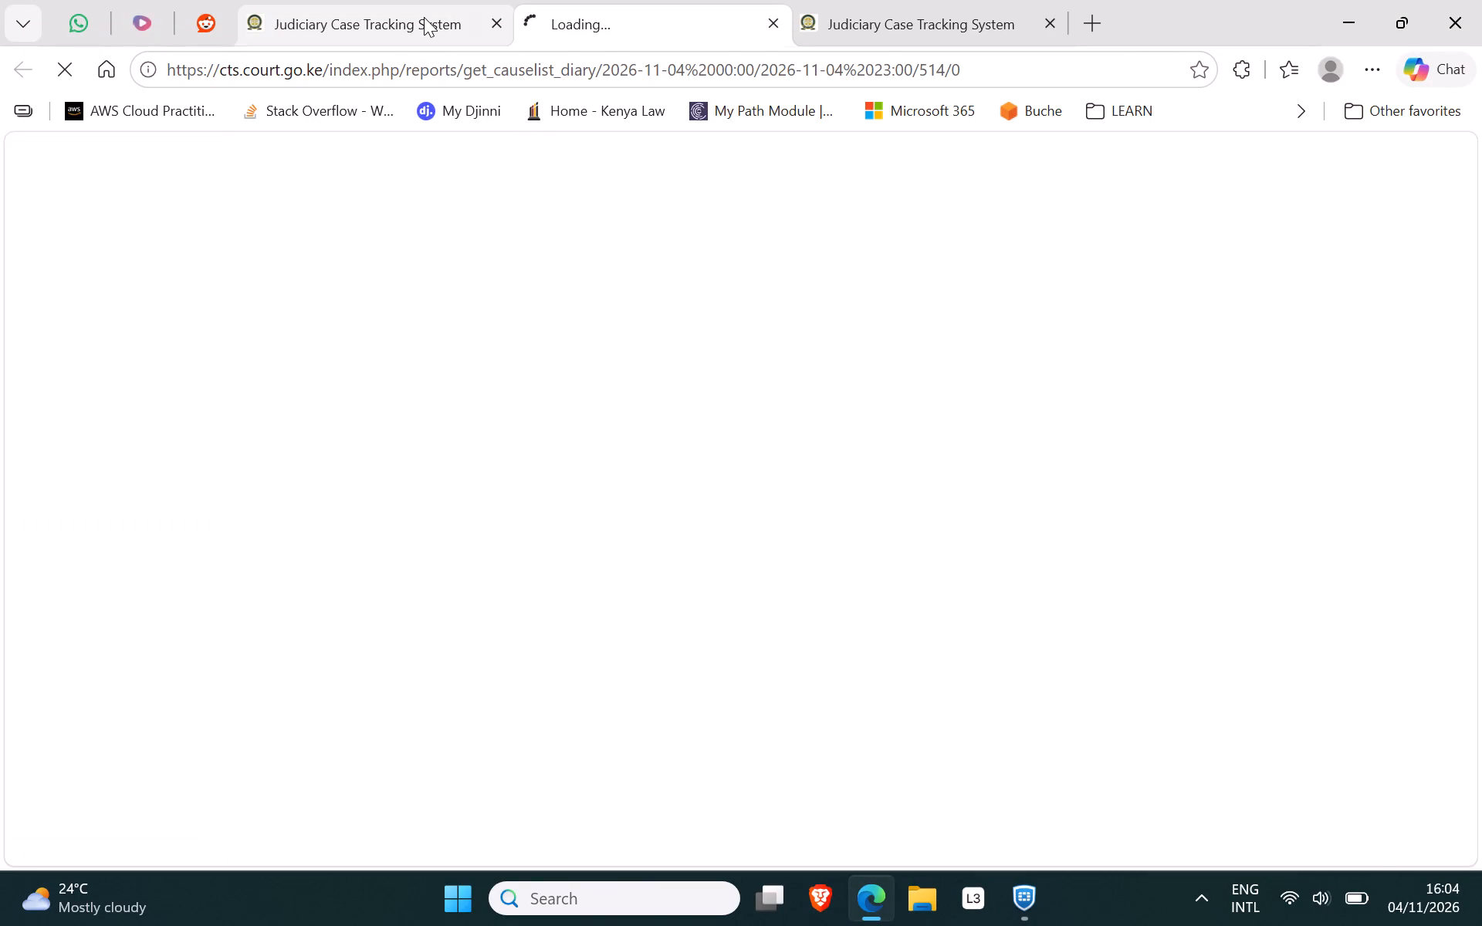
# Load Search Cases in the browser tab showing the diary, and return to the tab with the 2026-11-04 causelist.
pyautogui.click(424, 17)
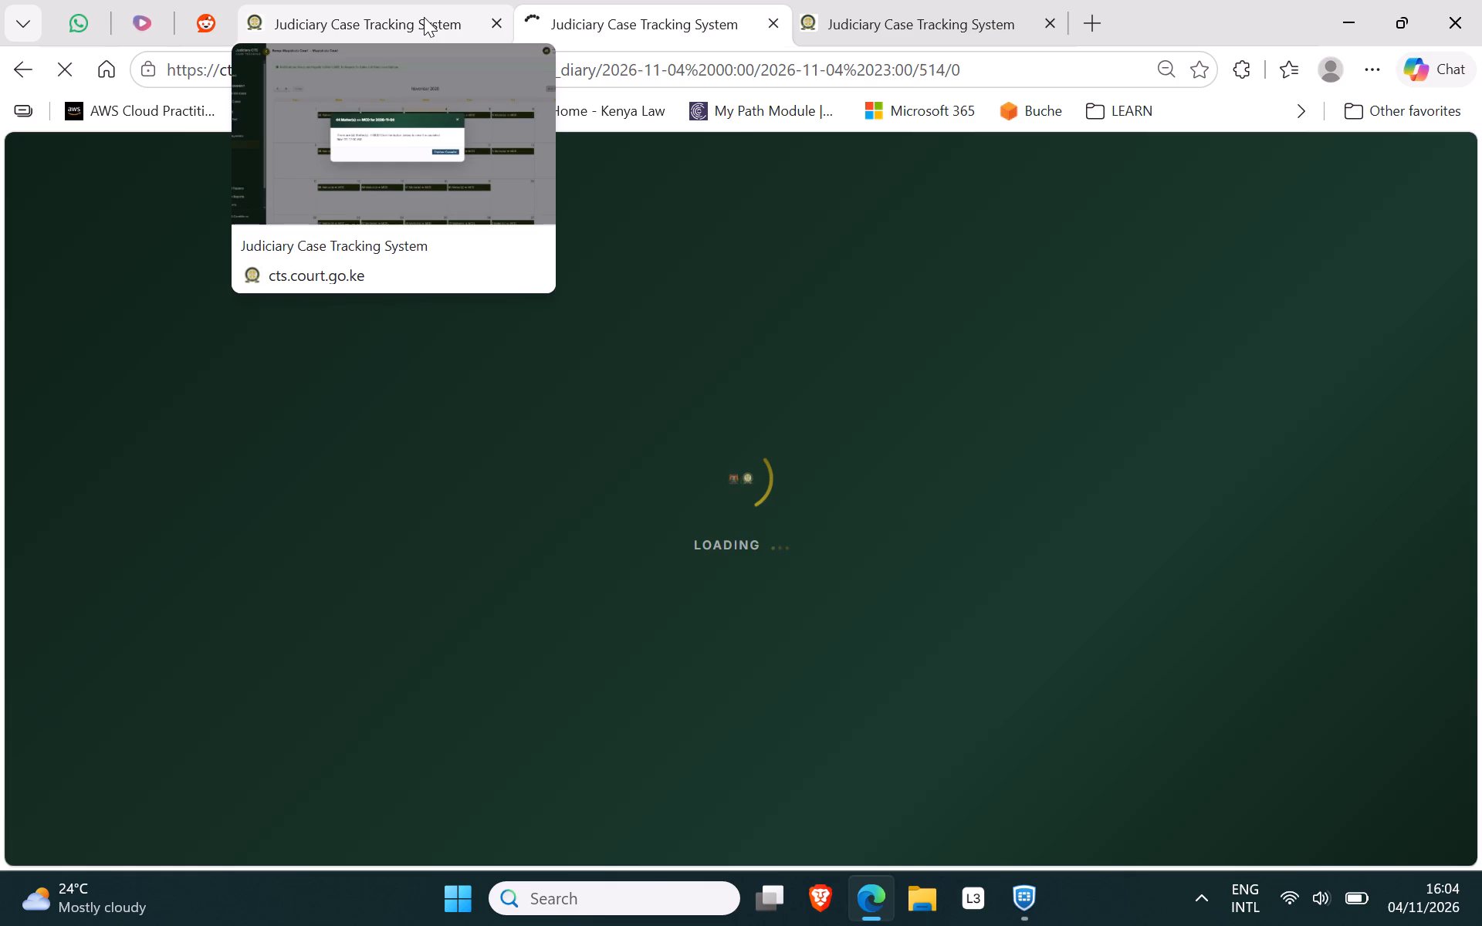
pyautogui.click(975, 422)
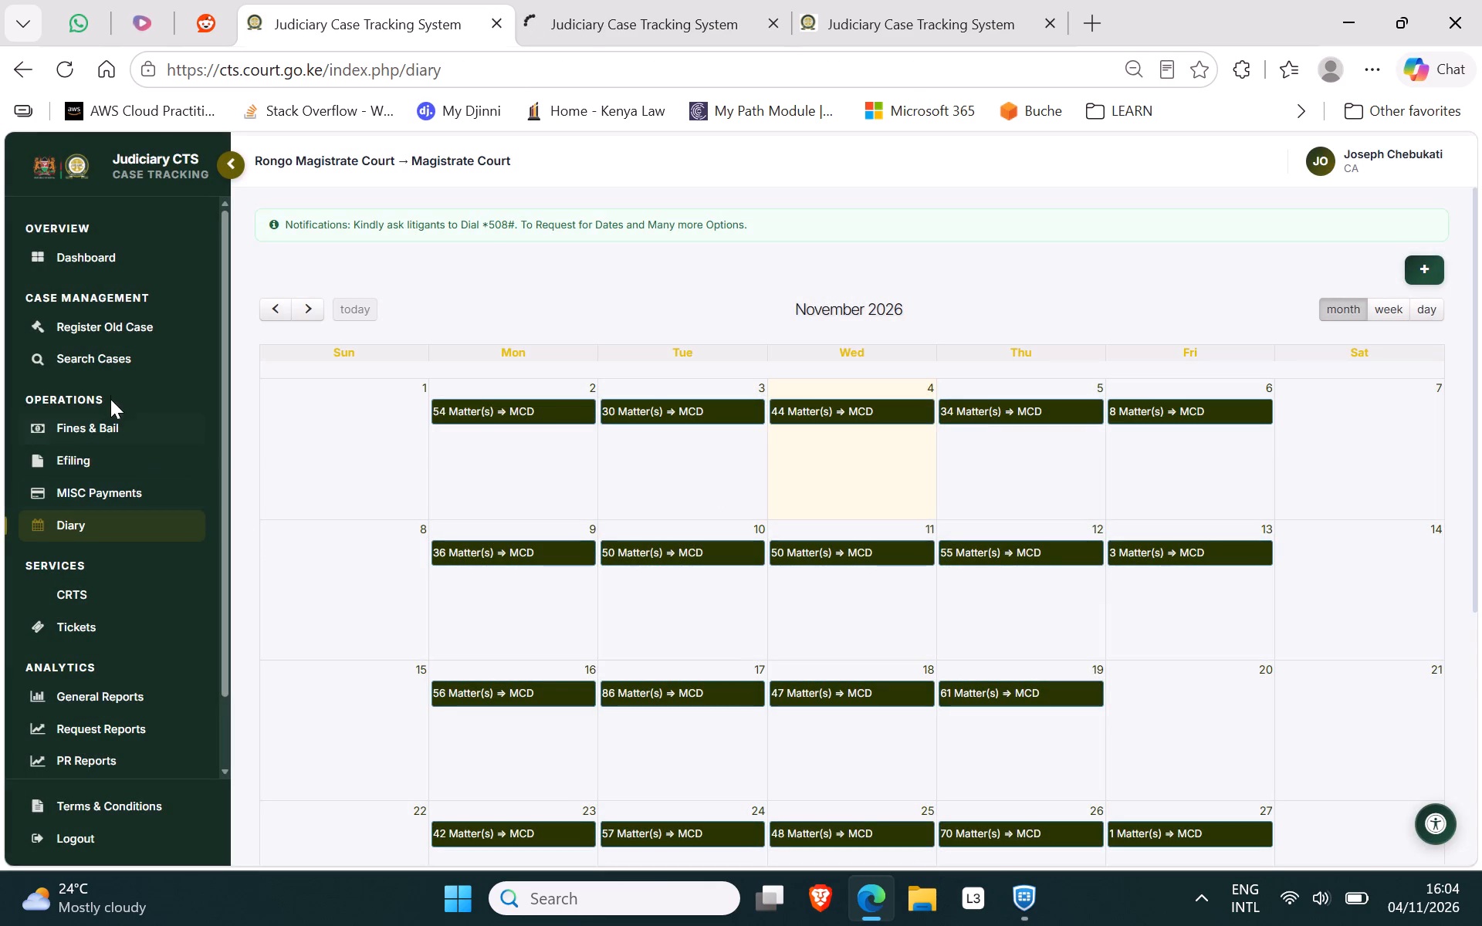
pyautogui.click(113, 368)
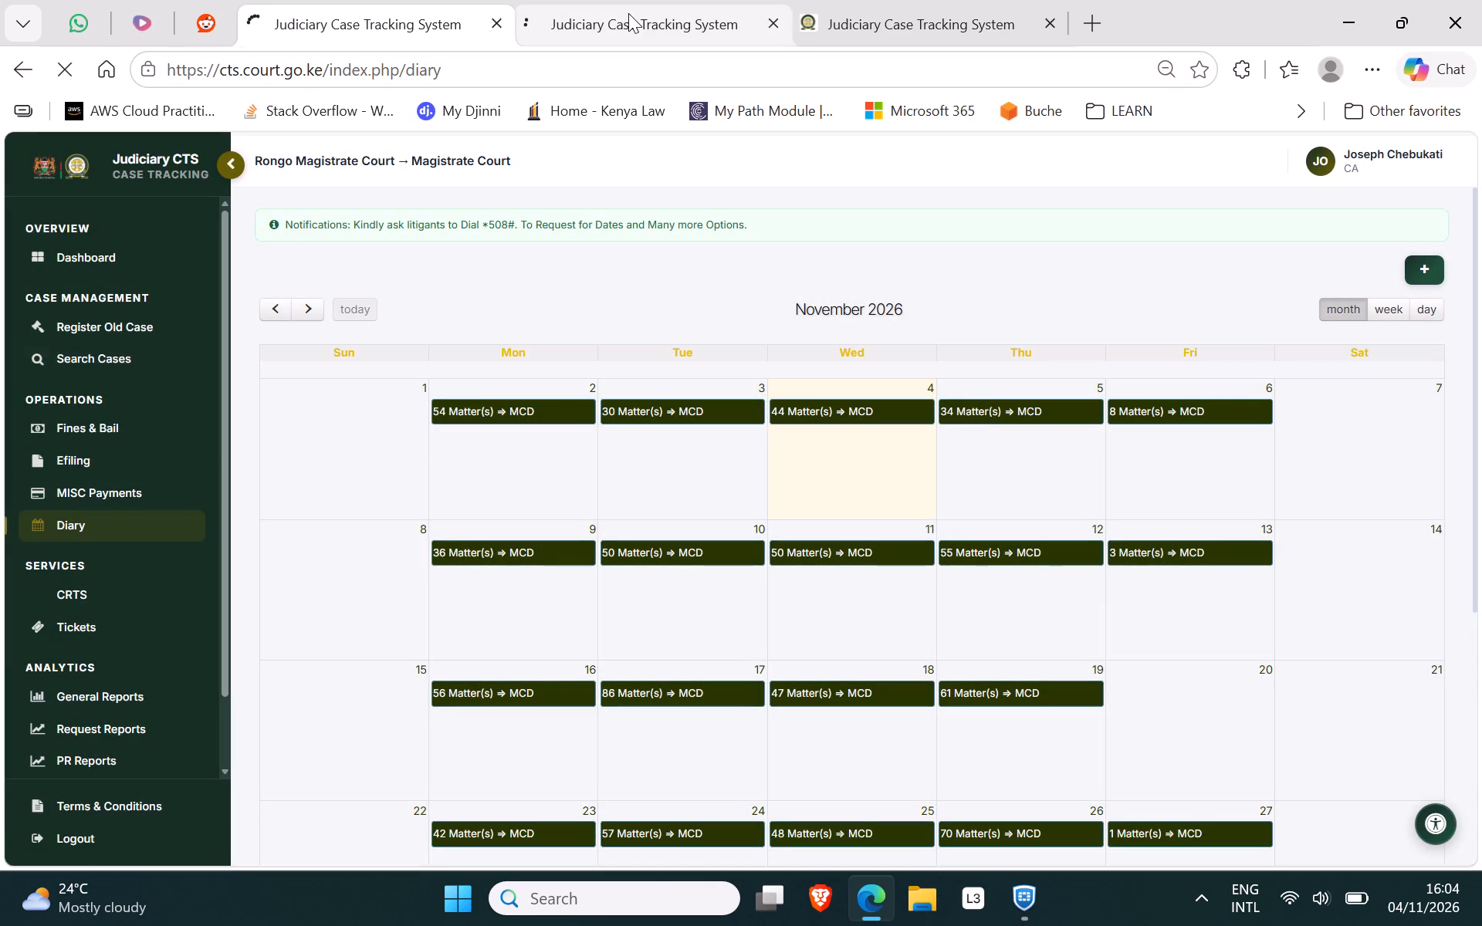
pyautogui.click(628, 13)
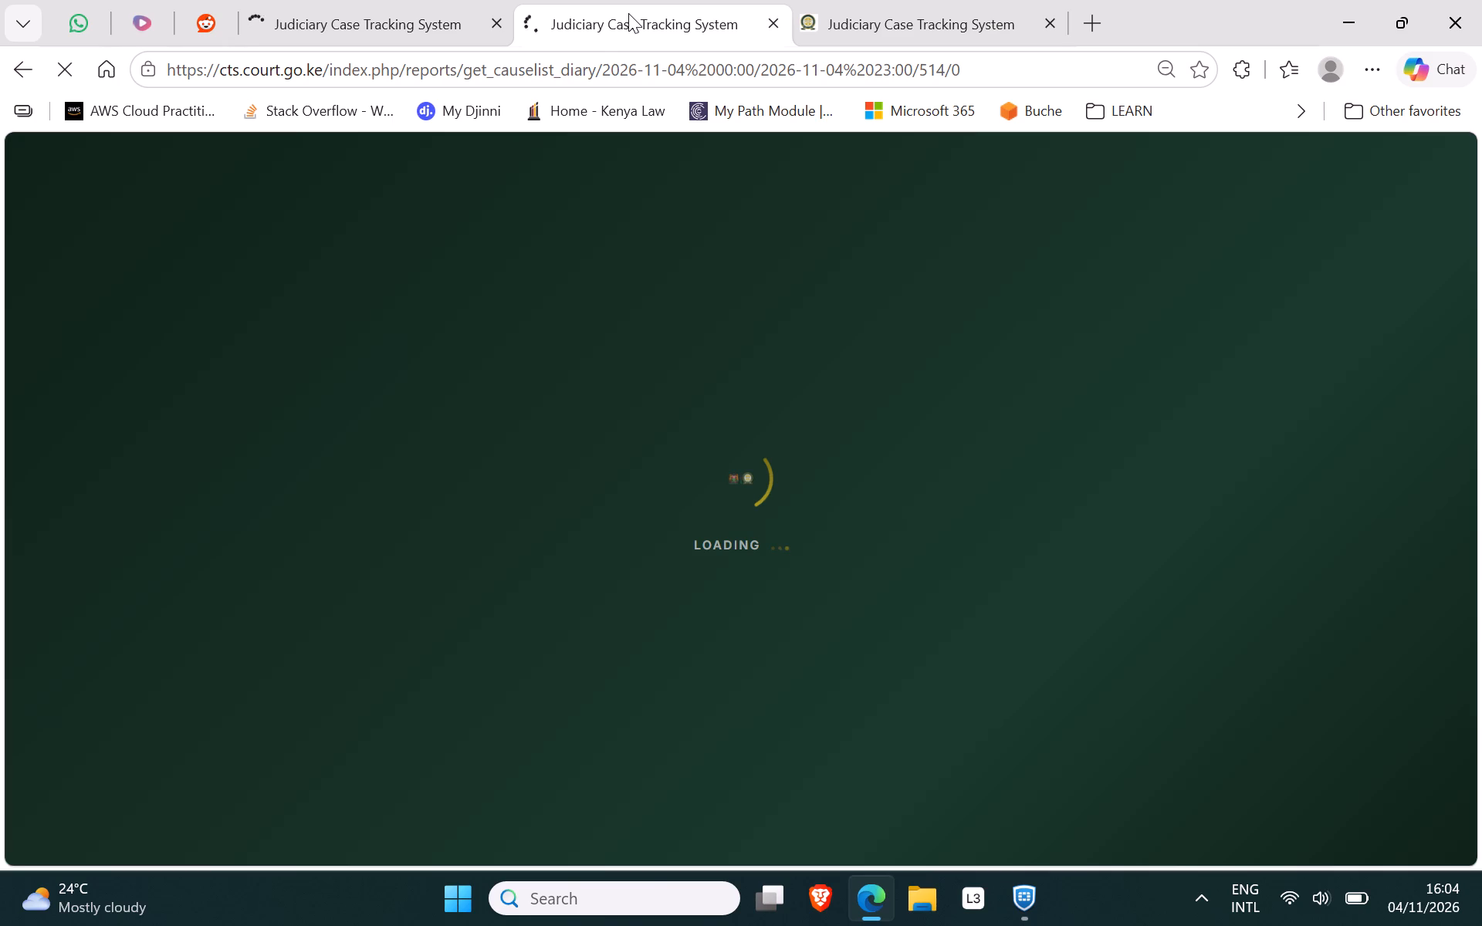
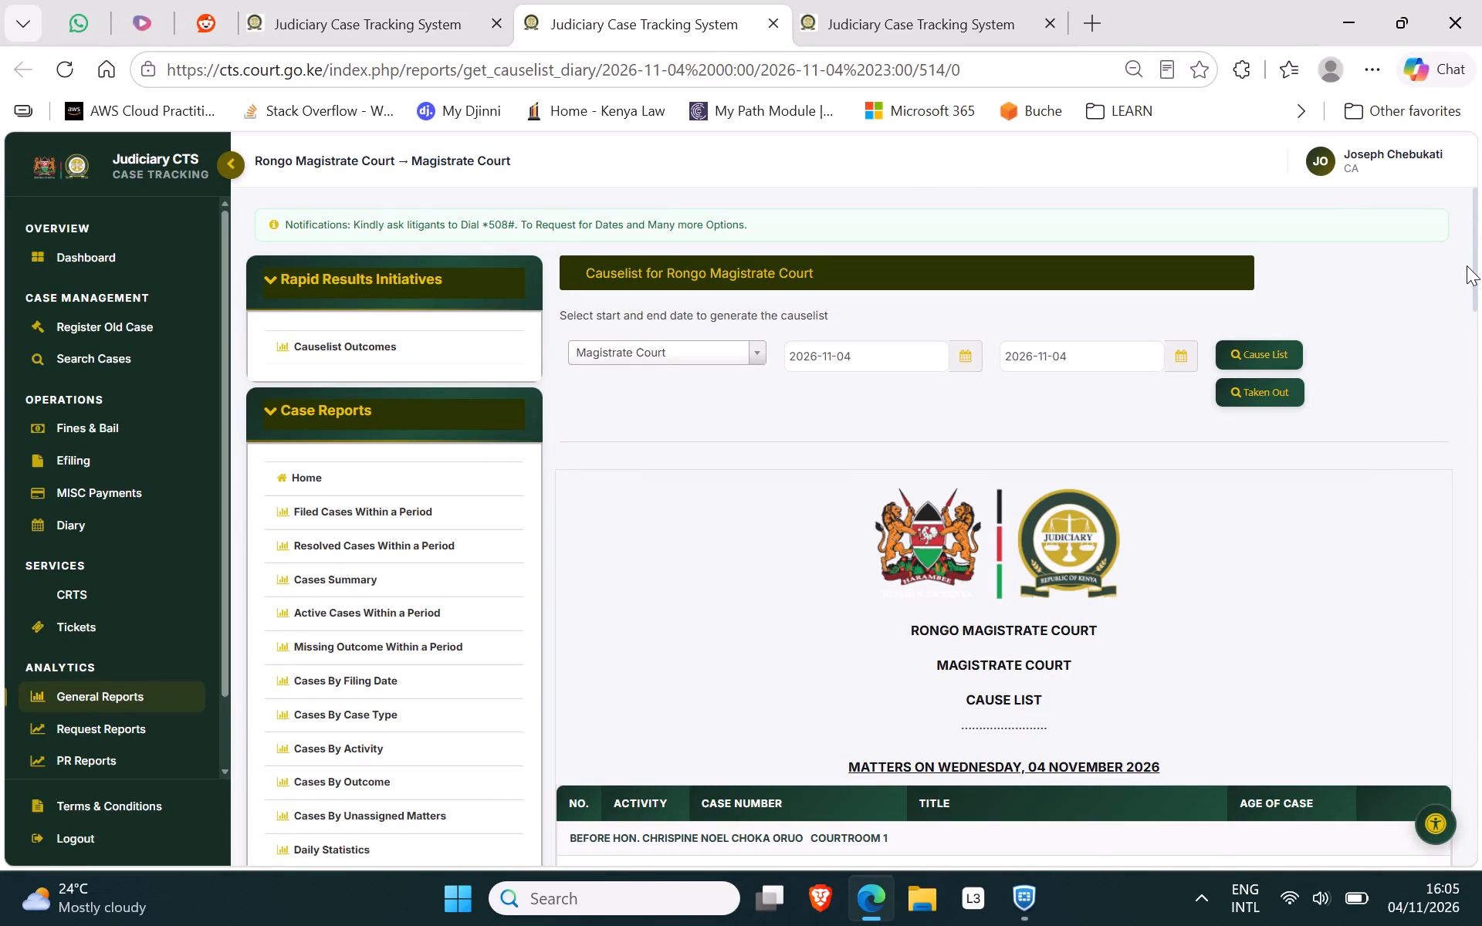
pyautogui.moveTo(1477, 275); pyautogui.dragTo(1481, 624)
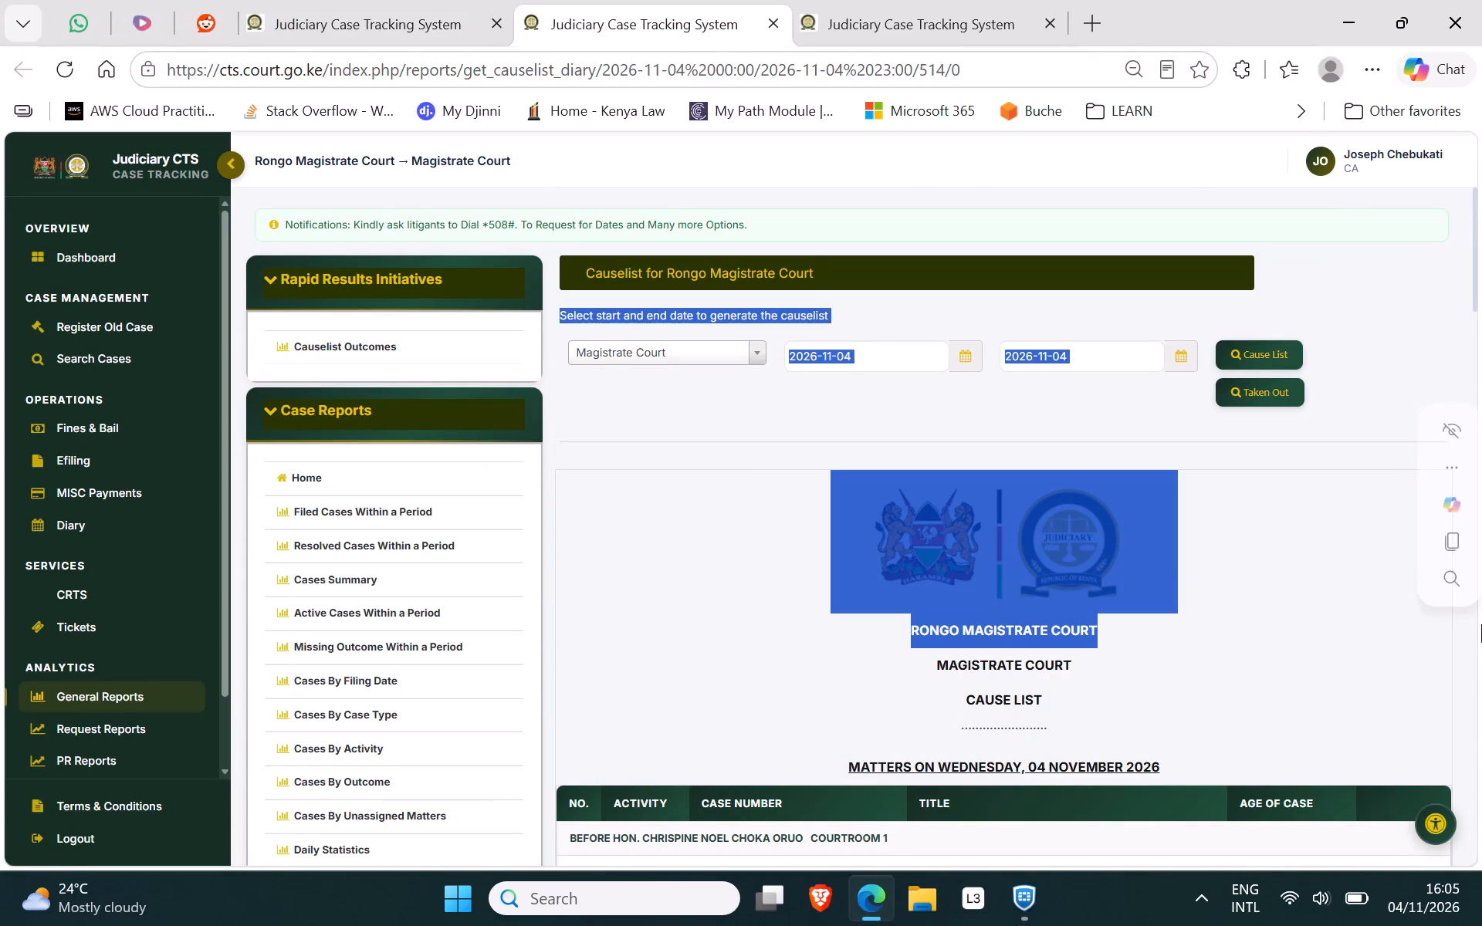
pyautogui.click(1481, 624)
pyautogui.click(1481, 624)
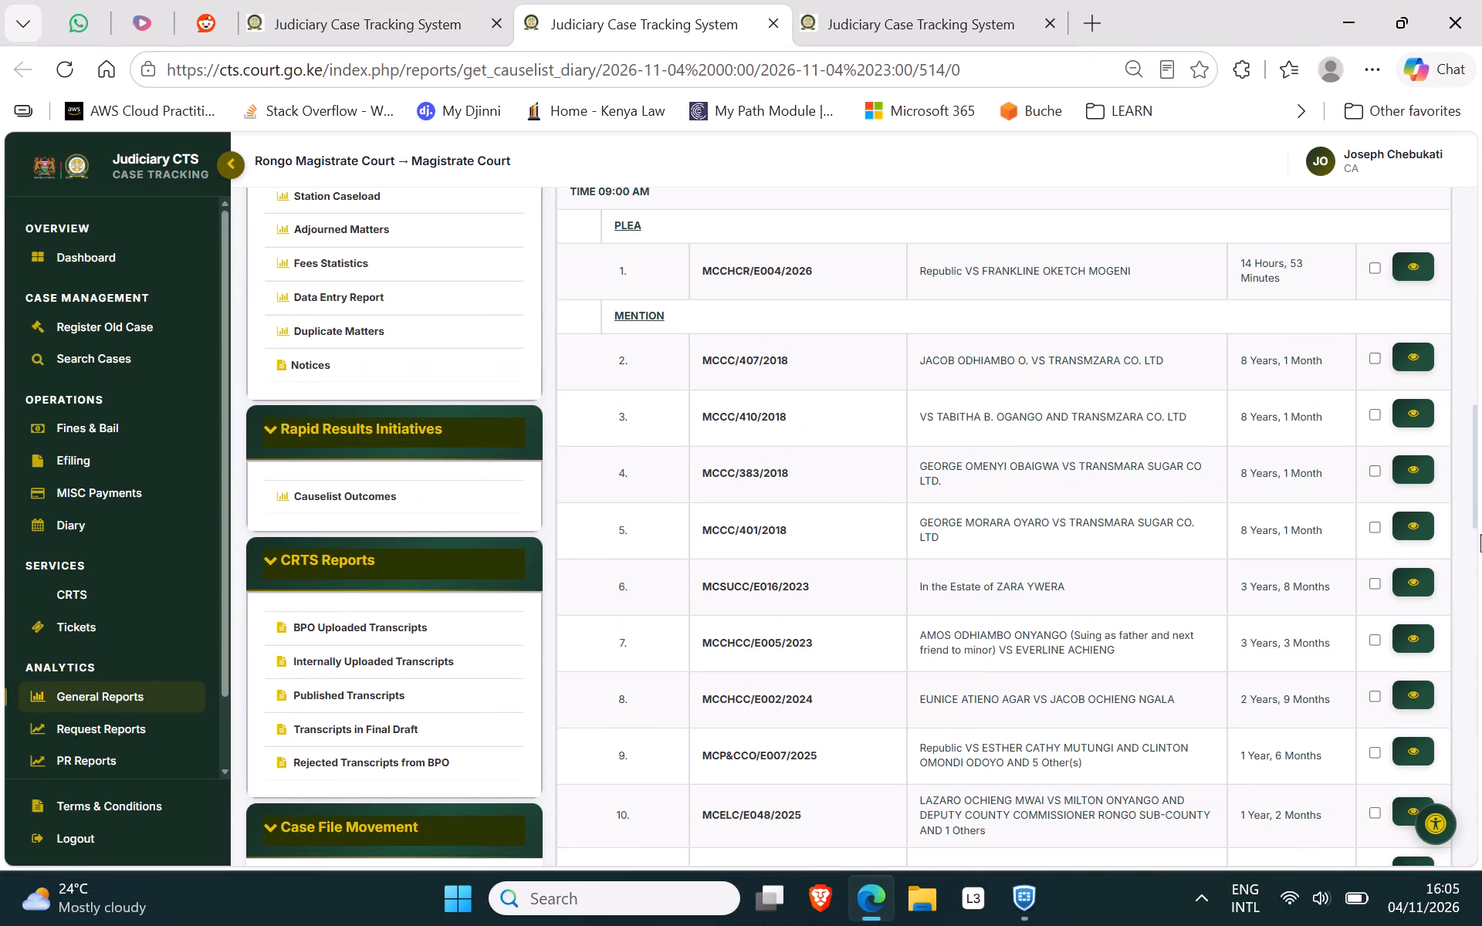
pyautogui.moveTo(1480, 516); pyautogui.dragTo(1481, 380)
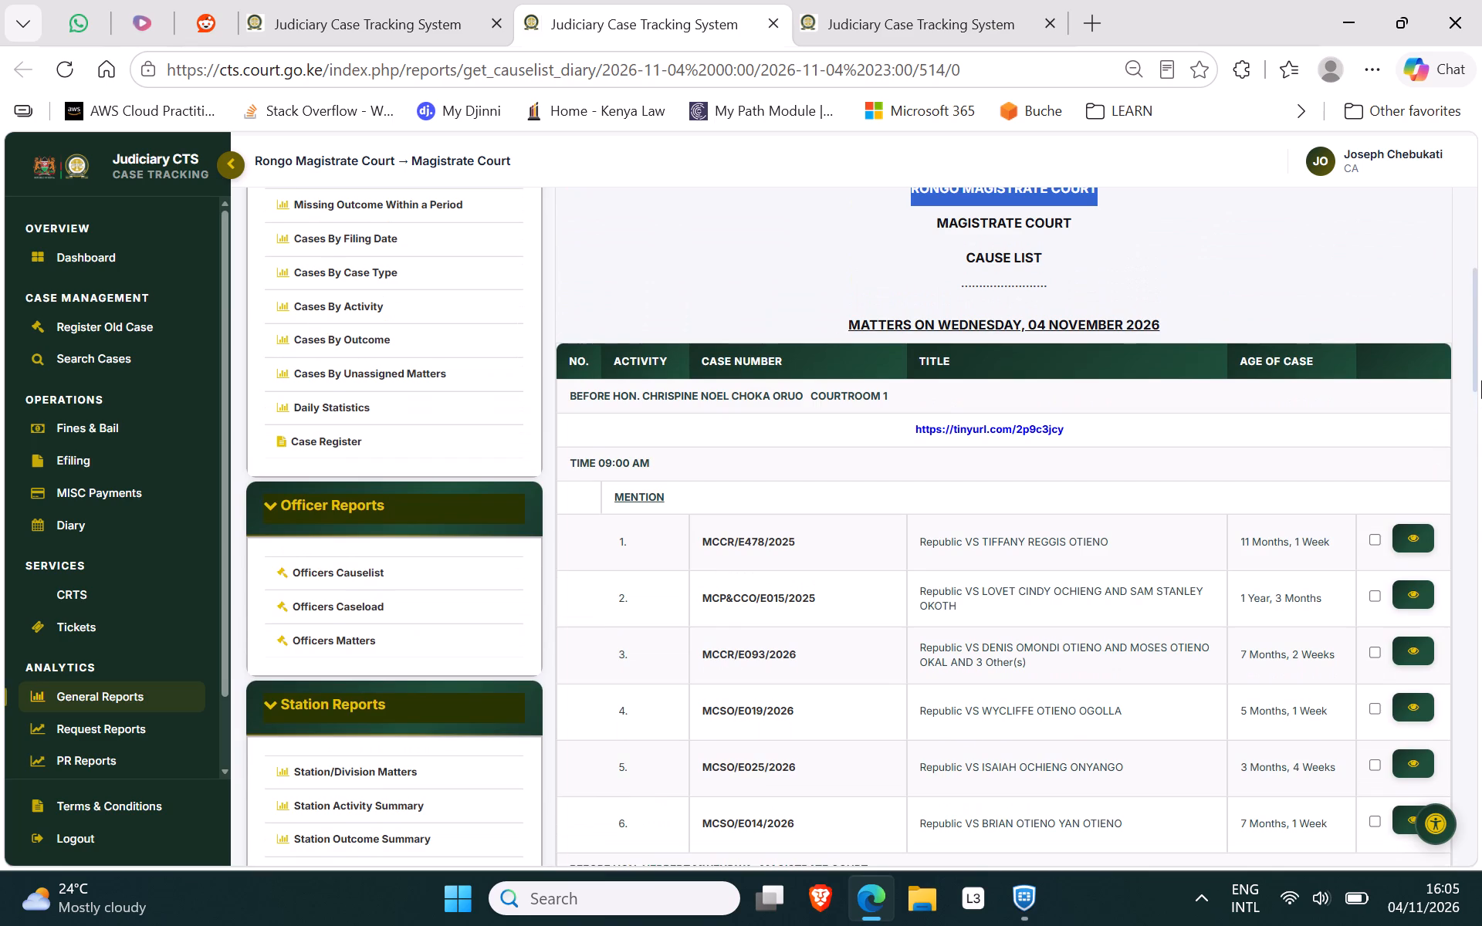
pyautogui.moveTo(1481, 380); pyautogui.dragTo(1481, 469)
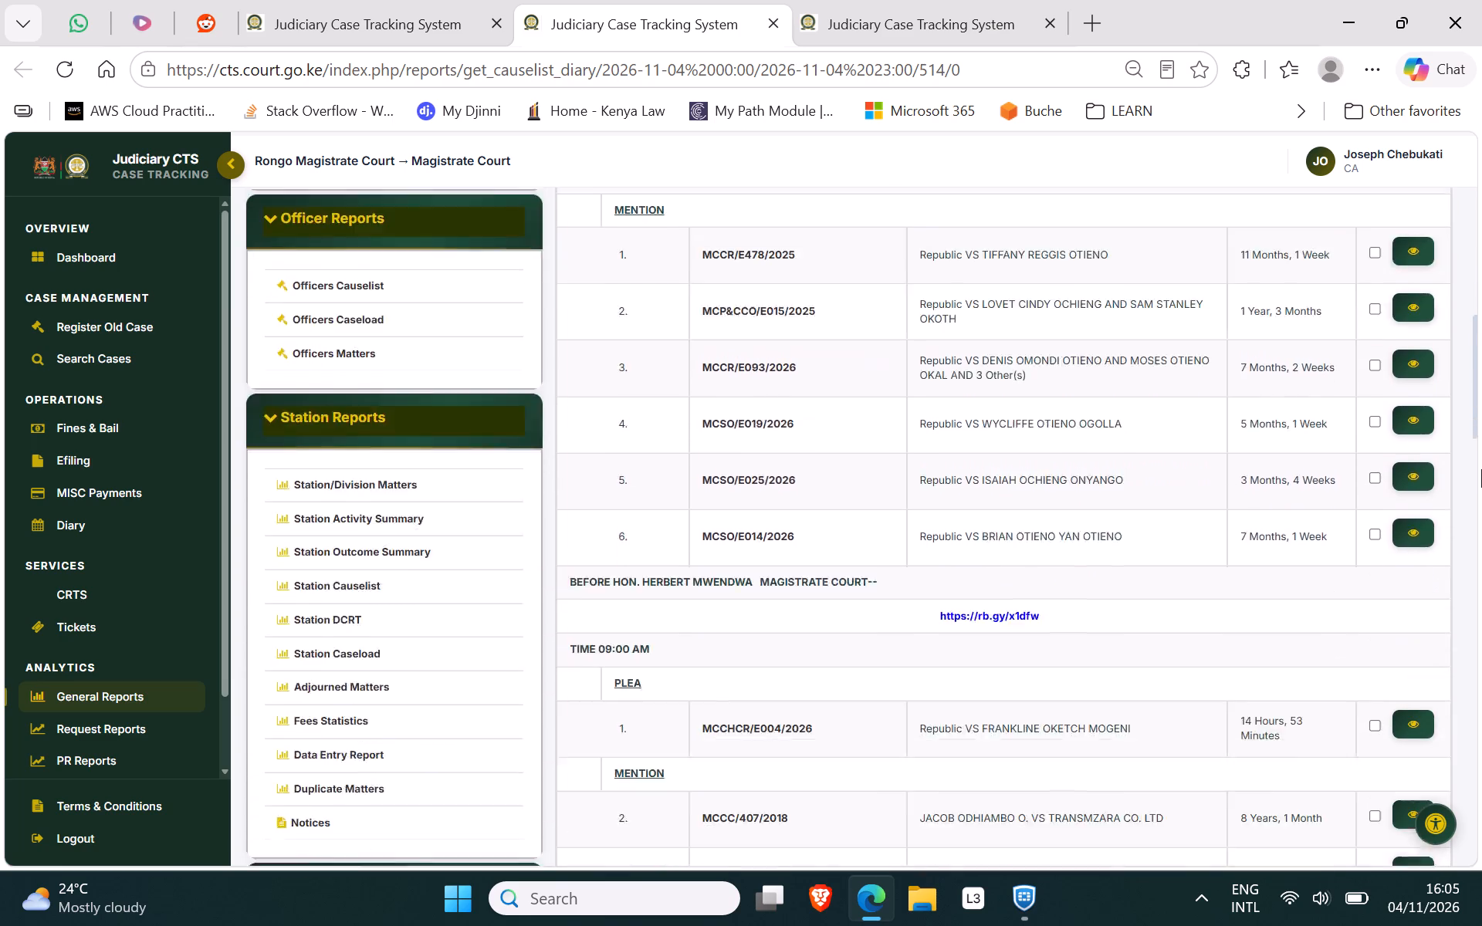
pyautogui.moveTo(1481, 469); pyautogui.dragTo(1481, 735)
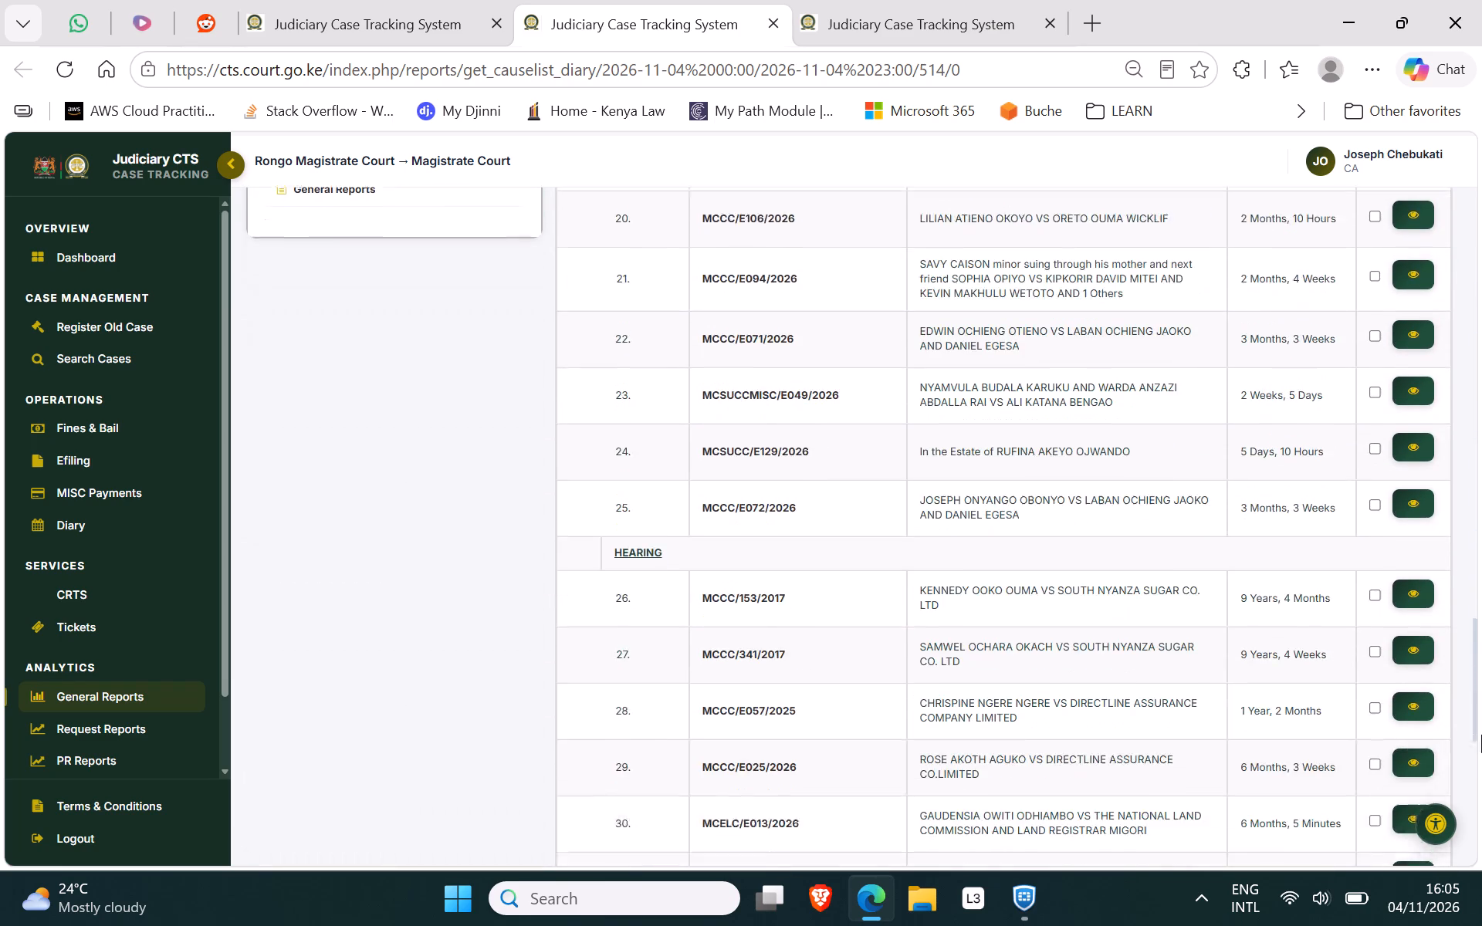
pyautogui.moveTo(1481, 735); pyautogui.dragTo(1481, 925)
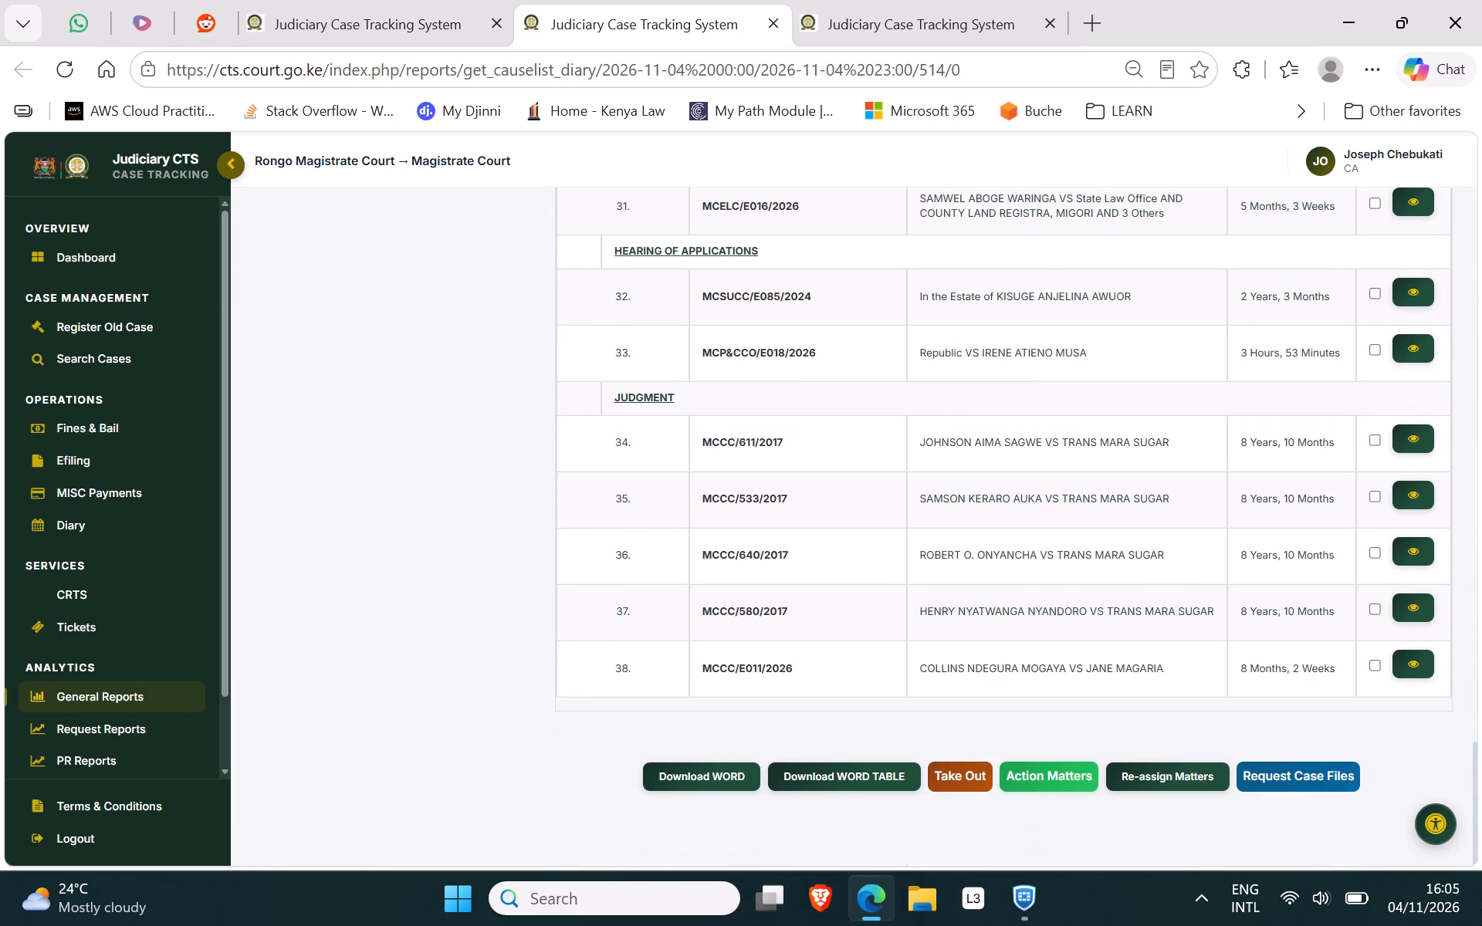
pyautogui.click(741, 443)
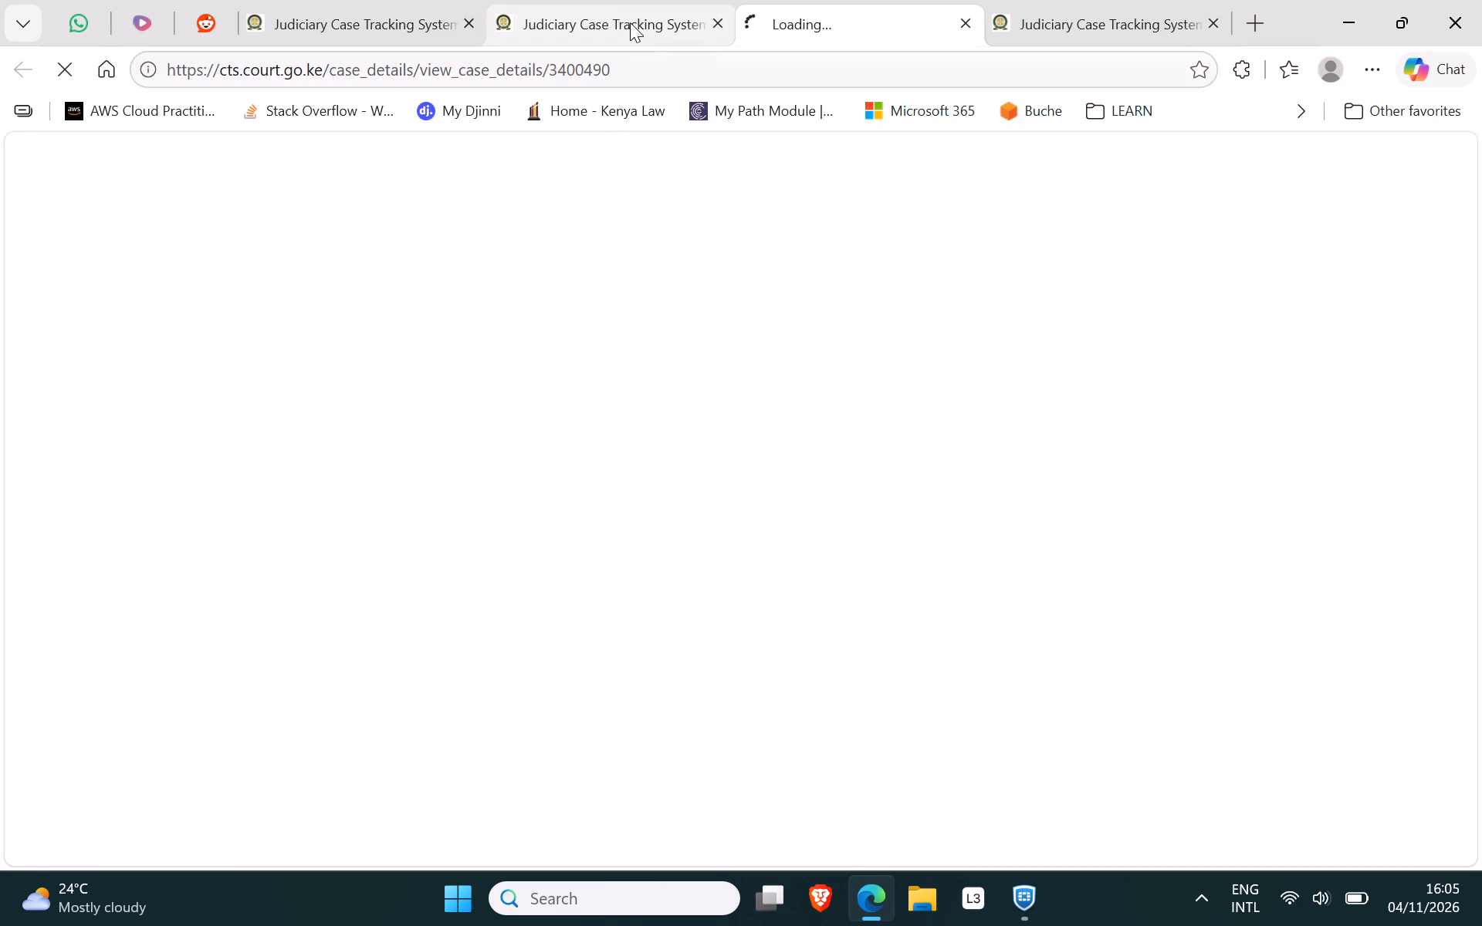
pyautogui.click(623, 0)
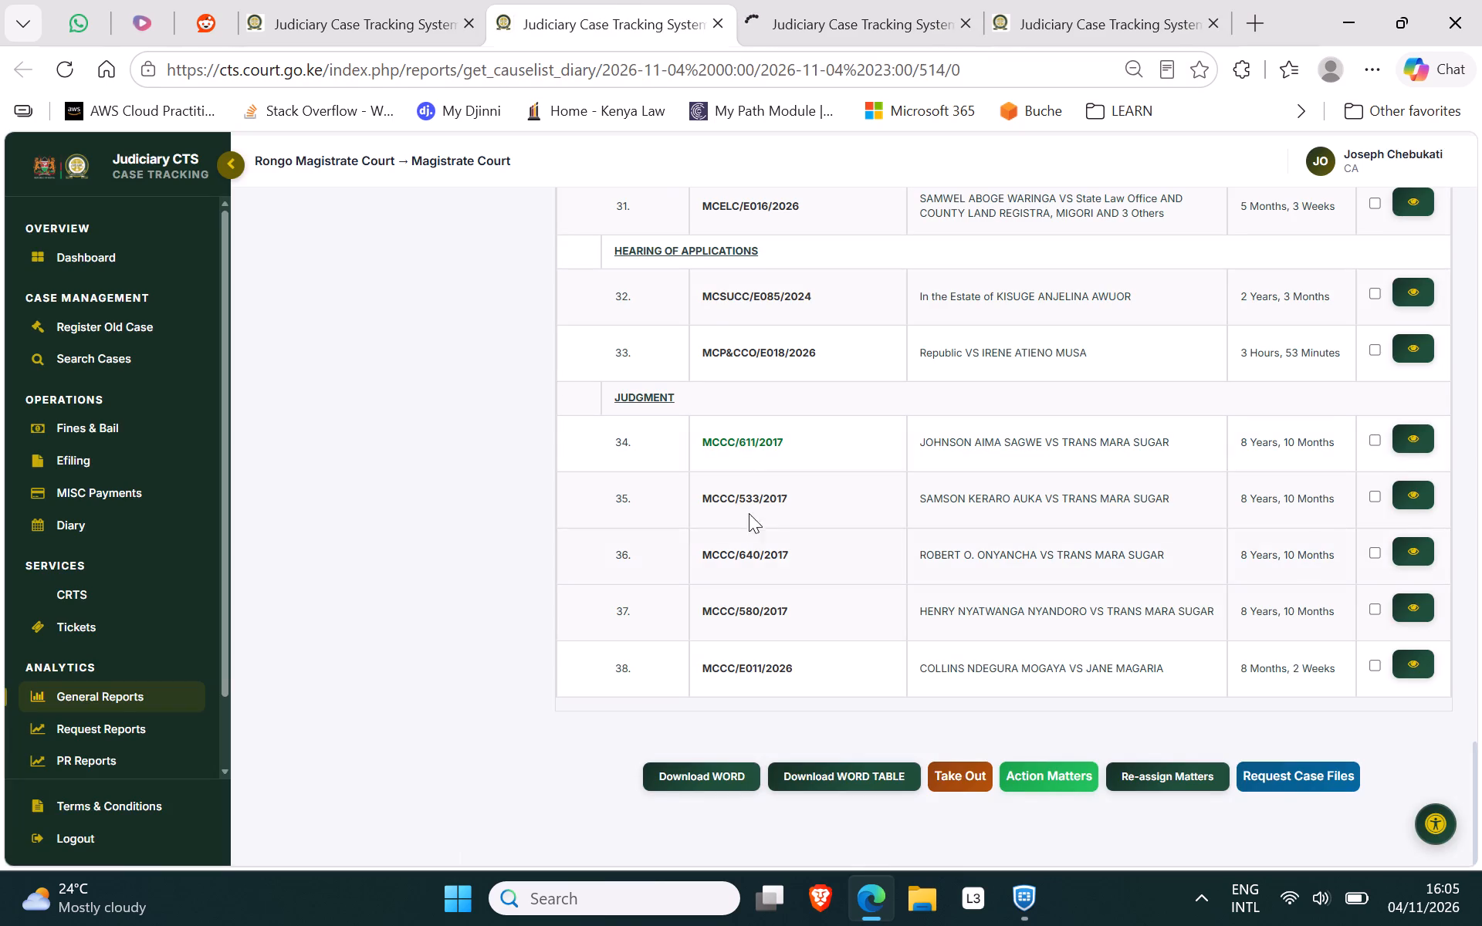
pyautogui.click(741, 497)
pyautogui.click(572, 35)
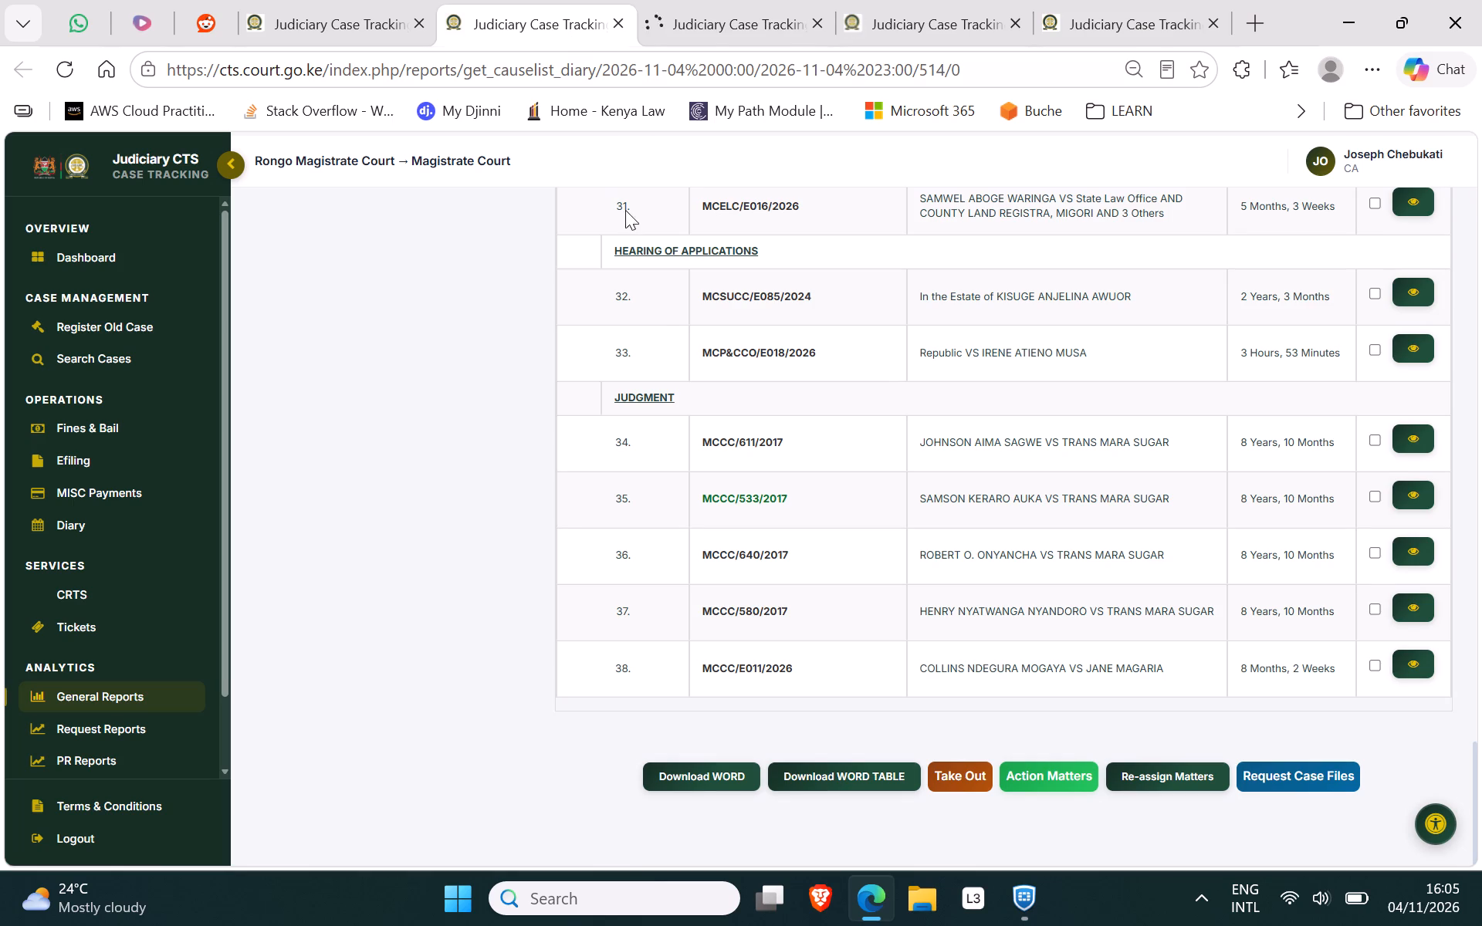
pyautogui.click(726, 556)
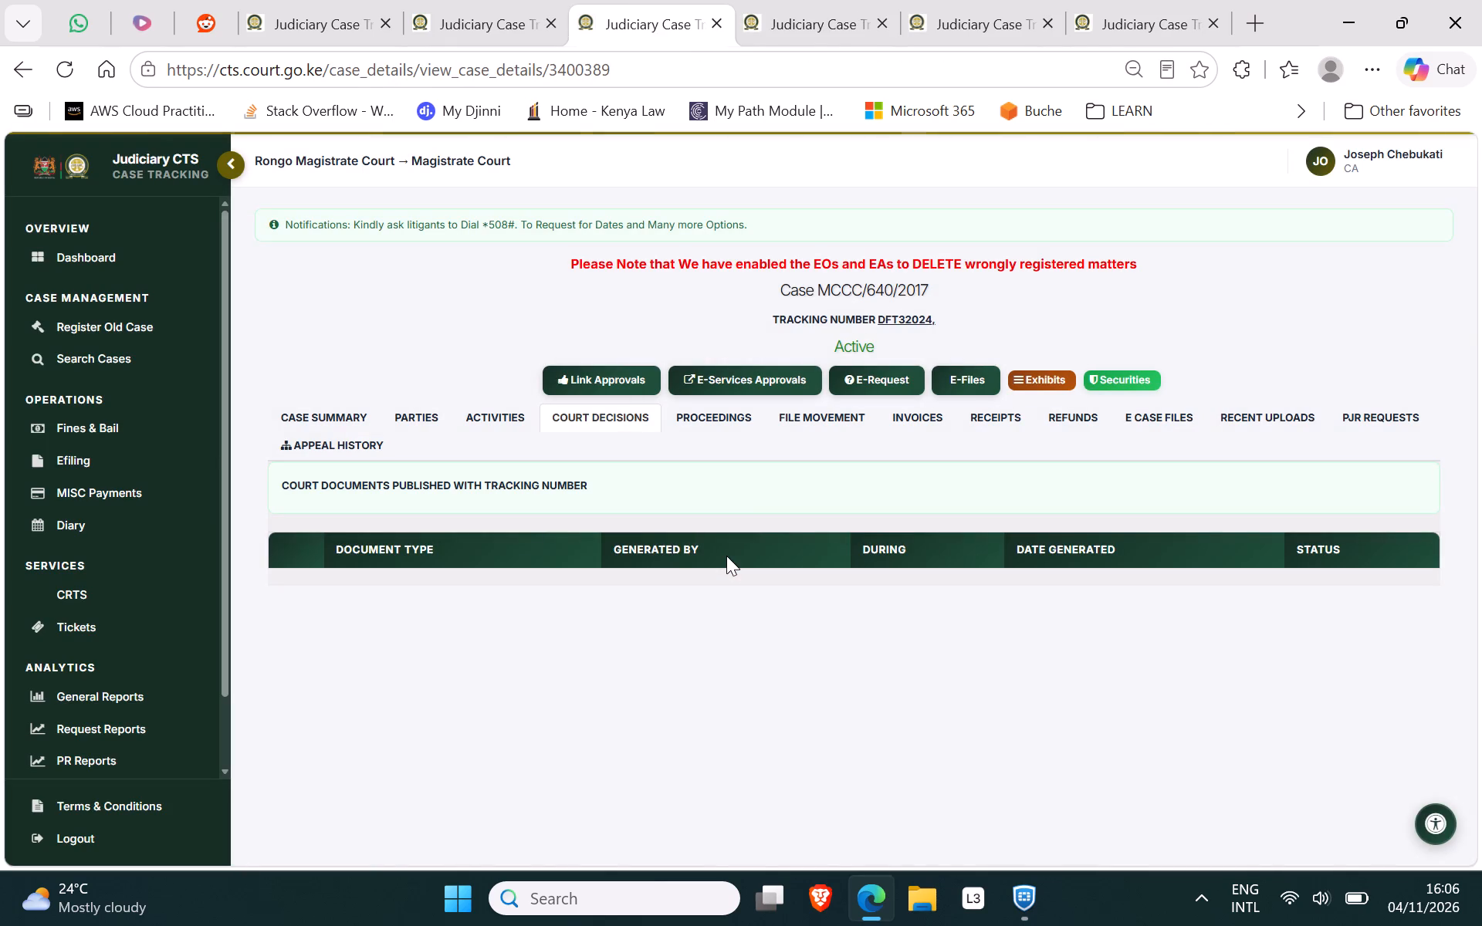
pyautogui.click(489, 6)
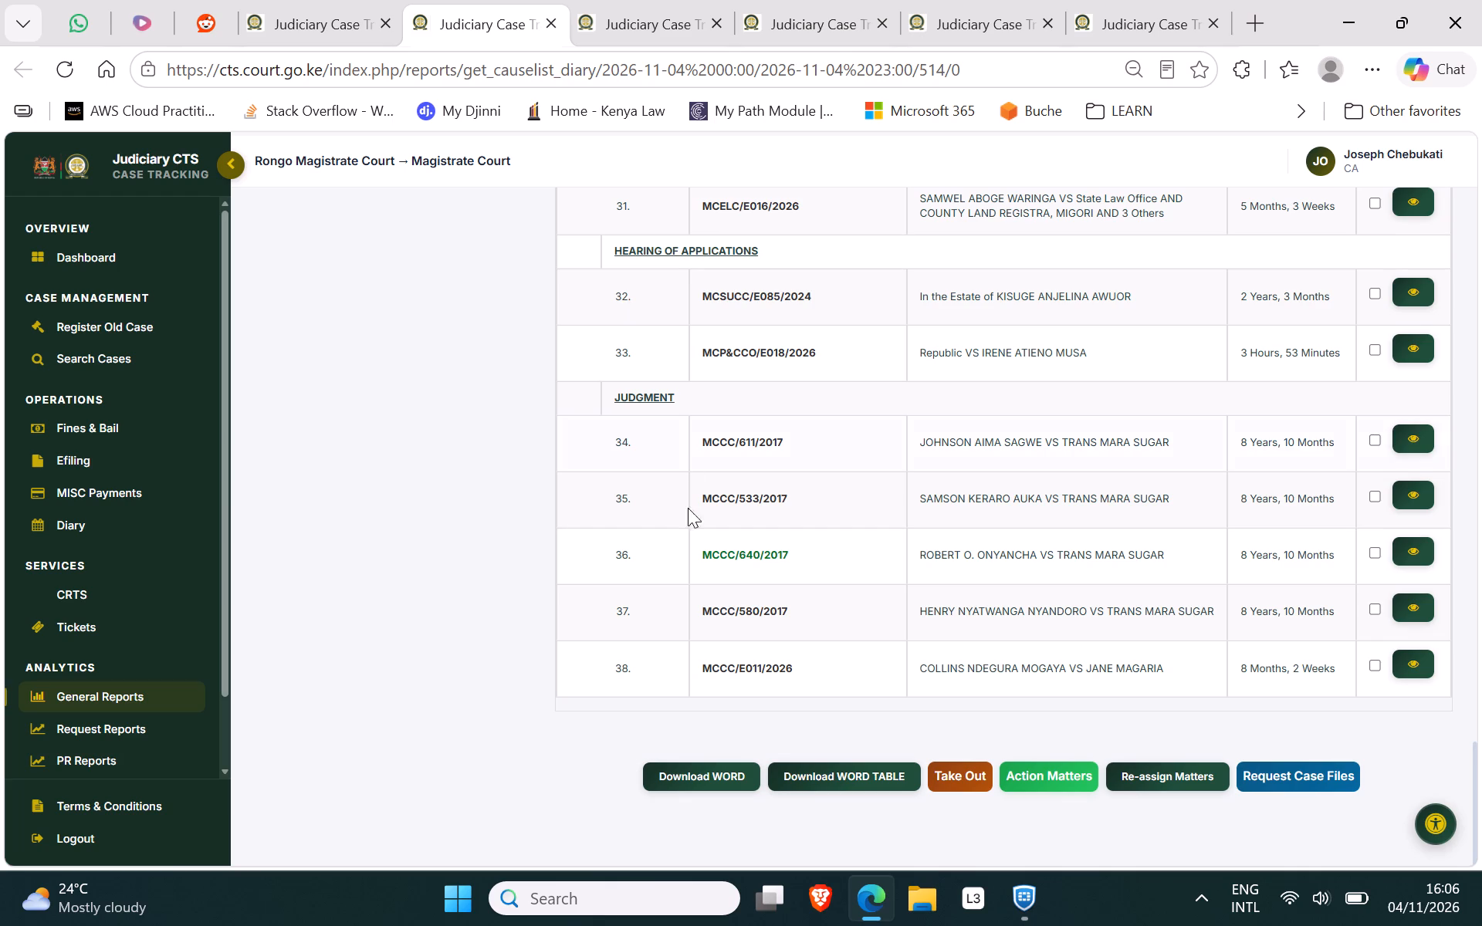
pyautogui.click(732, 603)
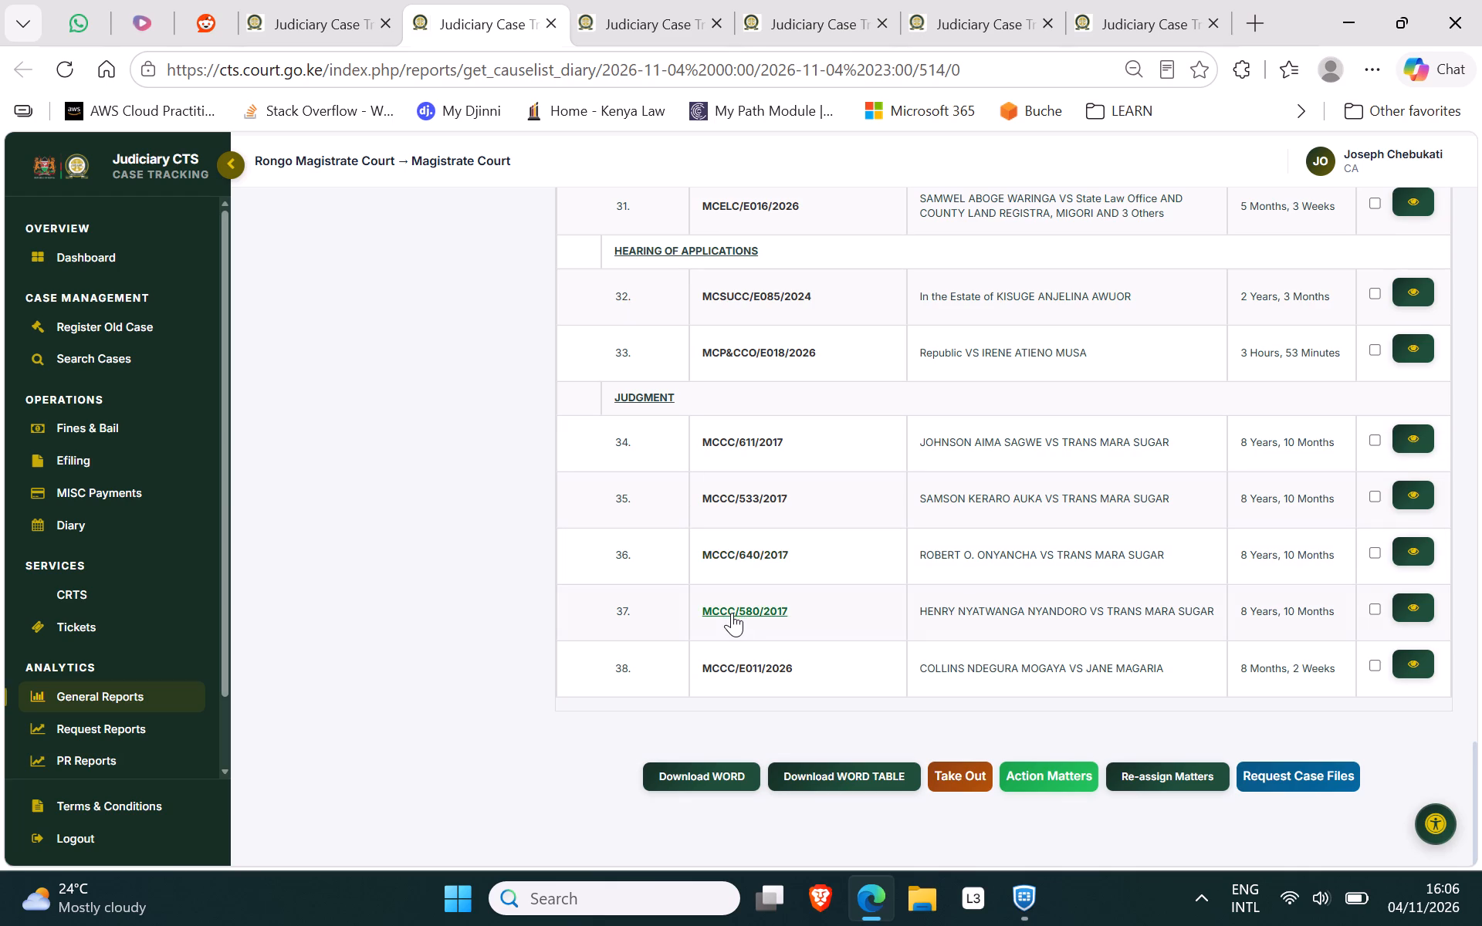
pyautogui.click(732, 613)
pyautogui.click(452, 0)
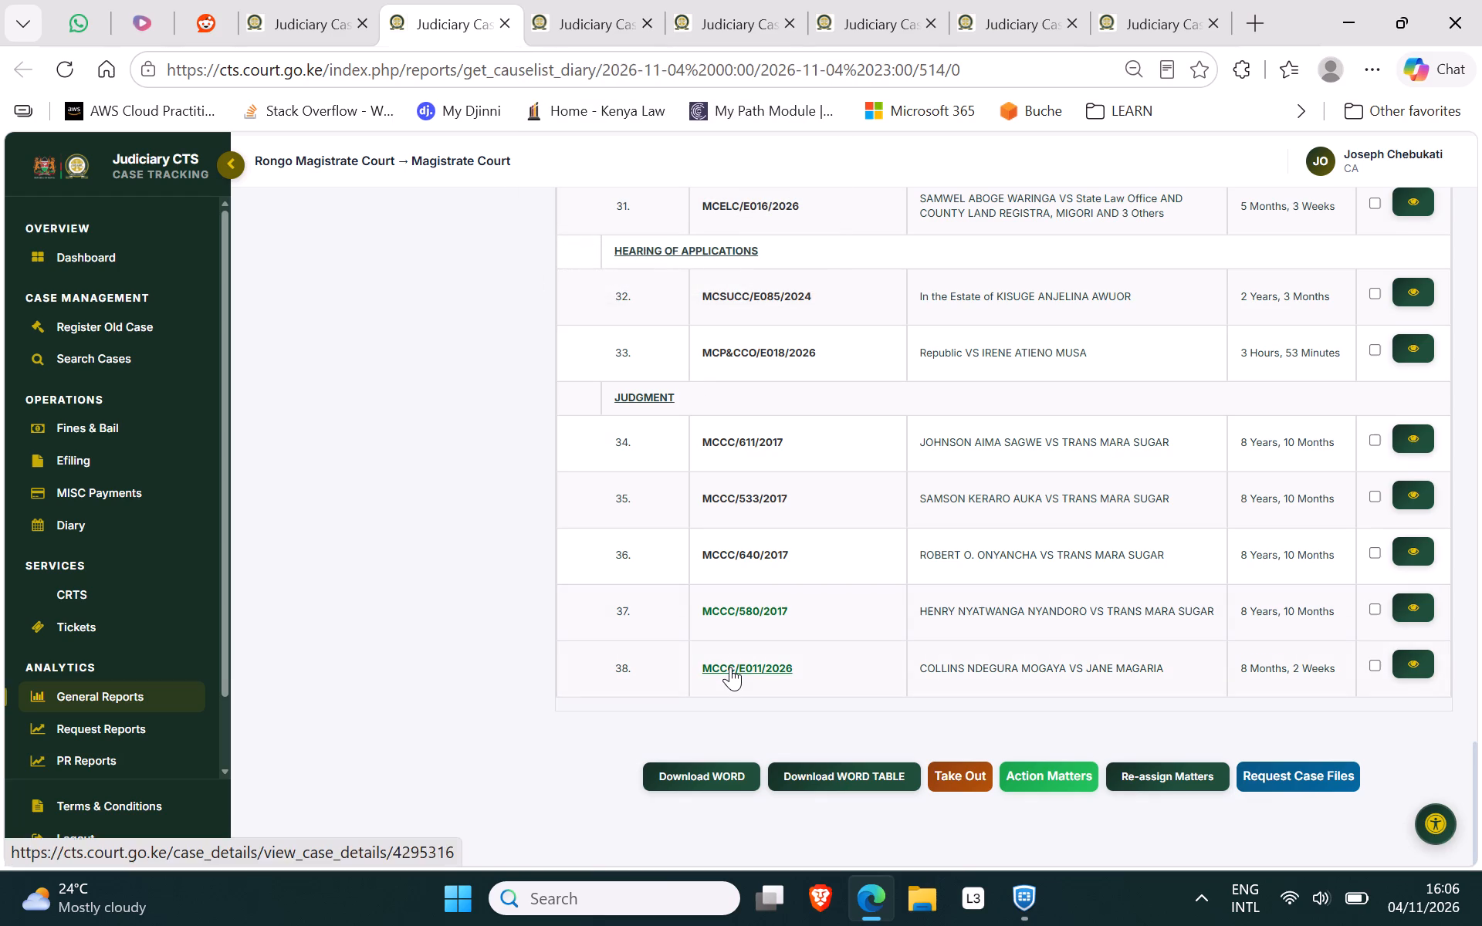
pyautogui.click(730, 667)
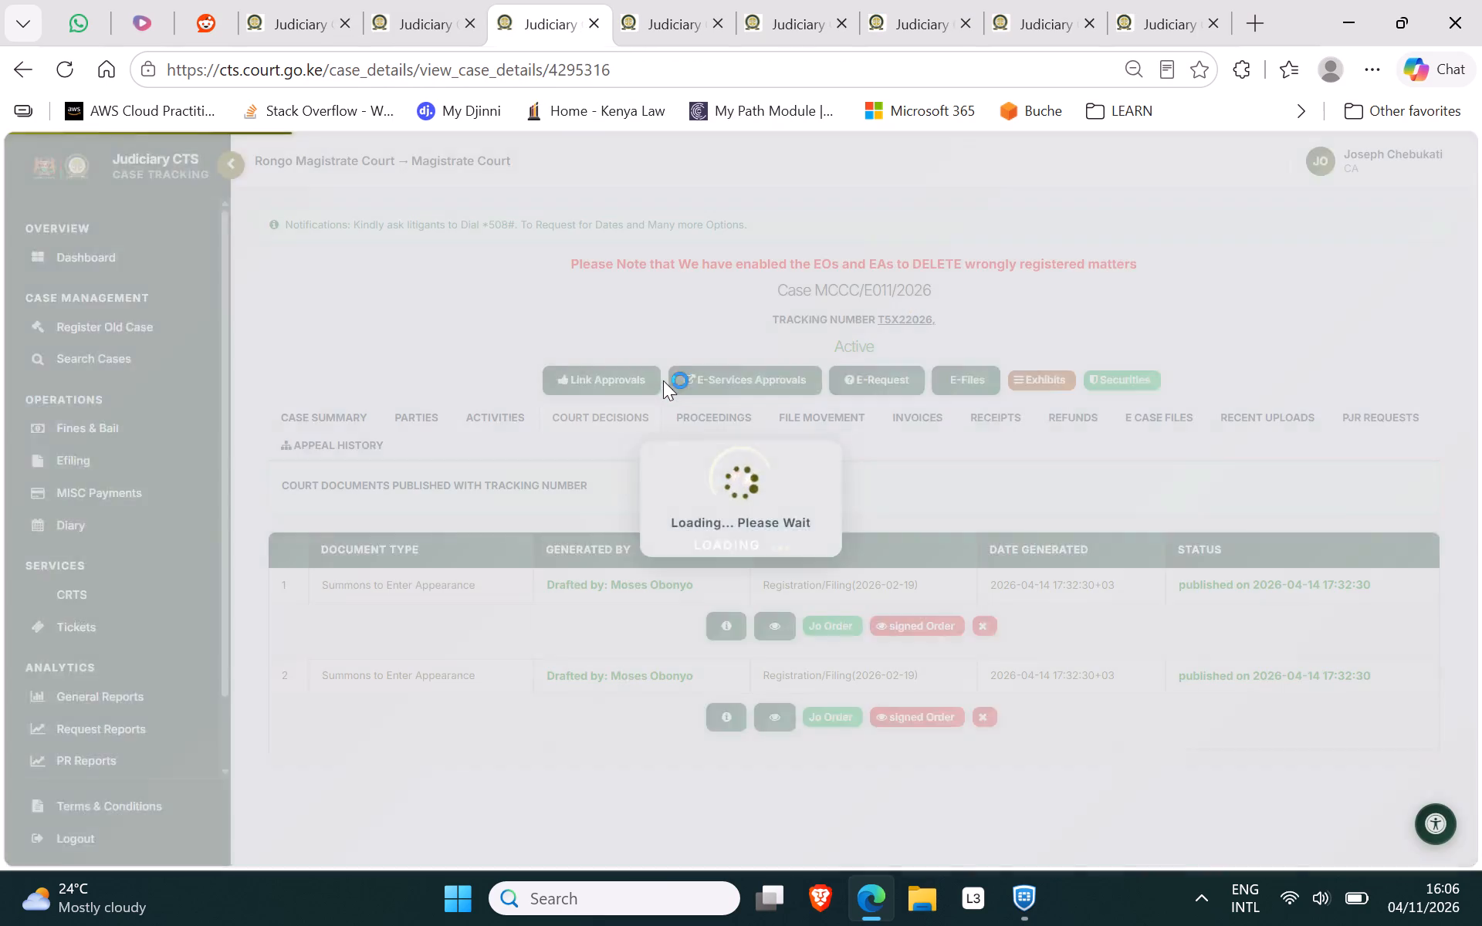
pyautogui.click(484, 414)
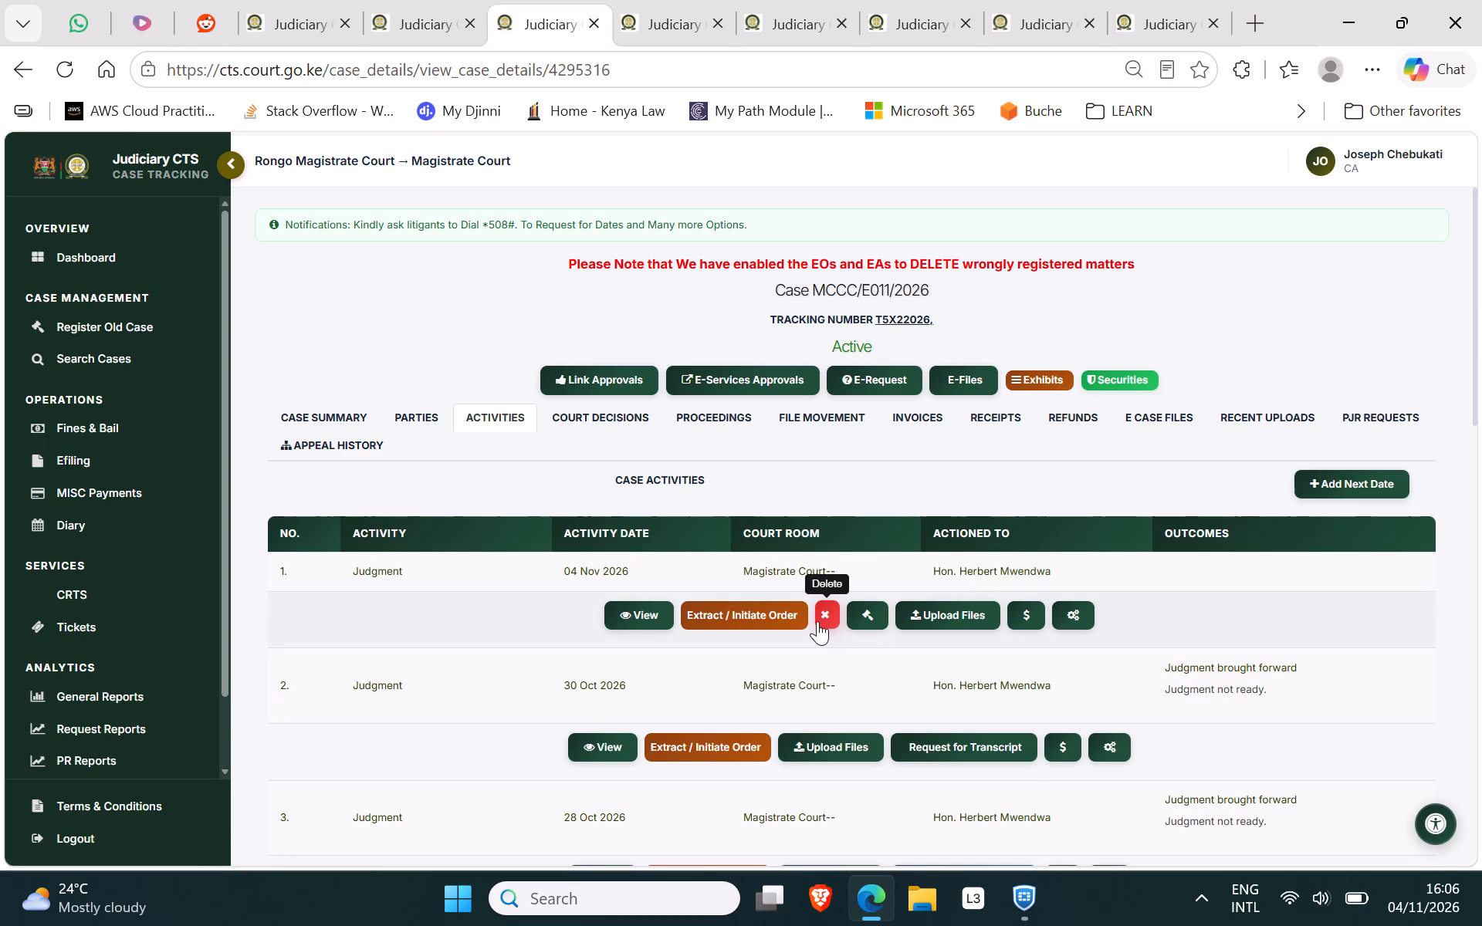
pyautogui.click(871, 613)
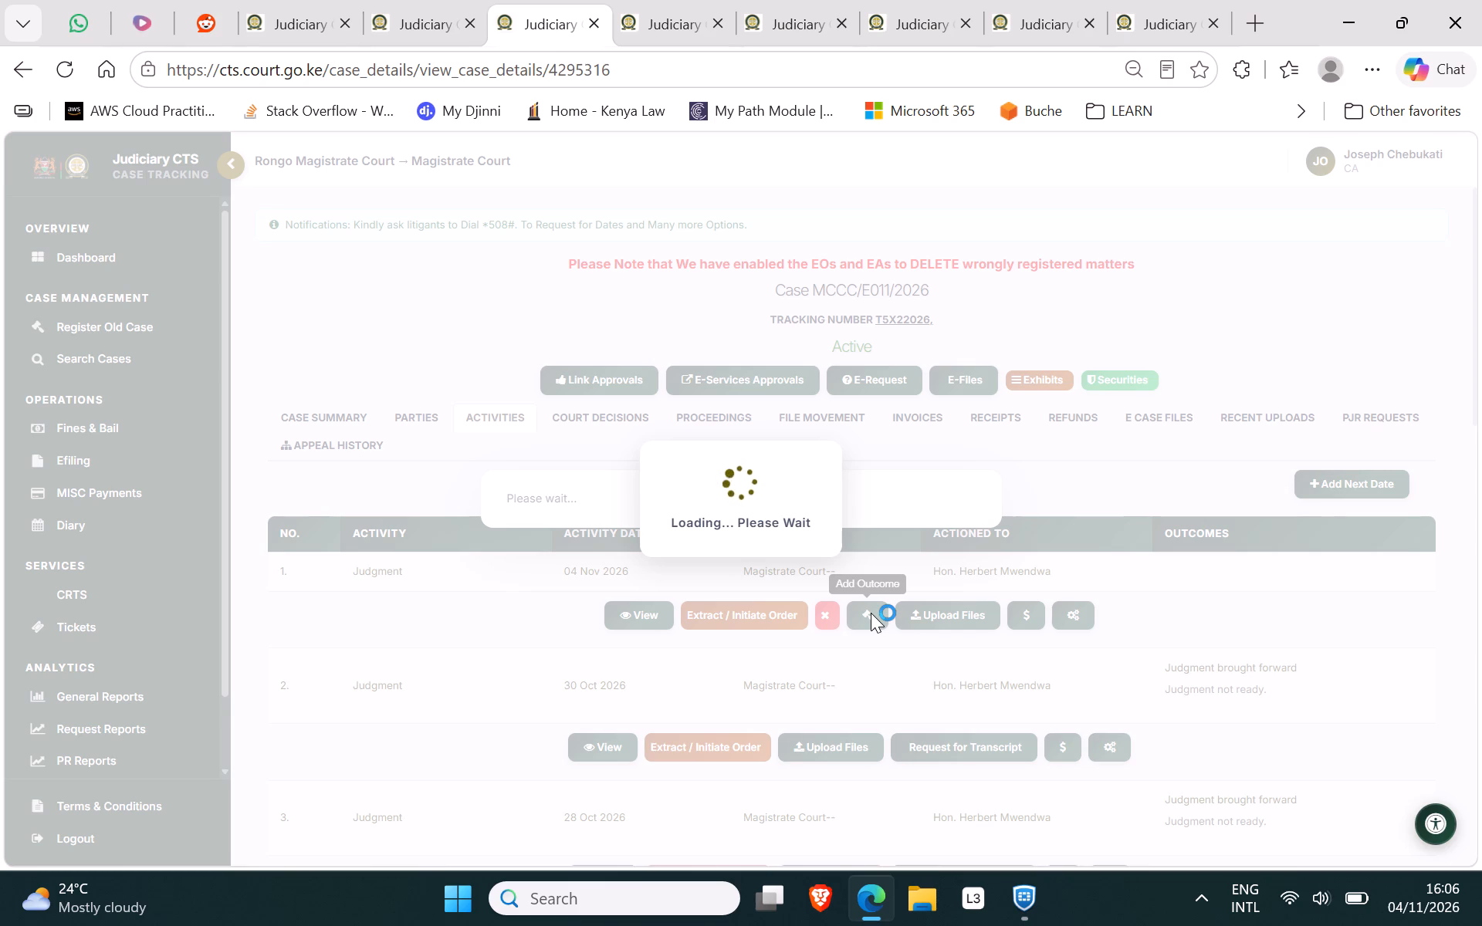
pyautogui.click(633, 0)
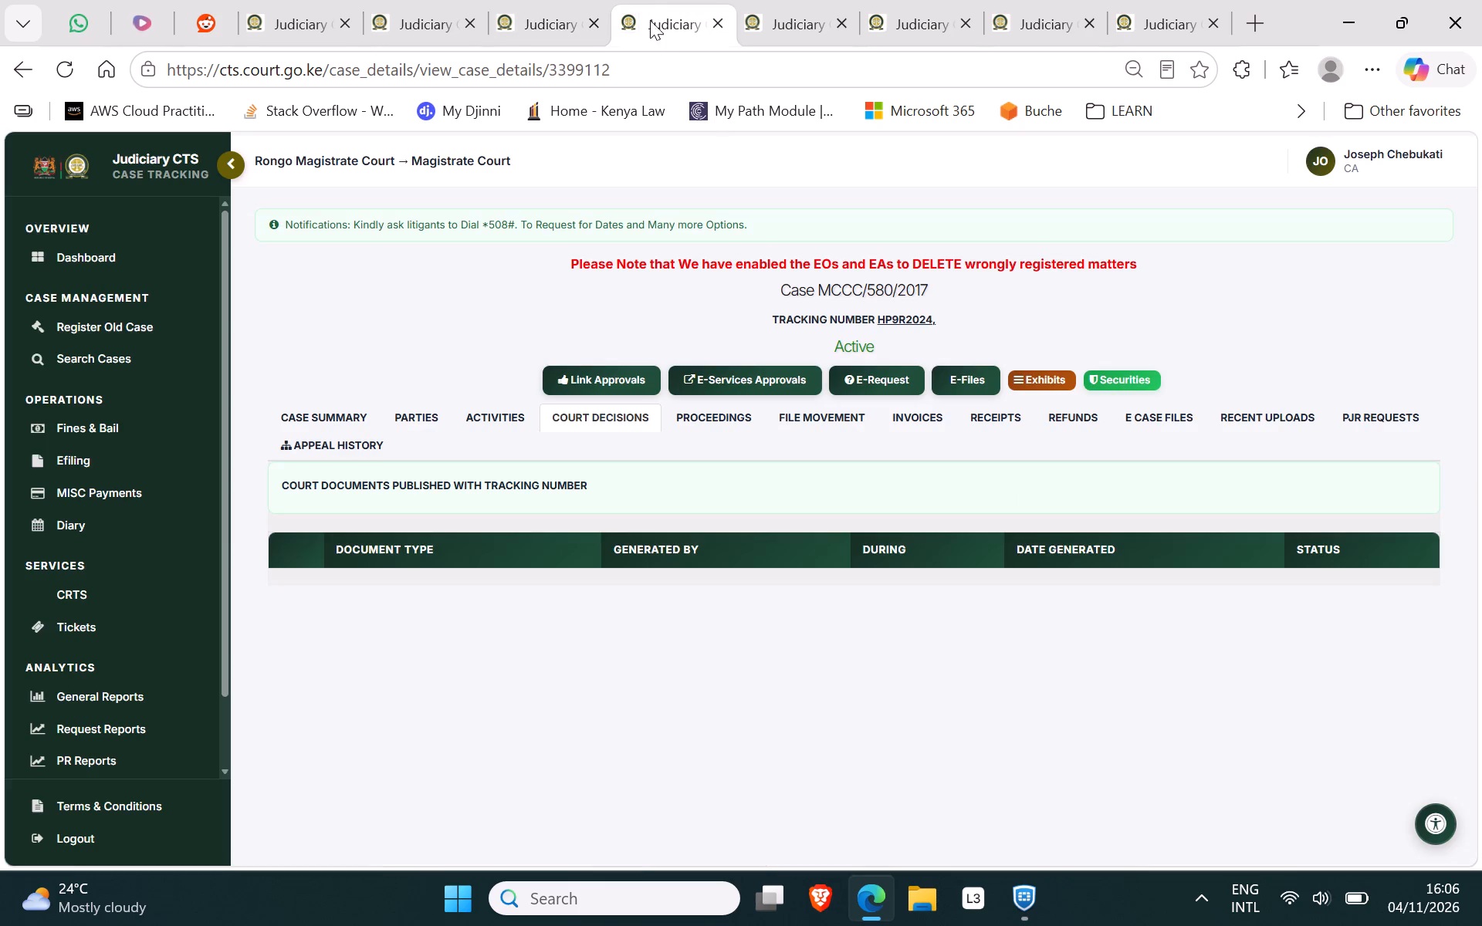
pyautogui.click(501, 419)
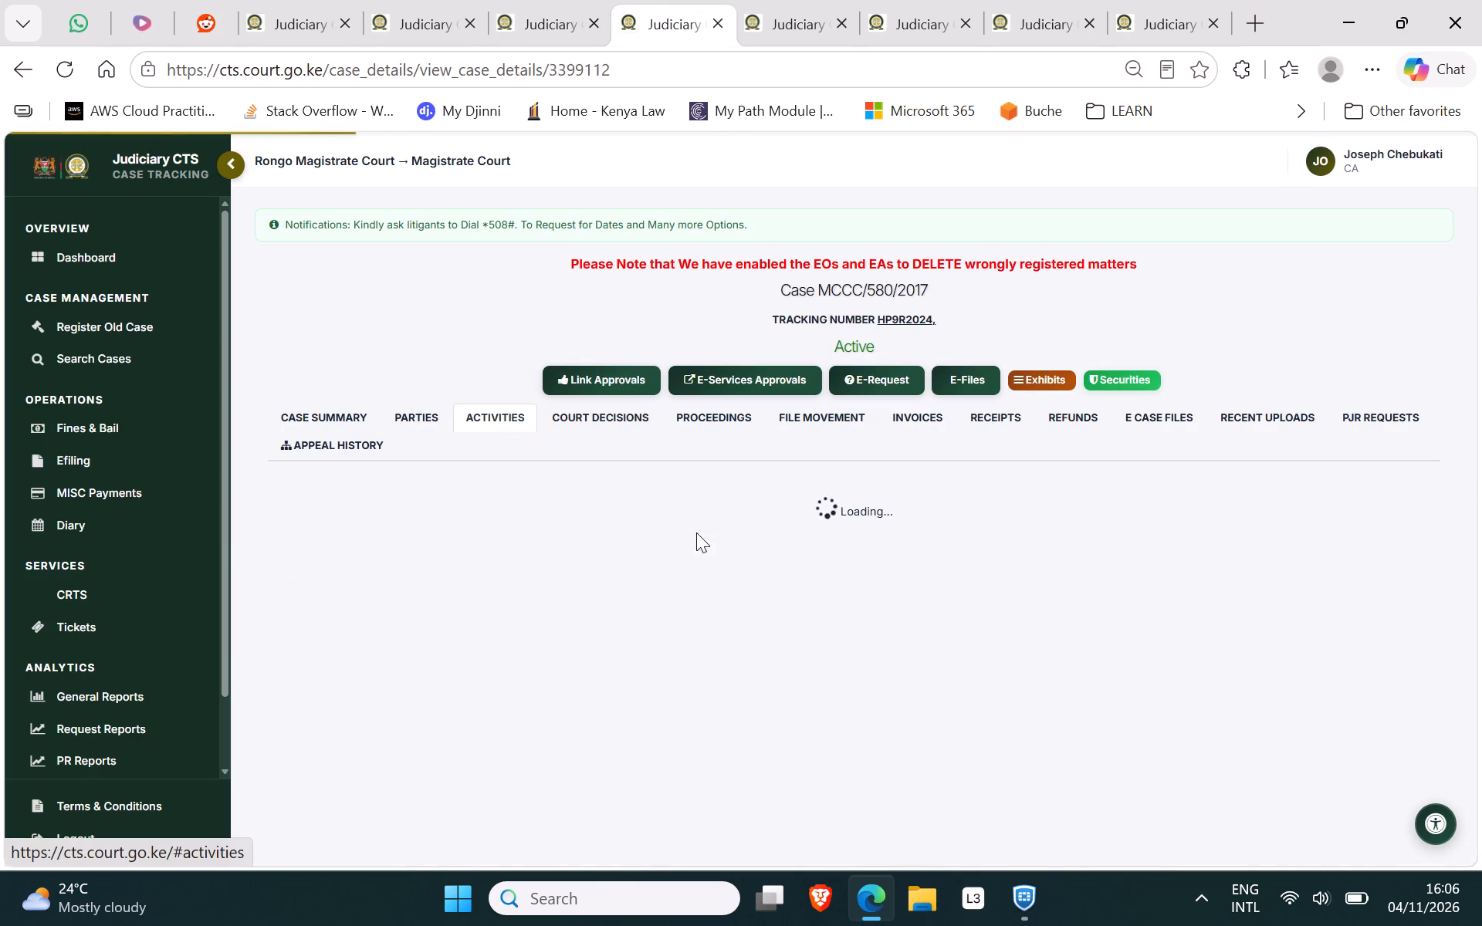
pyautogui.click(875, 640)
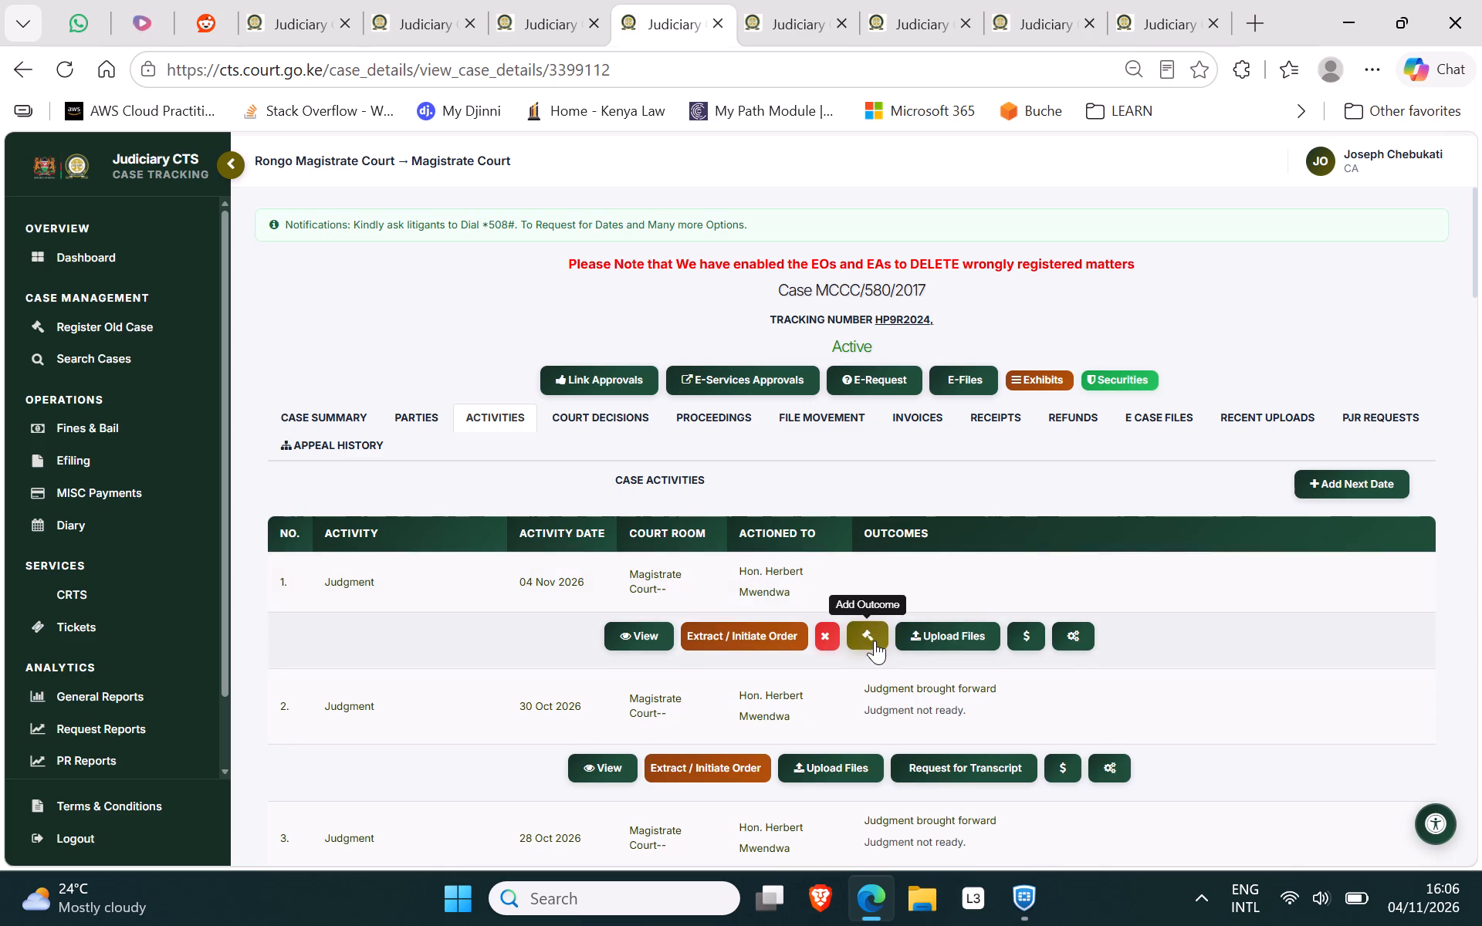
pyautogui.click(801, 1)
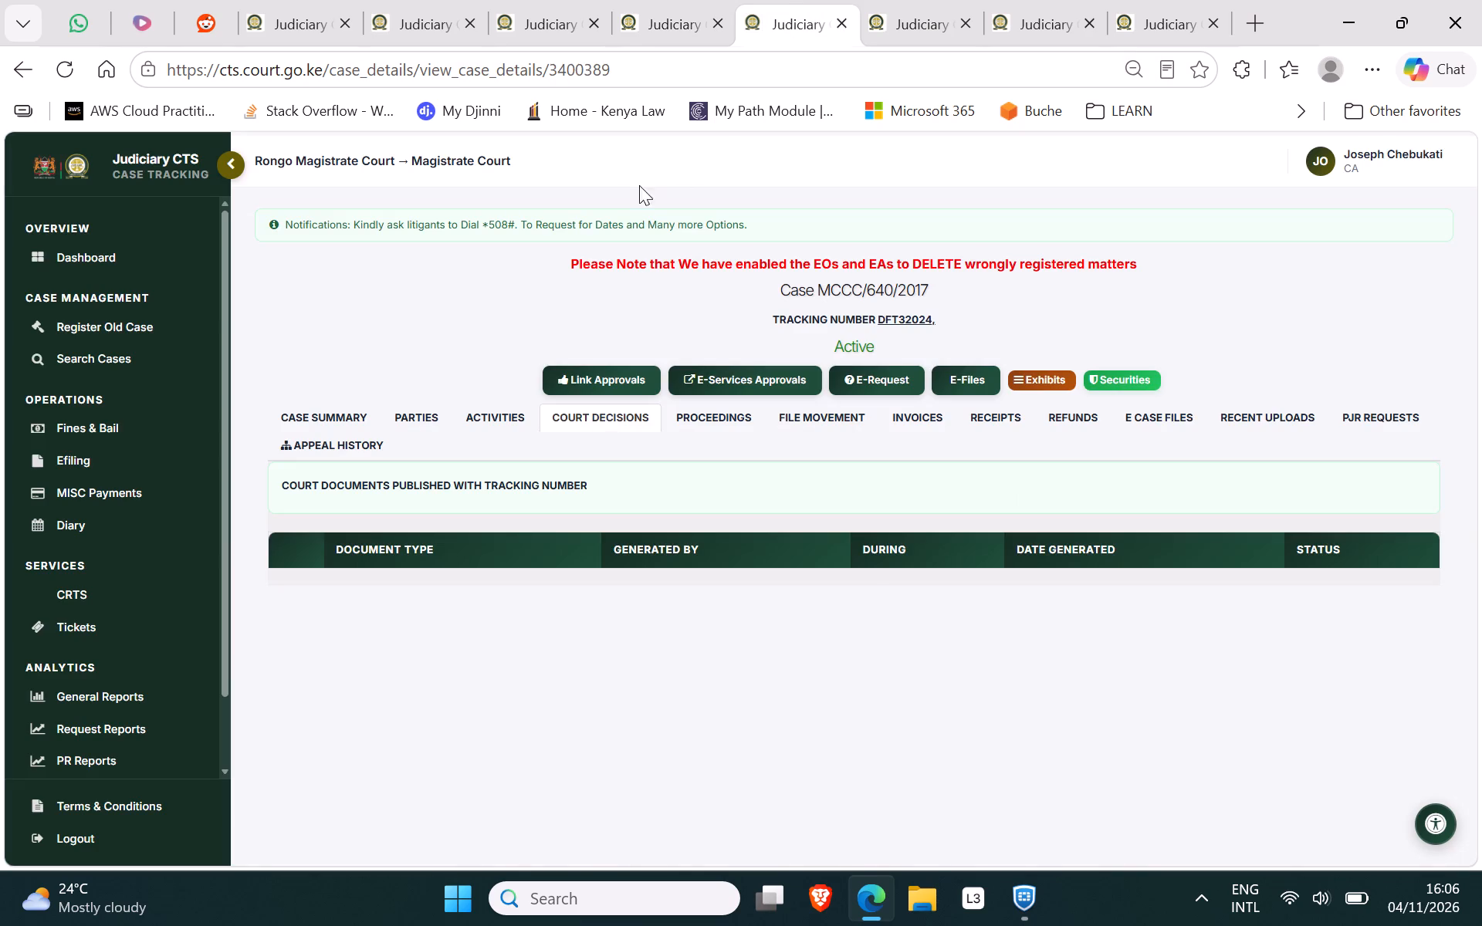
pyautogui.click(496, 407)
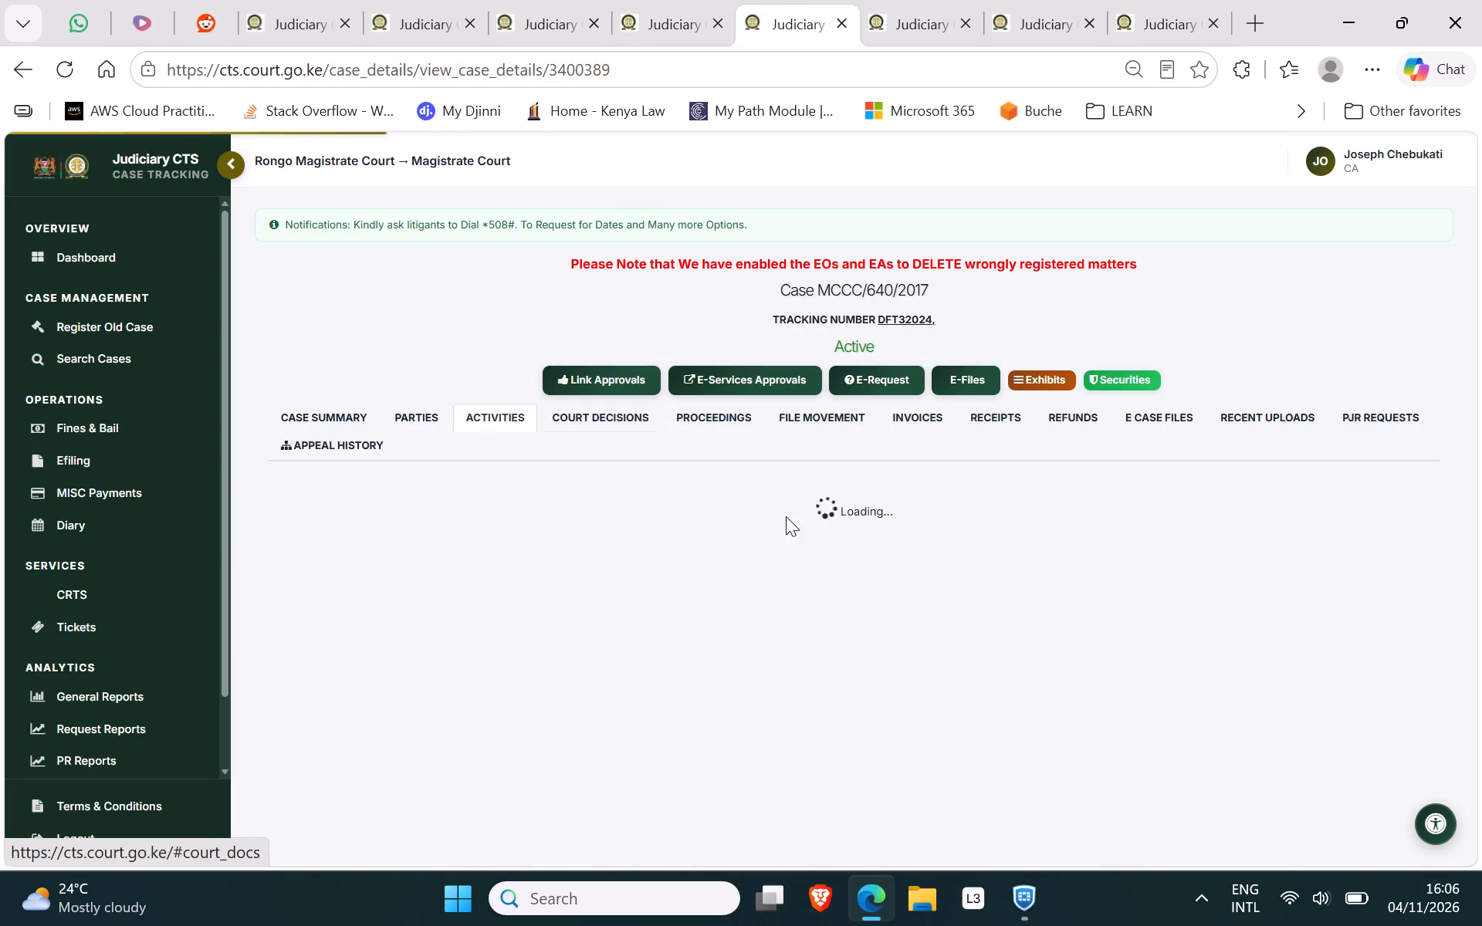
pyautogui.click(863, 626)
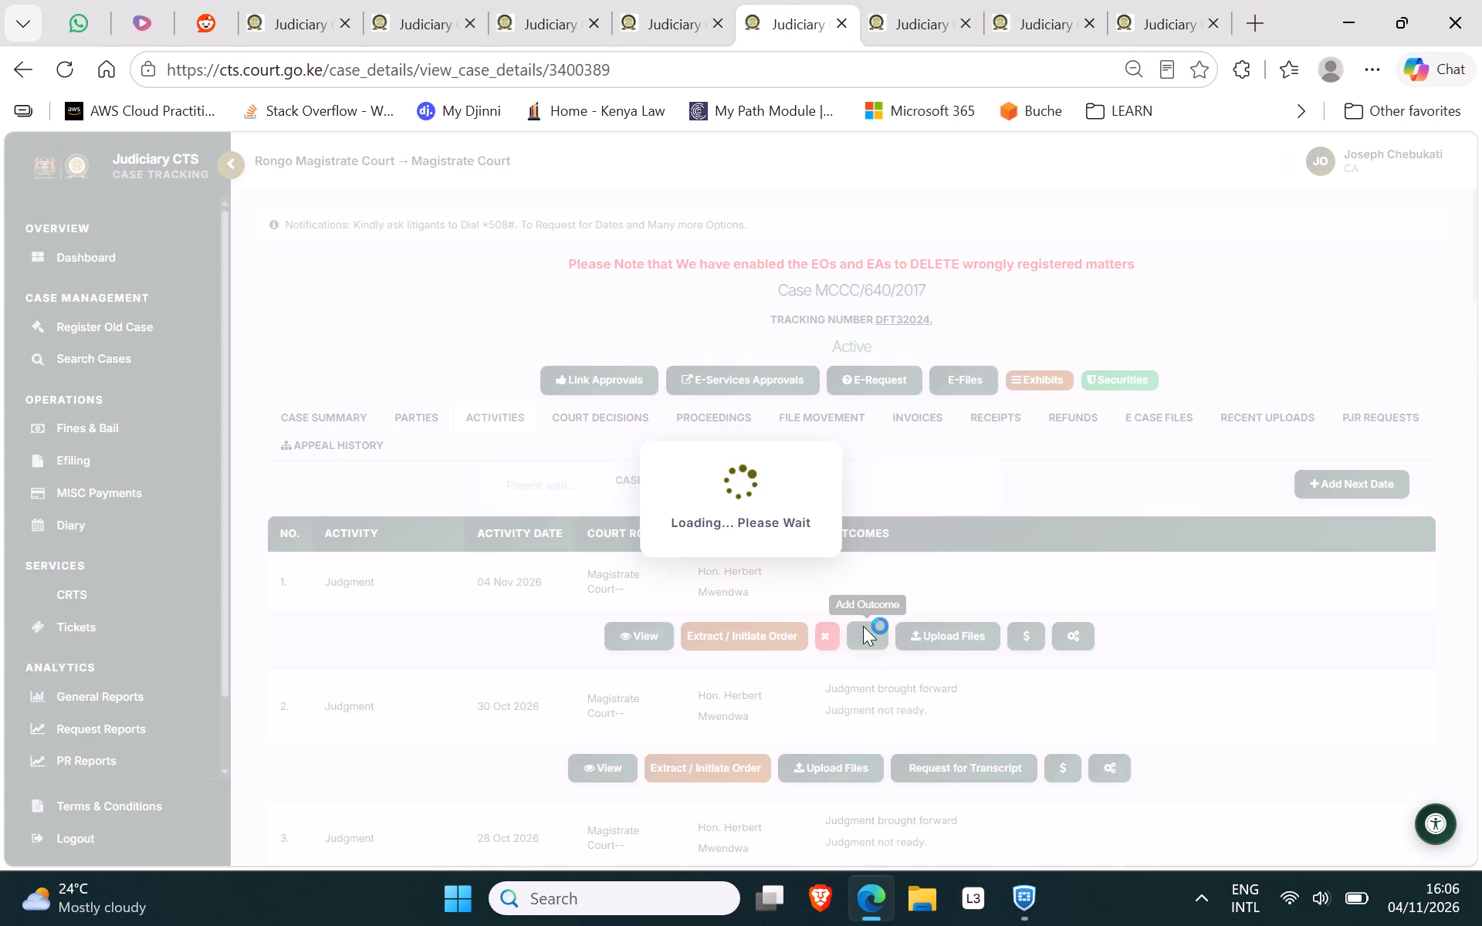
pyautogui.click(902, 0)
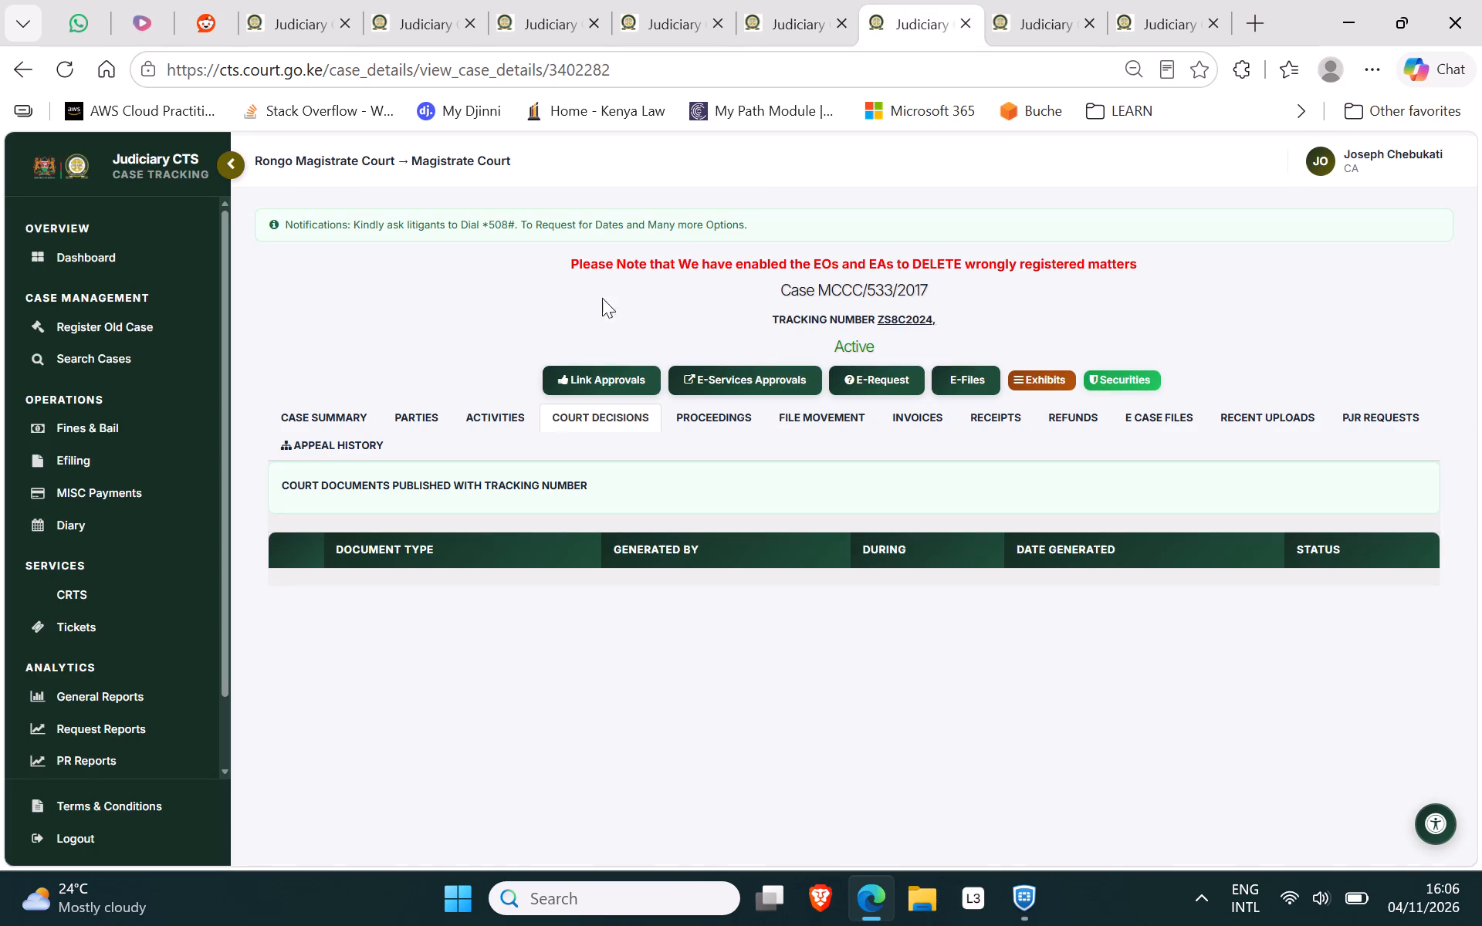
pyautogui.click(507, 423)
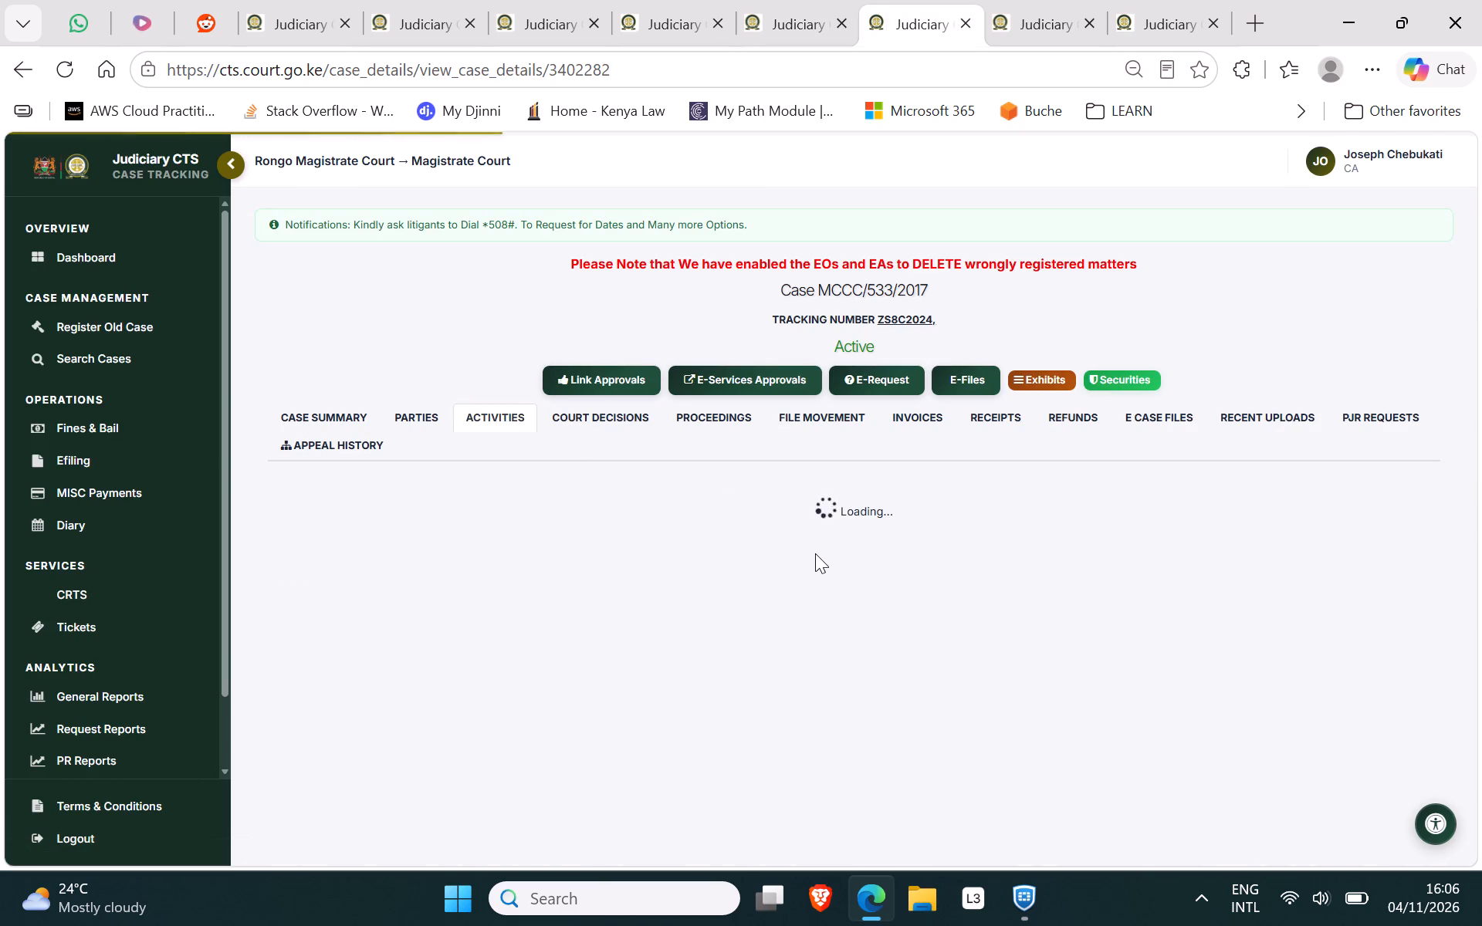
pyautogui.click(868, 635)
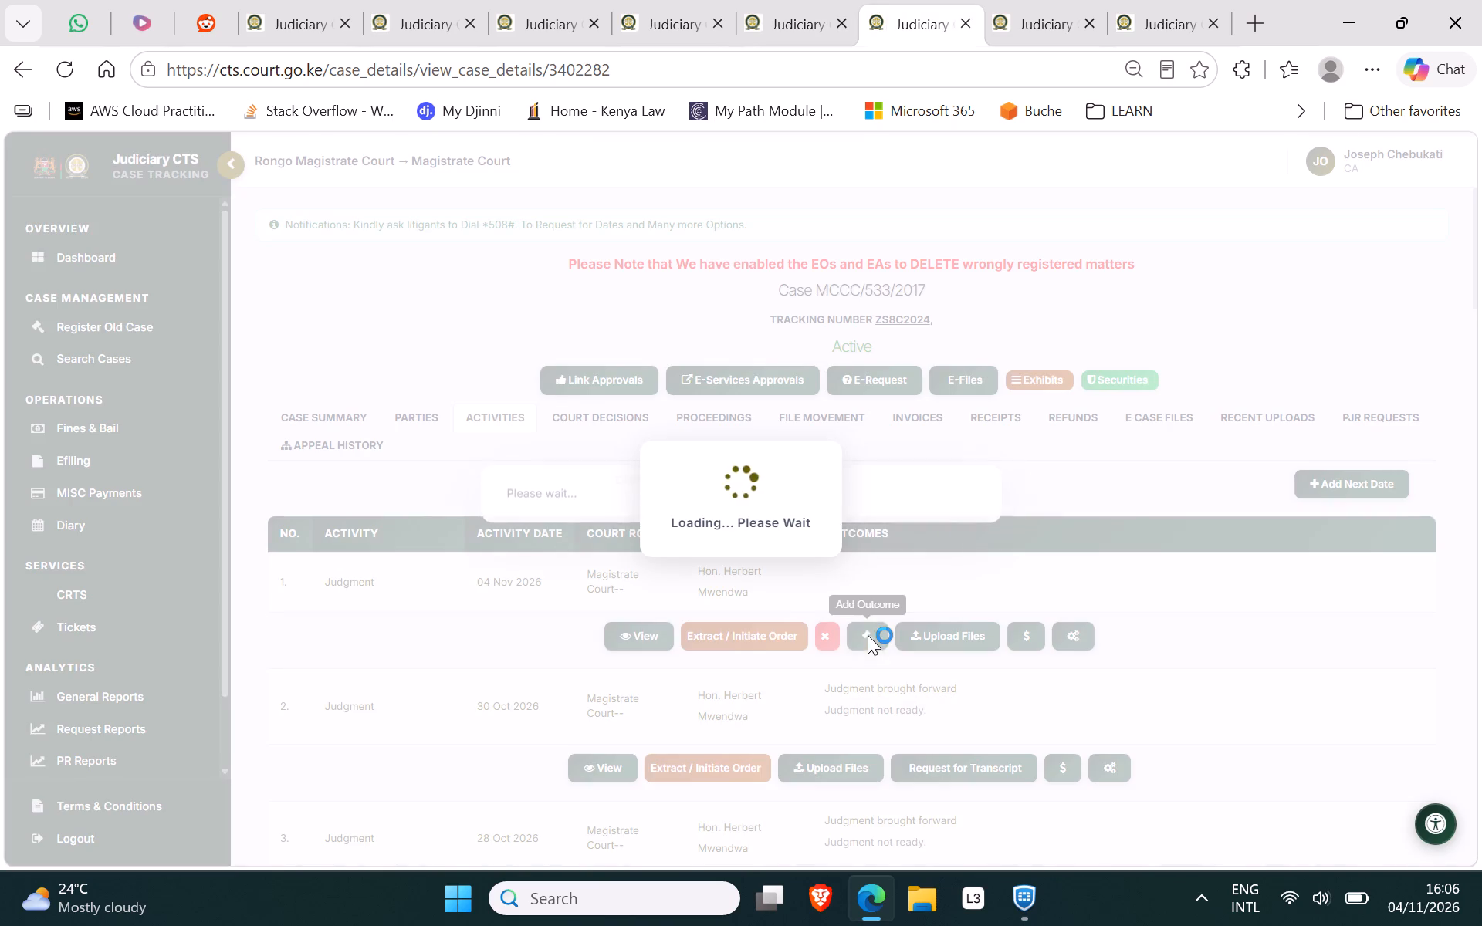
pyautogui.click(1033, 9)
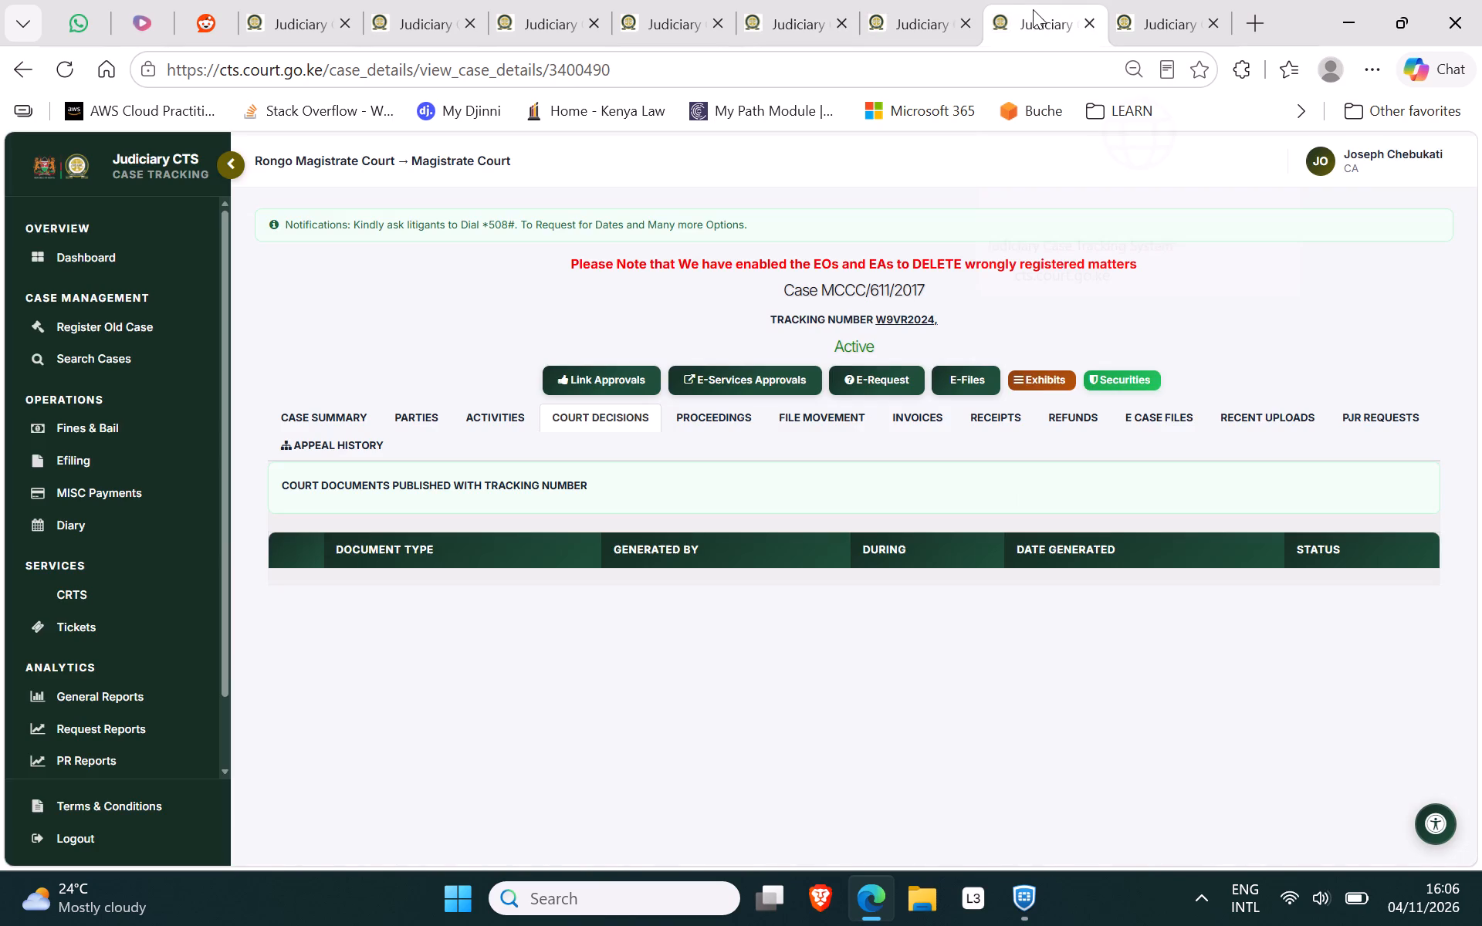
pyautogui.click(480, 427)
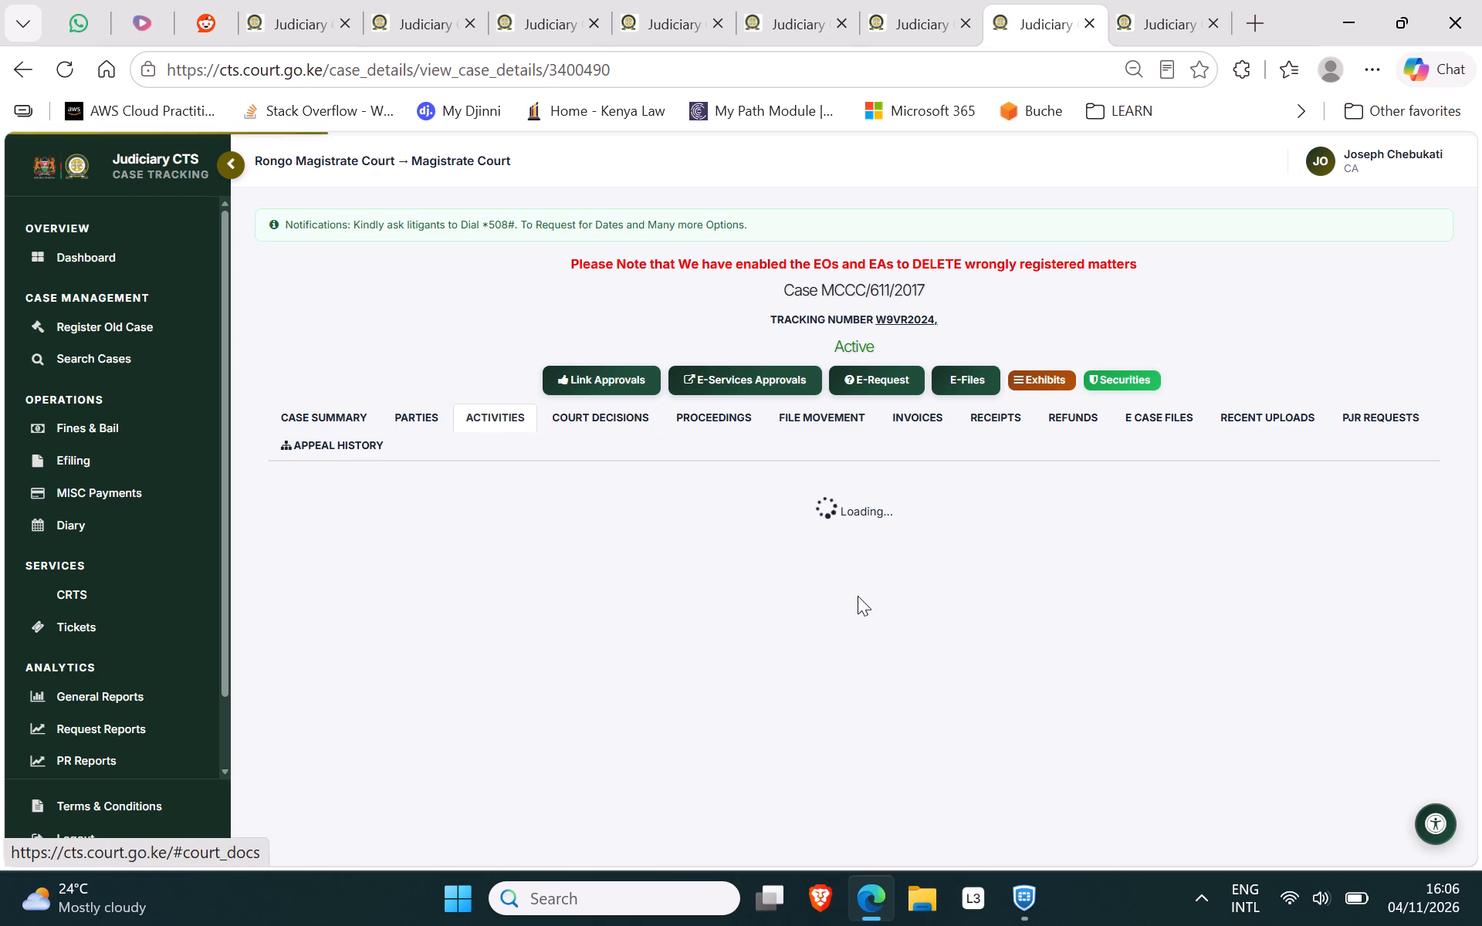
pyautogui.click(865, 634)
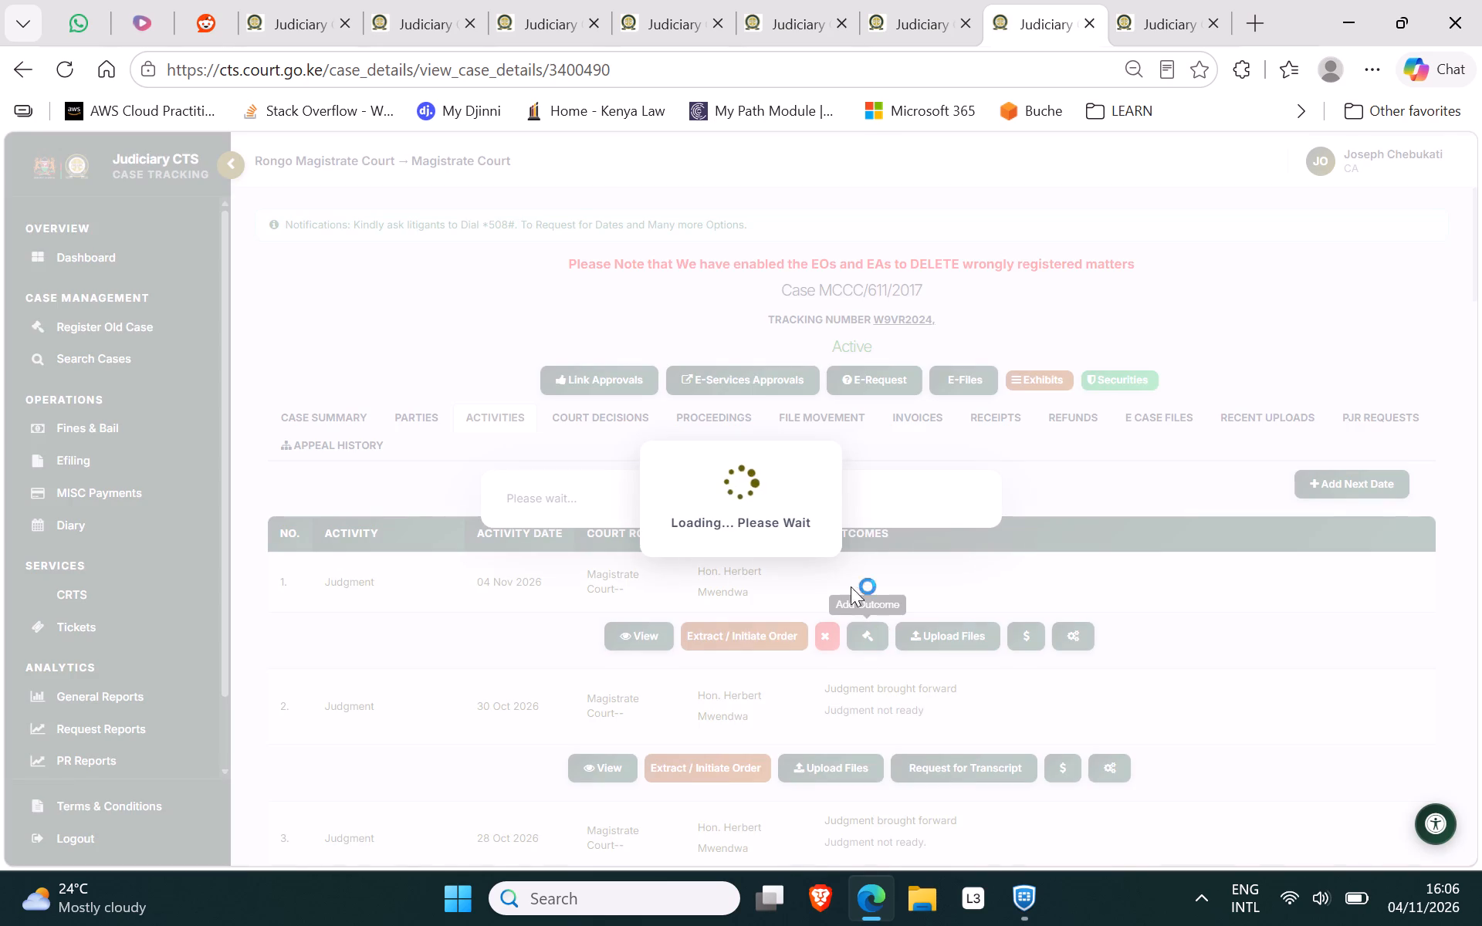
pyautogui.click(547, 28)
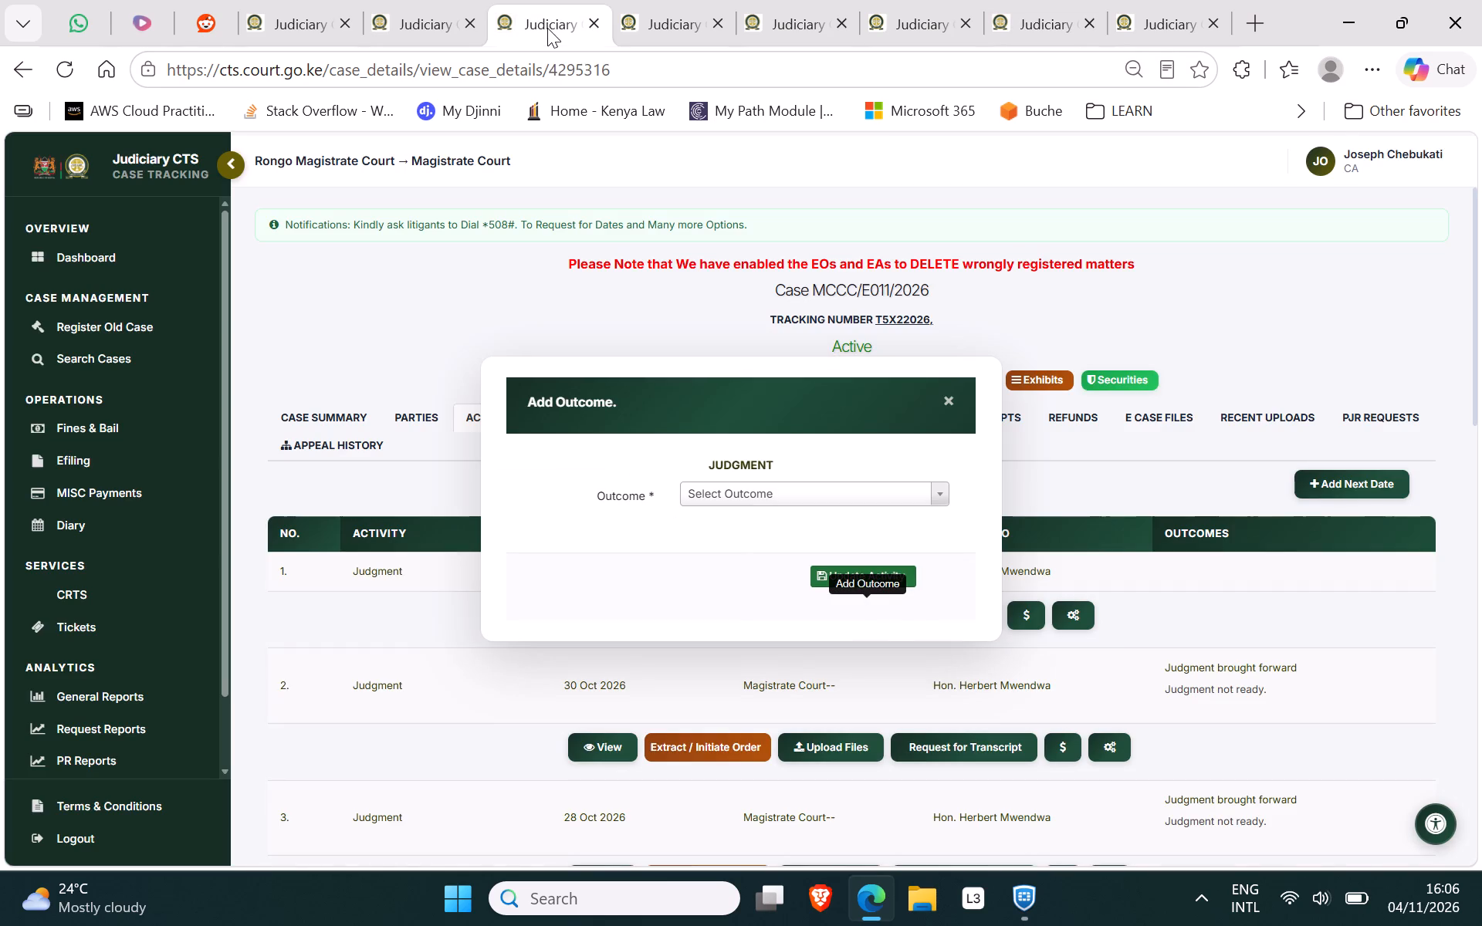
pyautogui.click(706, 486)
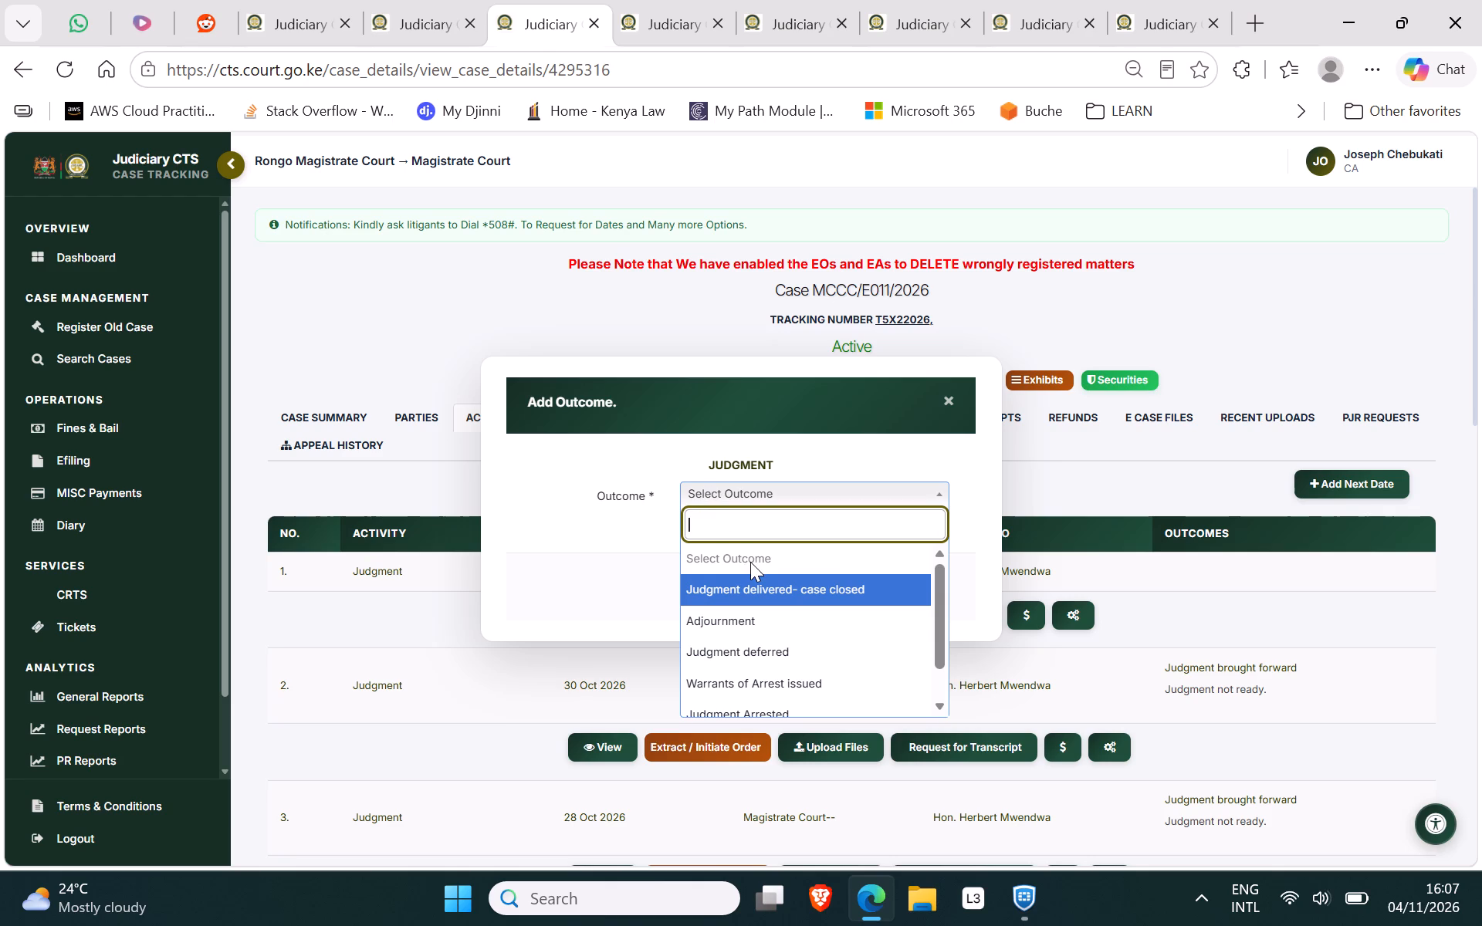
pyautogui.moveTo(934, 608); pyautogui.dragTo(932, 668)
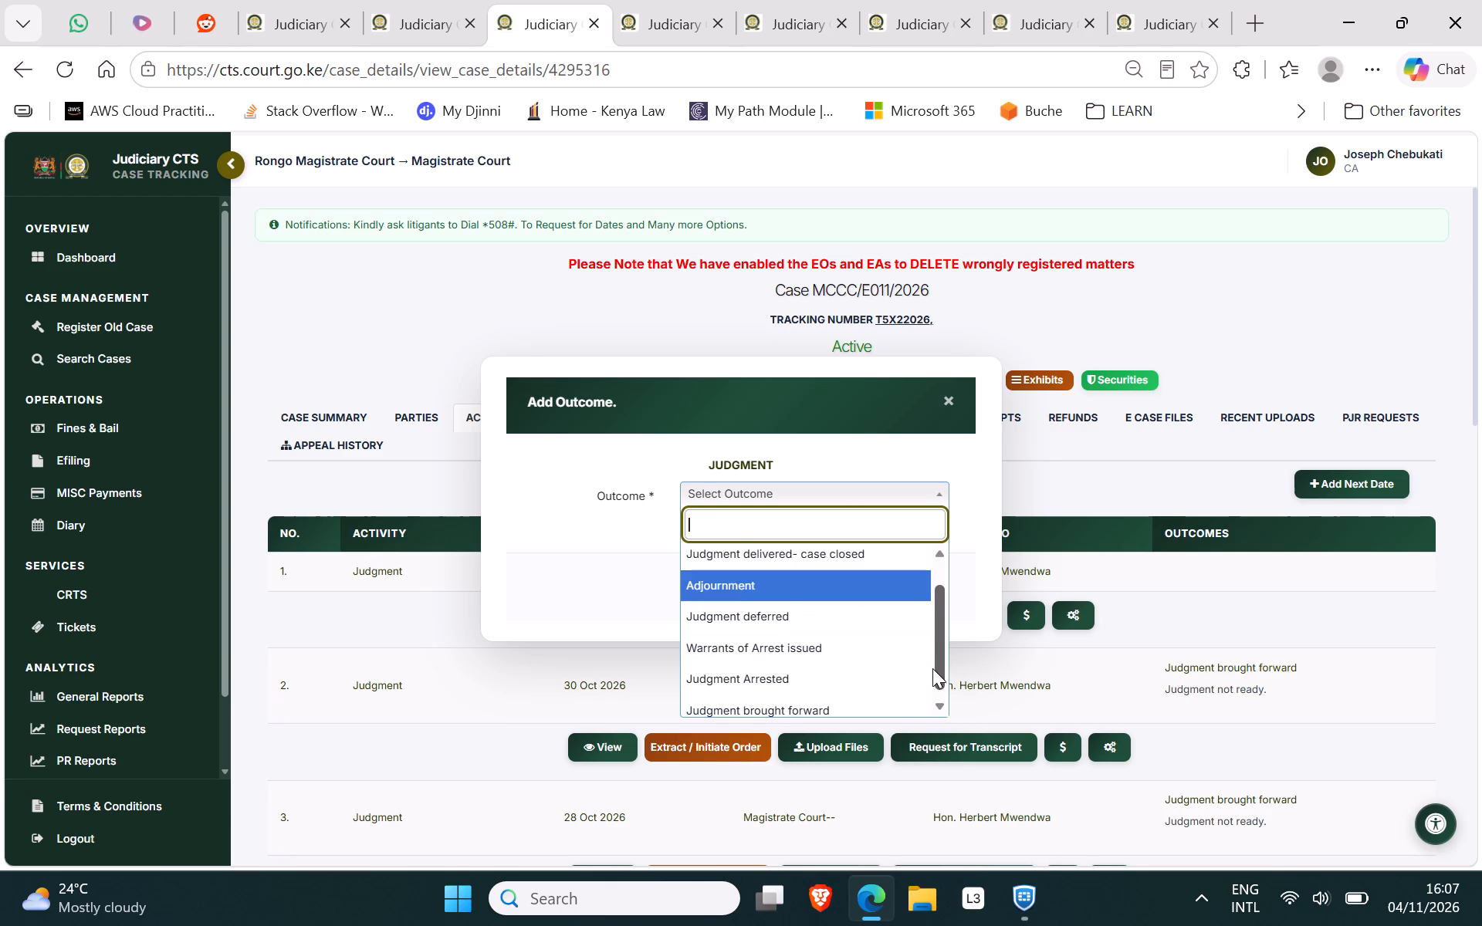
pyautogui.moveTo(932, 668); pyautogui.dragTo(932, 672)
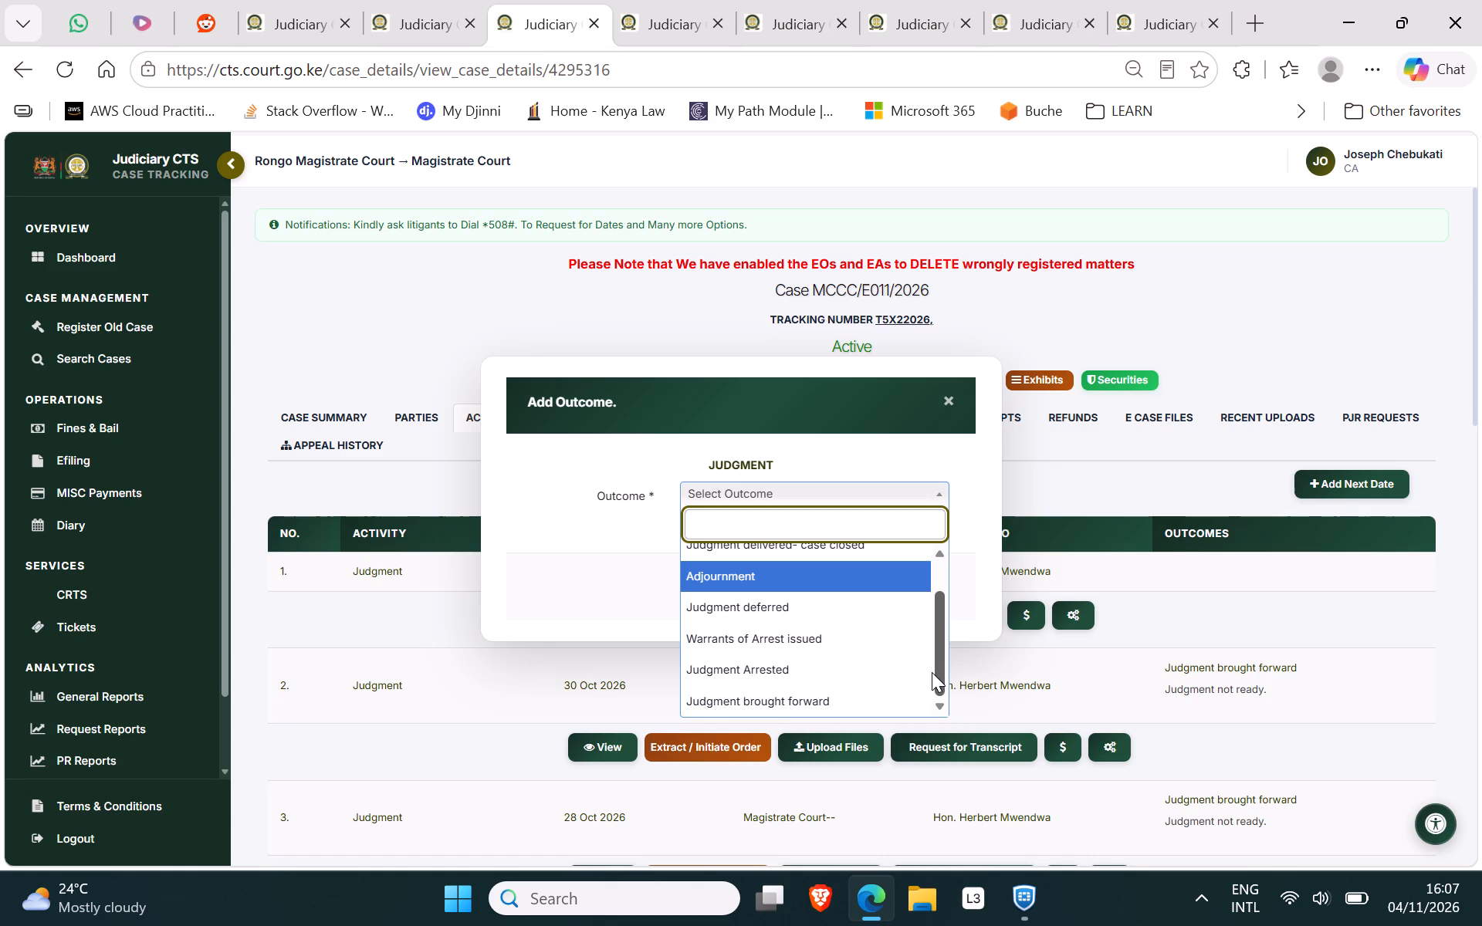
pyautogui.click(844, 610)
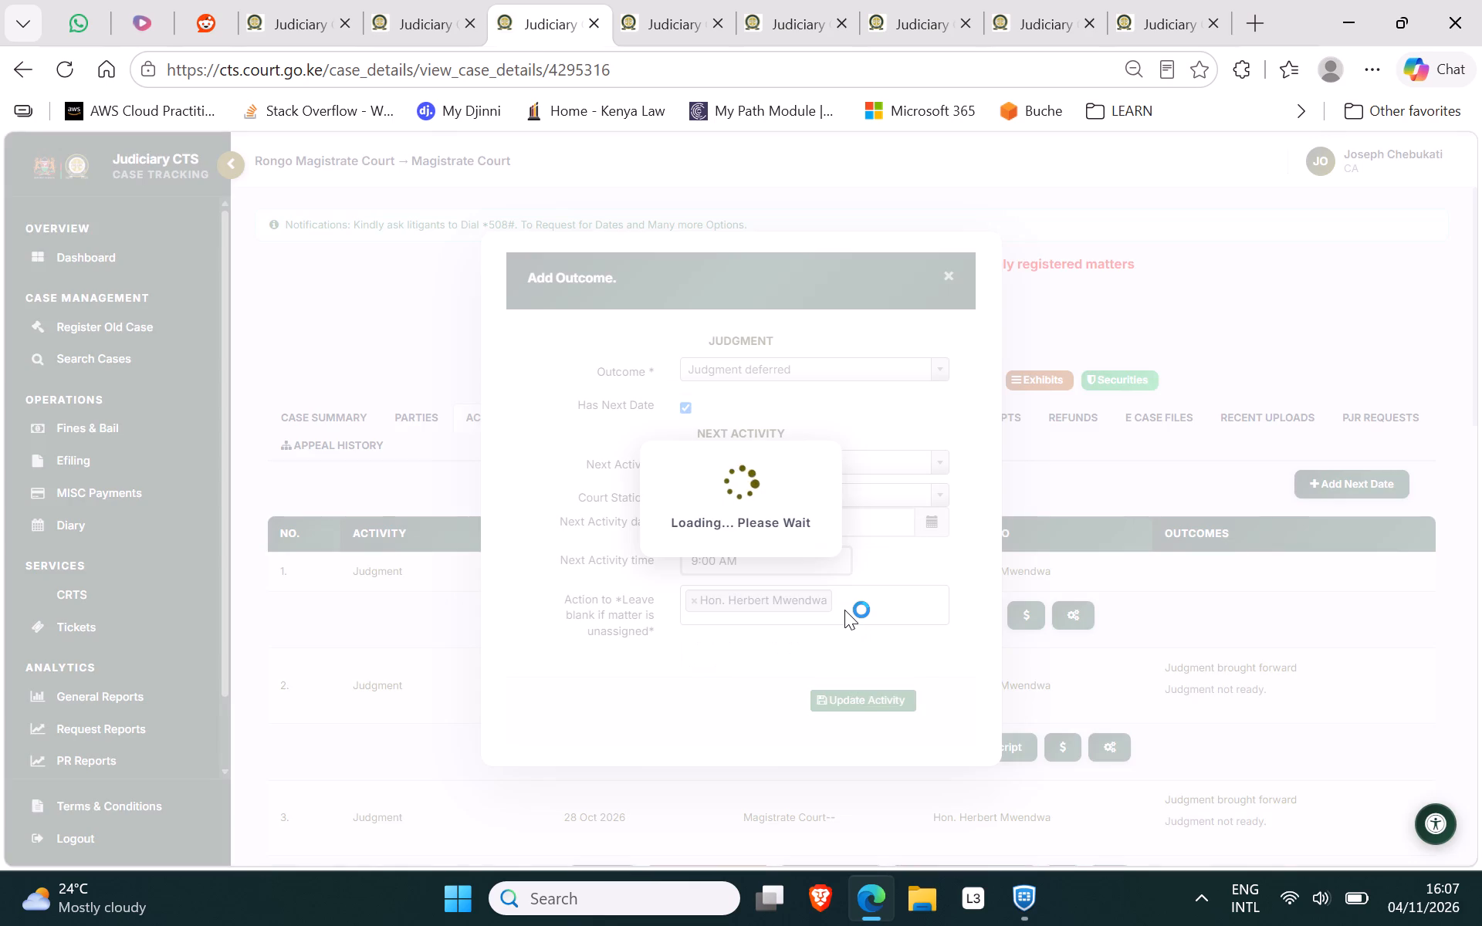
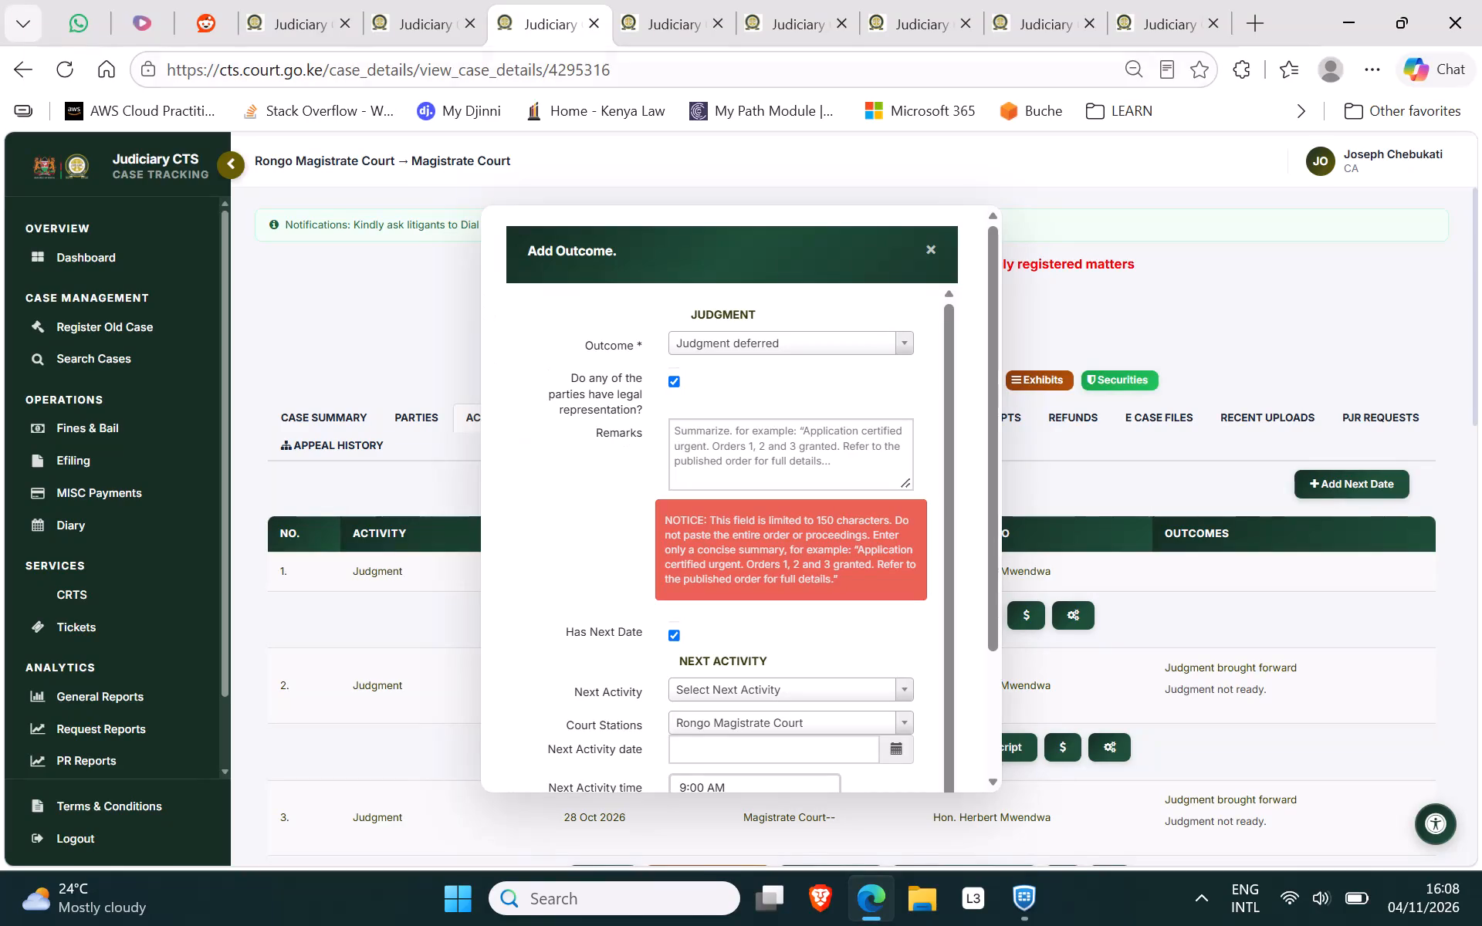
# Return to the case search by case number and open the case category choices for Rongo Magistrate Court.
pyautogui.click(293, 2)
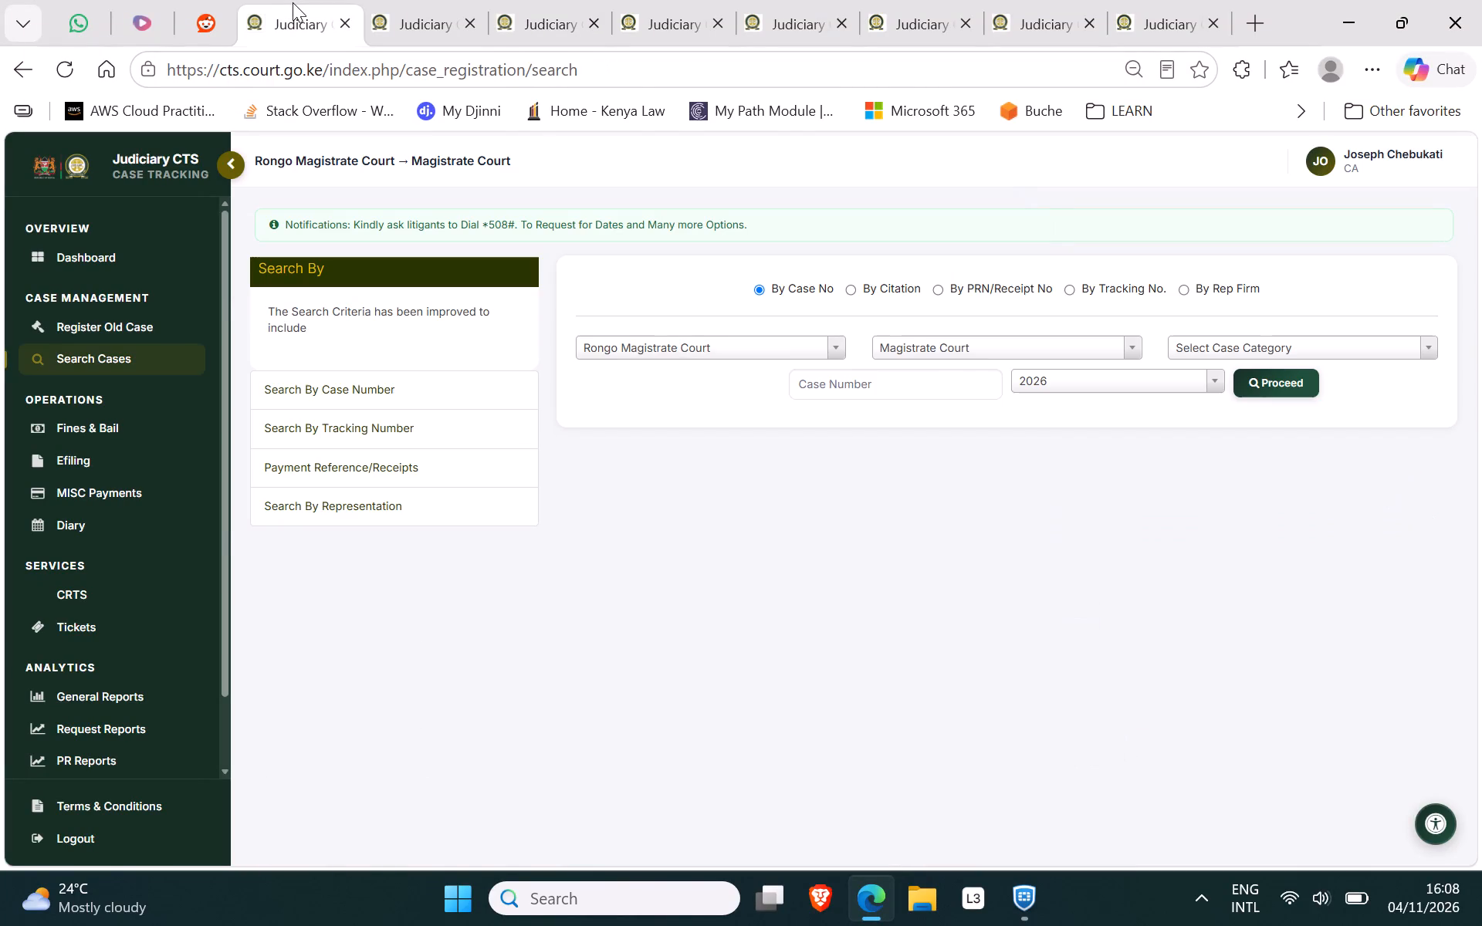
pyautogui.click(1282, 345)
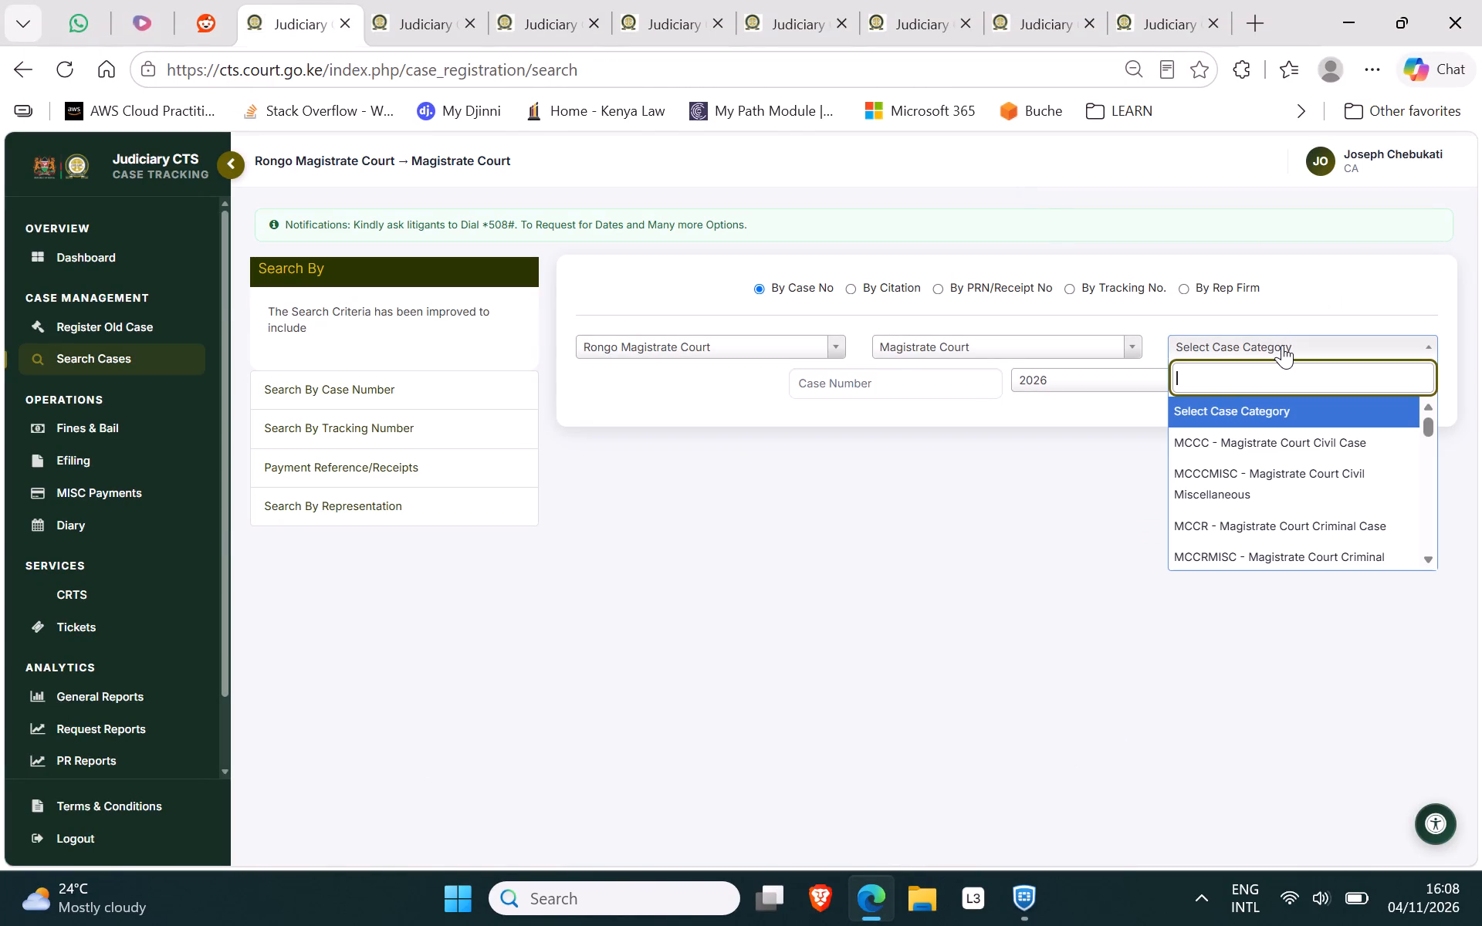
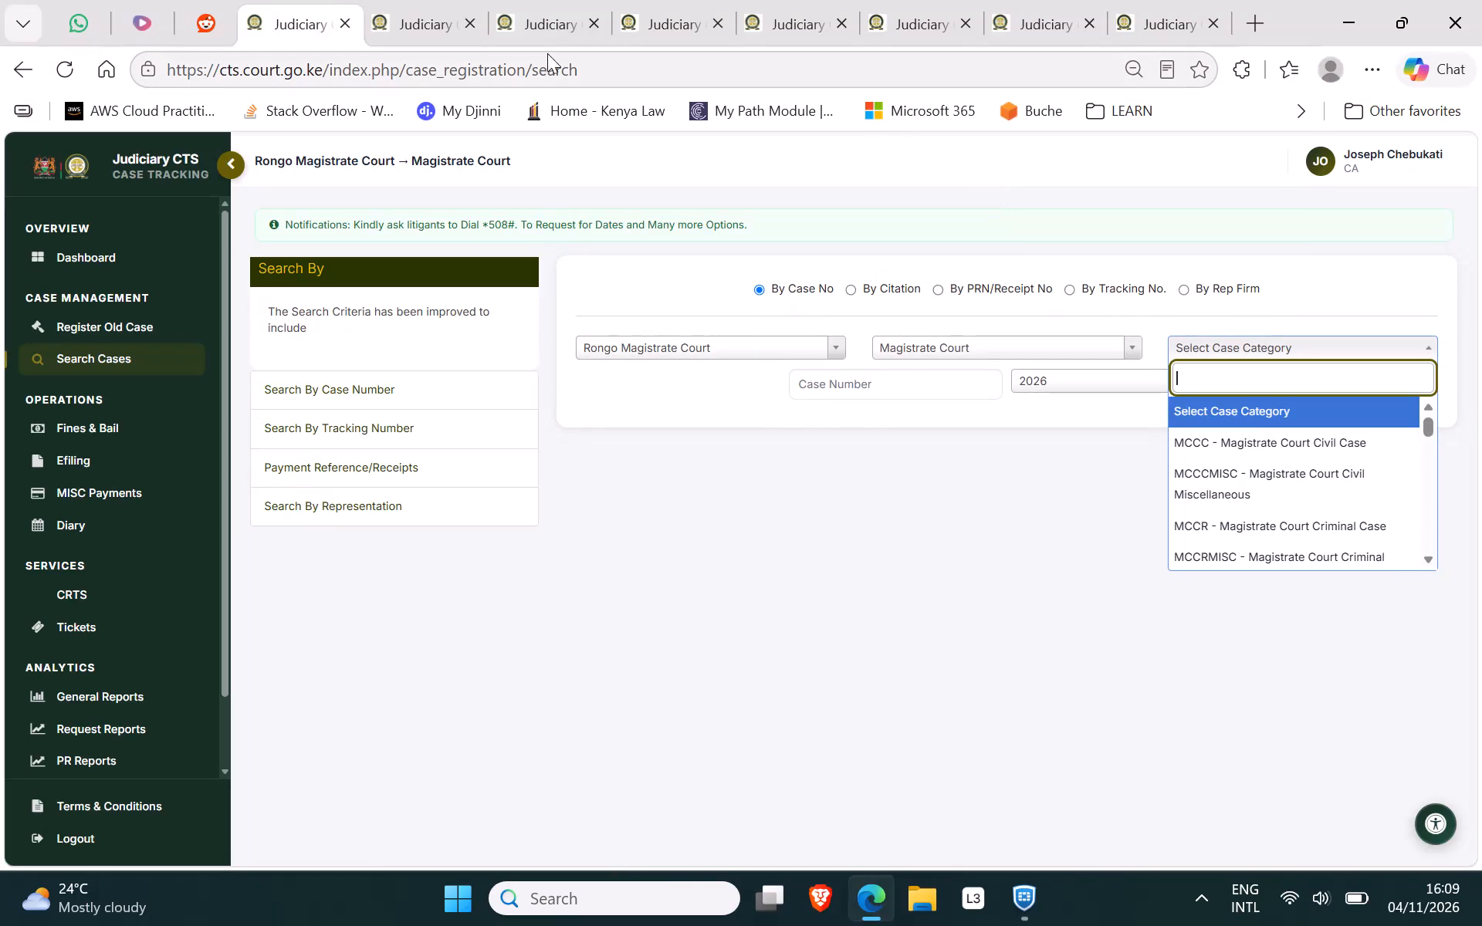
pyautogui.click(547, 23)
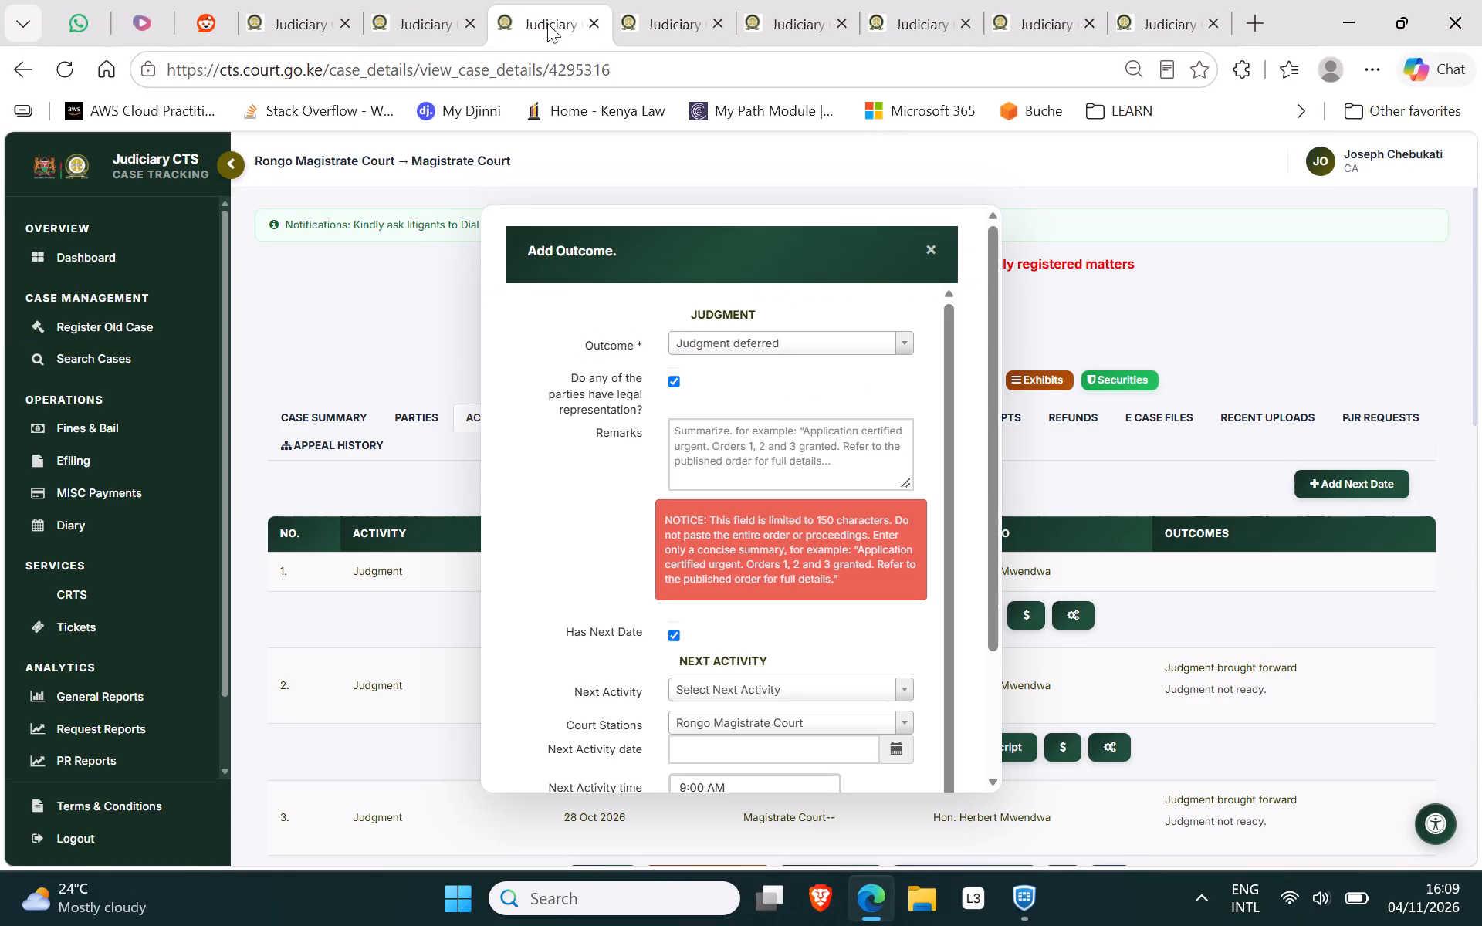
pyautogui.click(738, 434)
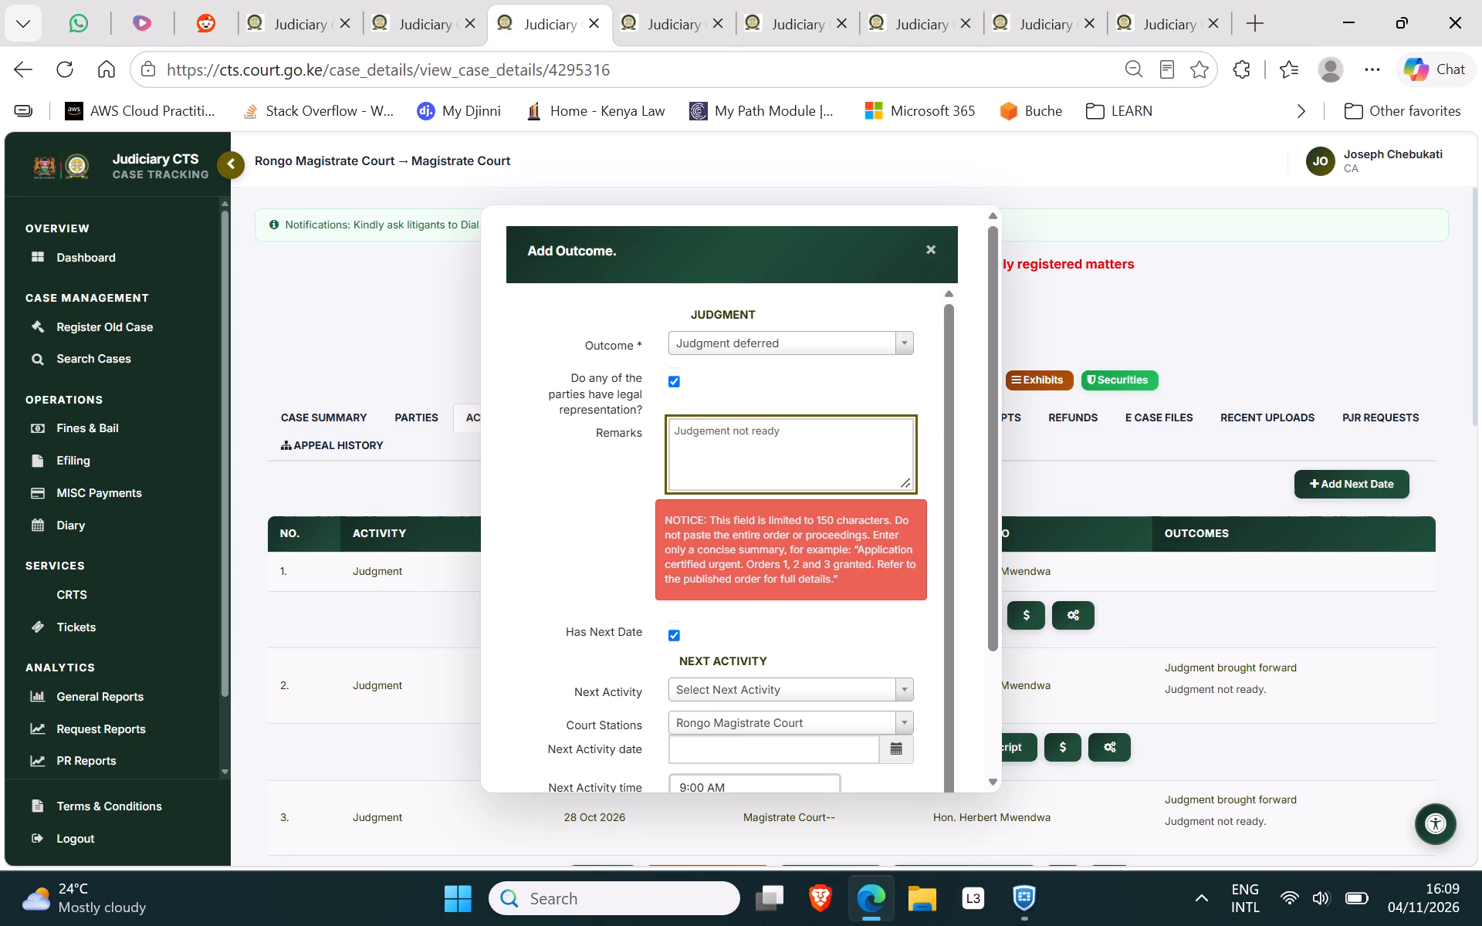
pyautogui.hotkey('ctrl', 'a')
pyautogui.hotkey('ctrl', 'c')
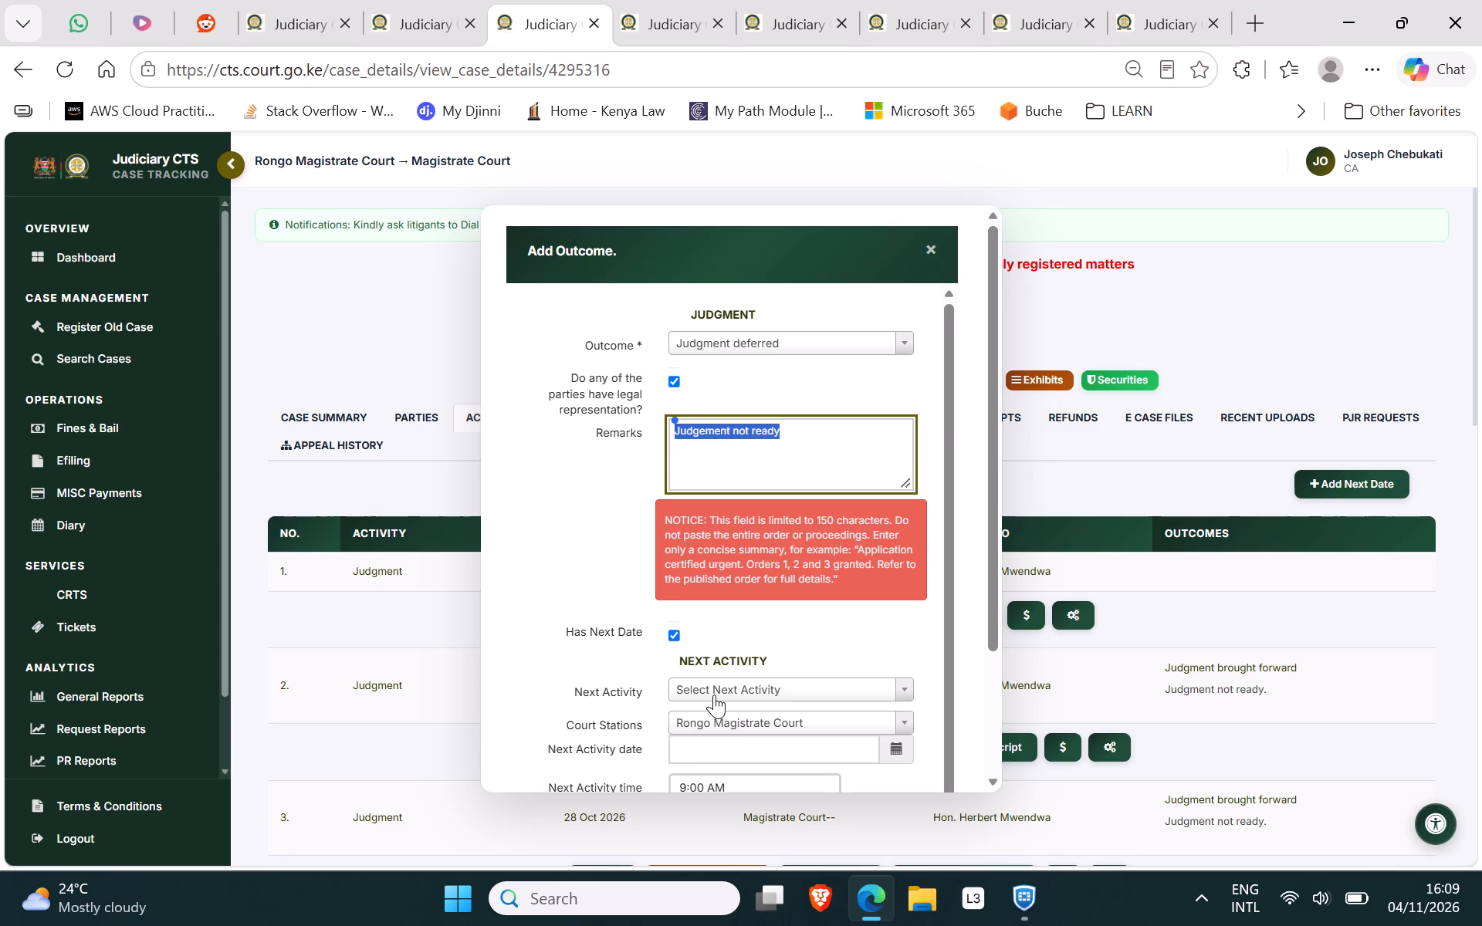
pyautogui.click(714, 694)
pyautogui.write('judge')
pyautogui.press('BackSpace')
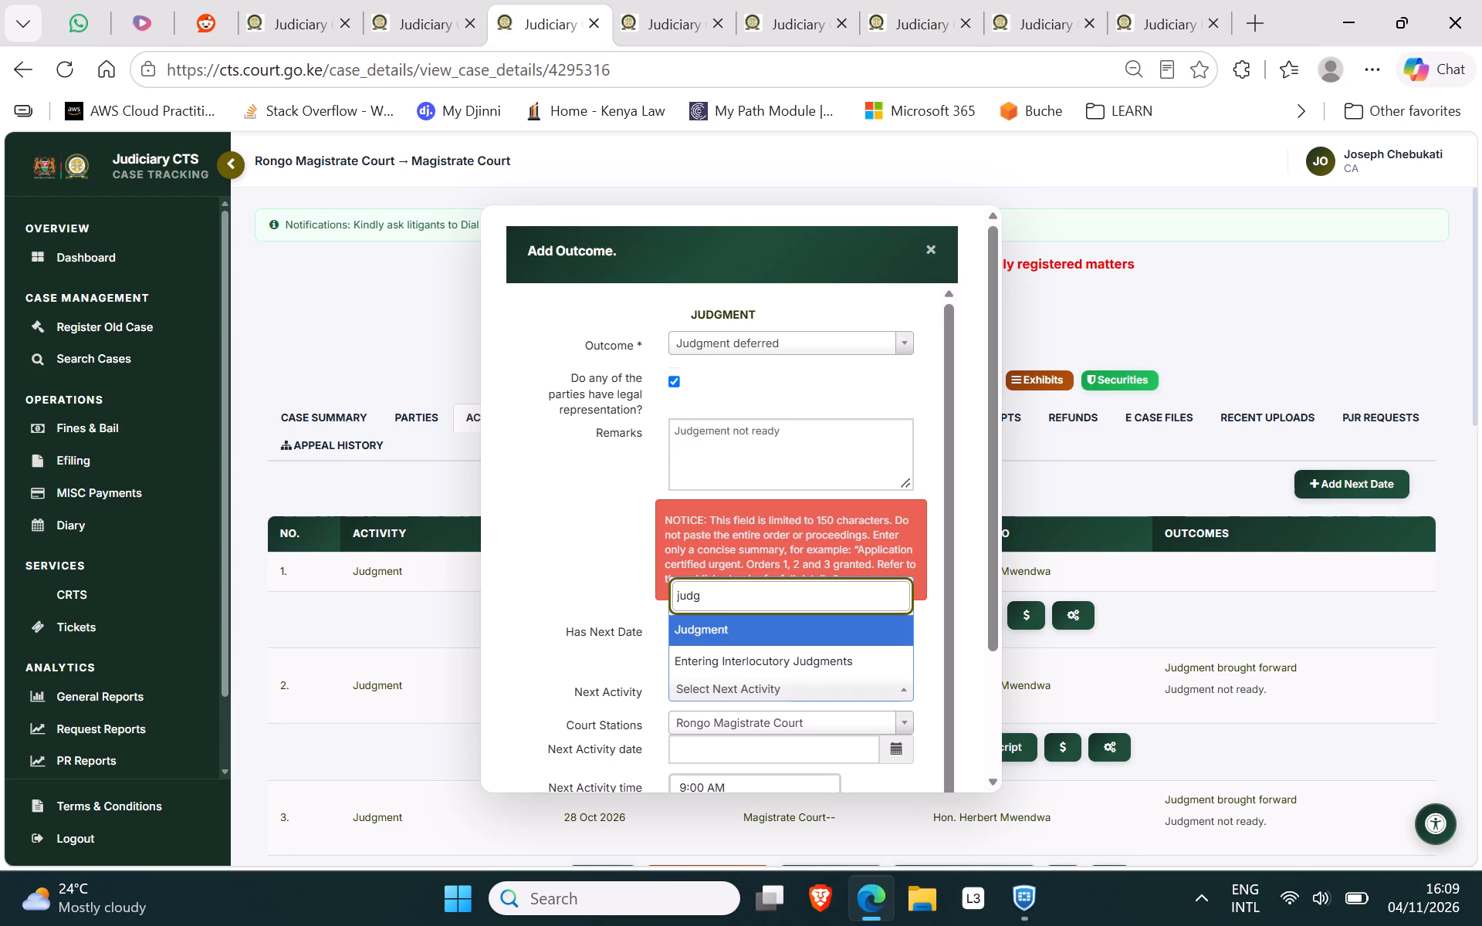
pyautogui.click(789, 625)
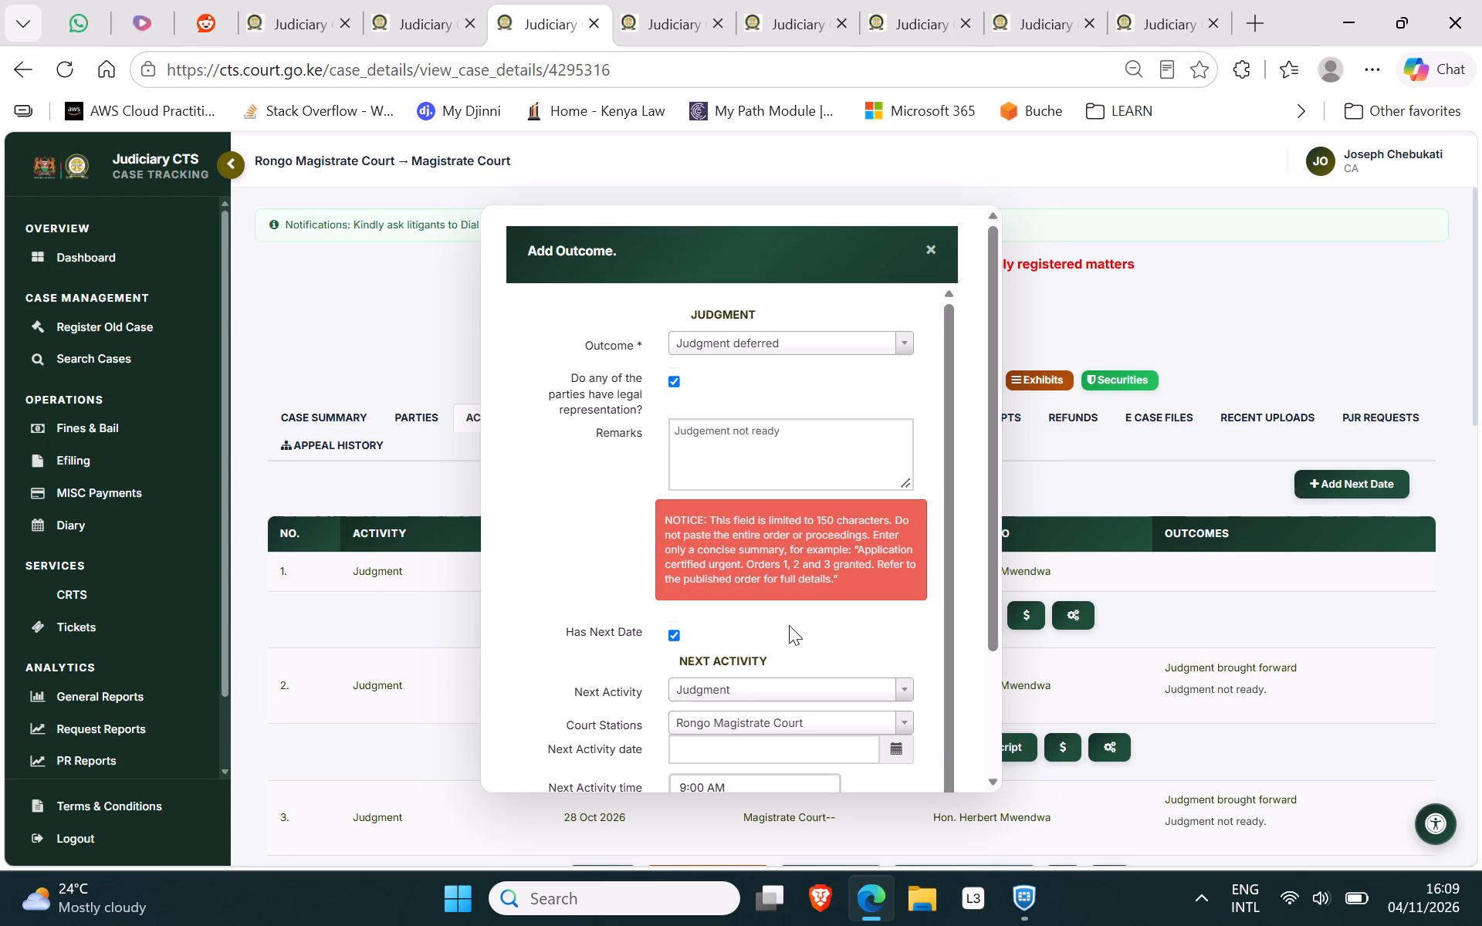
pyautogui.click(990, 695)
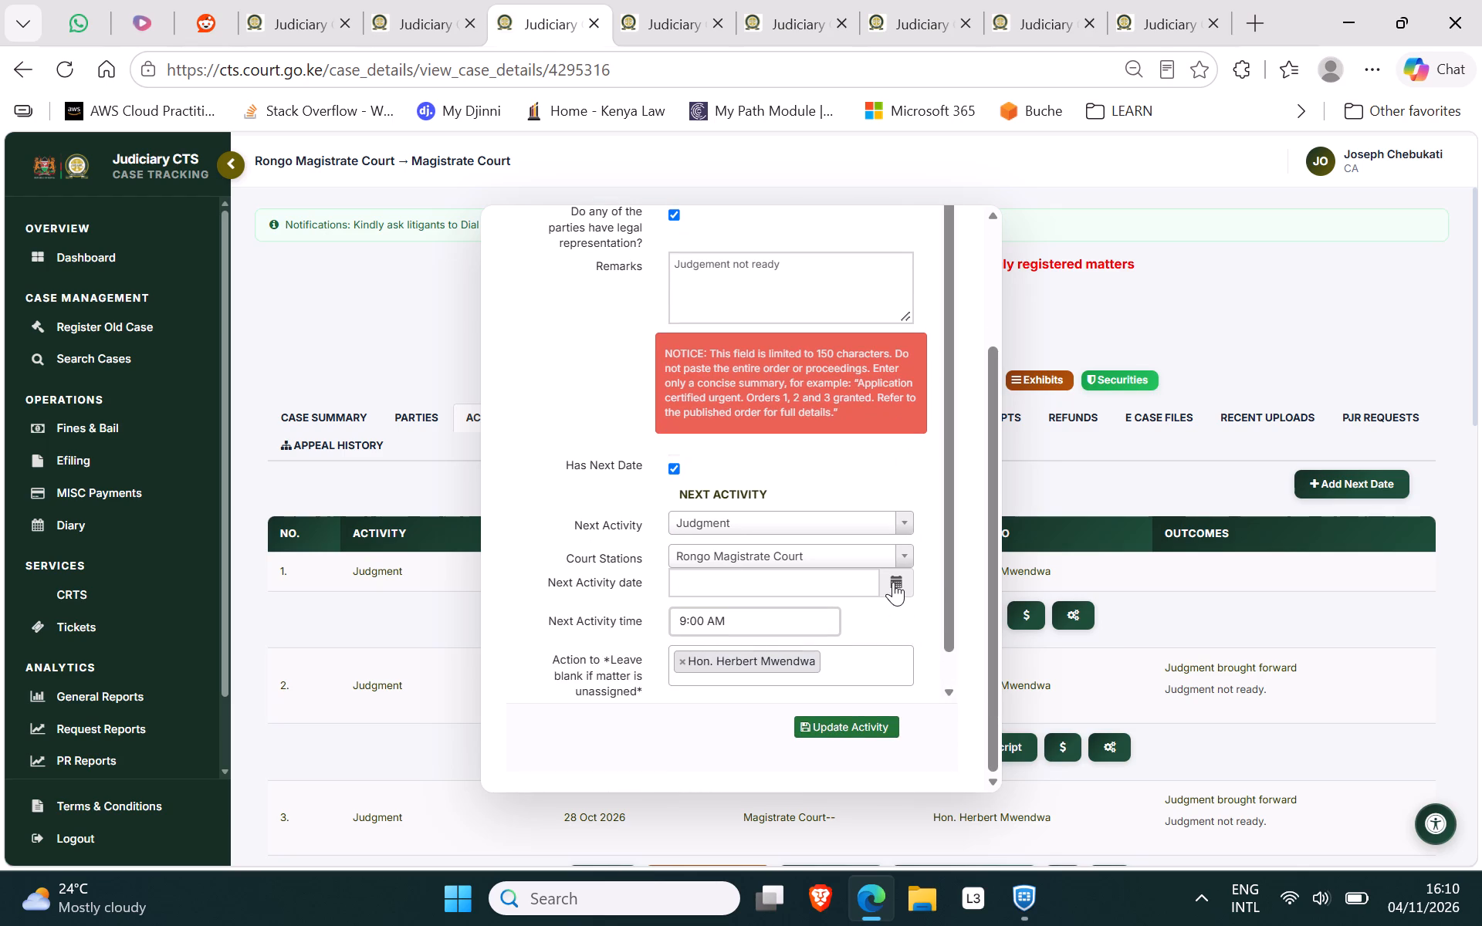
pyautogui.click(893, 582)
pyautogui.click(830, 419)
pyautogui.click(692, 617)
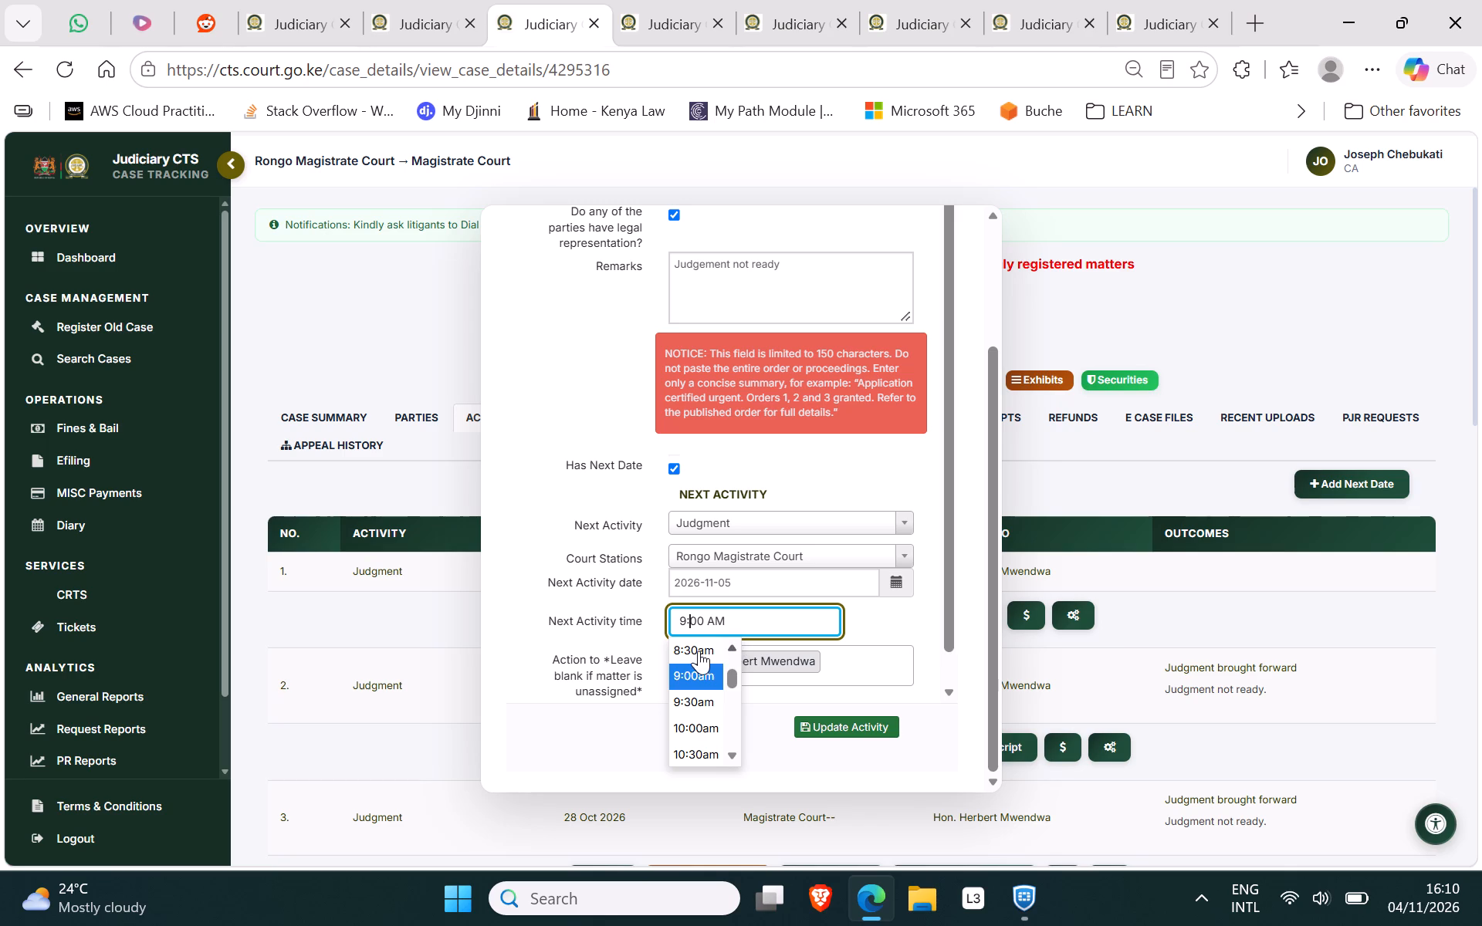
pyautogui.click(696, 651)
pyautogui.click(697, 620)
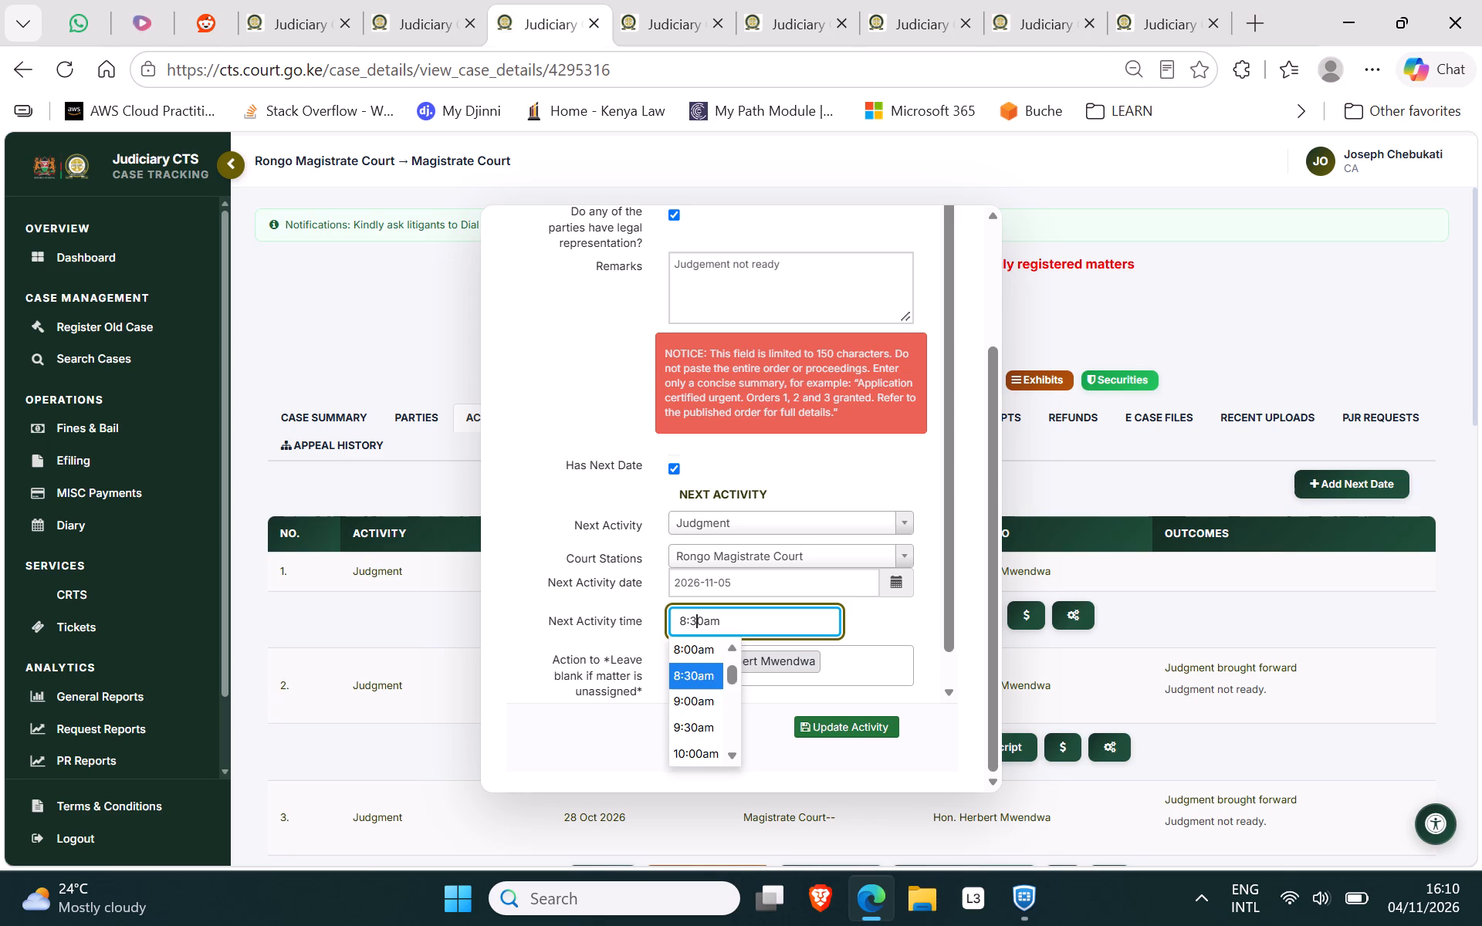
pyautogui.press('BackSpace')
pyautogui.press('Delete')
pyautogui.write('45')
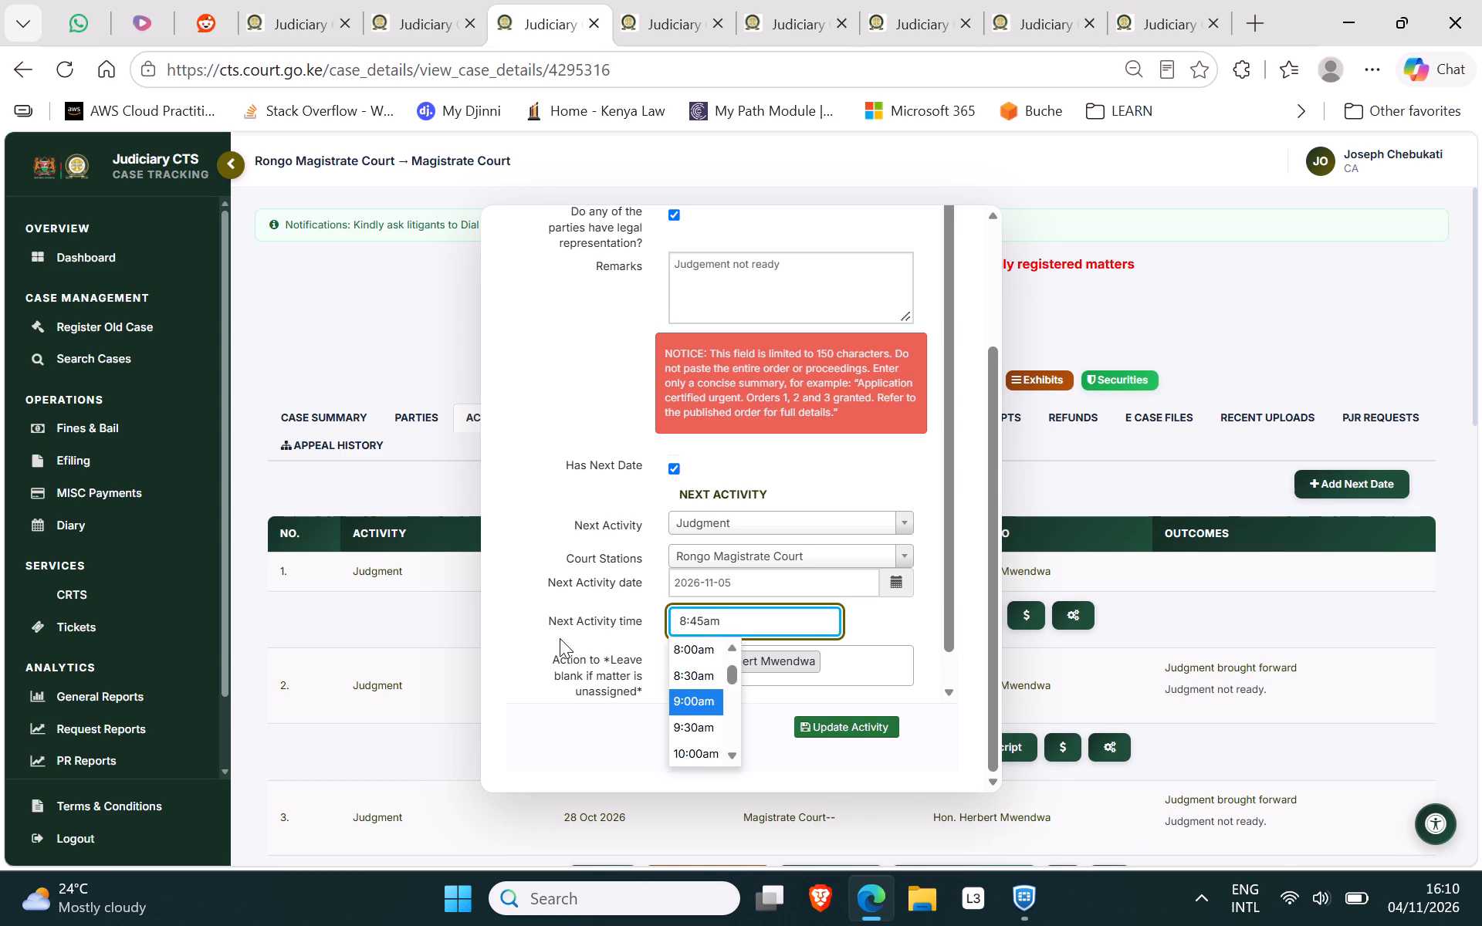
pyautogui.click(560, 638)
pyautogui.click(837, 726)
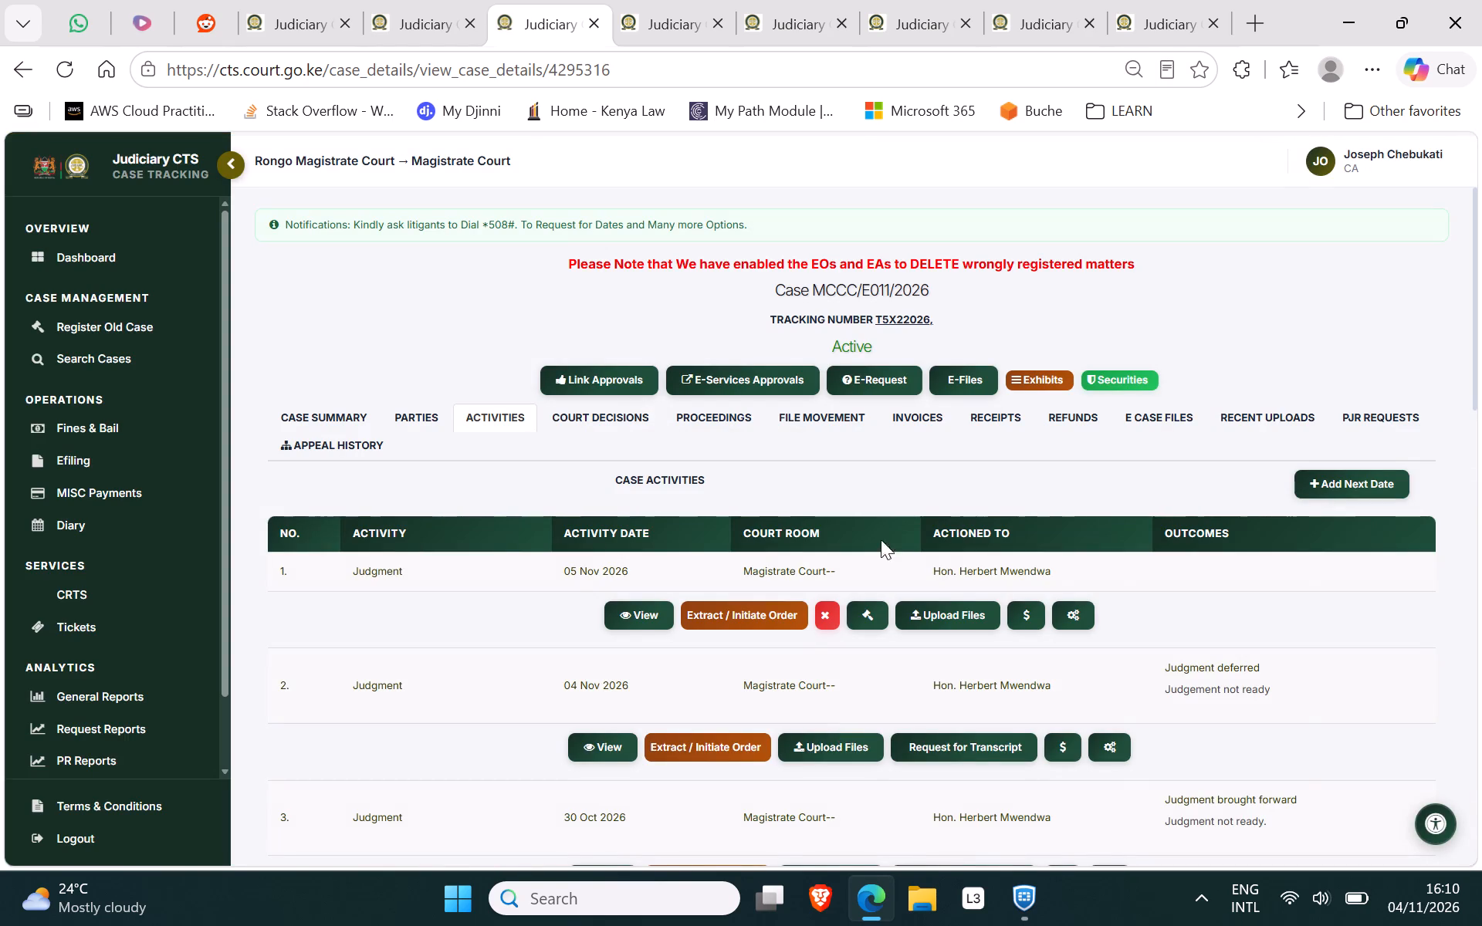
pyautogui.click(591, 24)
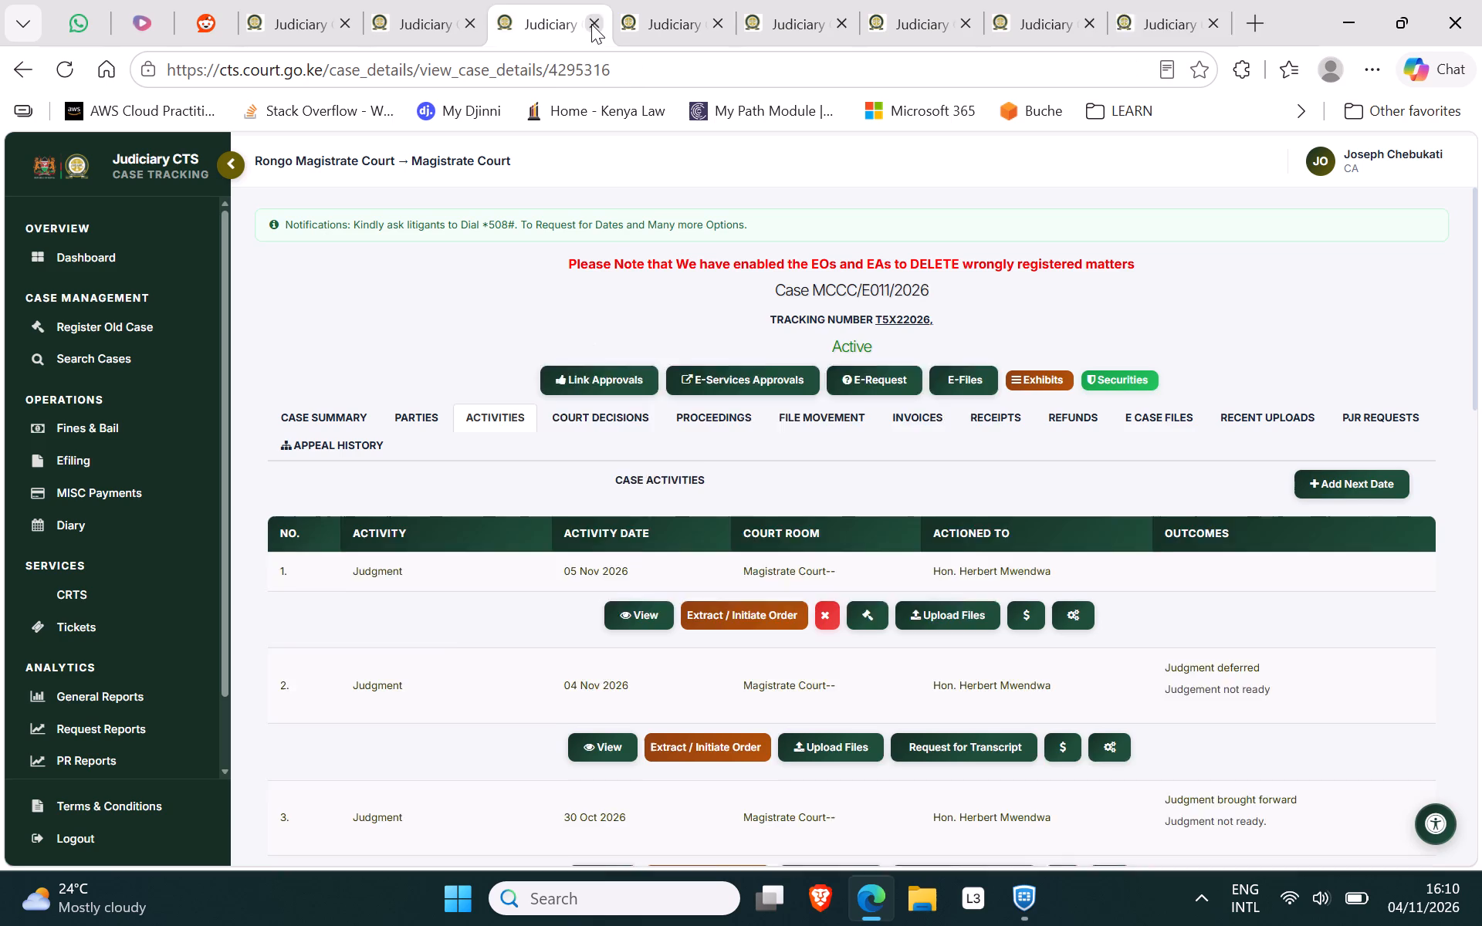
pyautogui.click(861, 498)
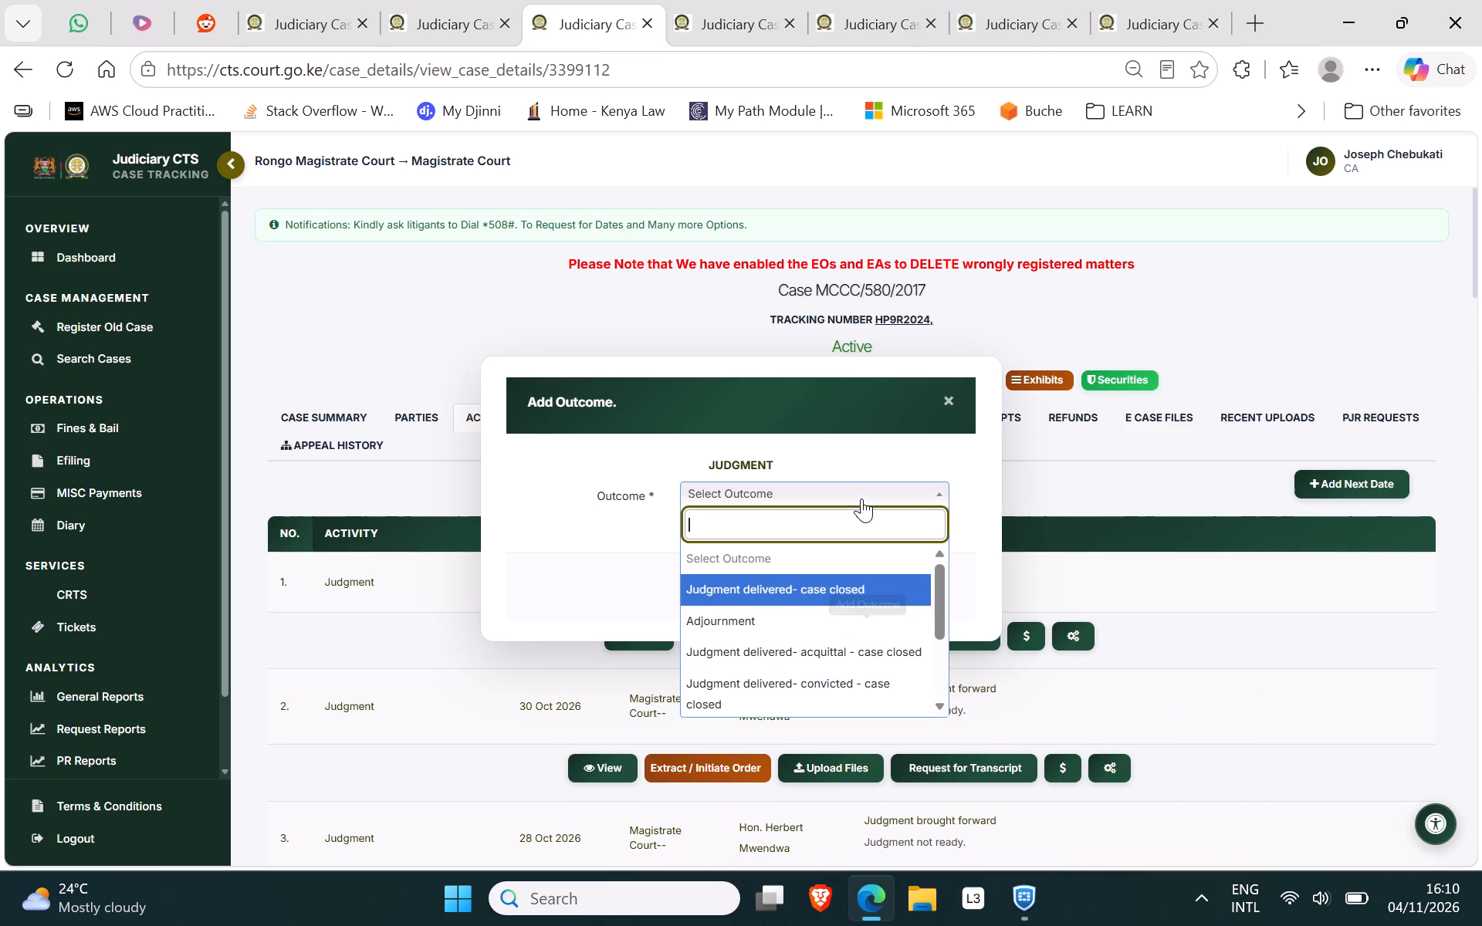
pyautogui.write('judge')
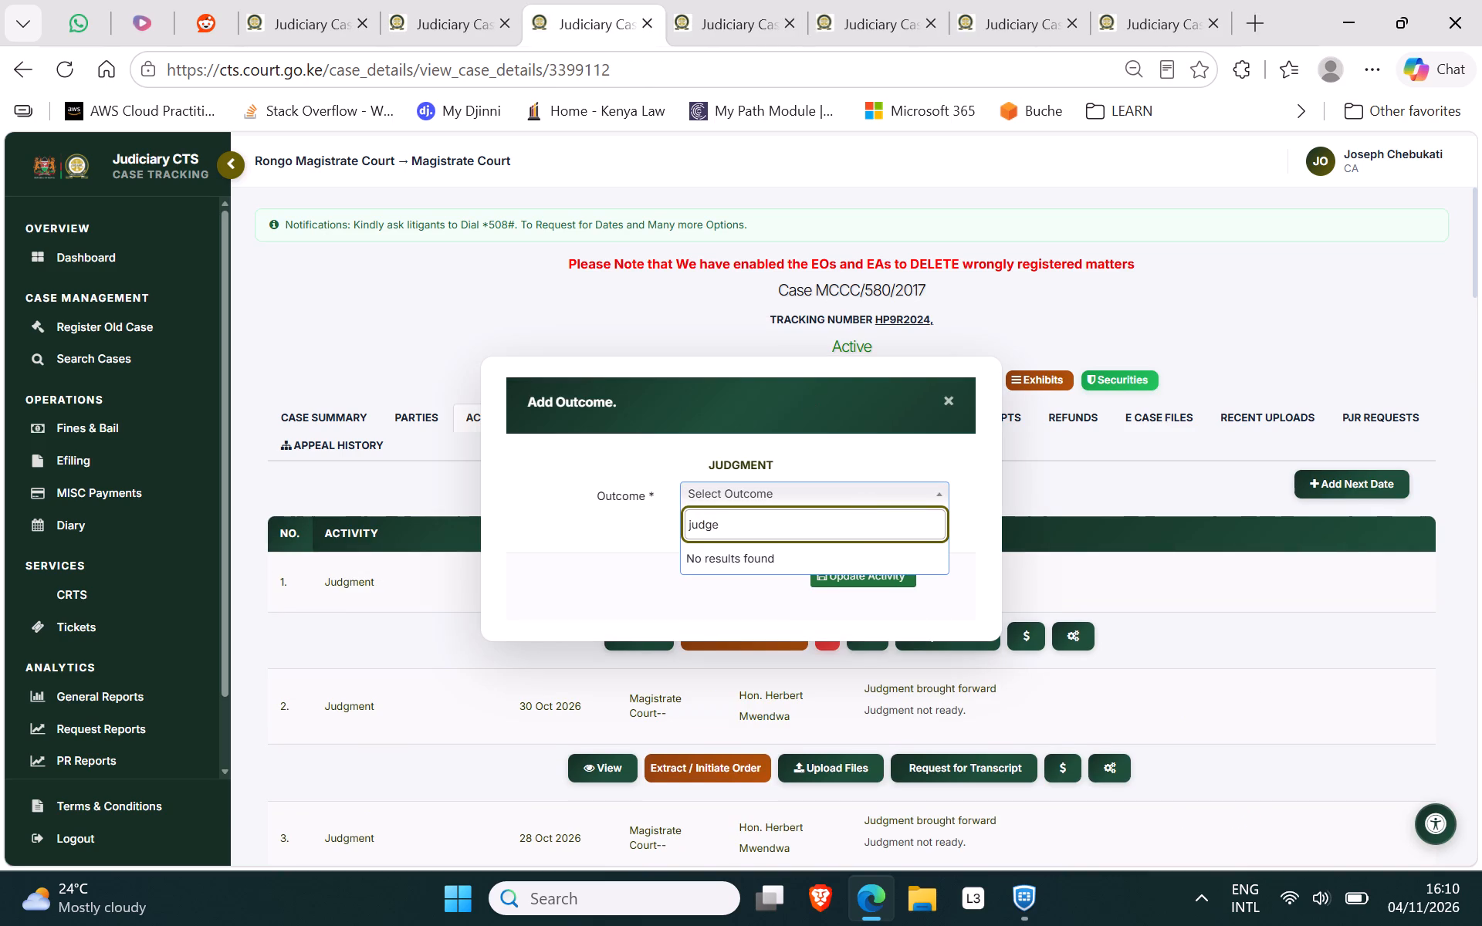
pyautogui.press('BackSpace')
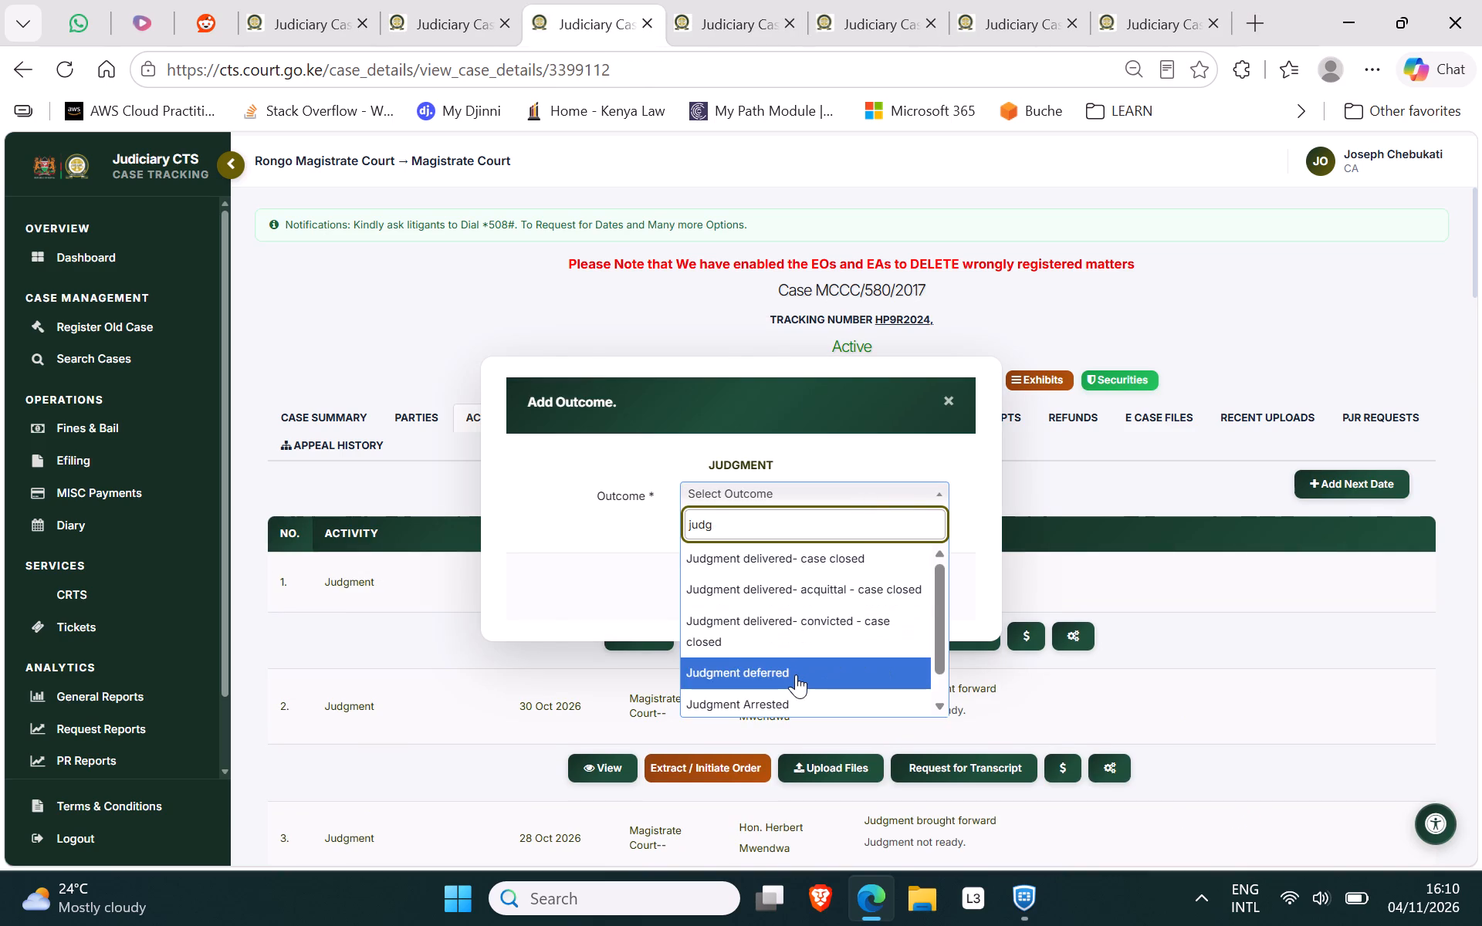
pyautogui.click(796, 674)
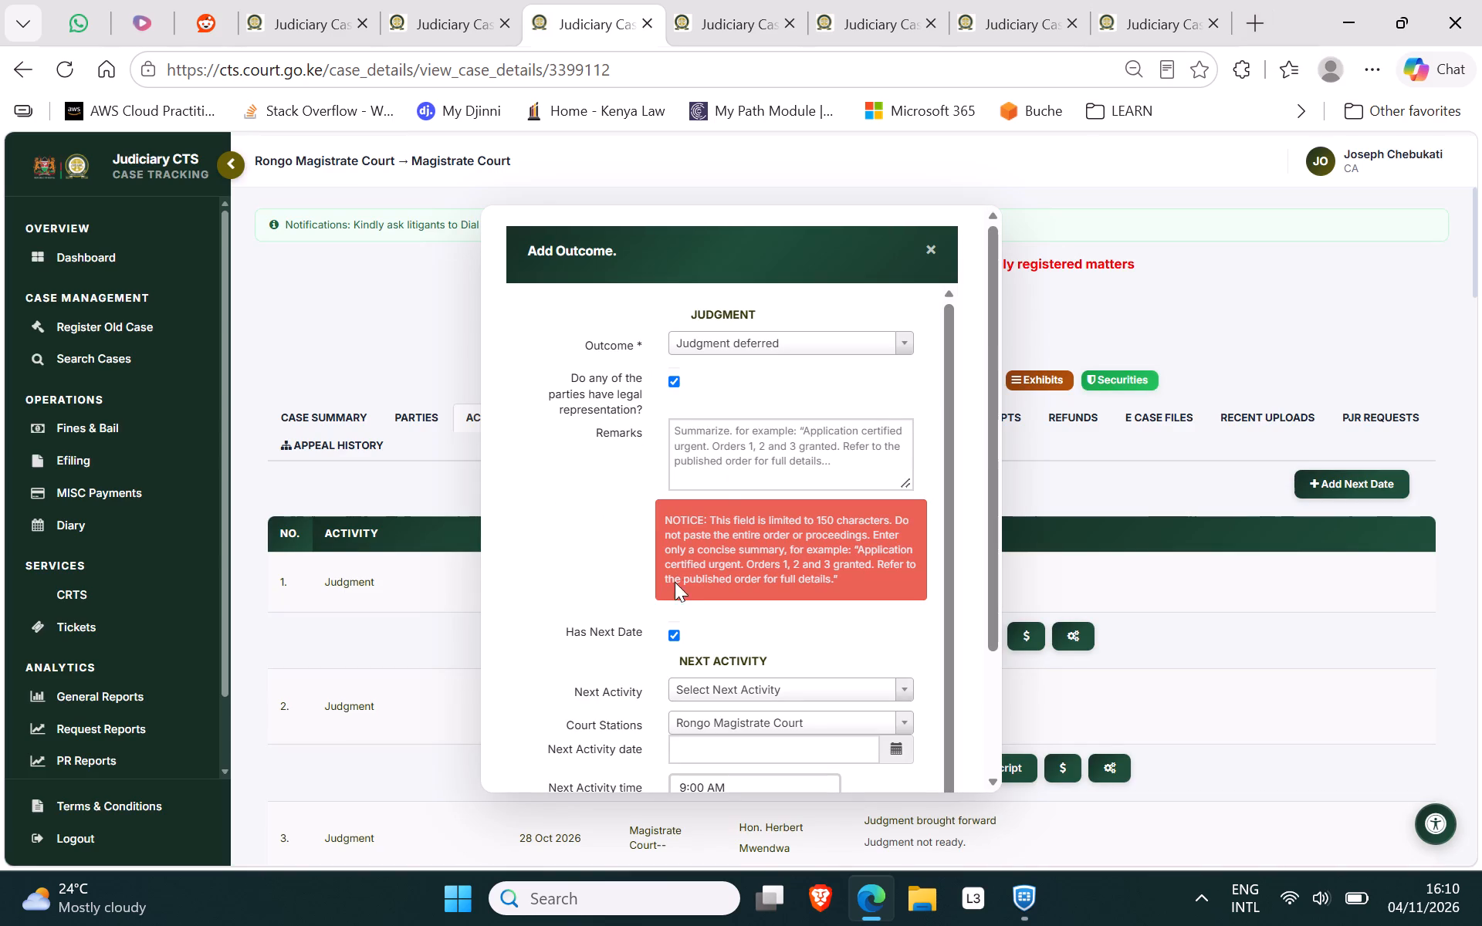
pyautogui.click(773, 404)
pyautogui.click(756, 443)
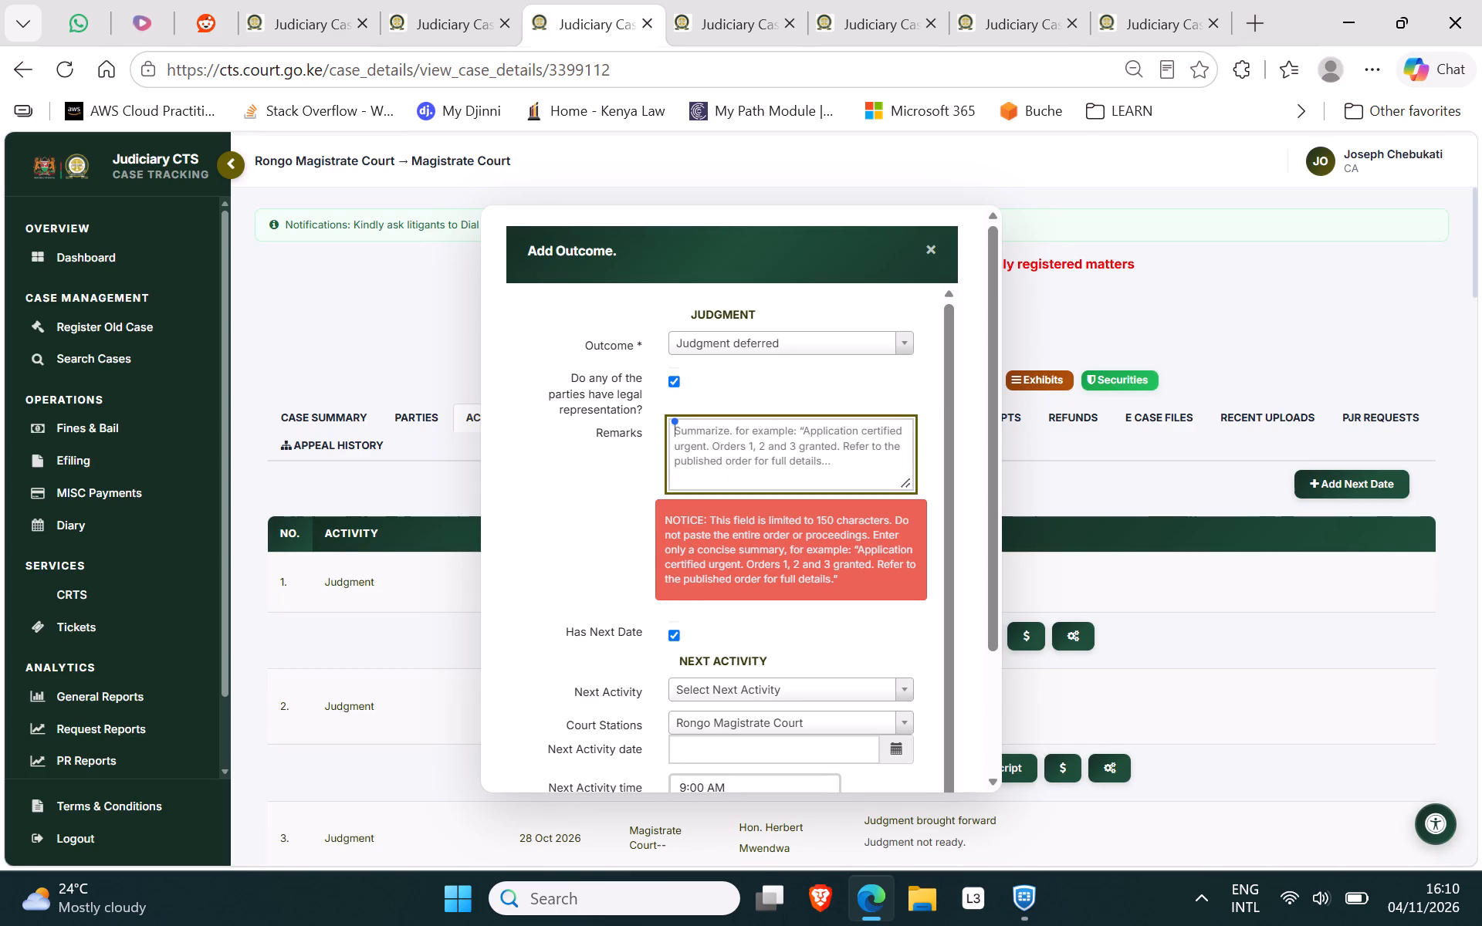
pyautogui.hotkey('ctrl', 'v')
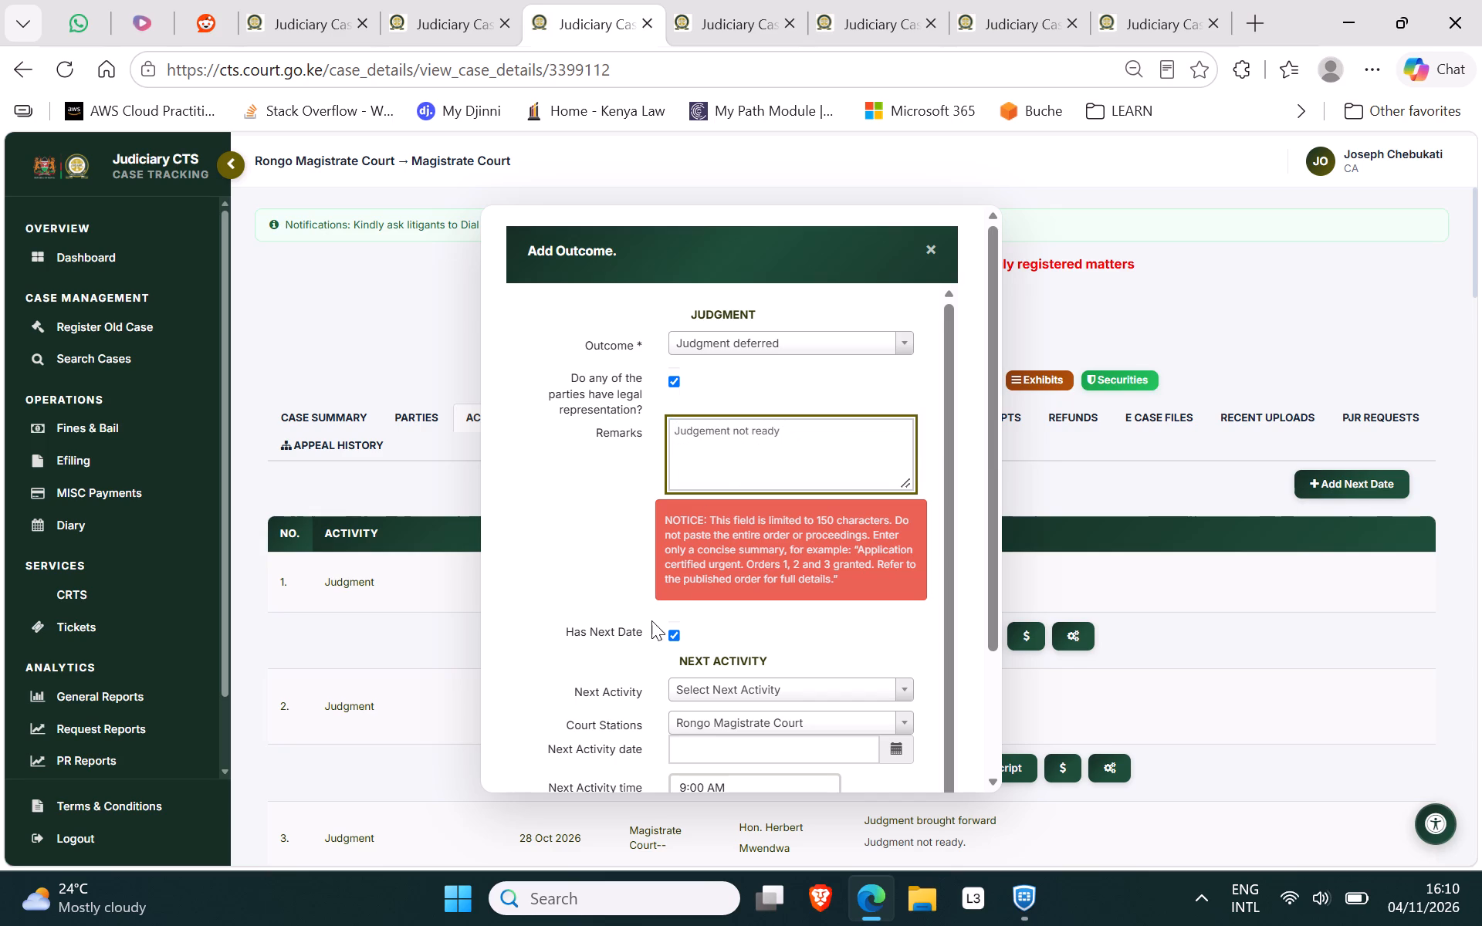
pyautogui.click(673, 637)
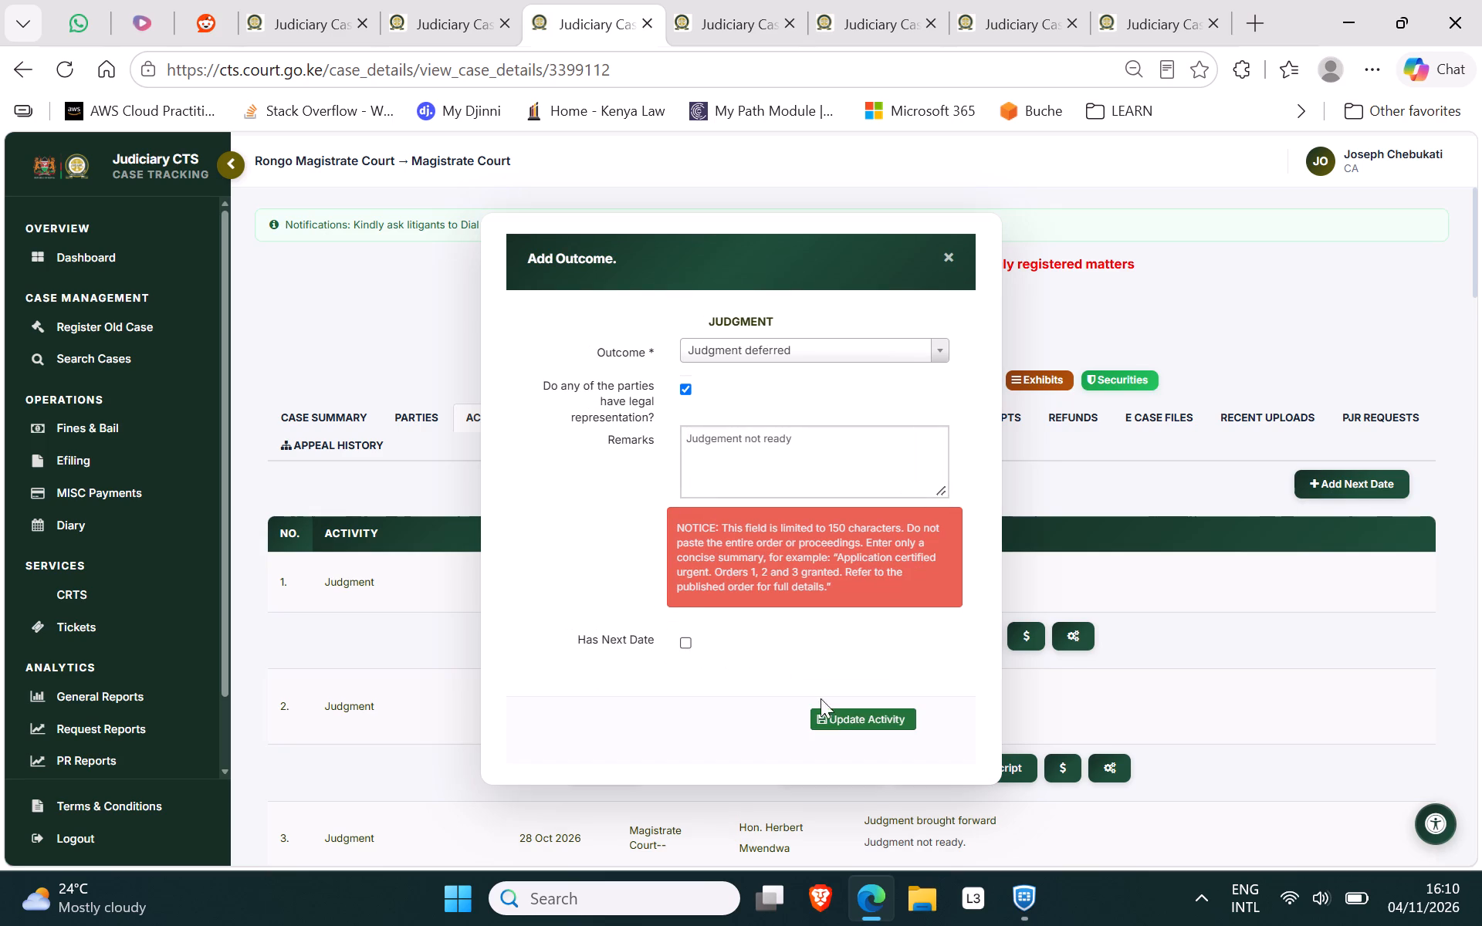
pyautogui.click(831, 718)
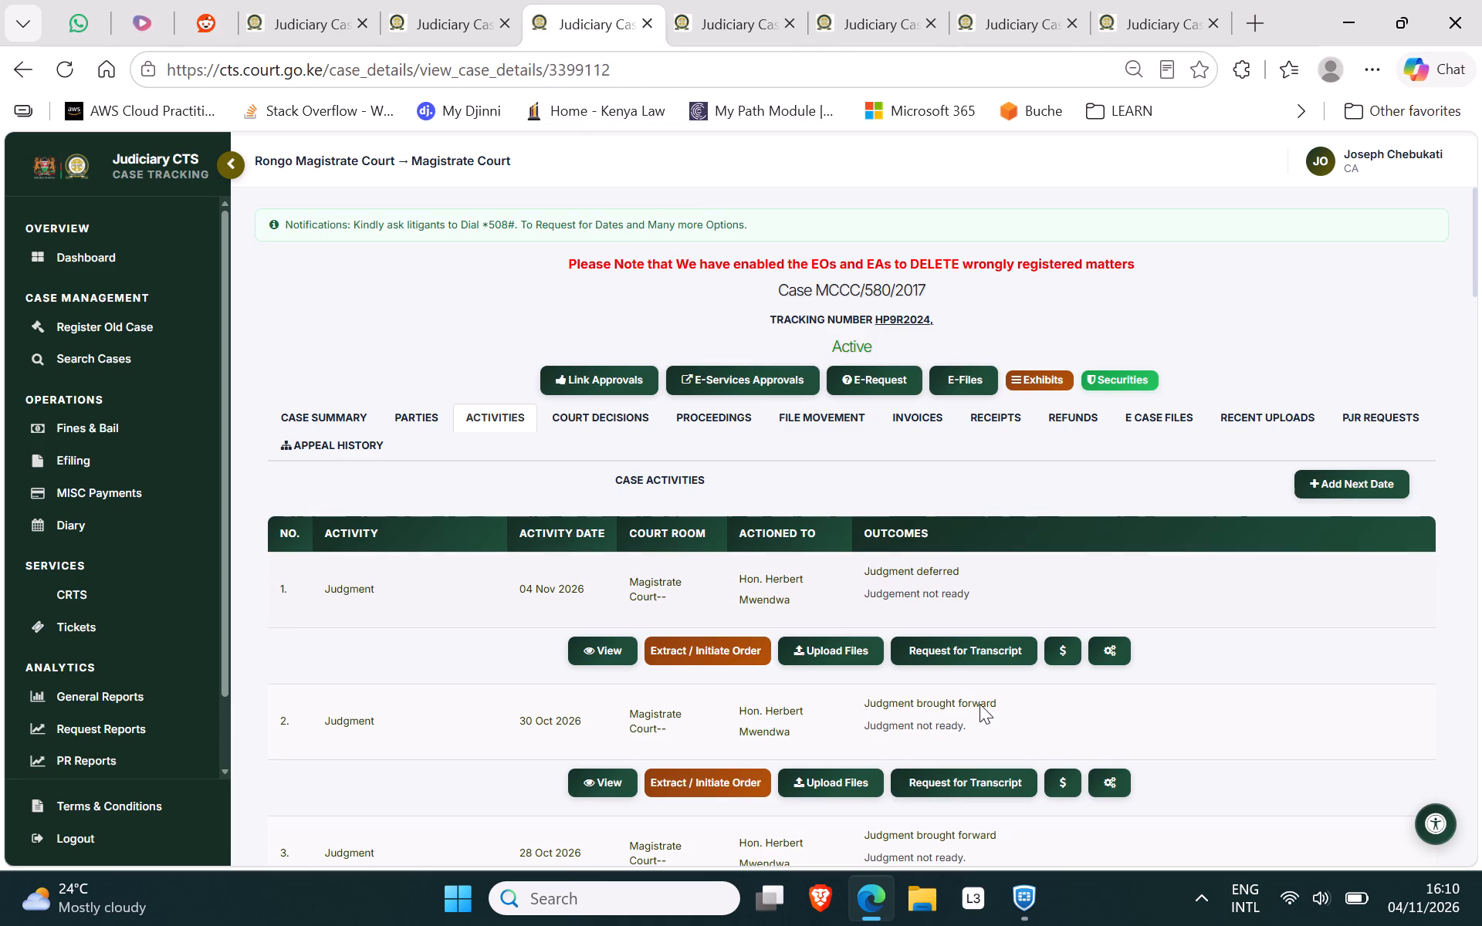
pyautogui.moveTo(1001, 704); pyautogui.dragTo(858, 704)
pyautogui.click(895, 667)
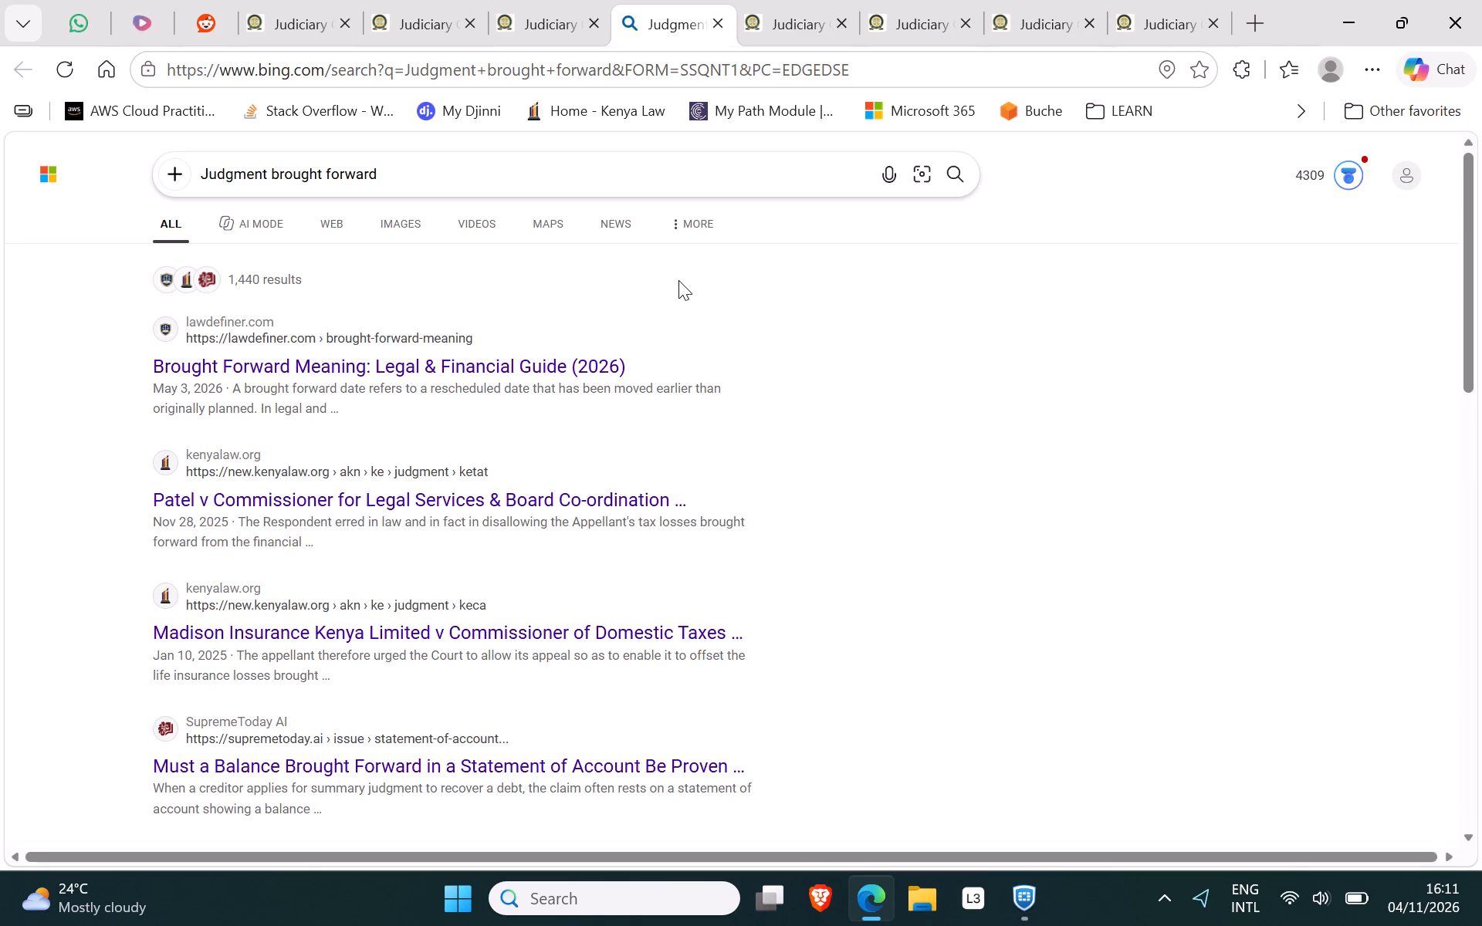
pyautogui.click(530, 364)
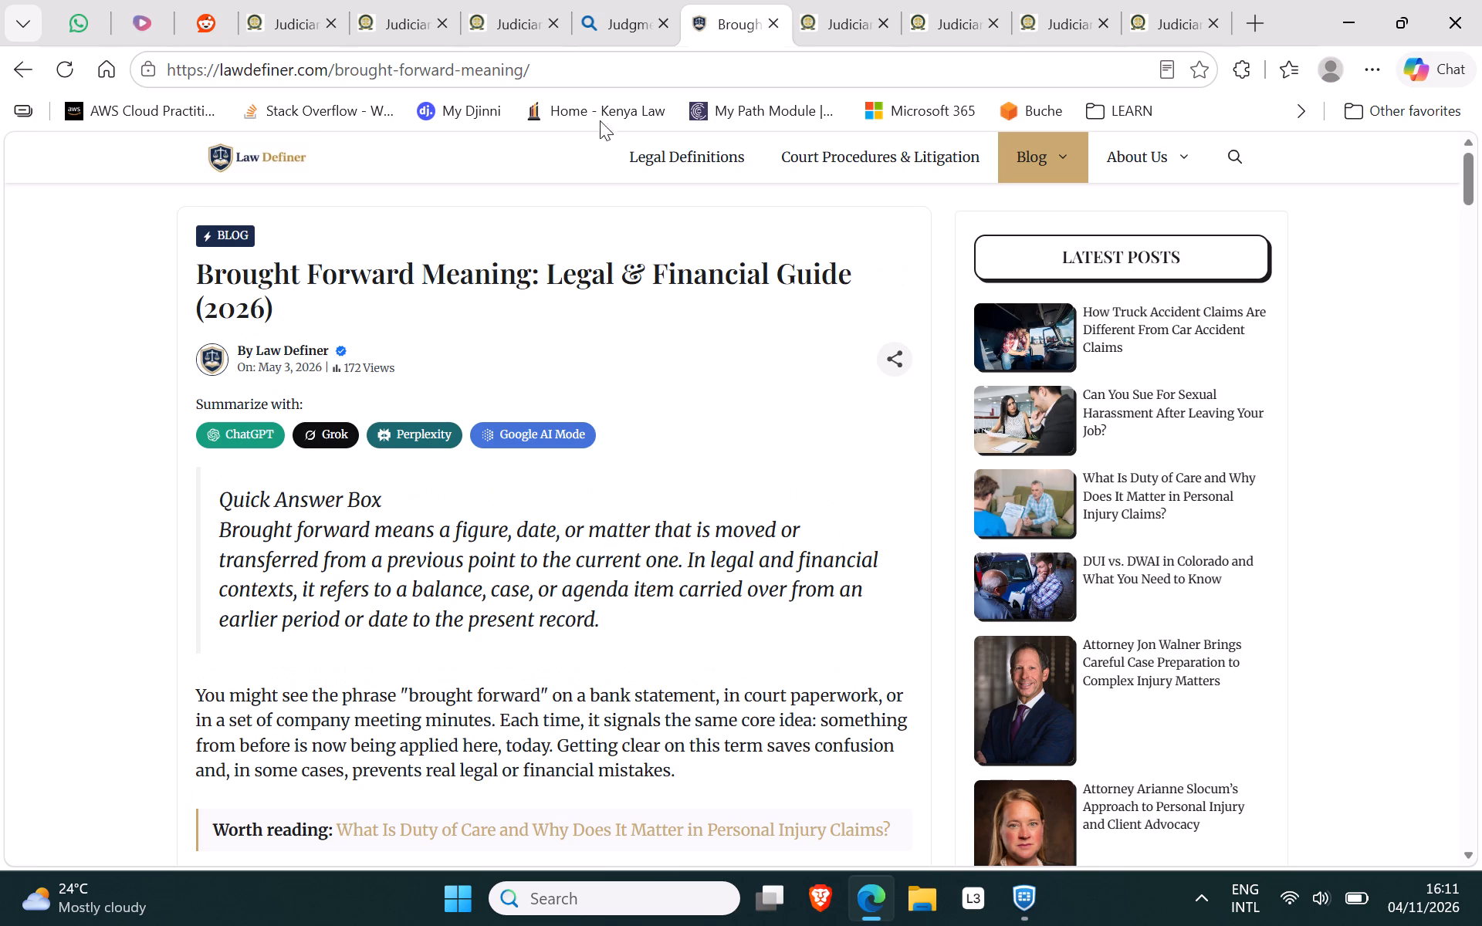
pyautogui.click(627, 4)
pyautogui.click(673, 25)
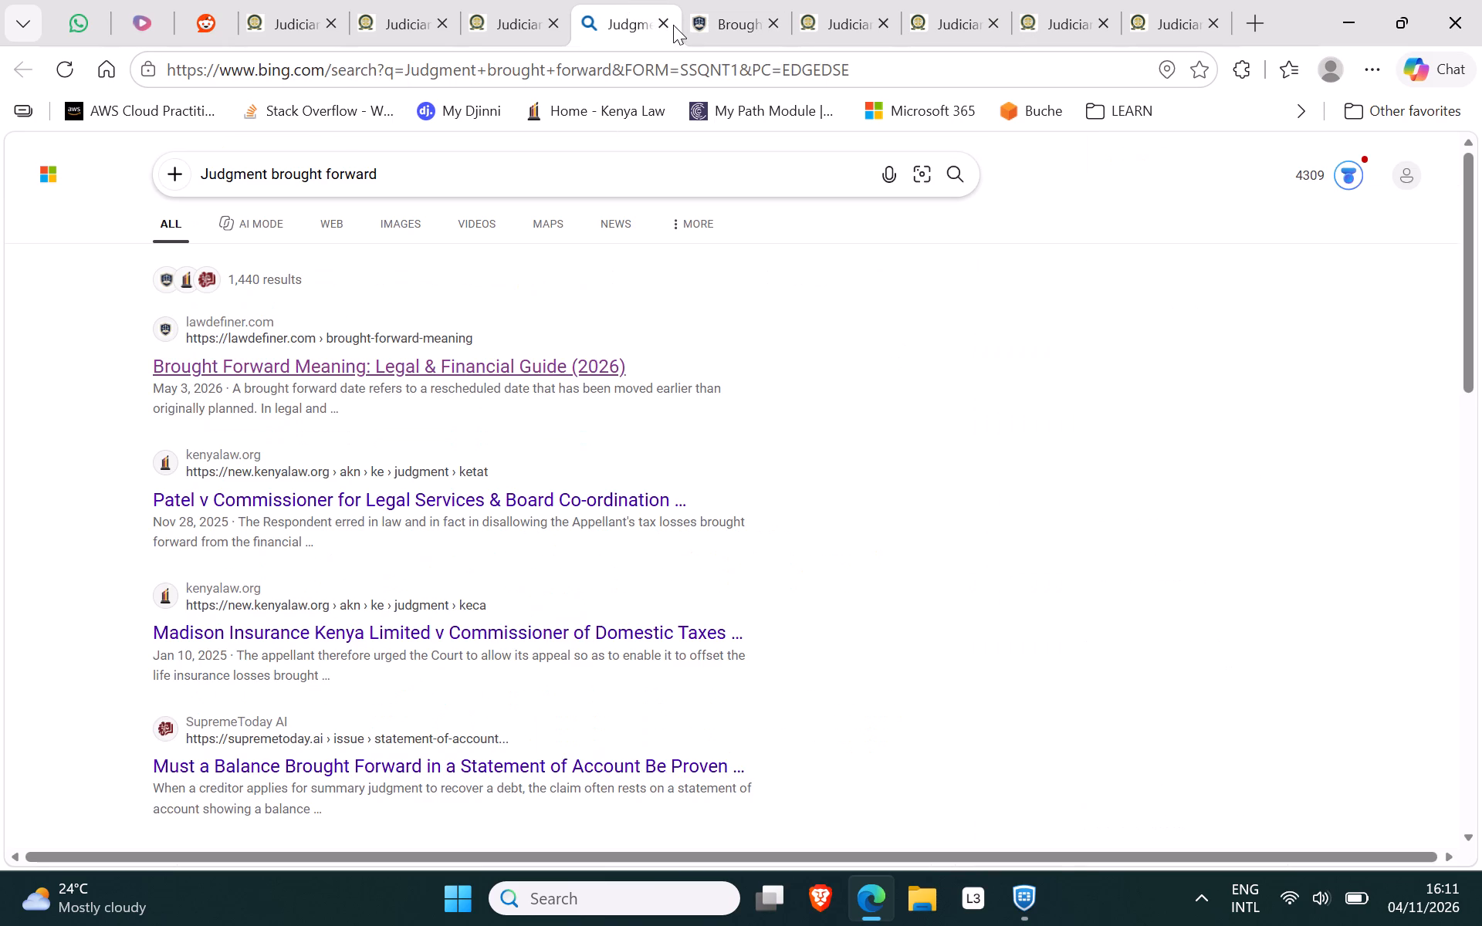
pyautogui.click(666, 27)
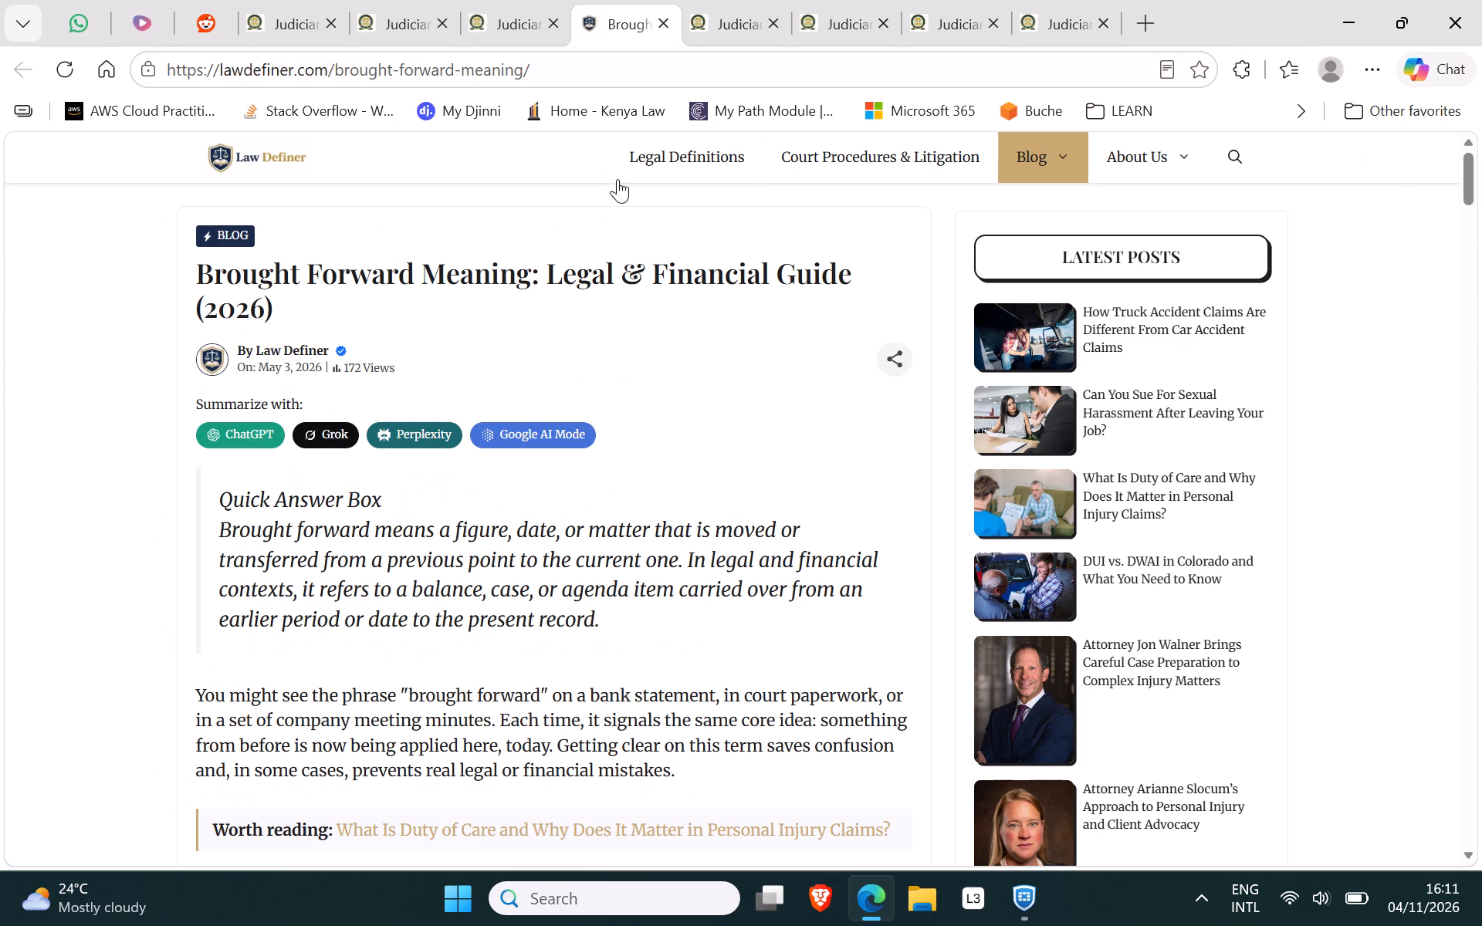
pyautogui.click(519, 28)
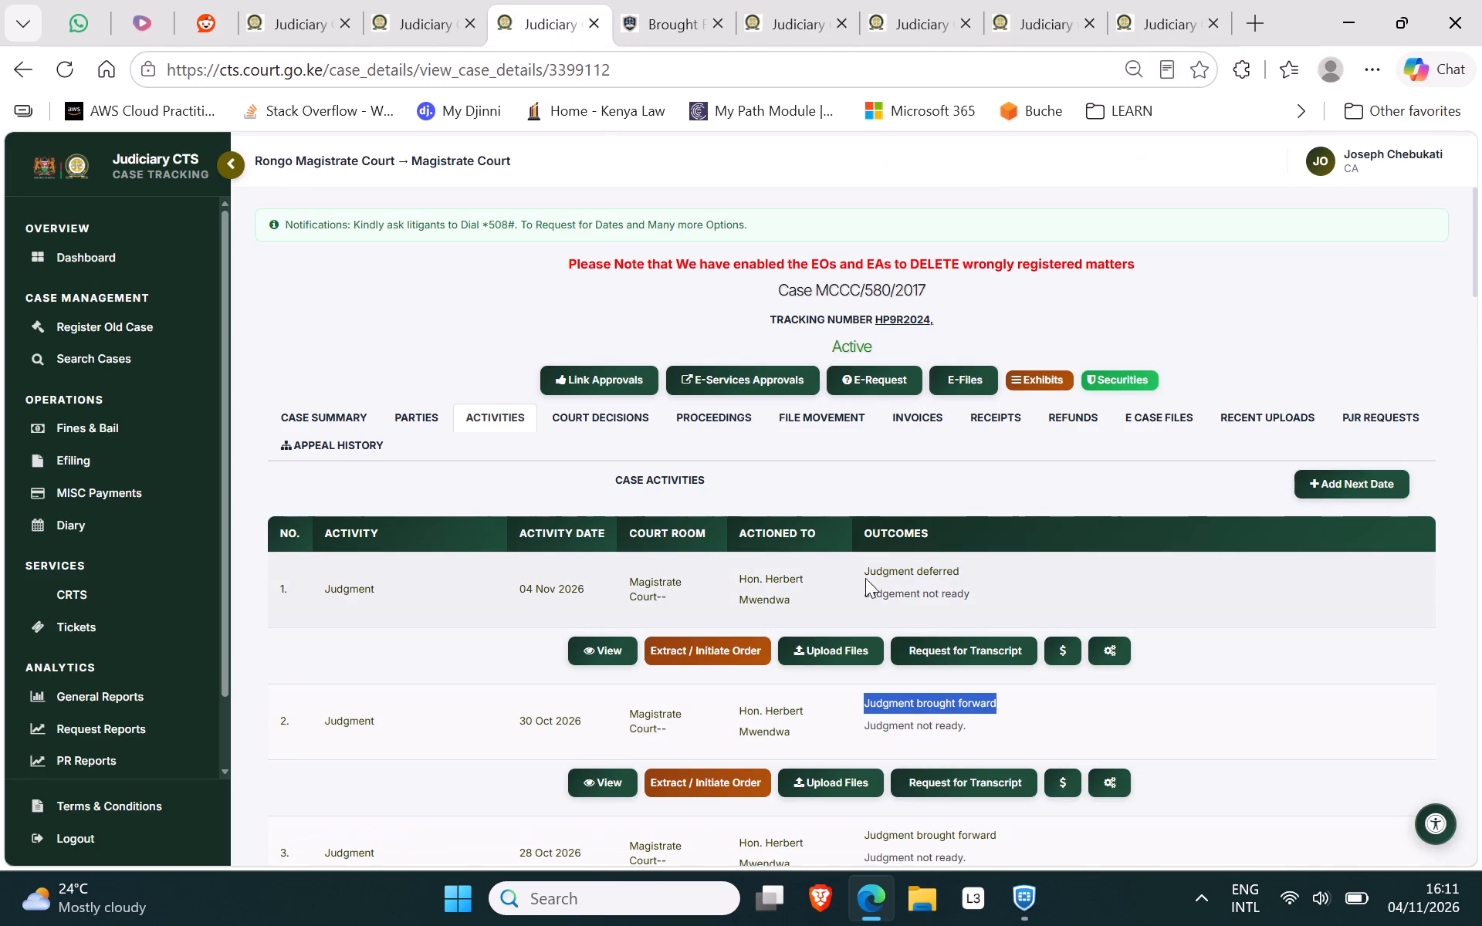
# Search the web for "Judgment deferred", examine its meaning in the search overview and the US Legal Forms article, and return to MCCC/580/2017.
pyautogui.moveTo(973, 568); pyautogui.dragTo(871, 569)
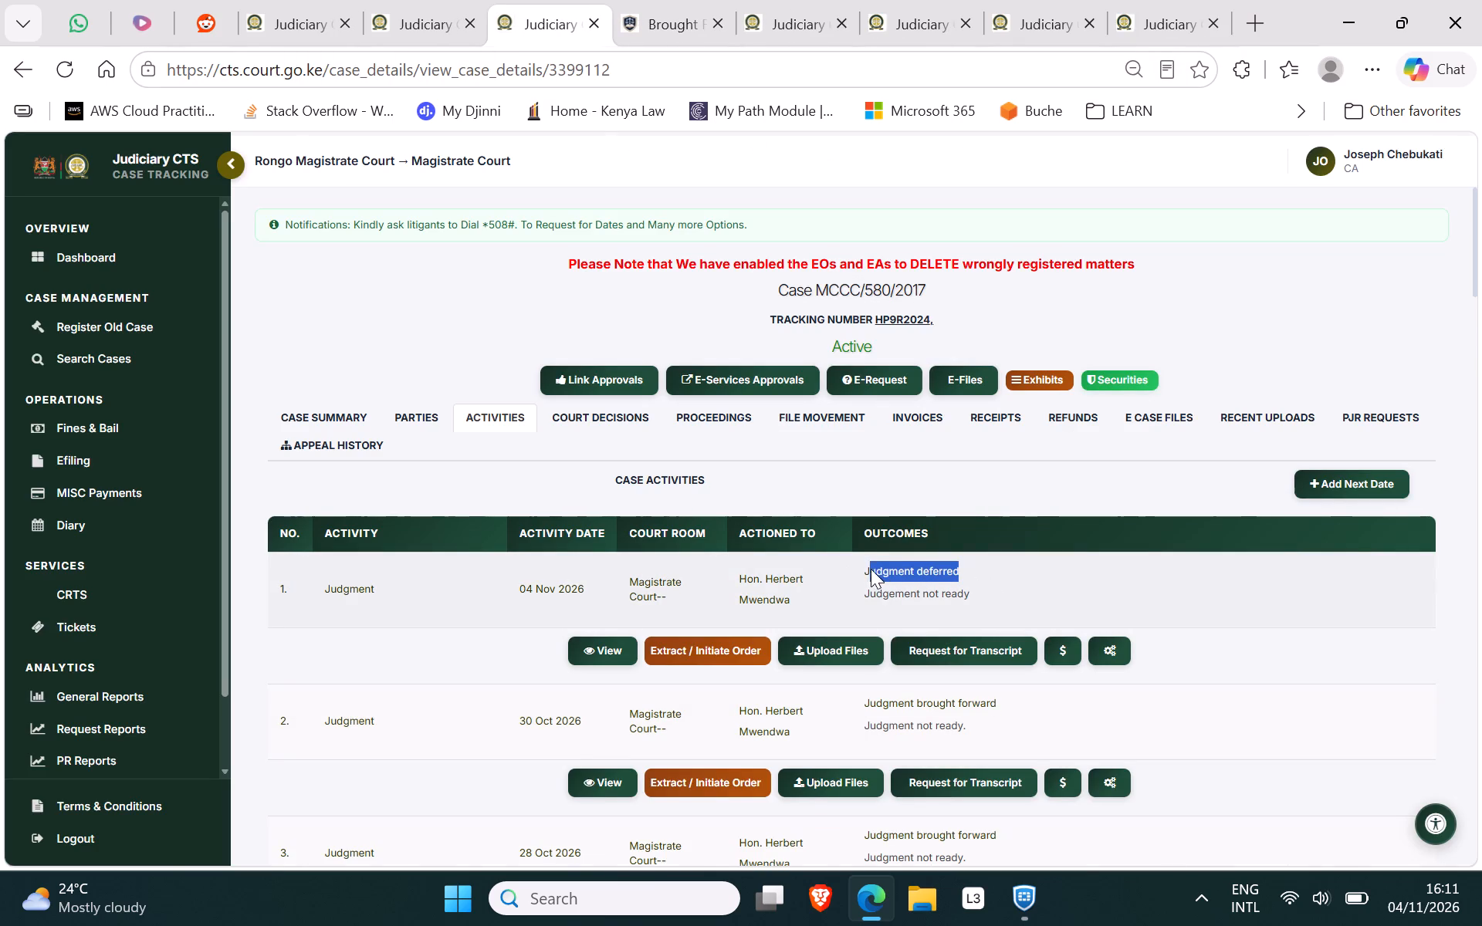
pyautogui.moveTo(871, 569); pyautogui.dragTo(862, 570)
pyautogui.click(910, 526)
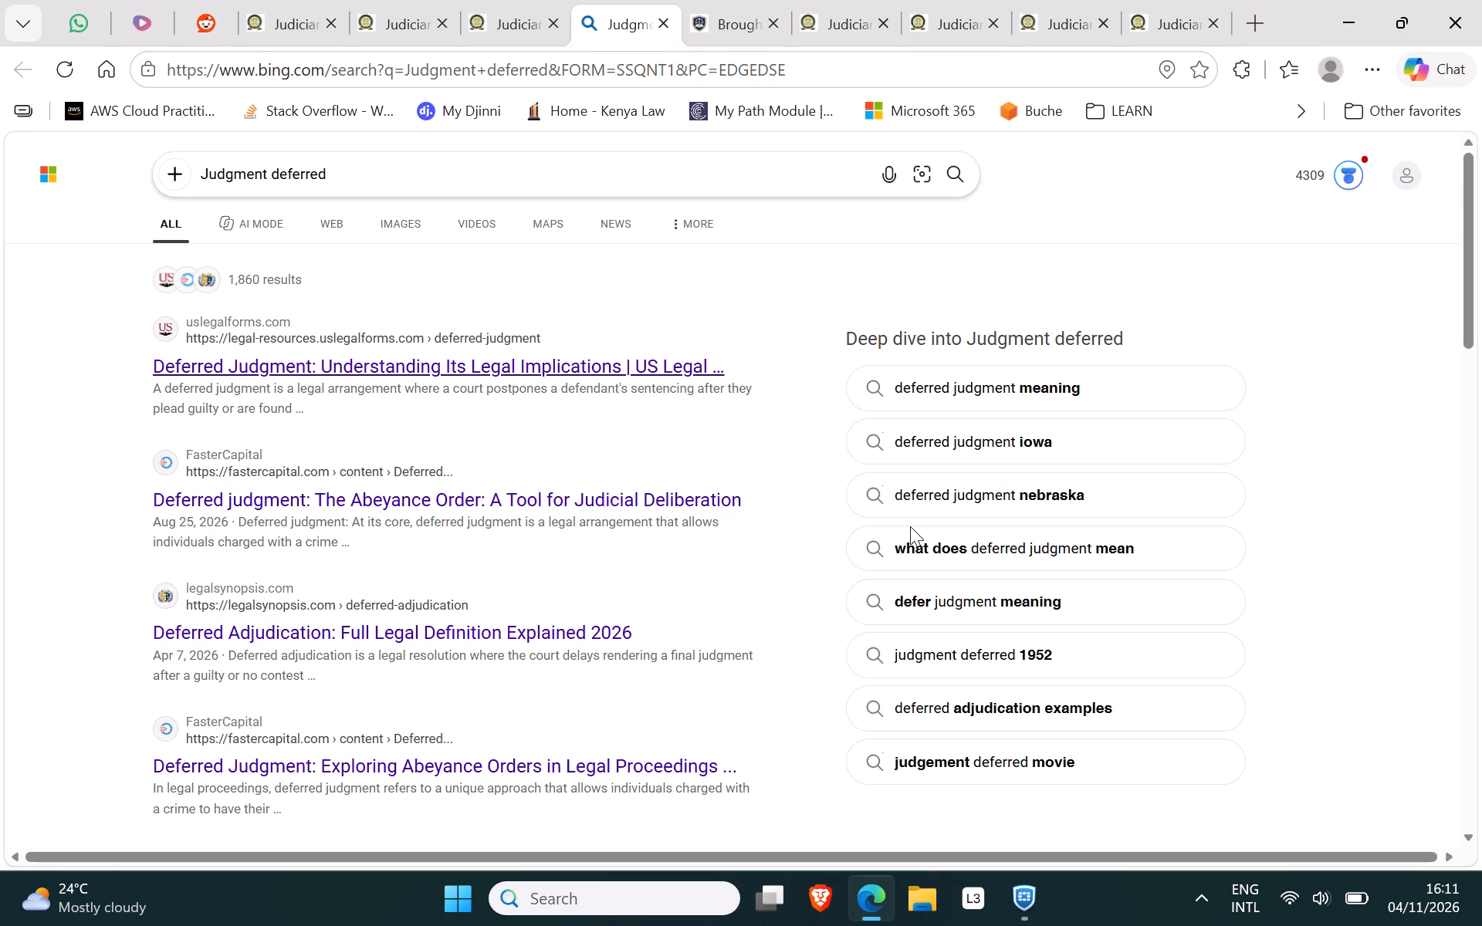
pyautogui.click(577, 363)
pyautogui.click(578, 14)
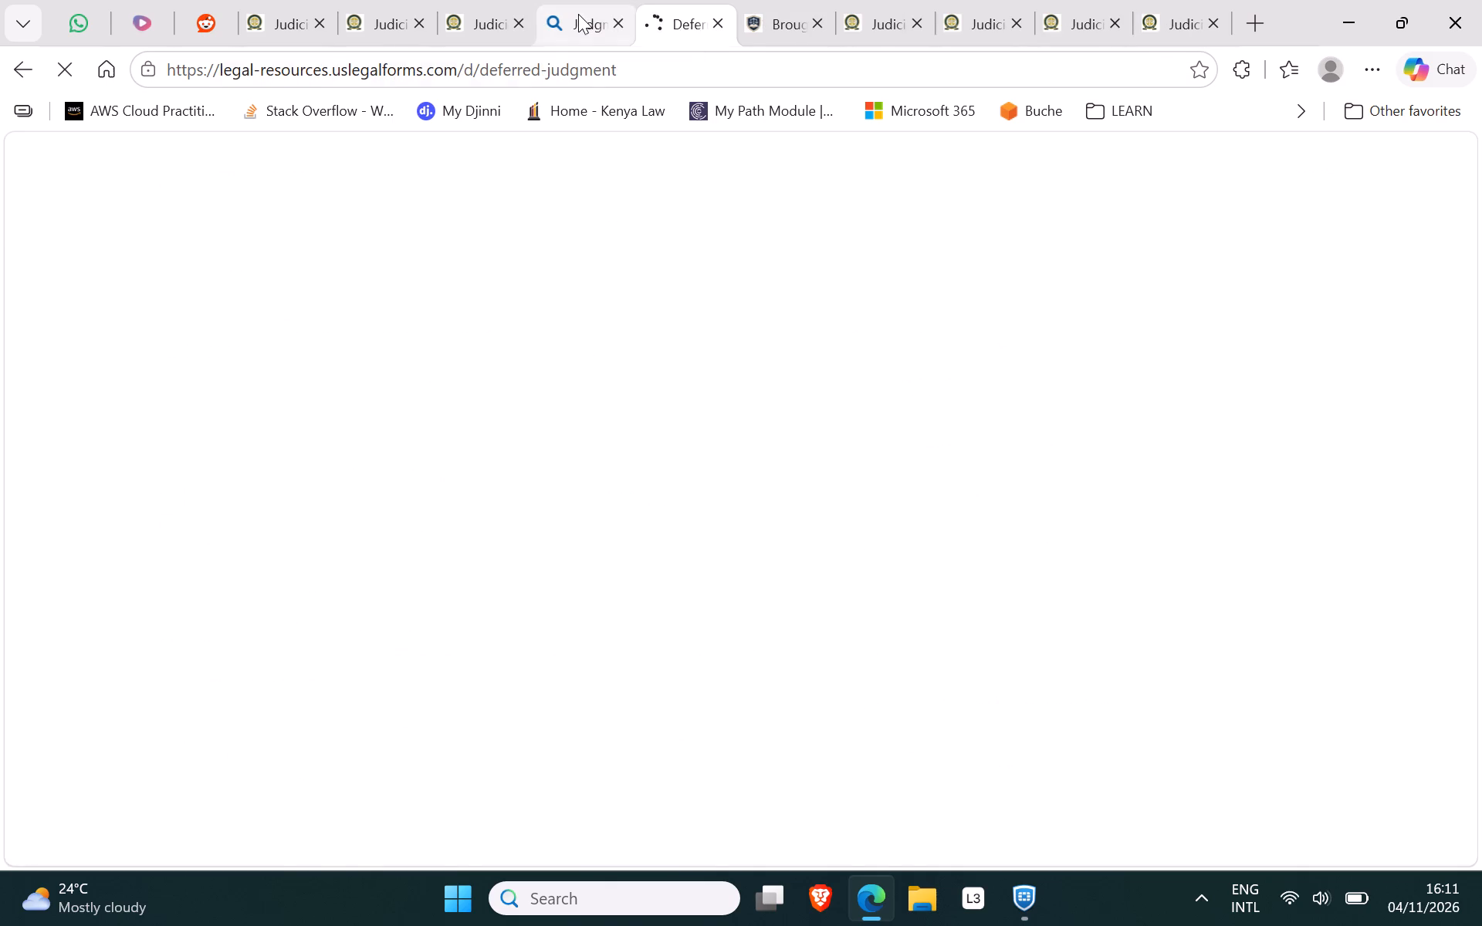
pyautogui.click(925, 378)
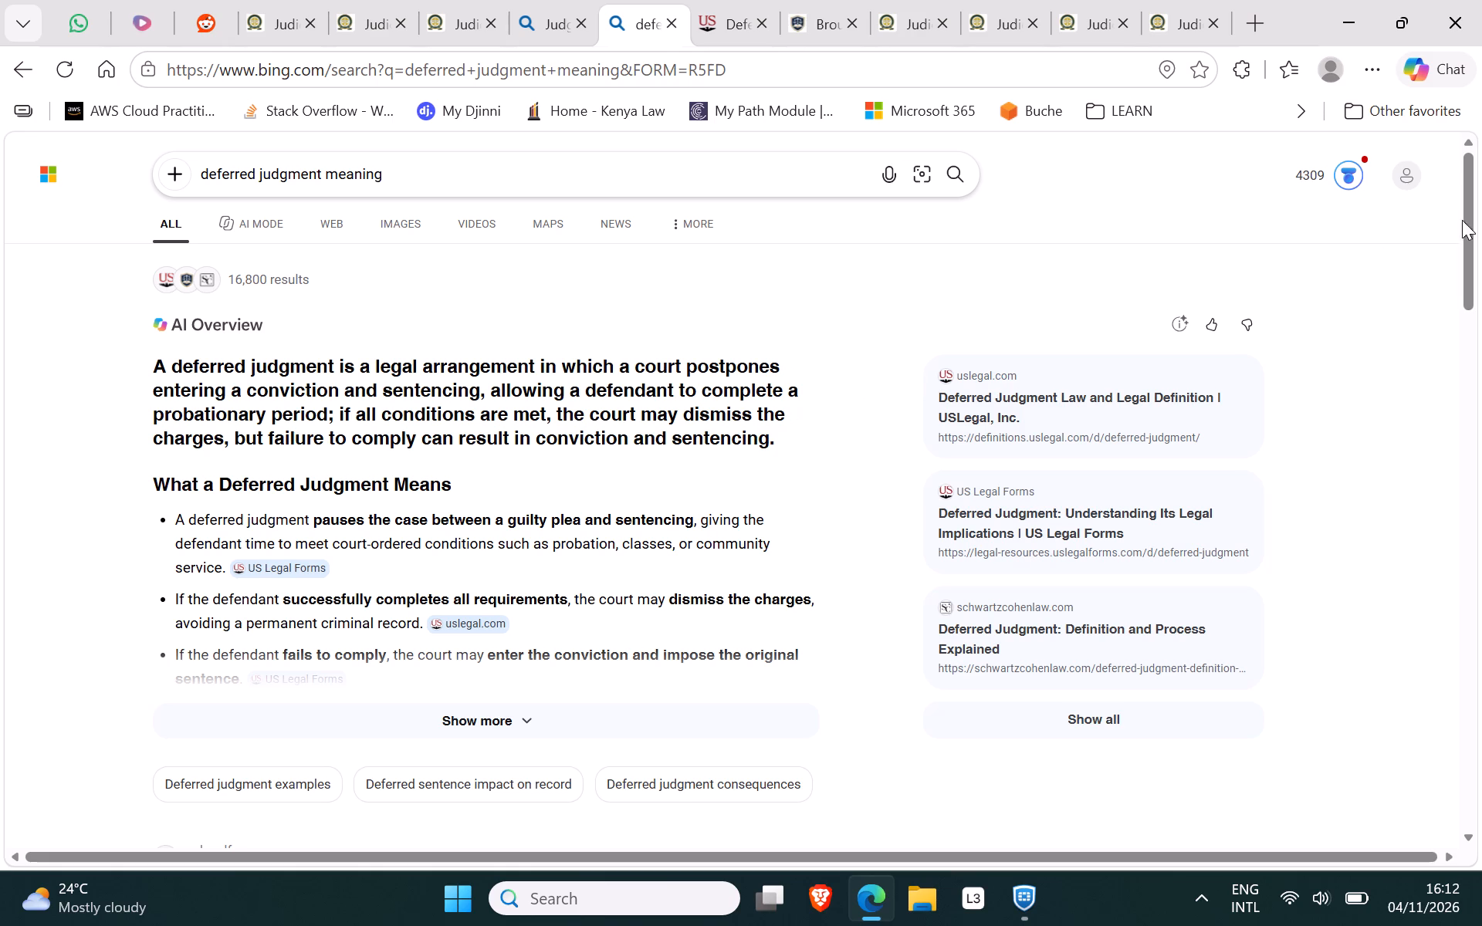
pyautogui.moveTo(1475, 223); pyautogui.dragTo(1481, 177)
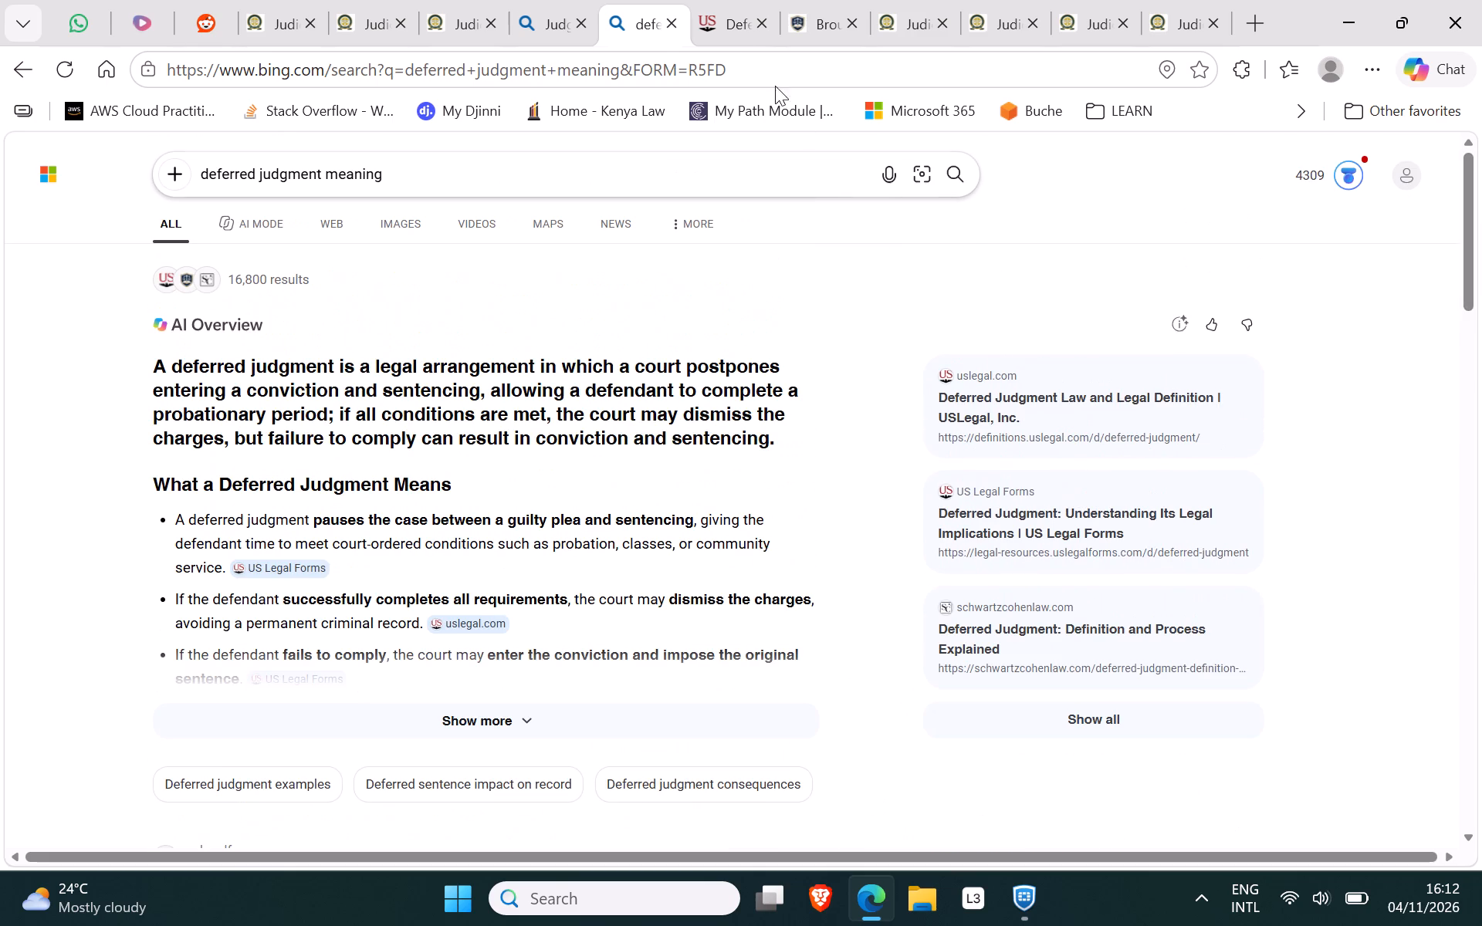
pyautogui.click(670, 18)
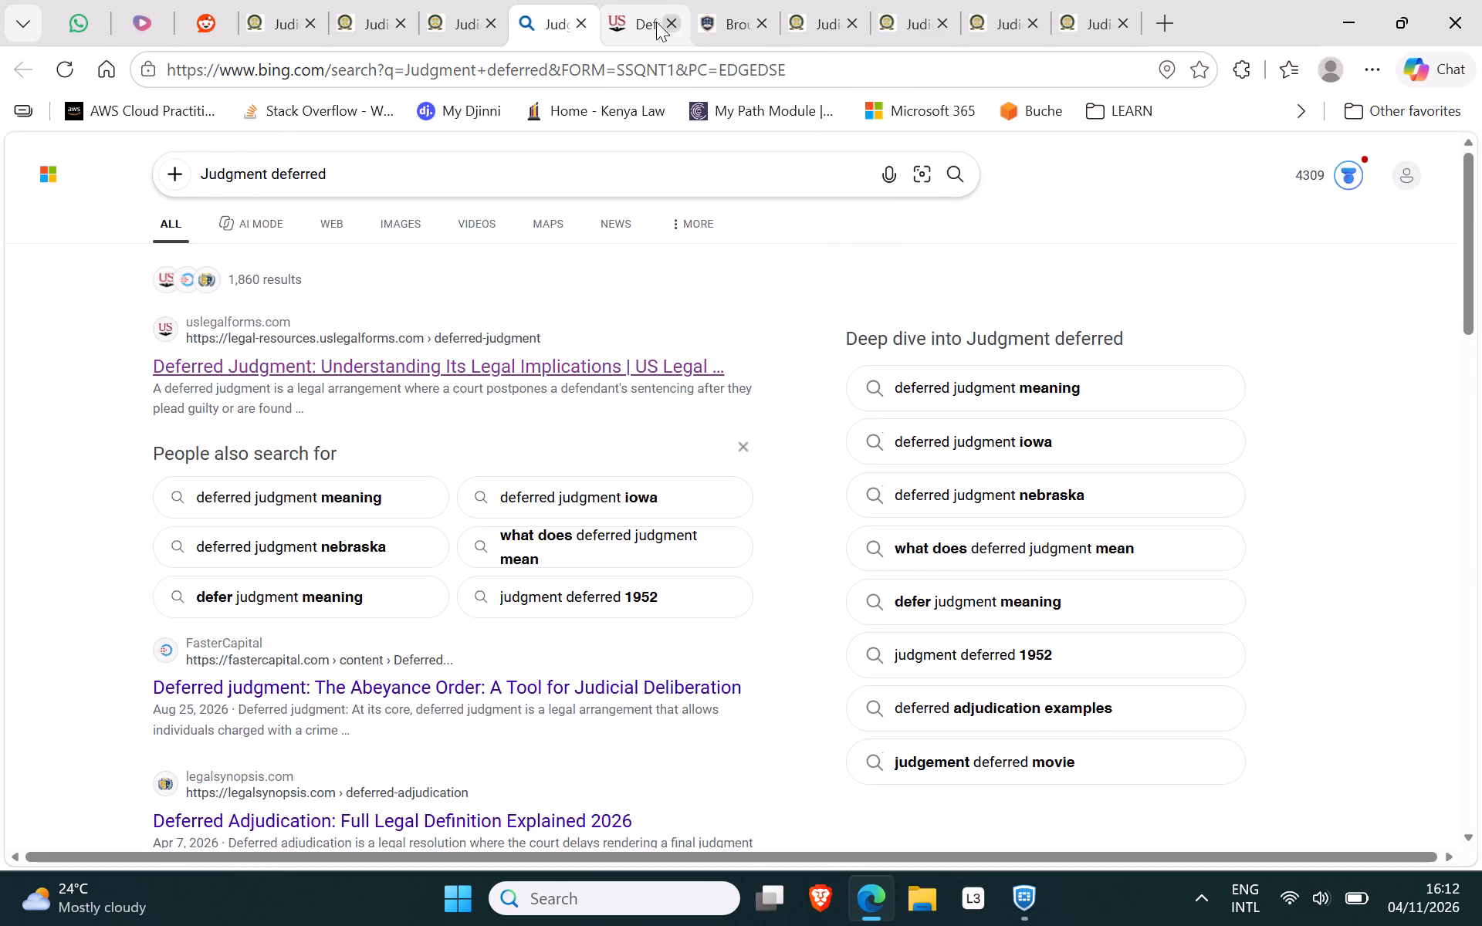
pyautogui.click(579, 21)
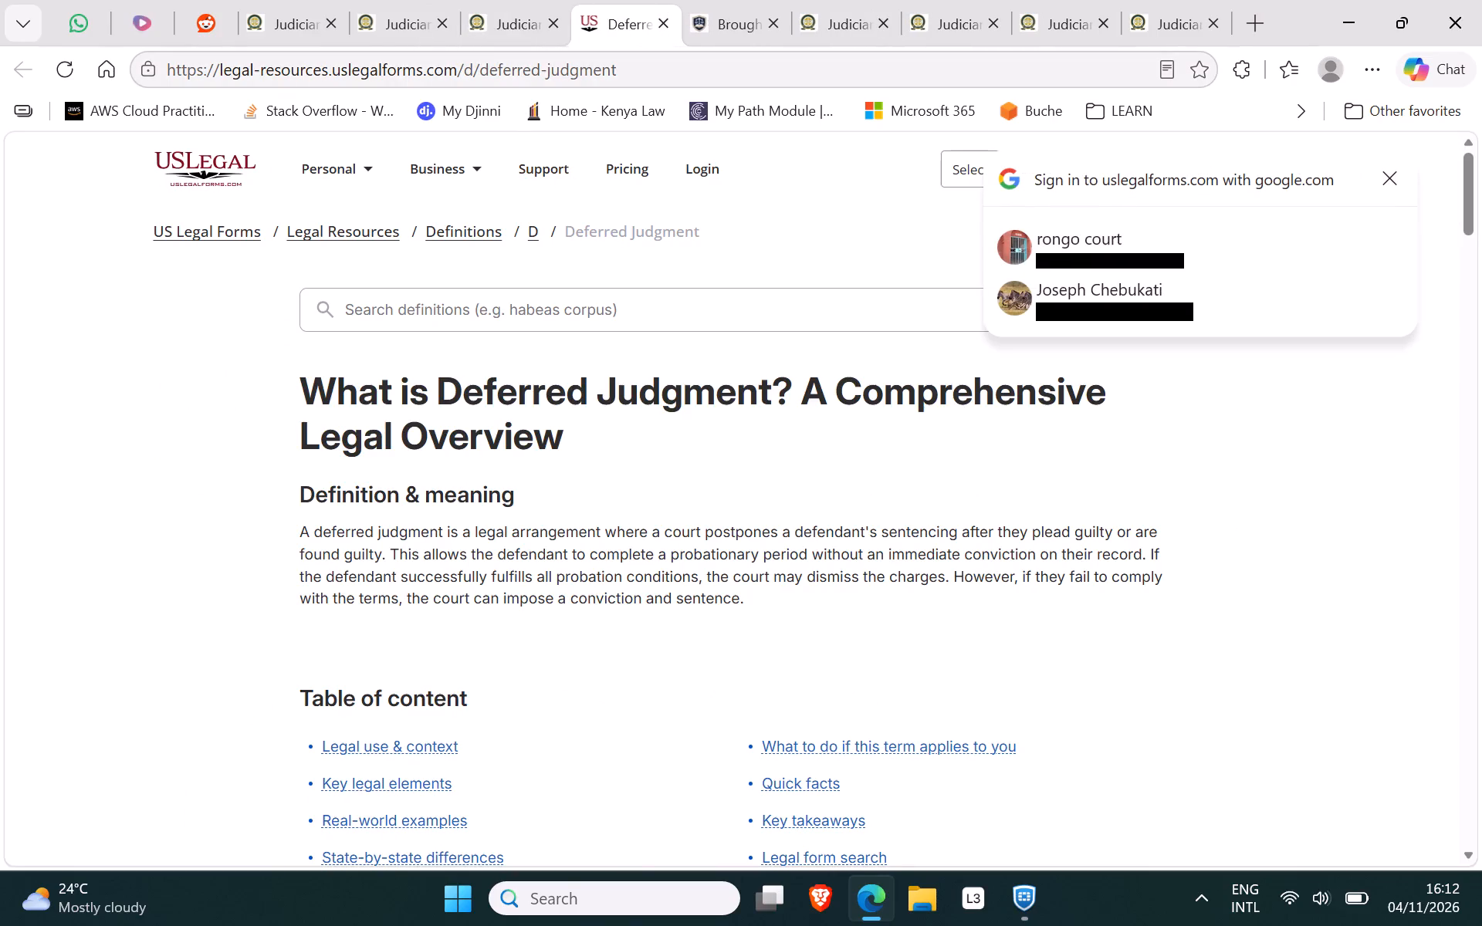
pyautogui.click(539, 0)
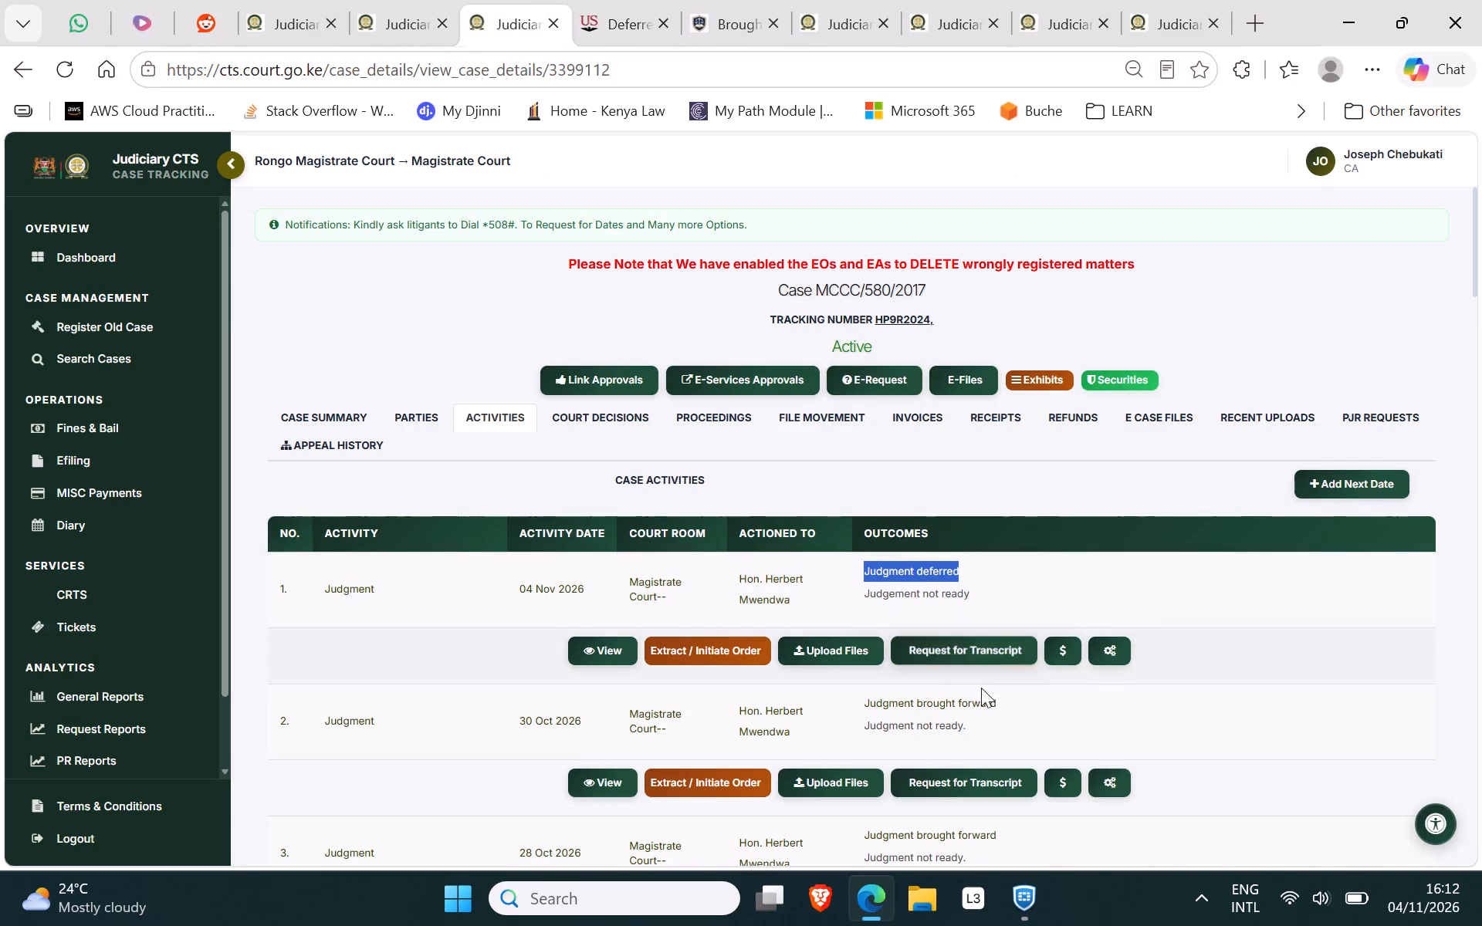
# Search the web for "Judgment brought forward meaning", read the full overview of the term, and close the search and article pages.
pyautogui.moveTo(996, 701); pyautogui.dragTo(858, 701)
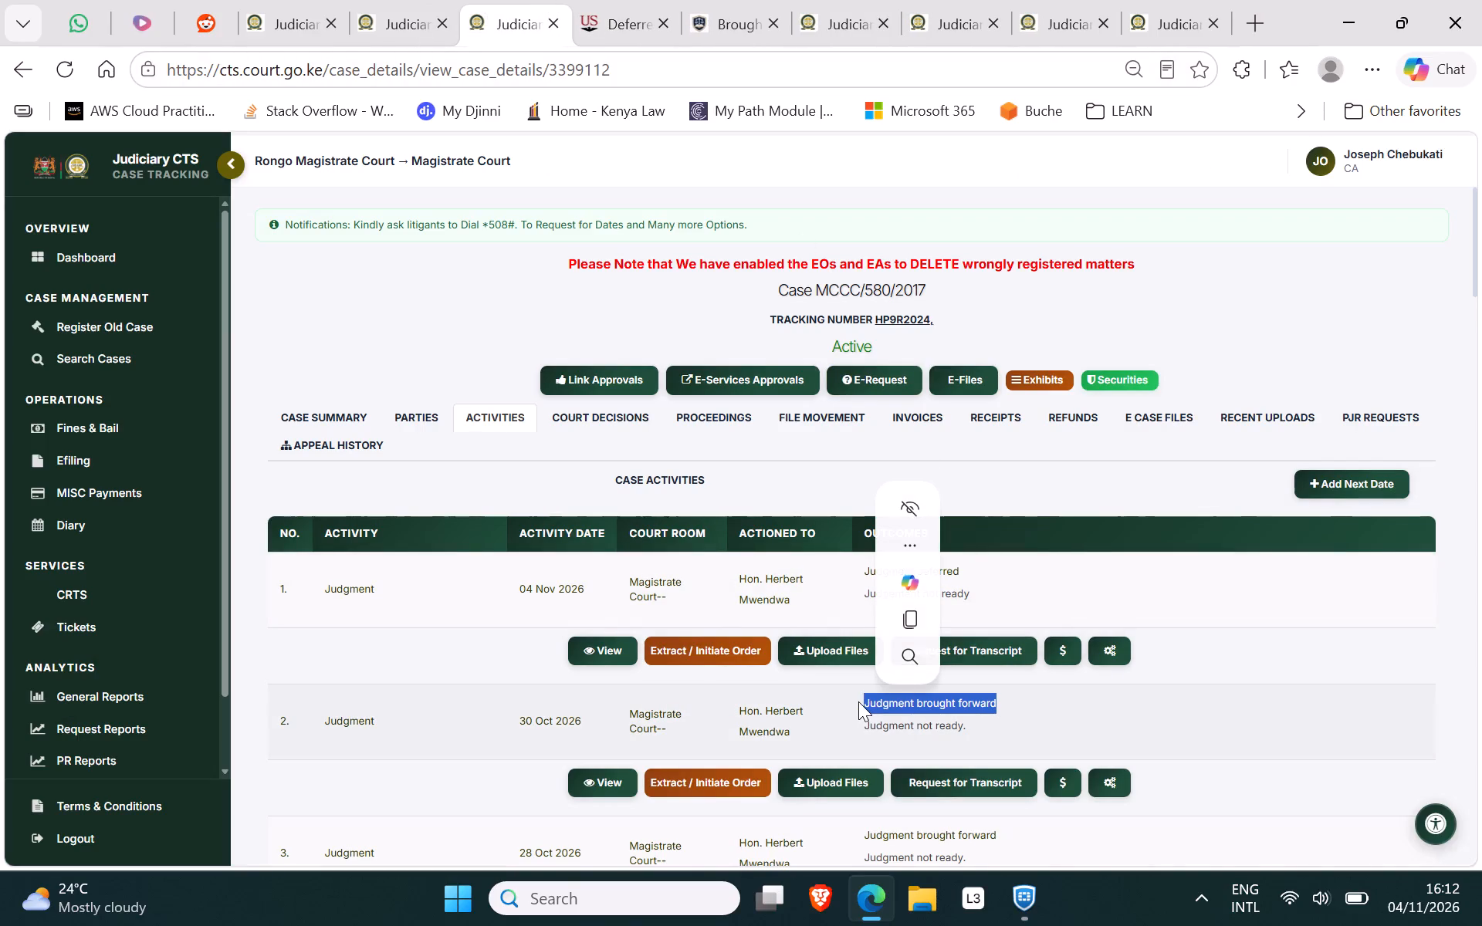
pyautogui.click(896, 666)
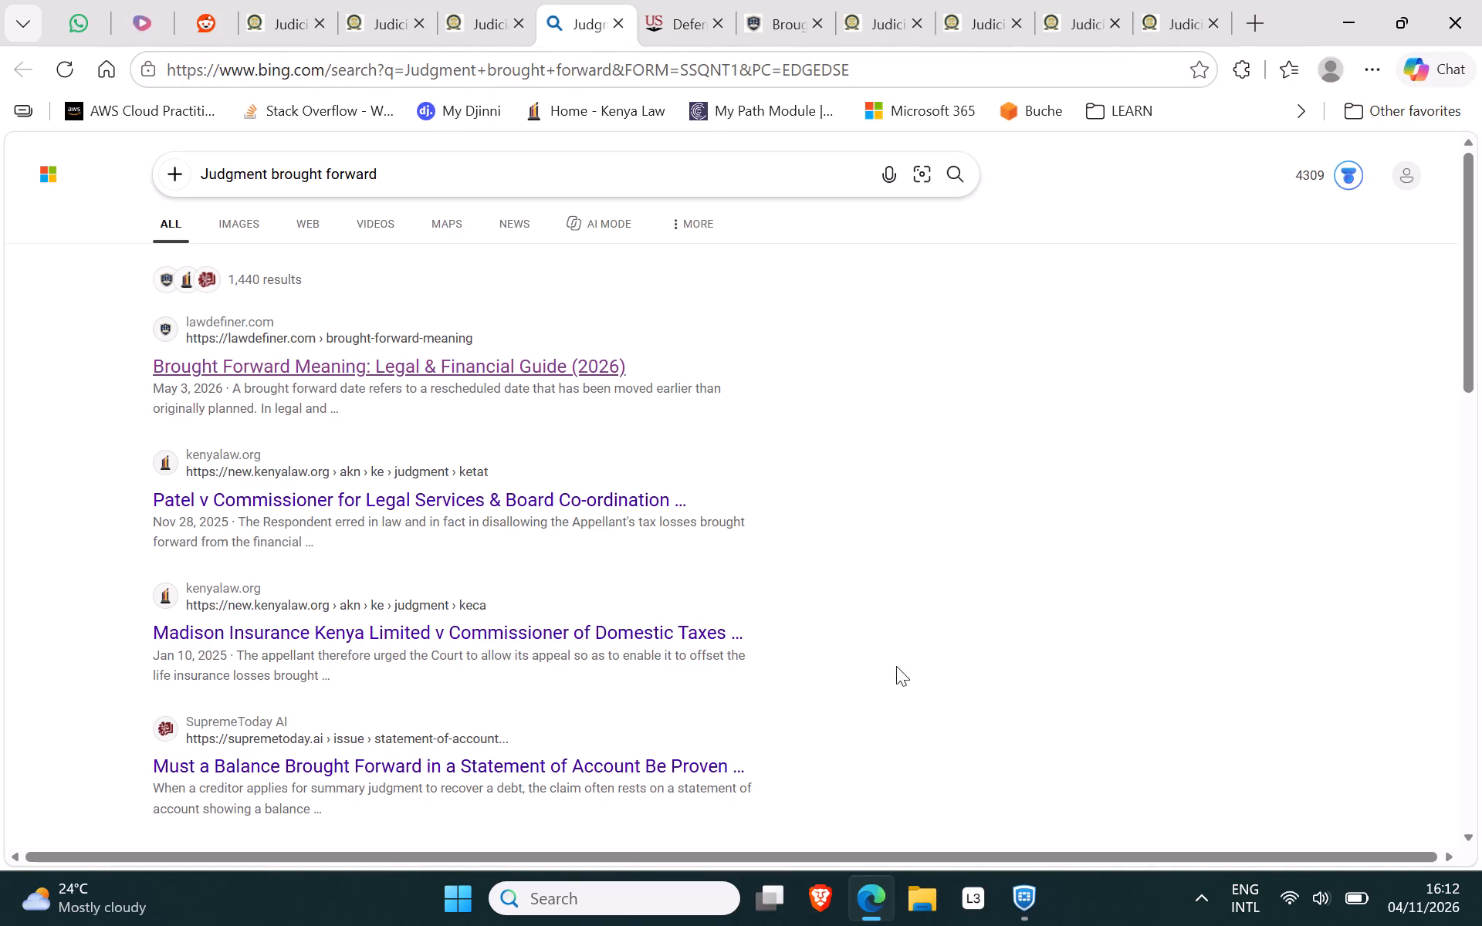
pyautogui.click(731, 176)
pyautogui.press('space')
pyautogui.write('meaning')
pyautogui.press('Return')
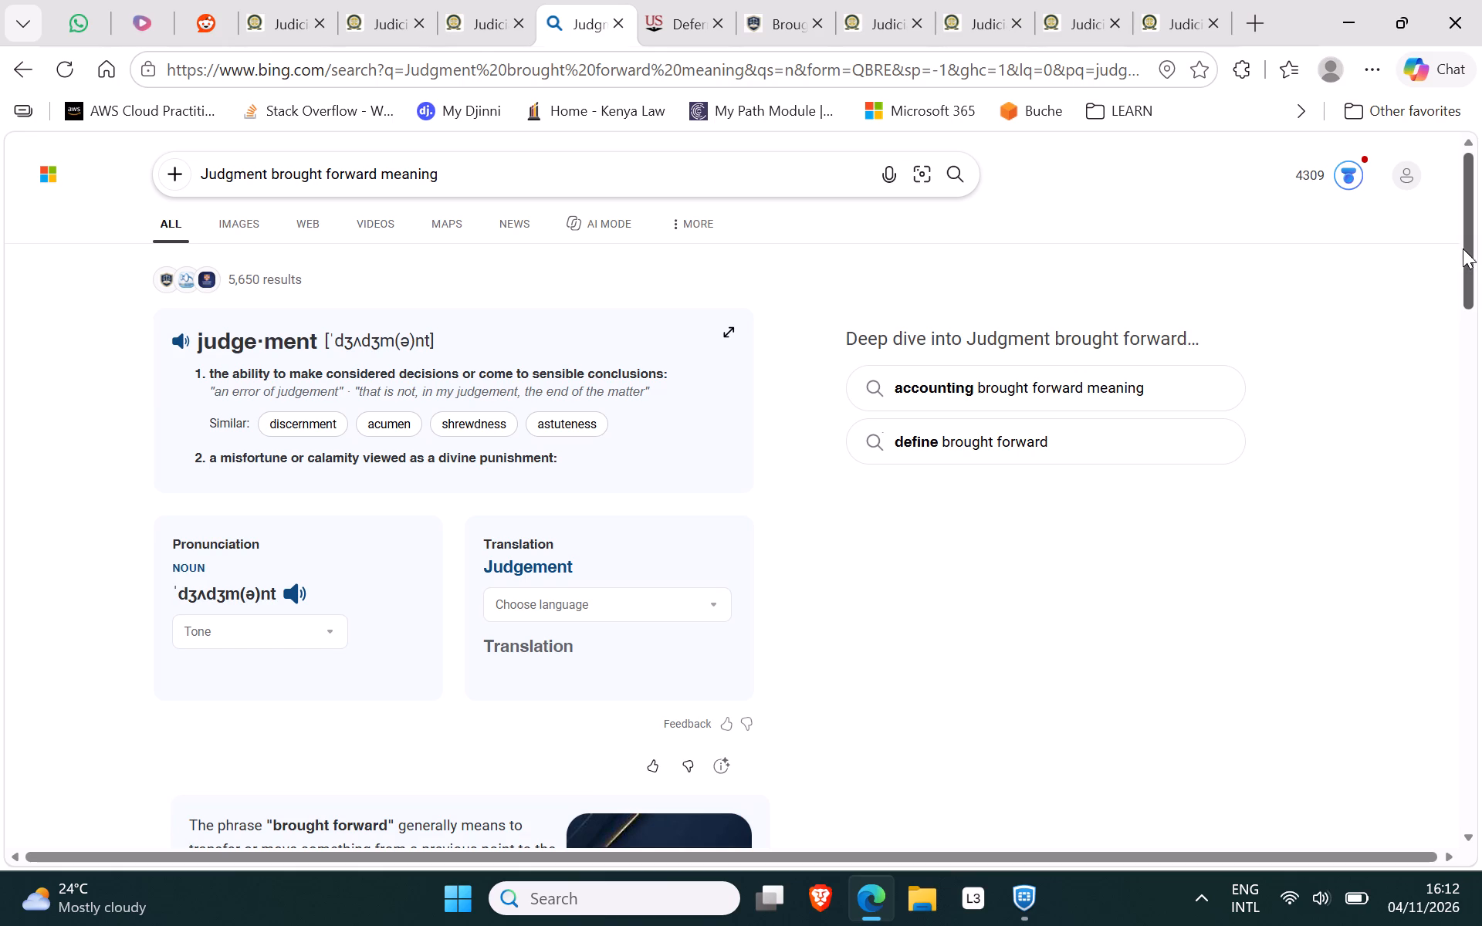
pyautogui.moveTo(1467, 248); pyautogui.dragTo(1469, 295)
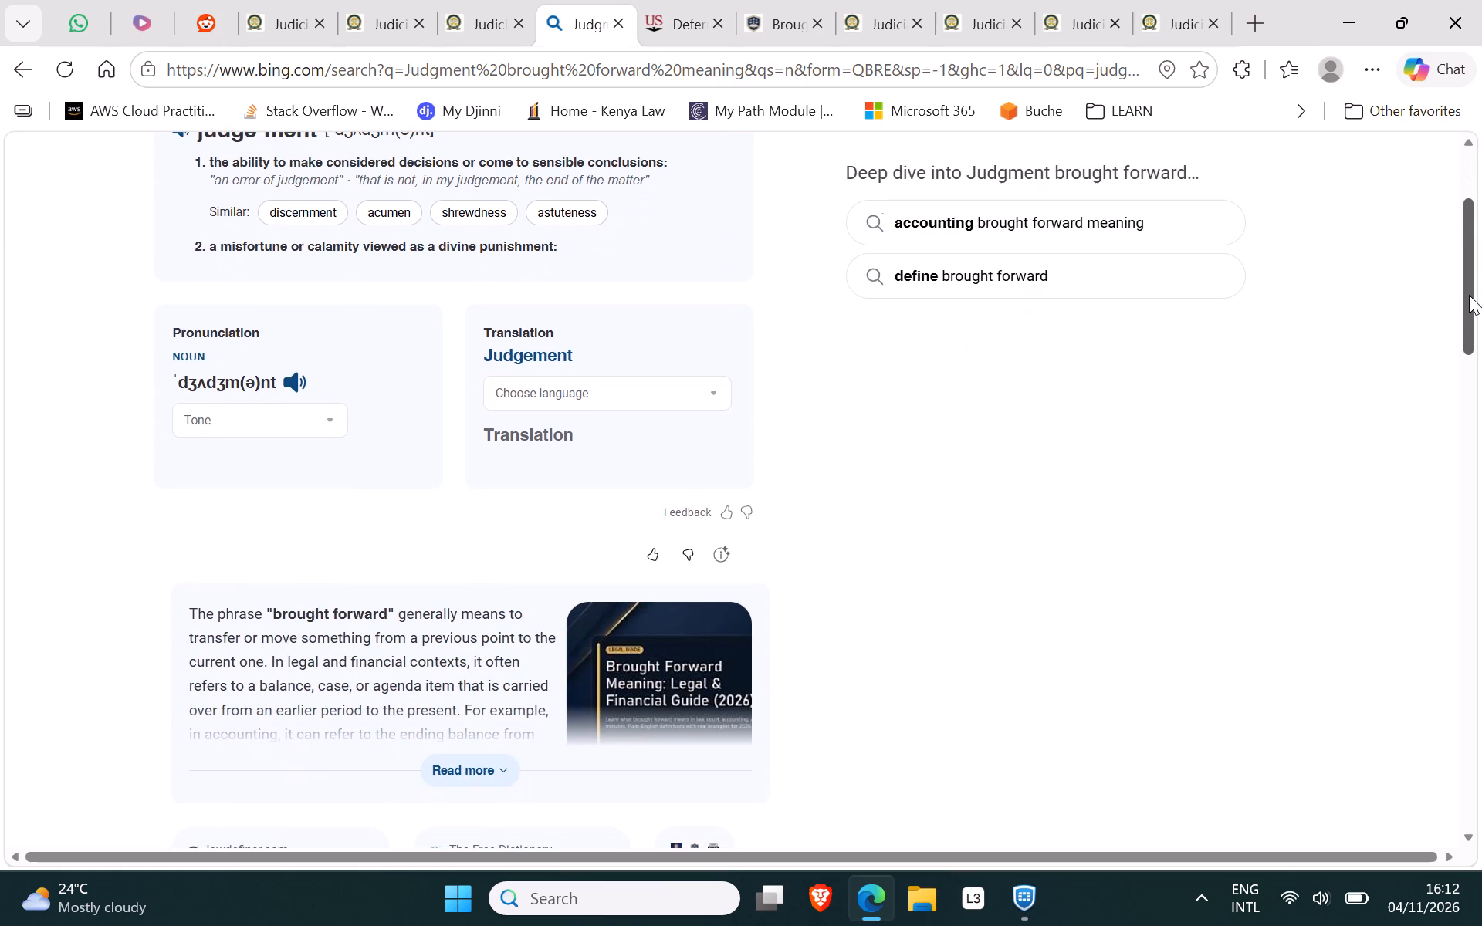
pyautogui.moveTo(1469, 295); pyautogui.dragTo(1466, 313)
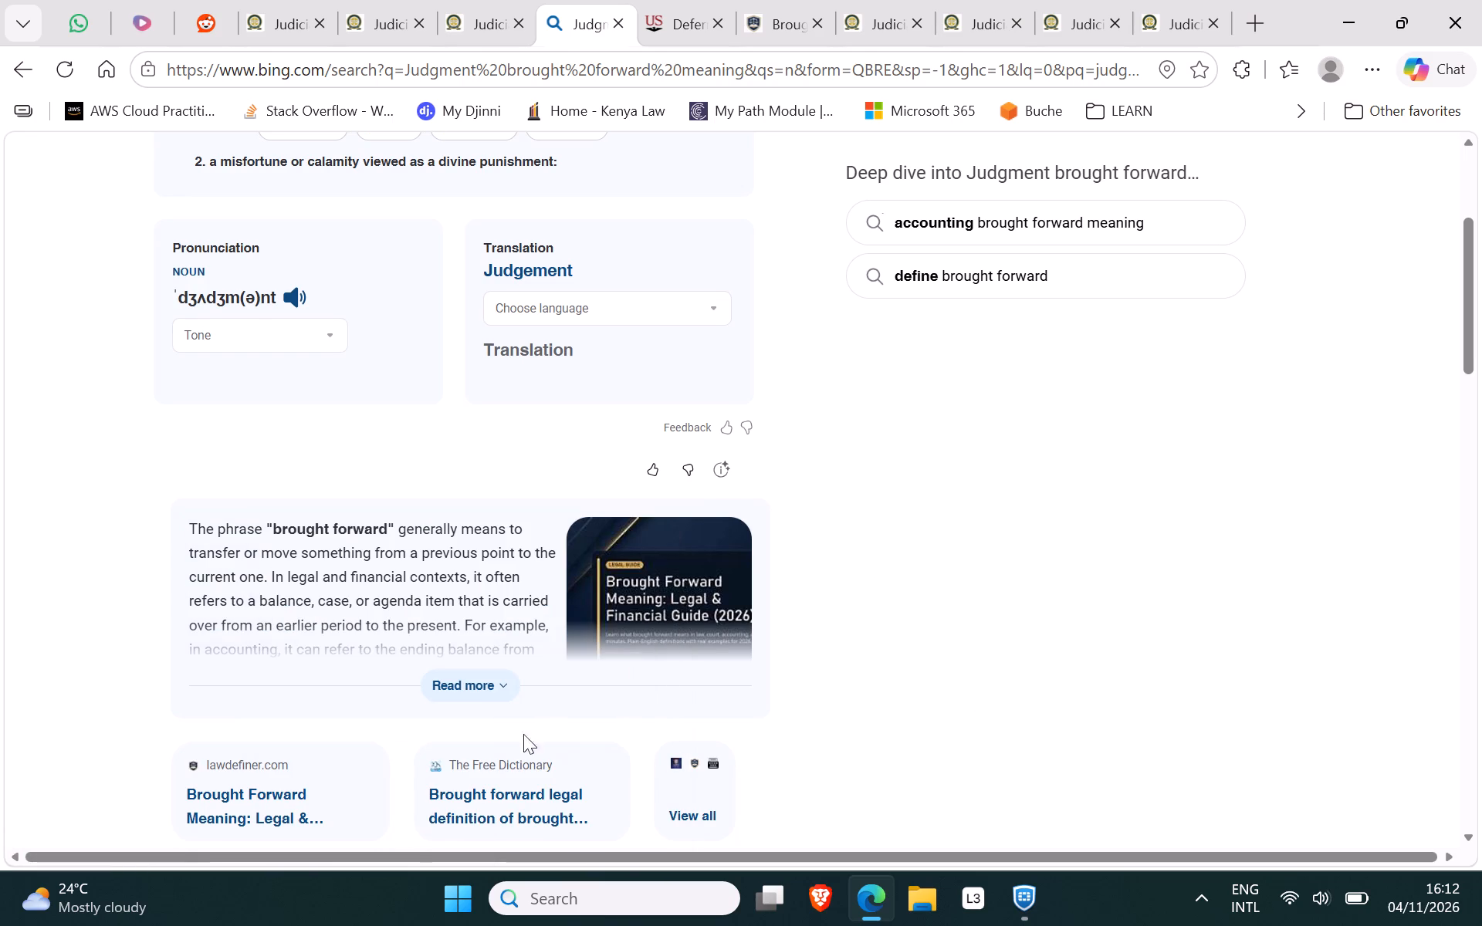
pyautogui.click(476, 688)
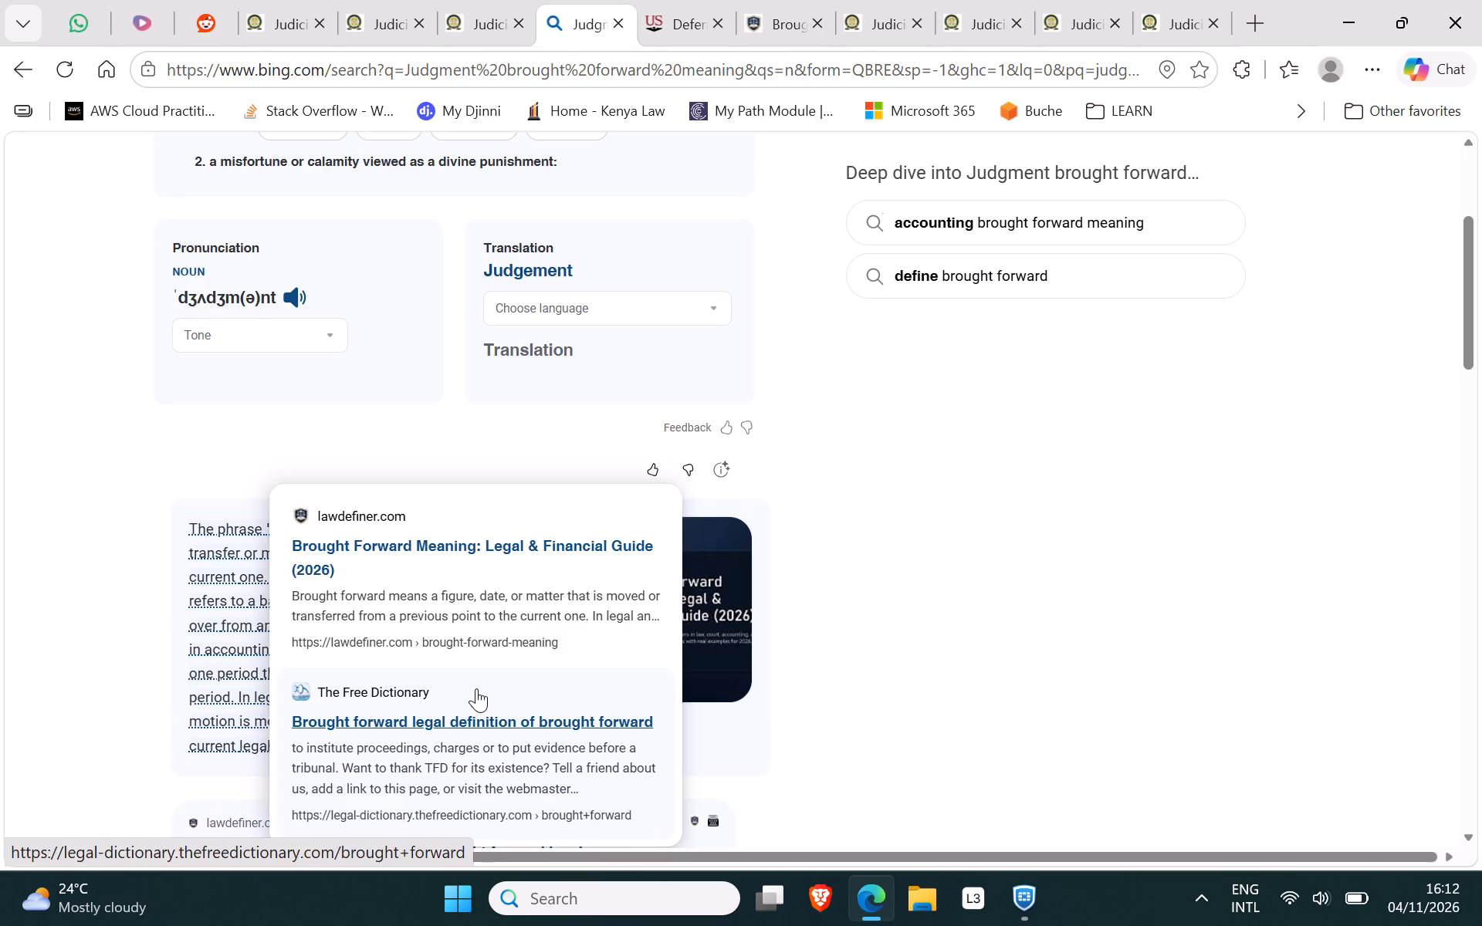
pyautogui.click(97, 576)
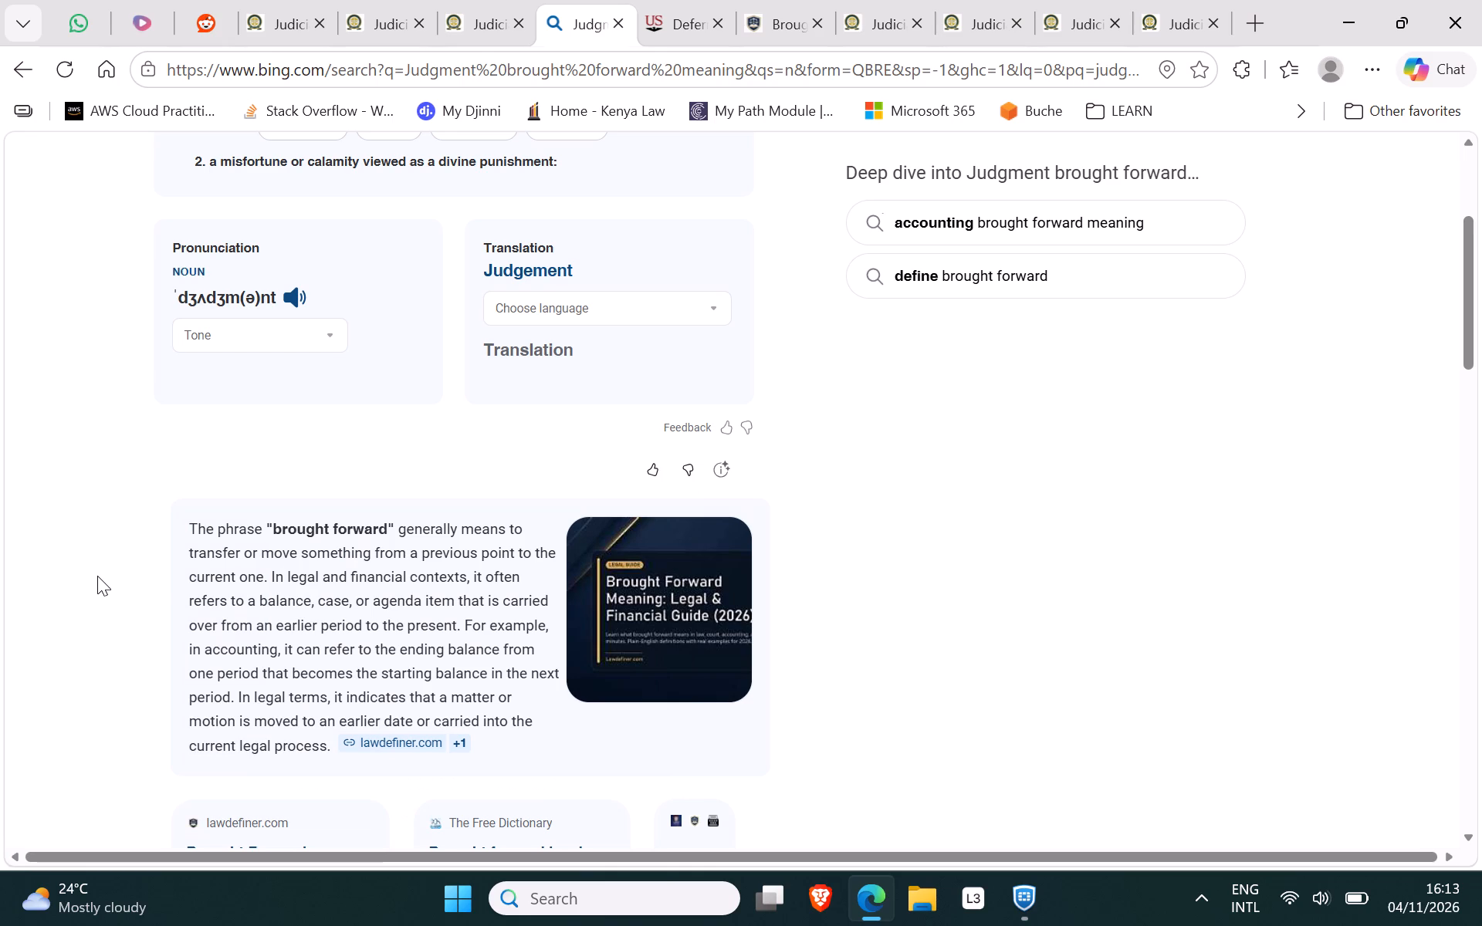
pyautogui.click(617, 20)
pyautogui.click(617, 20)
pyautogui.click(617, 20)
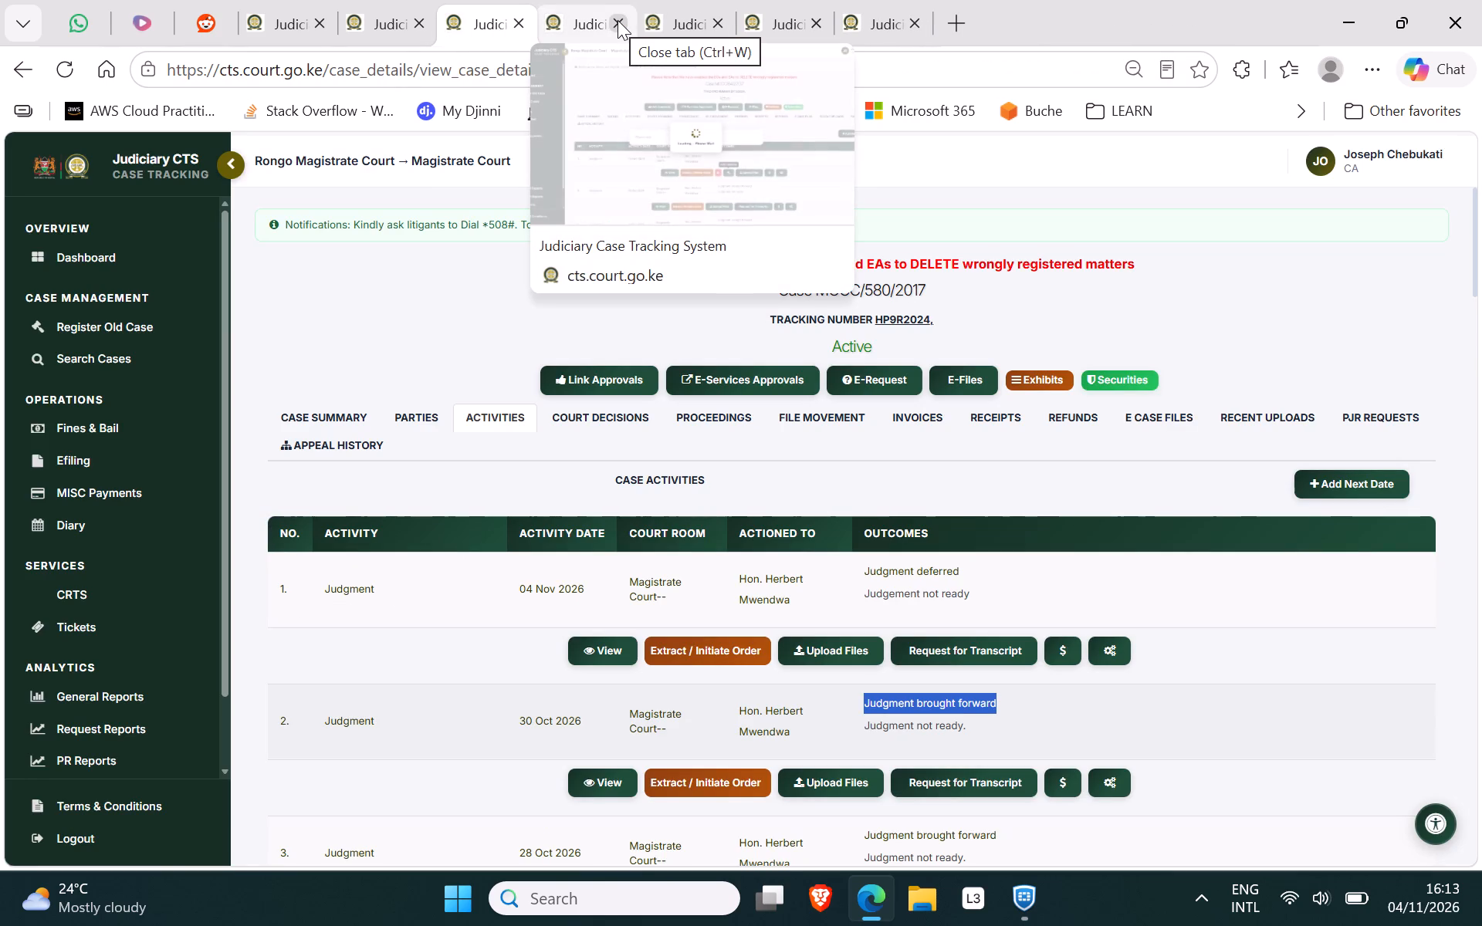
pyautogui.click(574, 22)
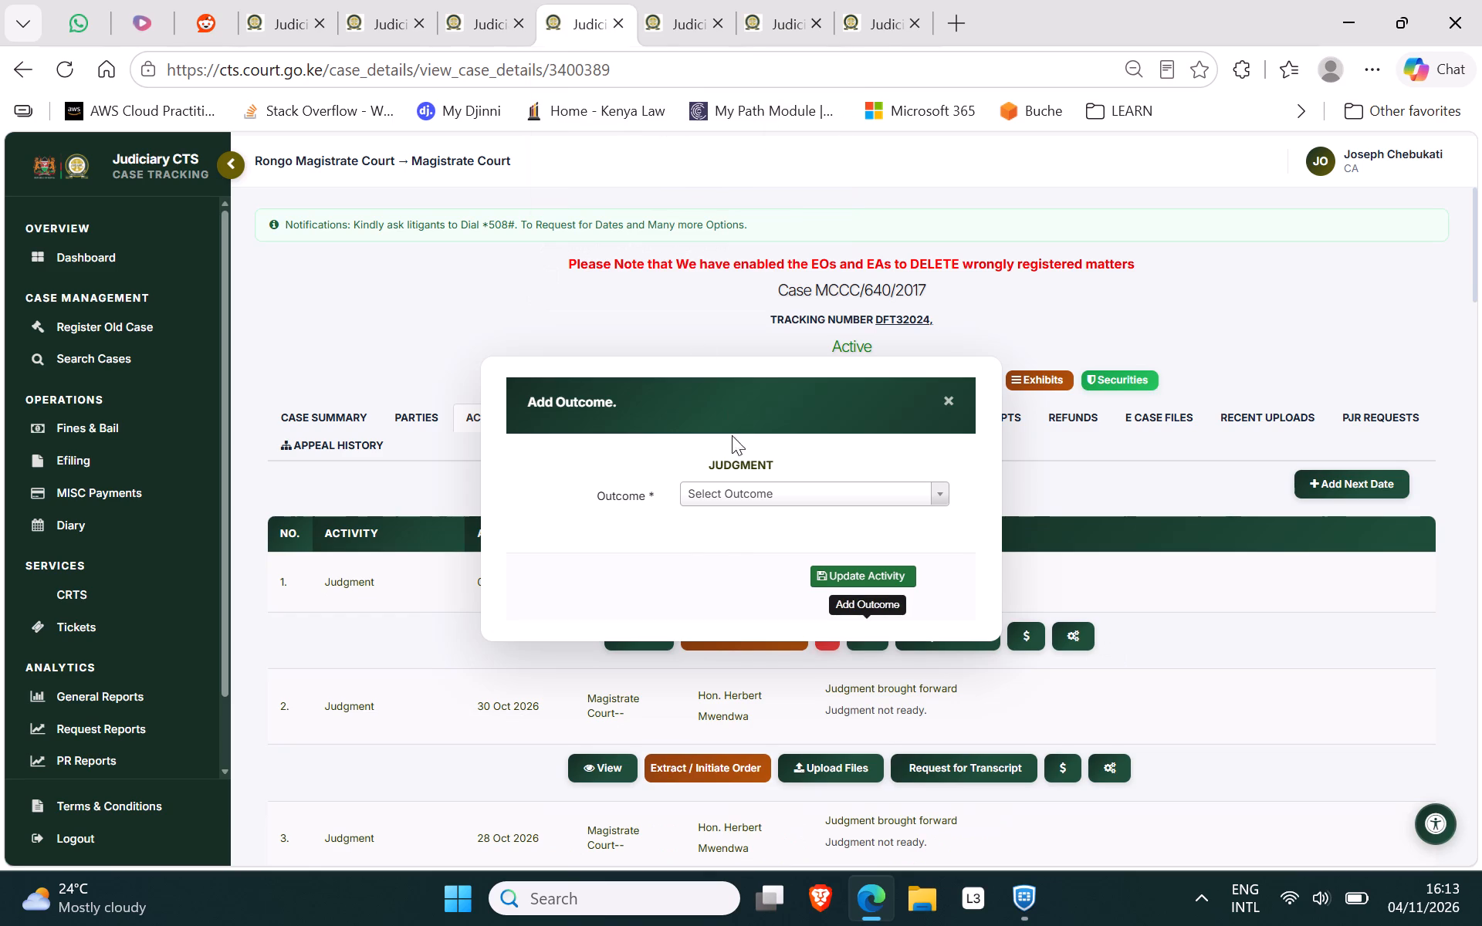
pyautogui.click(741, 488)
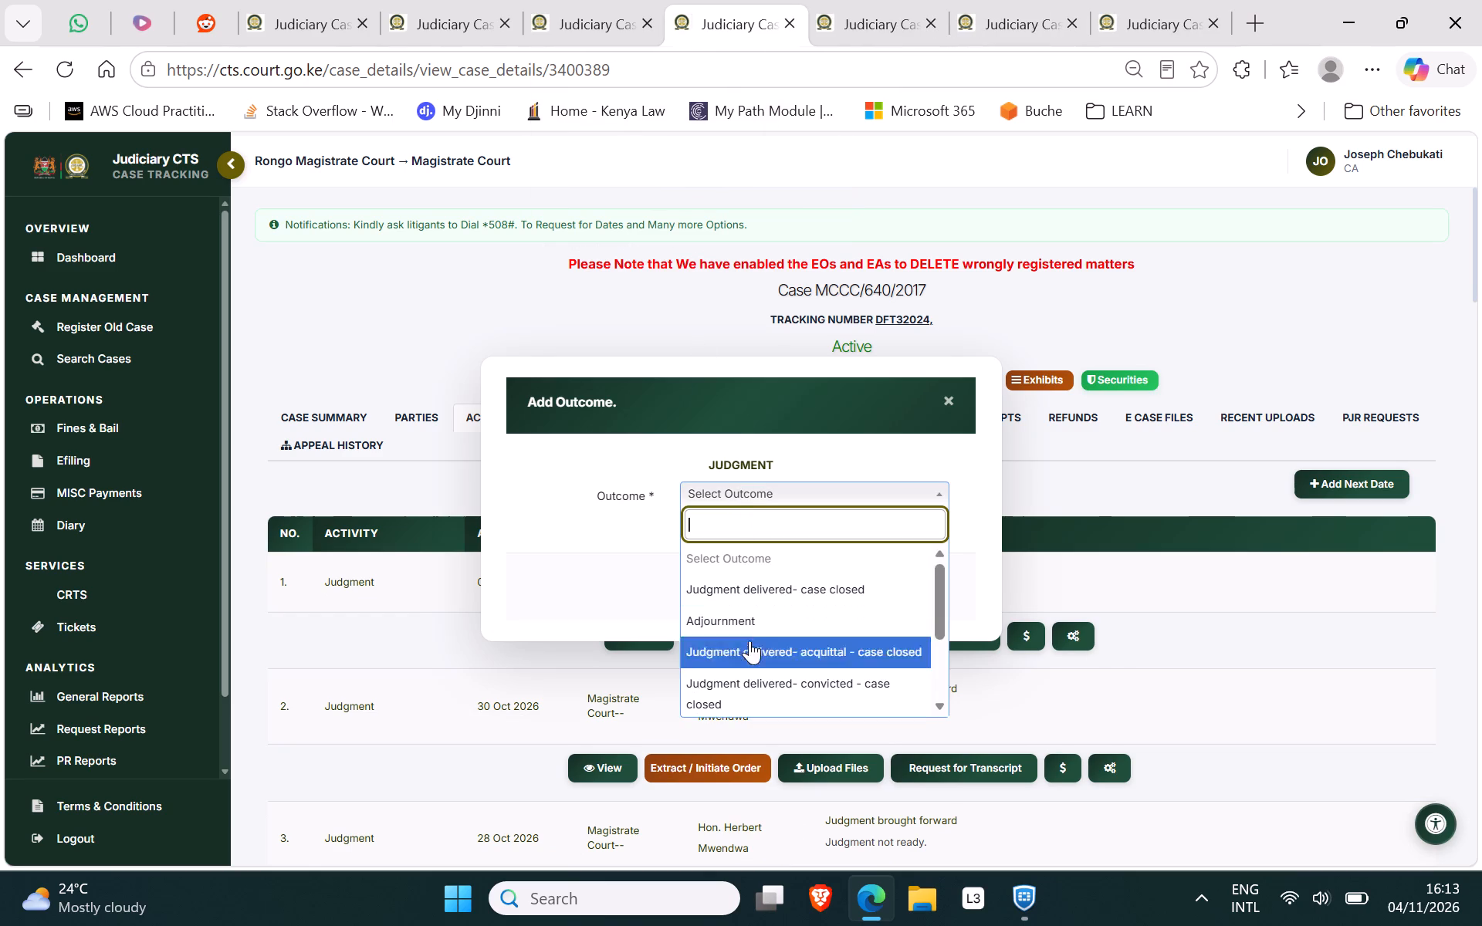
pyautogui.moveTo(937, 606); pyautogui.dragTo(934, 652)
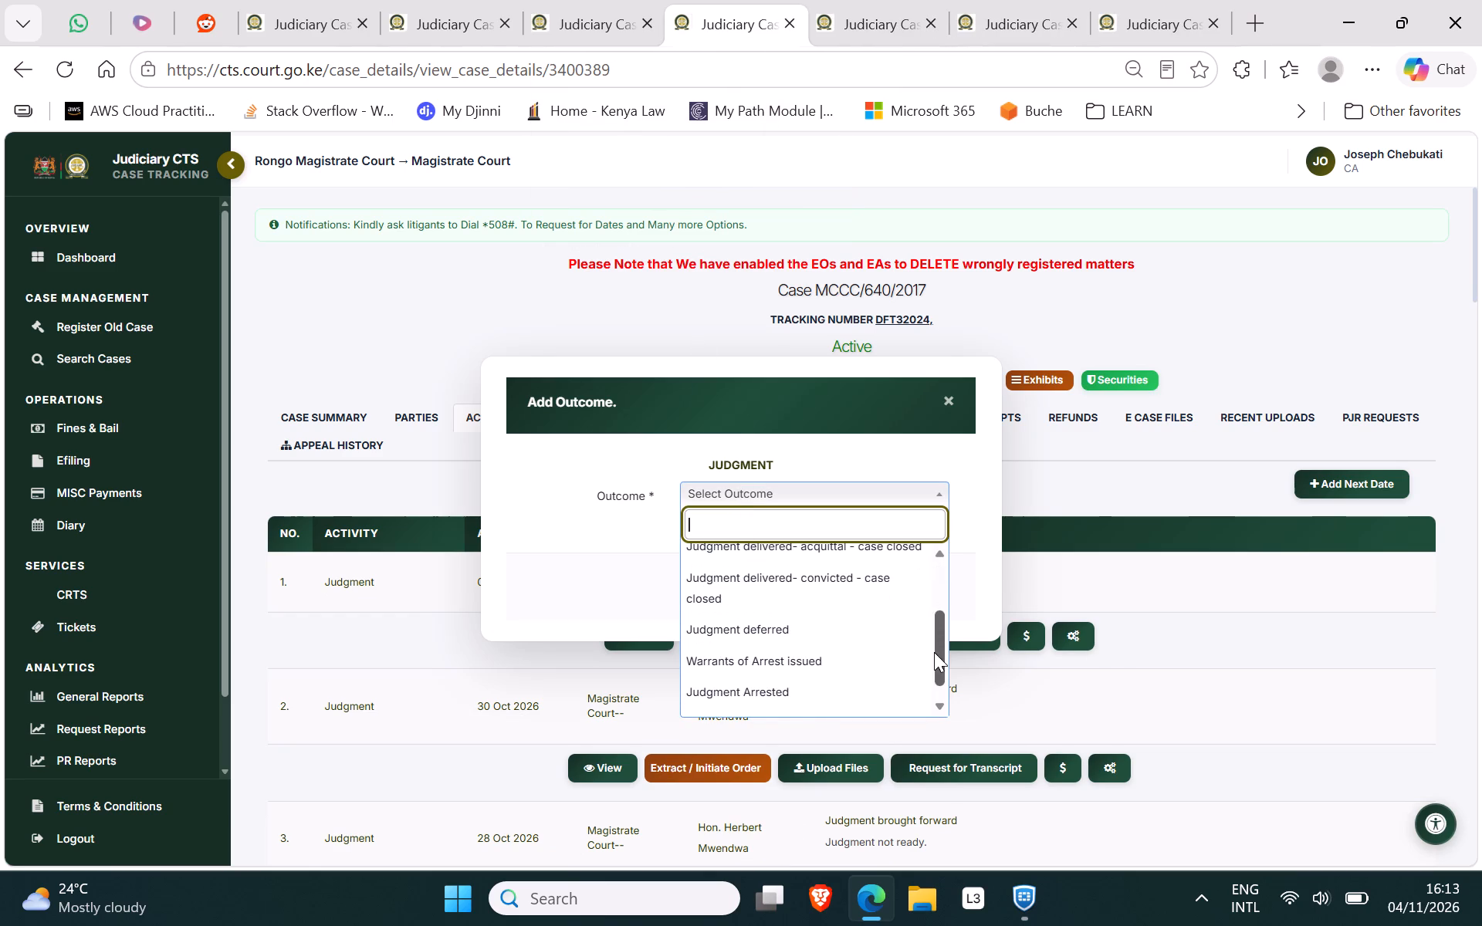
pyautogui.moveTo(934, 652); pyautogui.dragTo(932, 672)
pyautogui.click(863, 707)
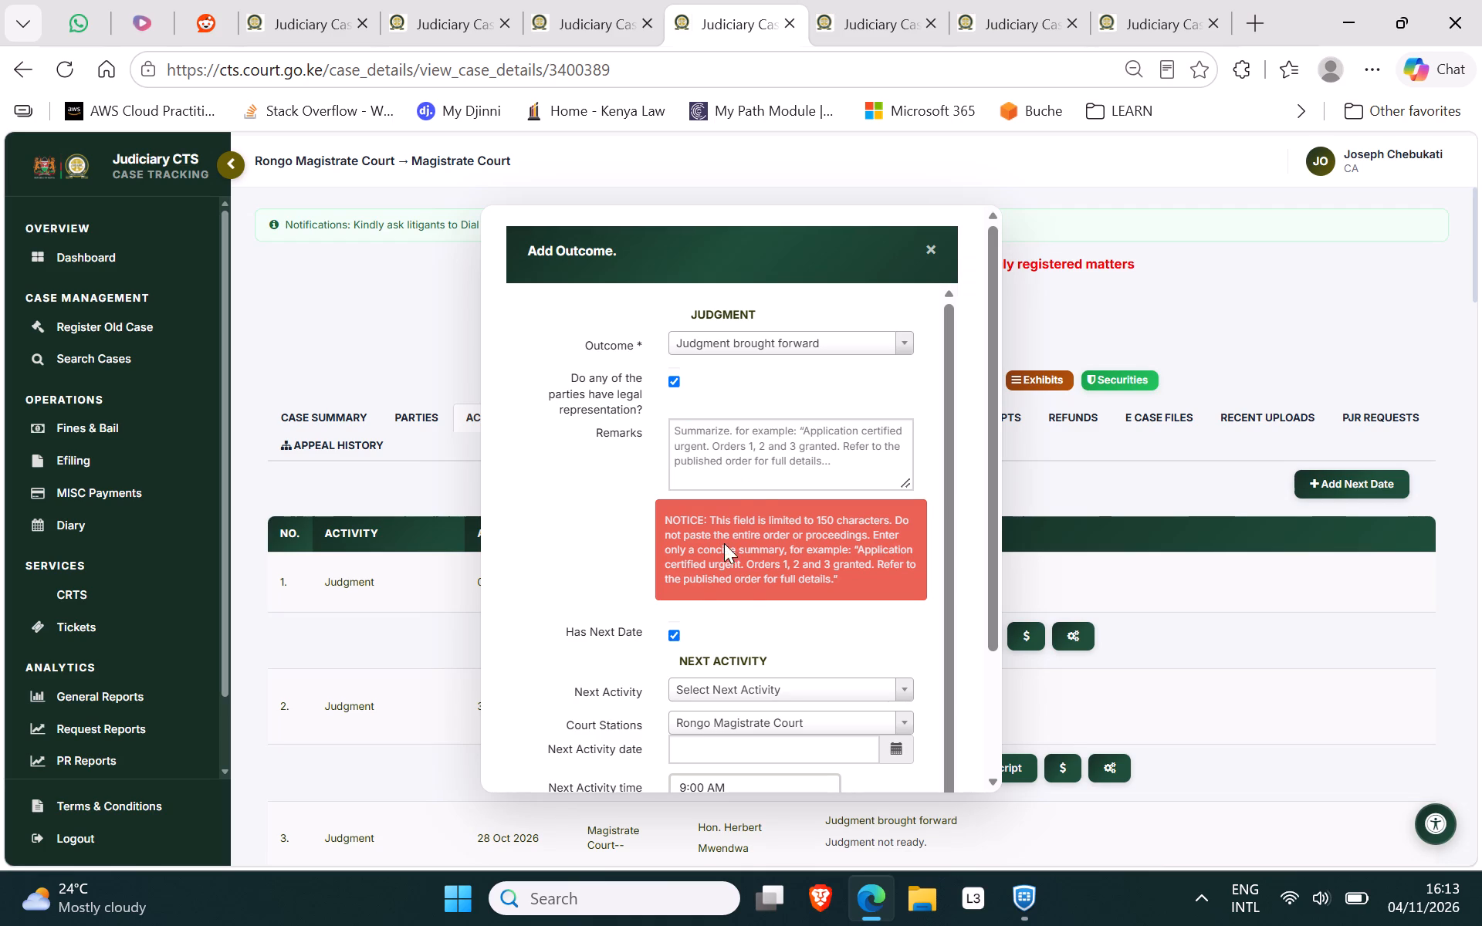
pyautogui.click(782, 447)
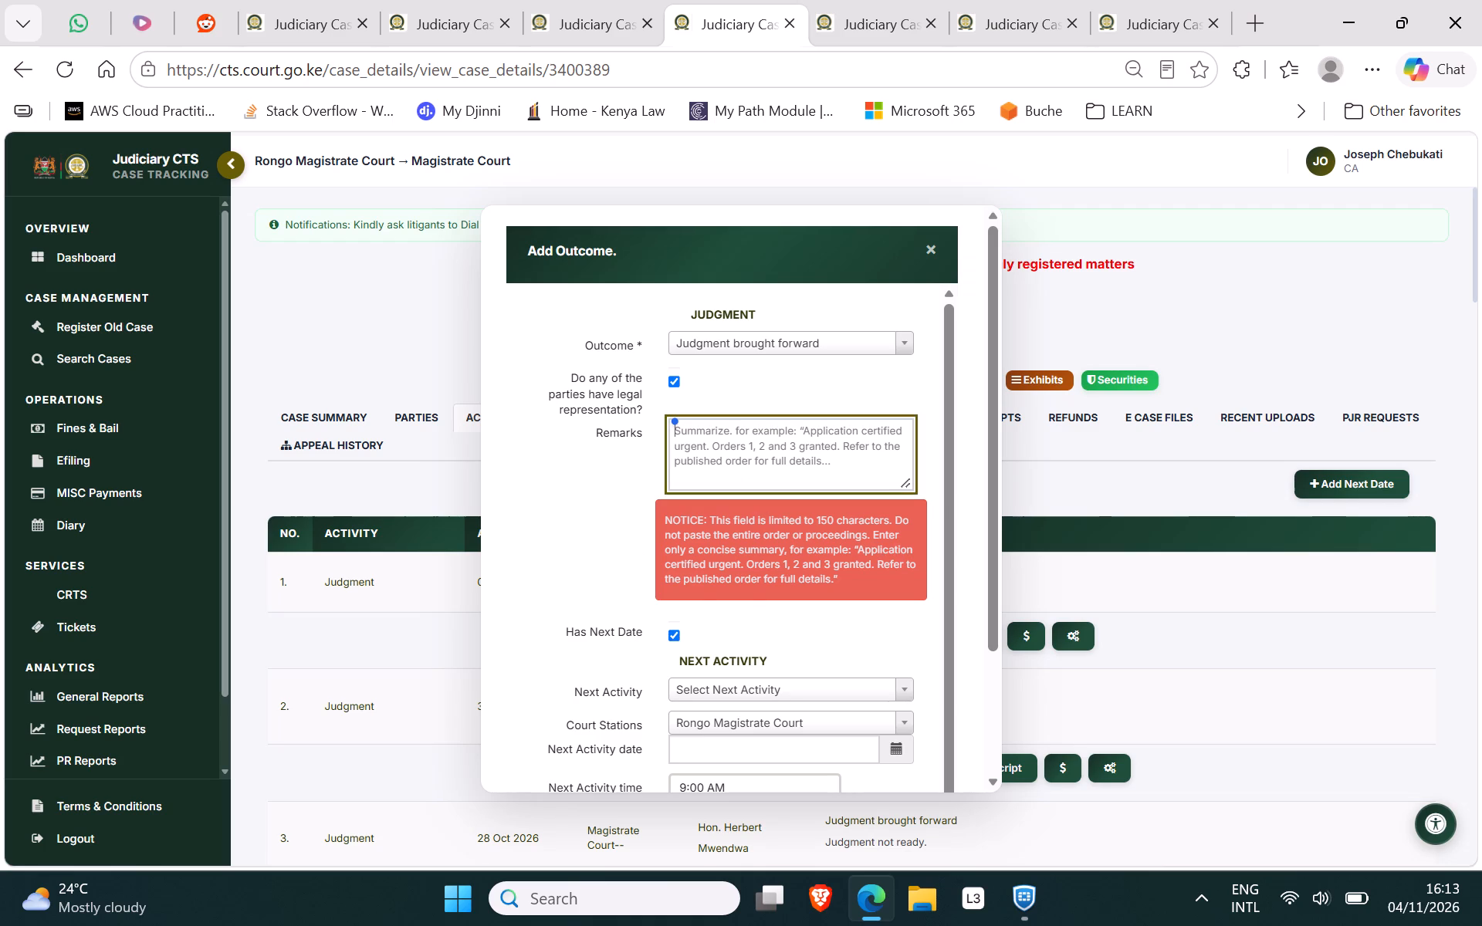
pyautogui.hotkey('ctrl', 'v')
pyautogui.click(720, 686)
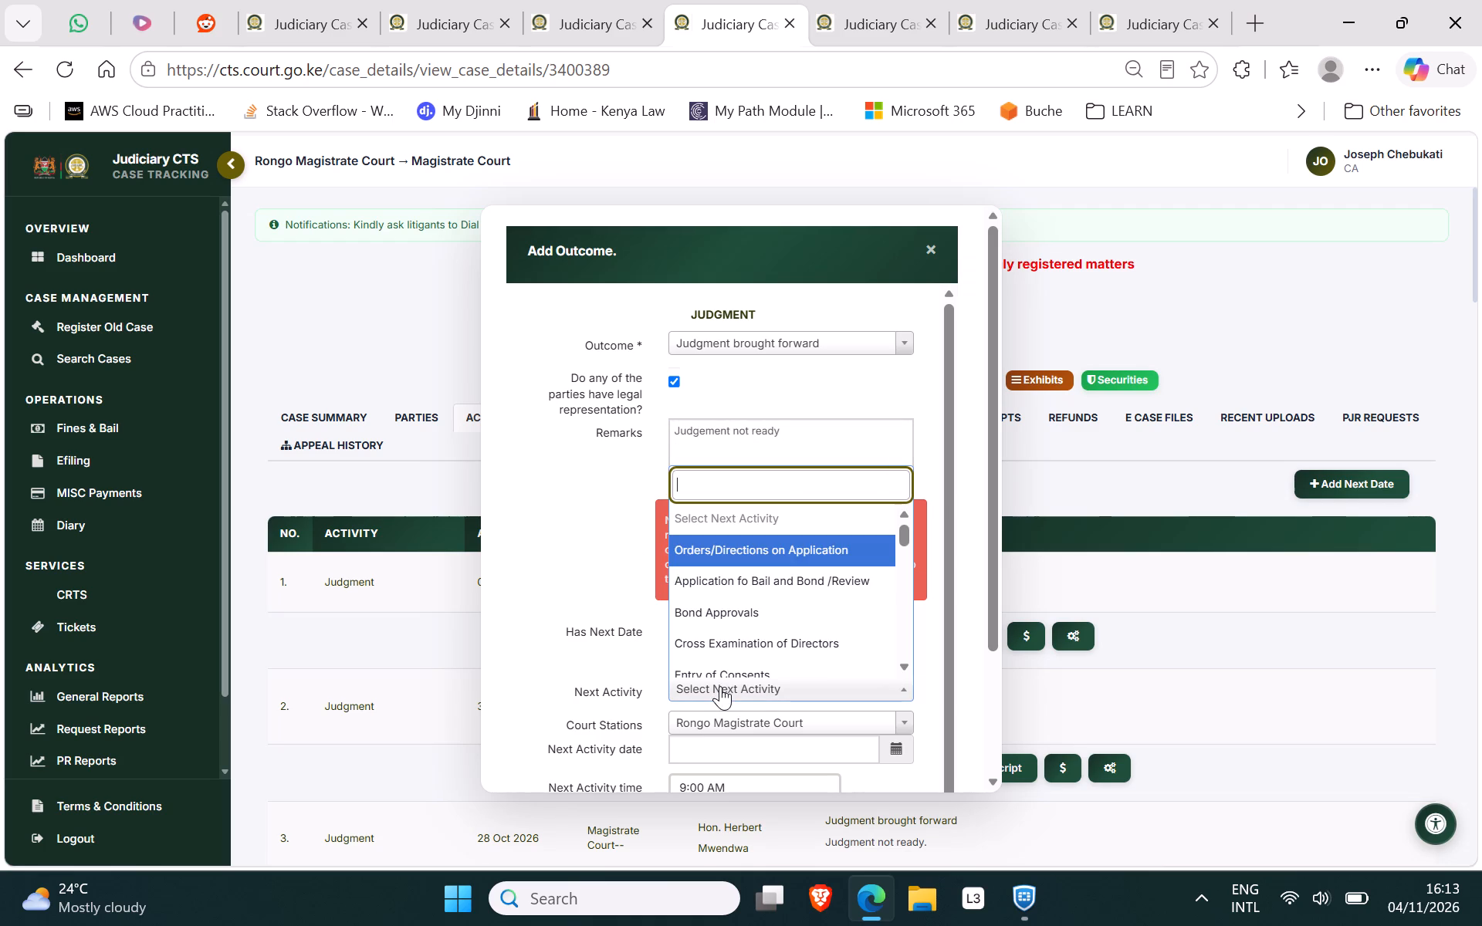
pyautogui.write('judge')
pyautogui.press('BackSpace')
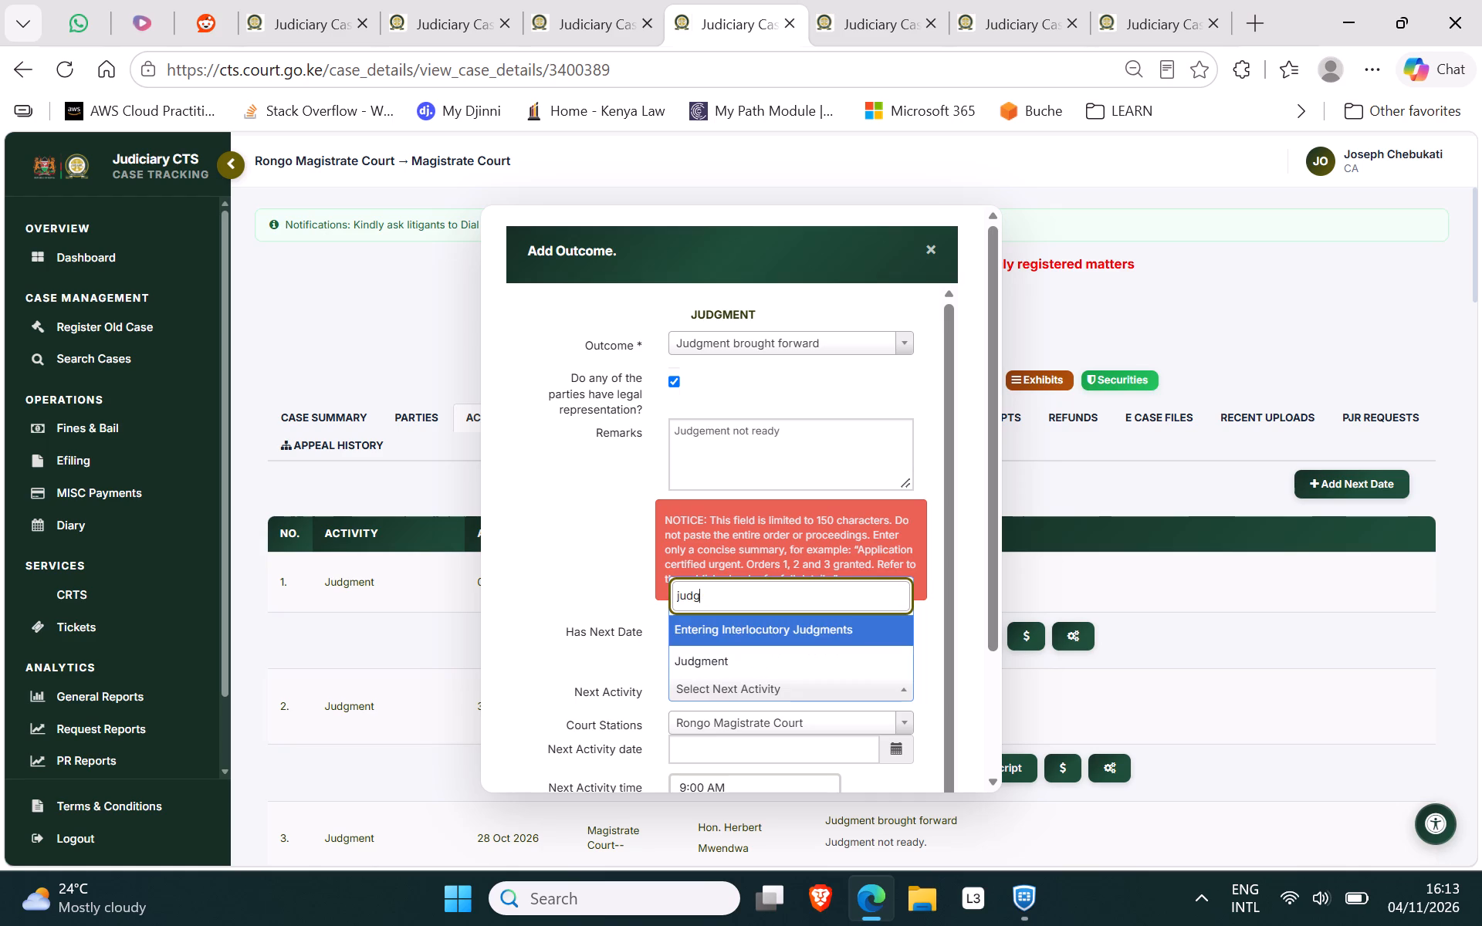
pyautogui.click(798, 651)
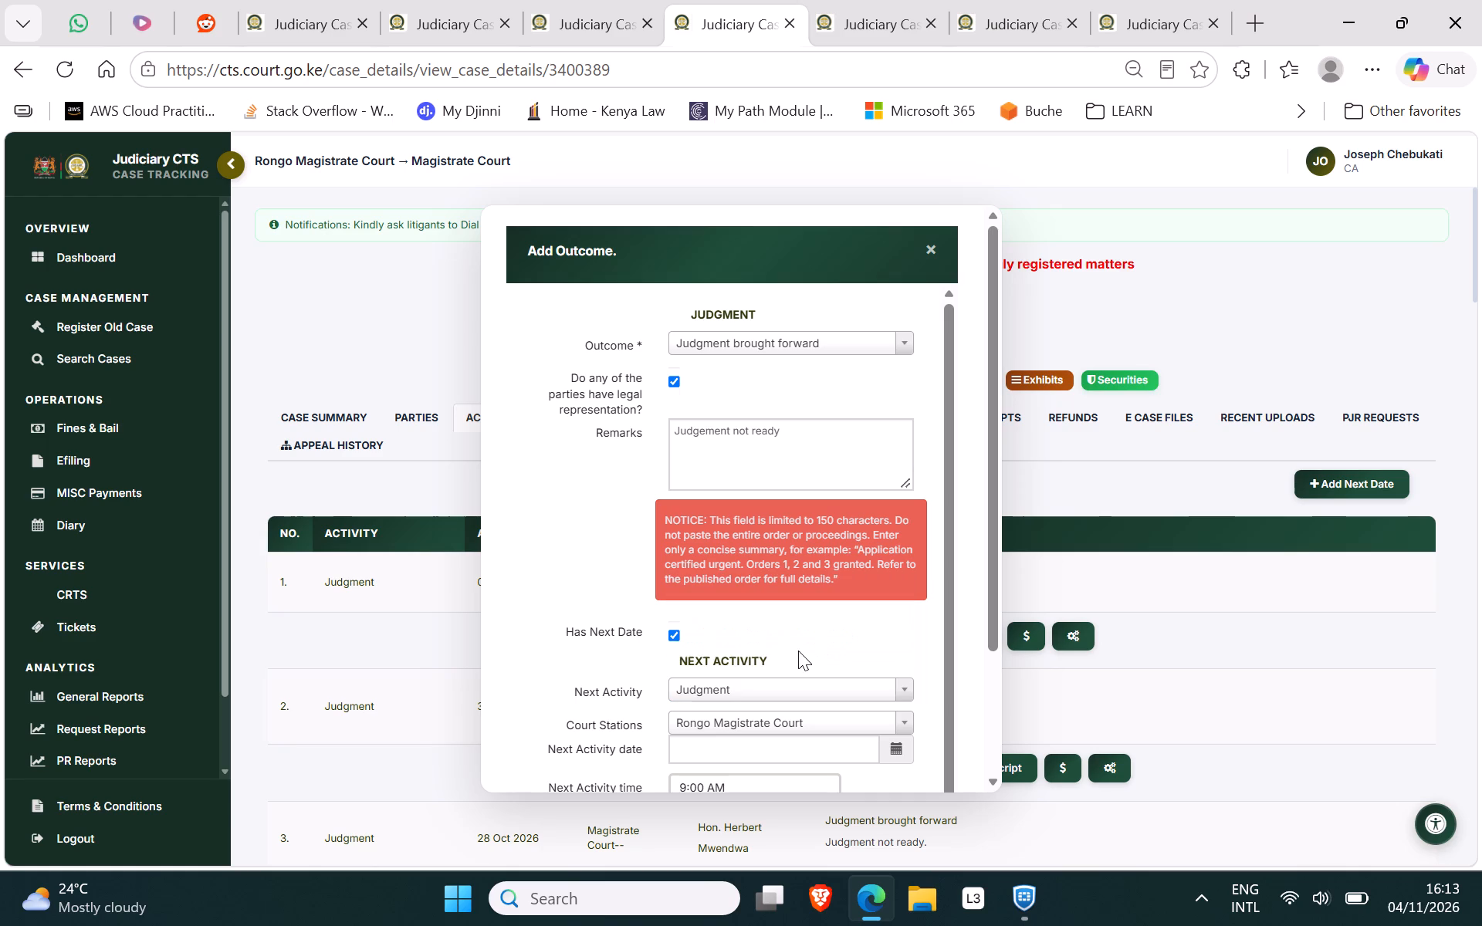
pyautogui.click(994, 675)
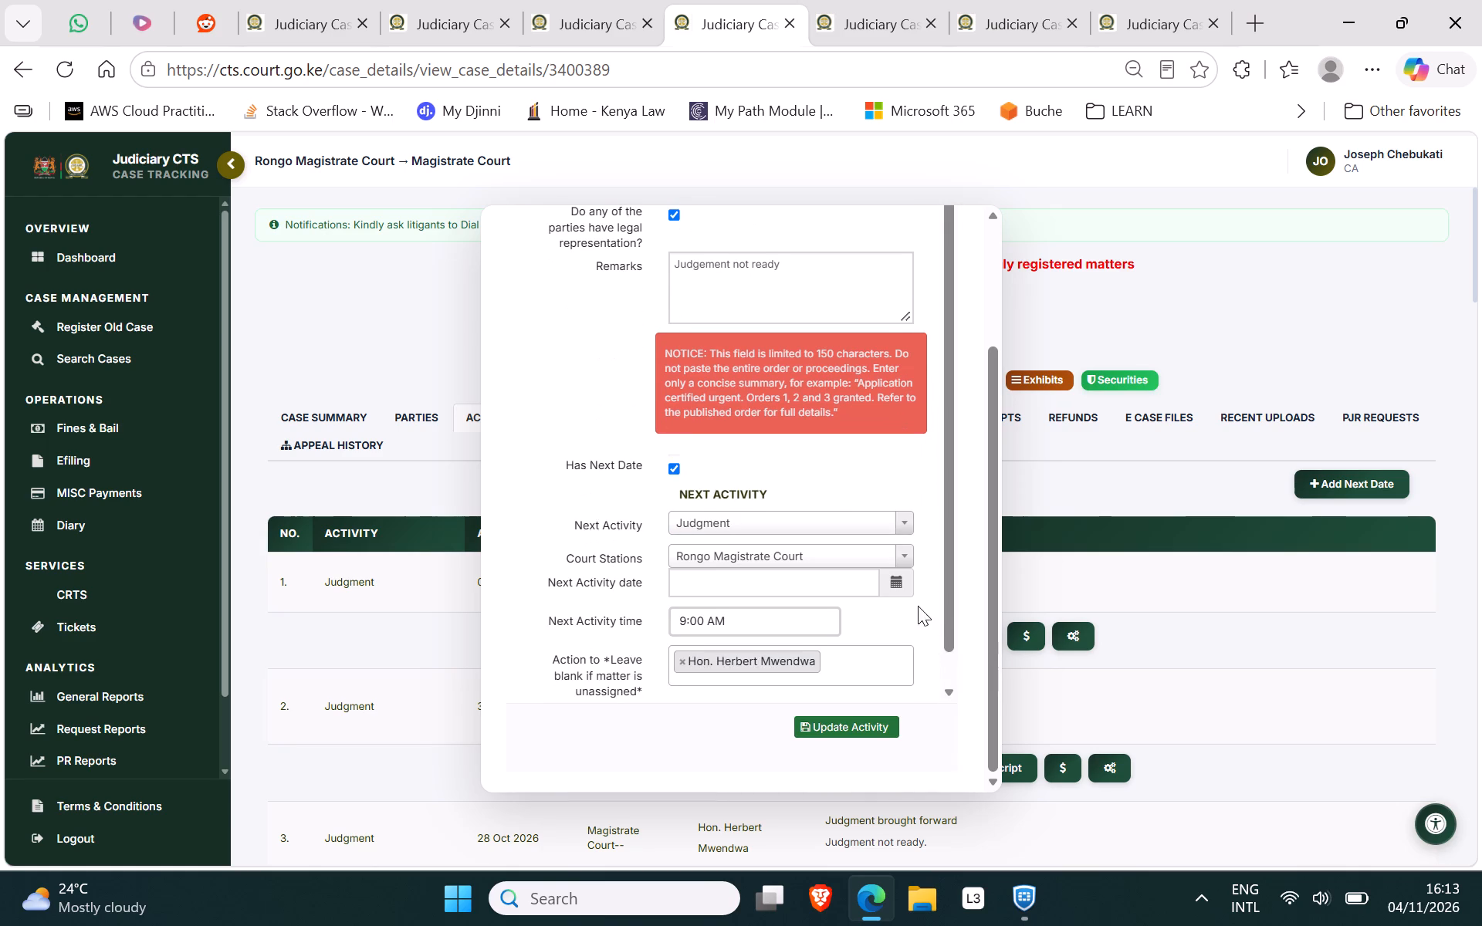
pyautogui.click(898, 576)
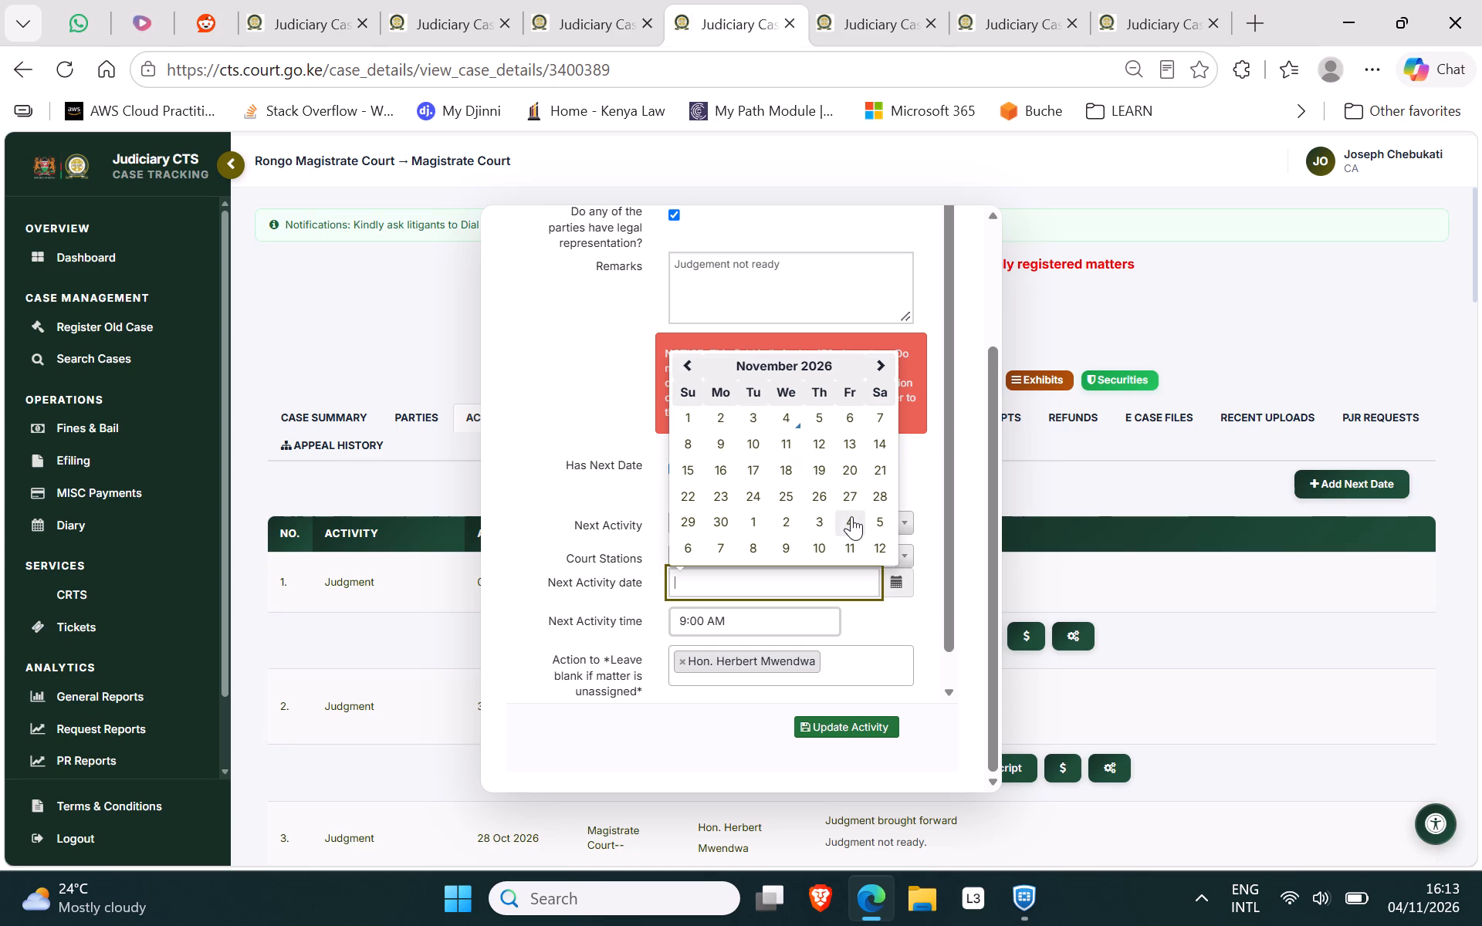
pyautogui.click(826, 418)
pyautogui.click(687, 620)
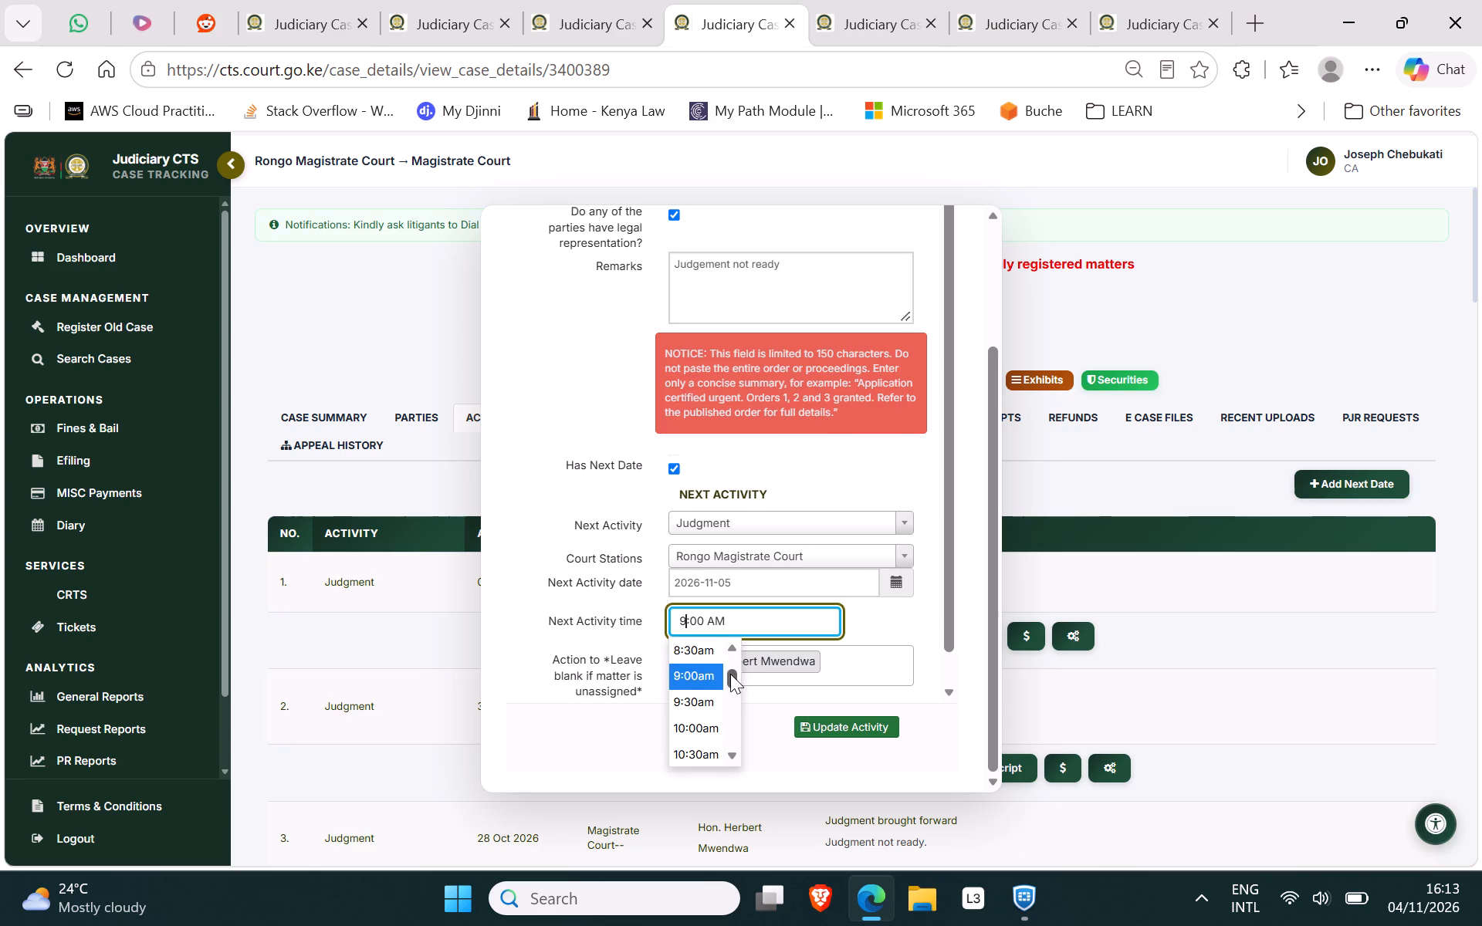
pyautogui.moveTo(730, 674); pyautogui.dragTo(731, 694)
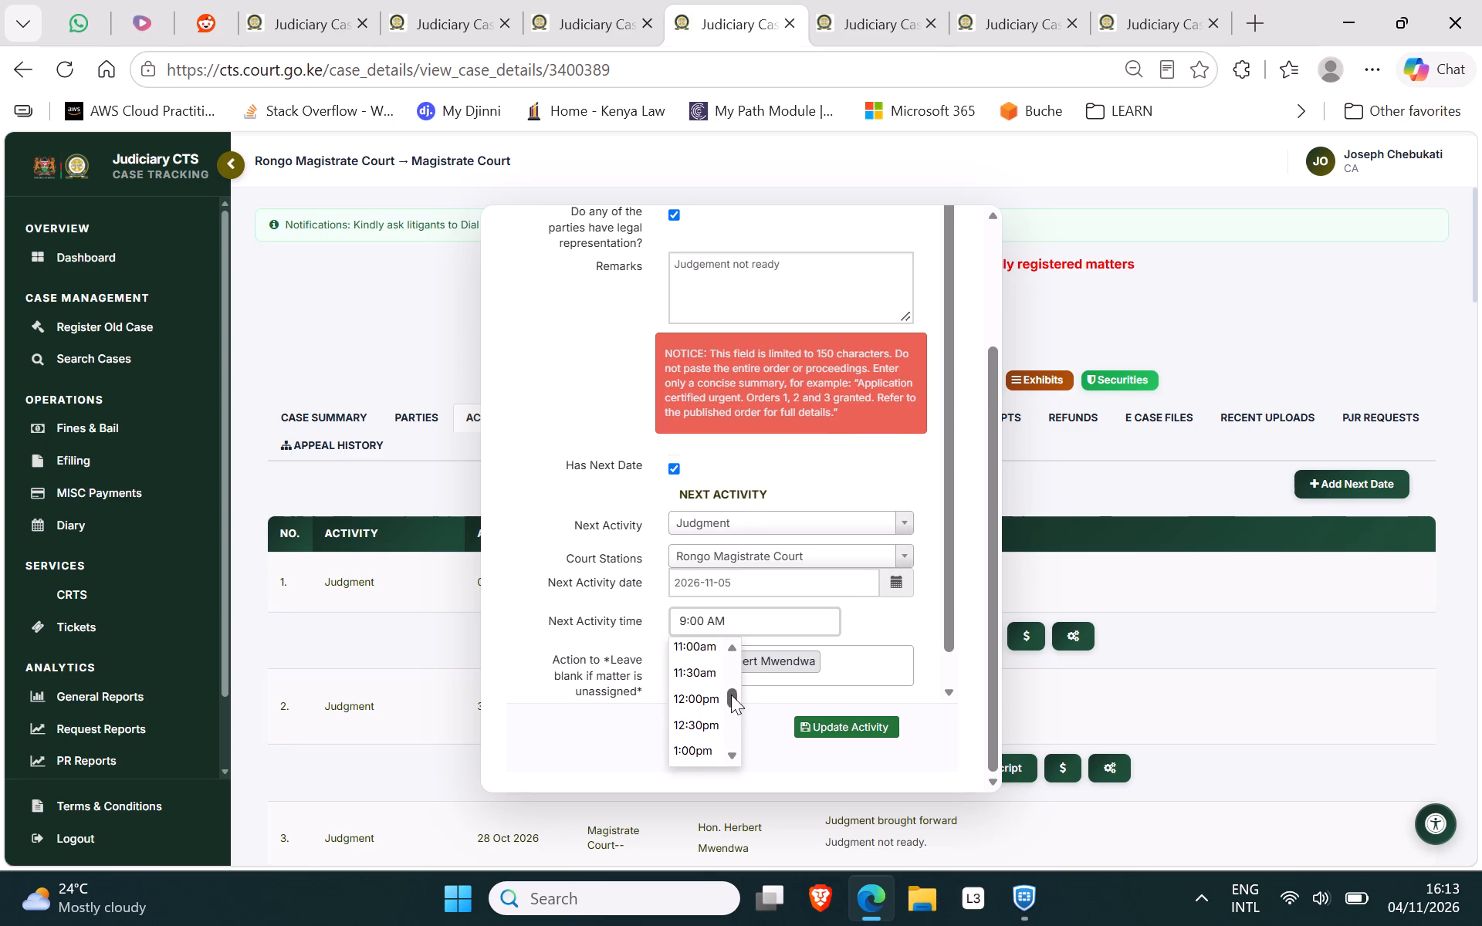
pyautogui.moveTo(731, 694); pyautogui.dragTo(731, 711)
pyautogui.click(698, 729)
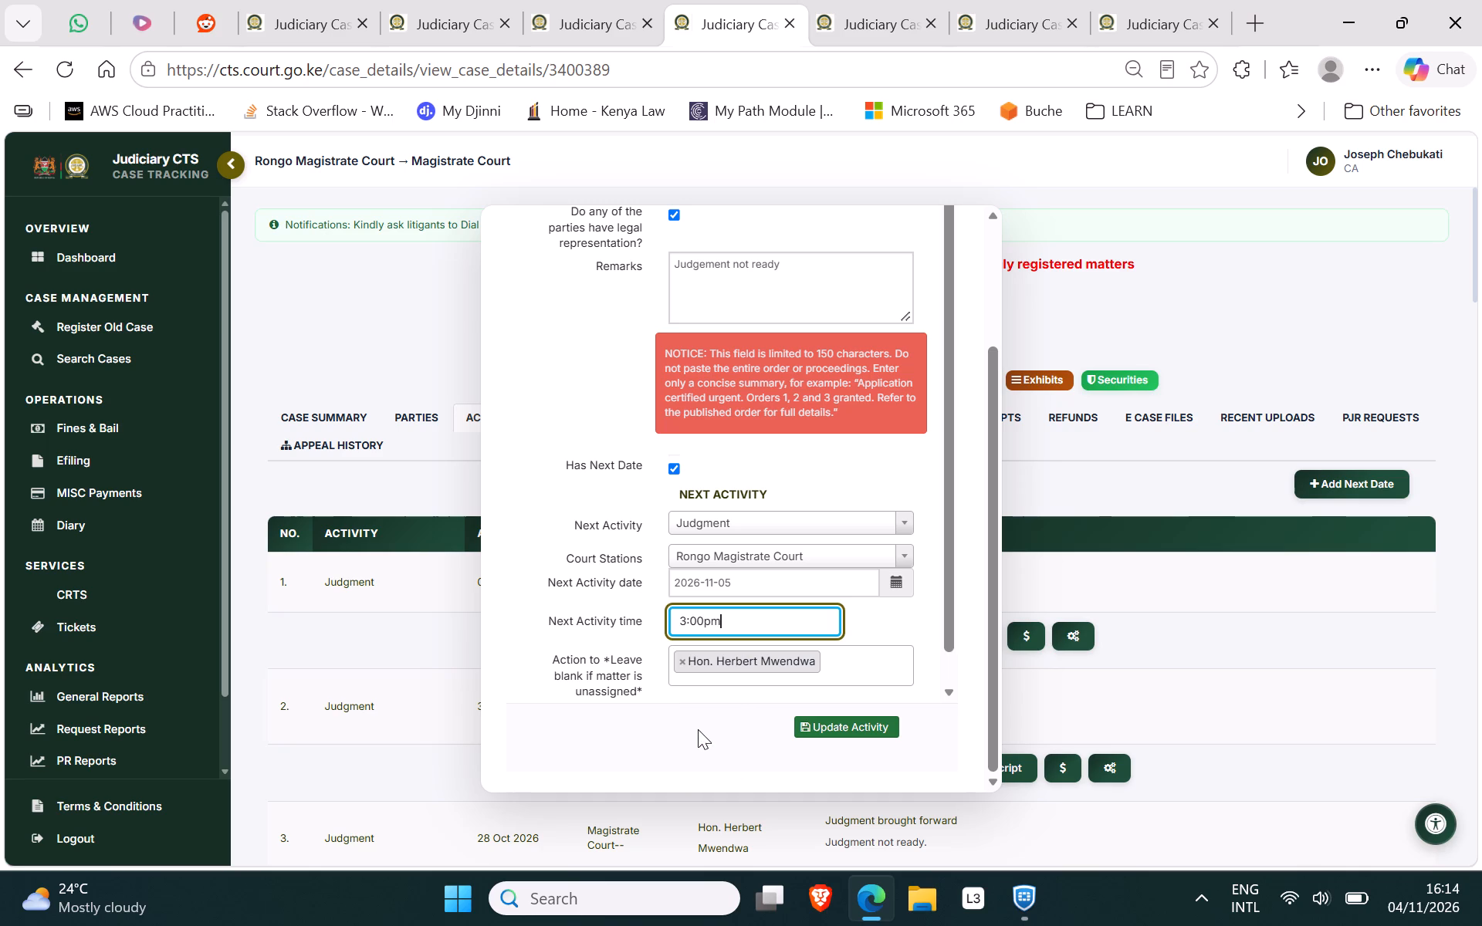
pyautogui.click(835, 724)
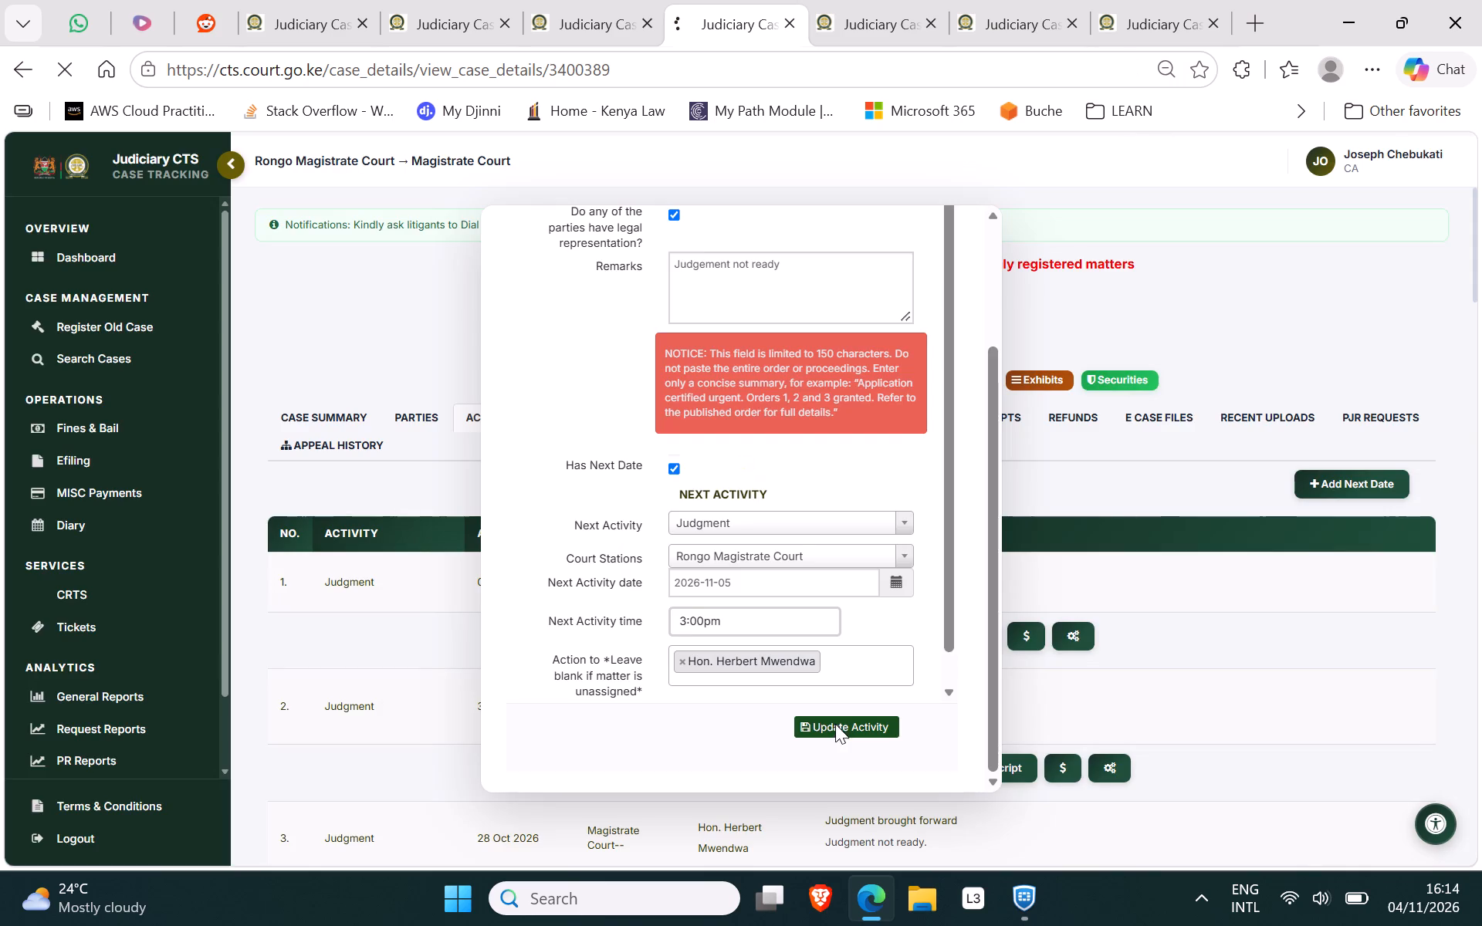
pyautogui.click(592, 2)
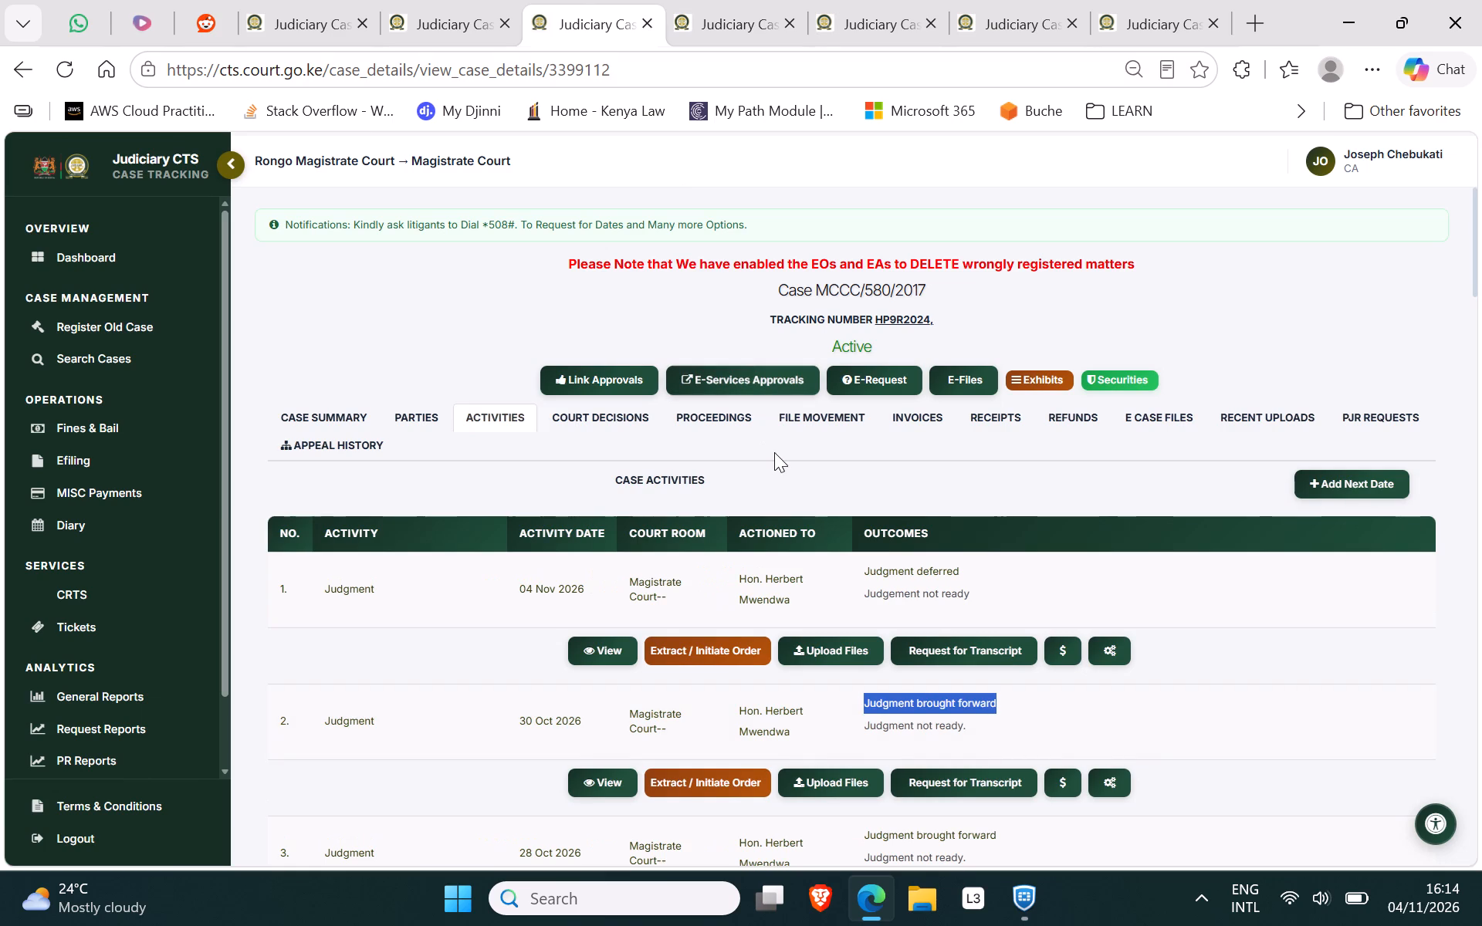
pyautogui.click(1335, 480)
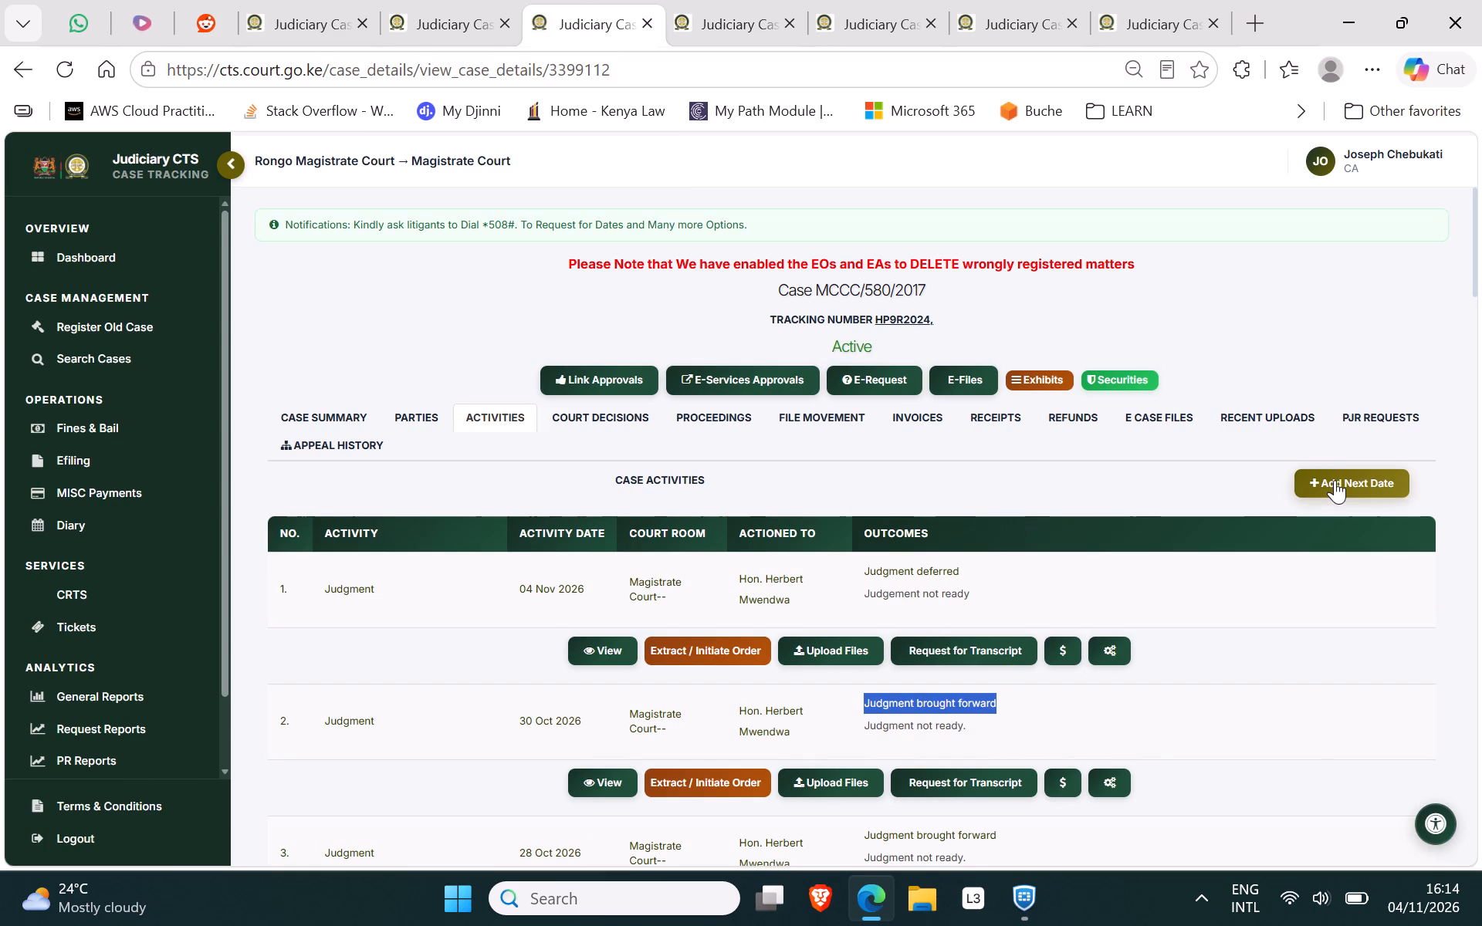
pyautogui.click(1335, 480)
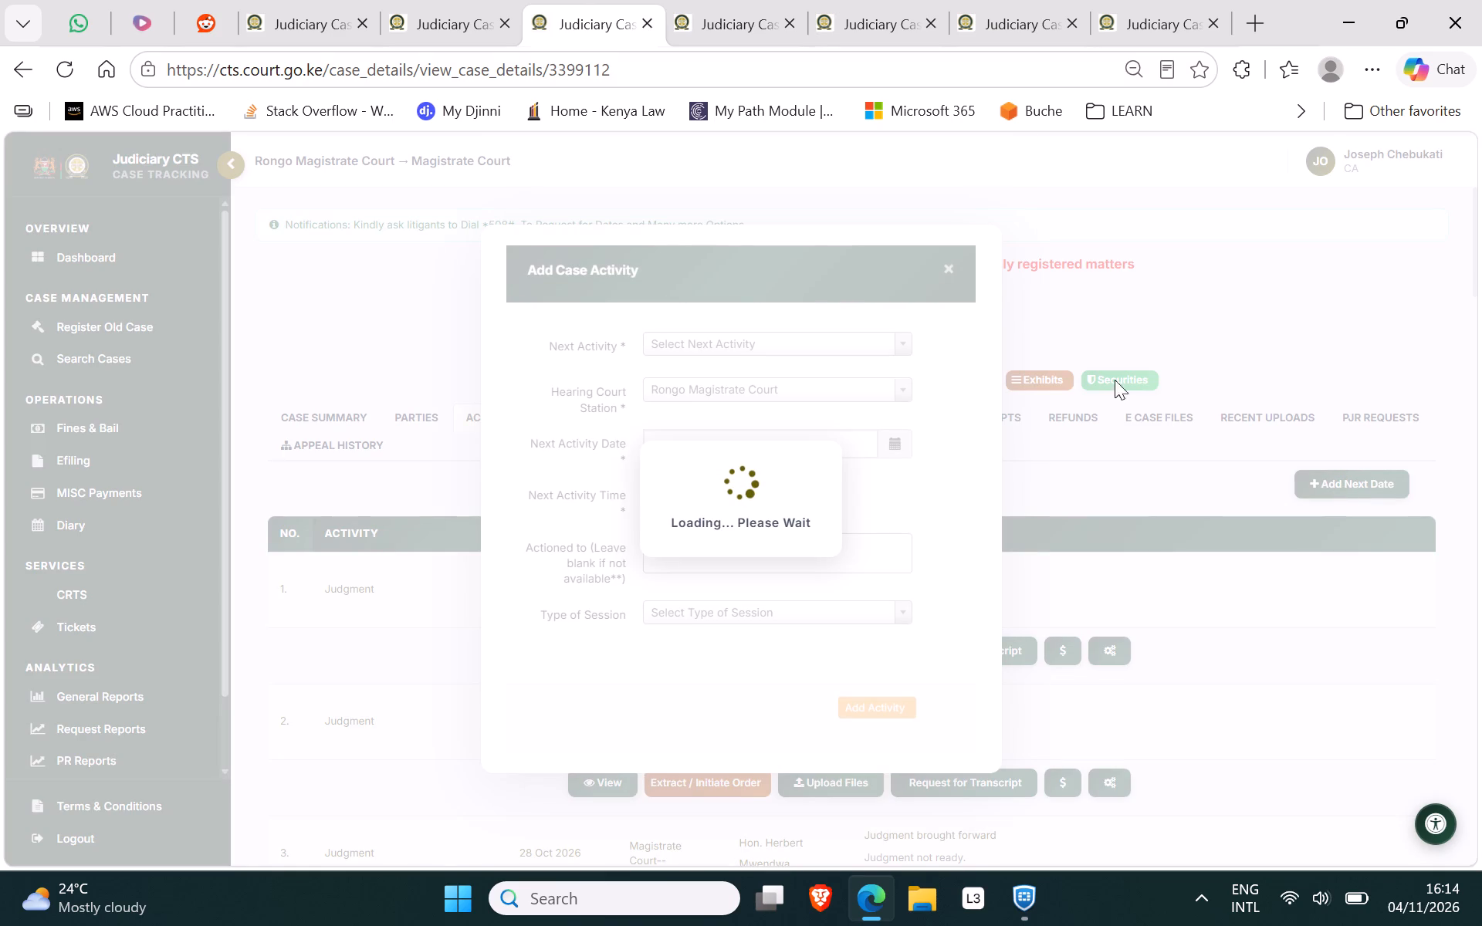
pyautogui.click(853, 344)
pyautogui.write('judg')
pyautogui.click(712, 431)
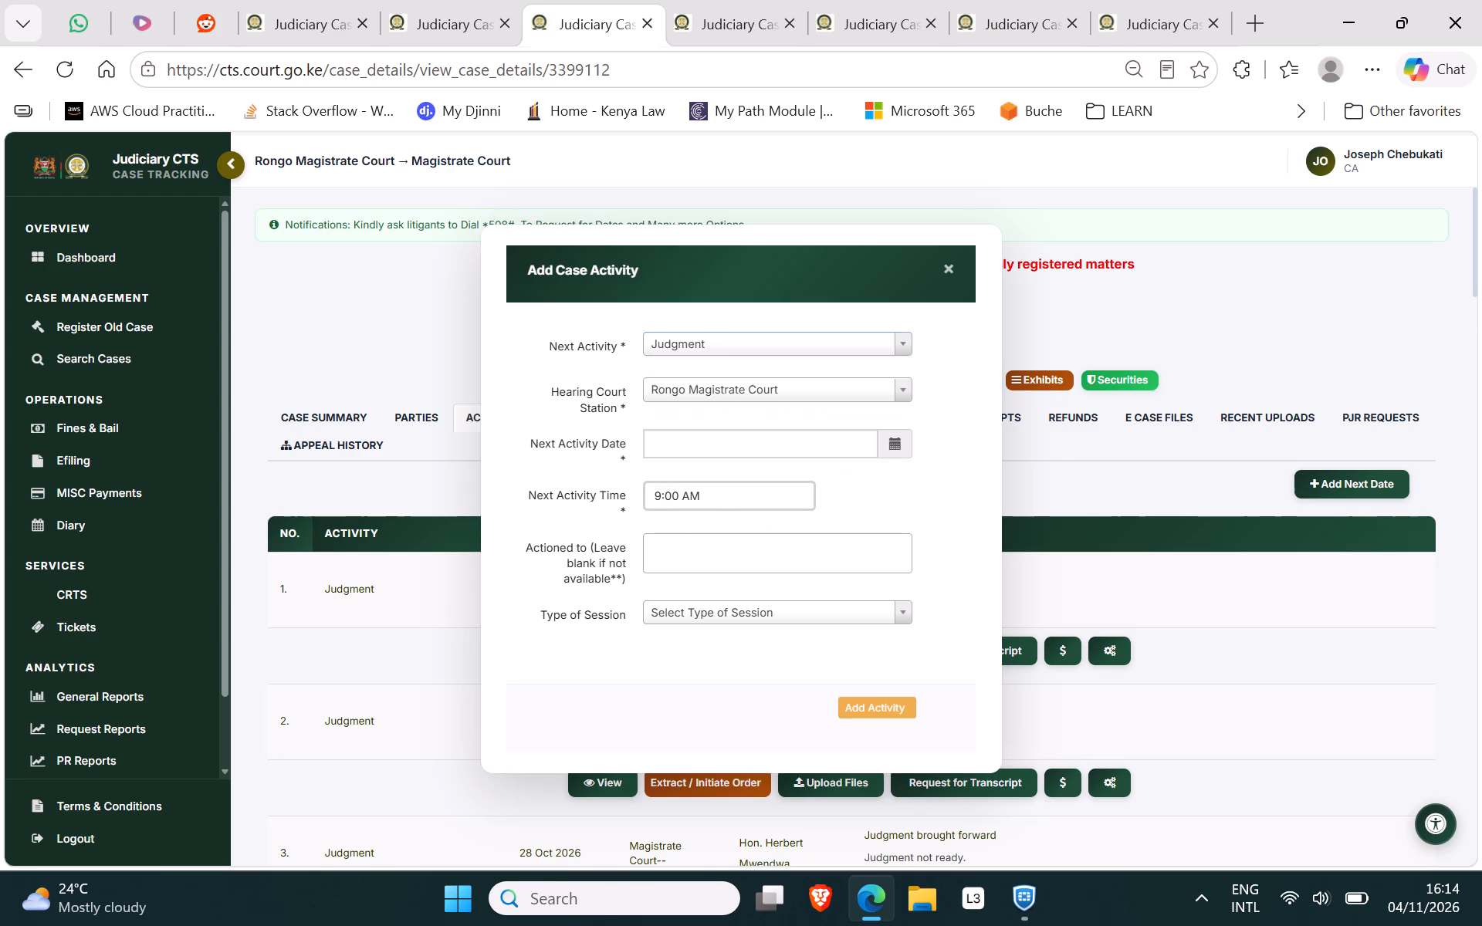
pyautogui.click(888, 451)
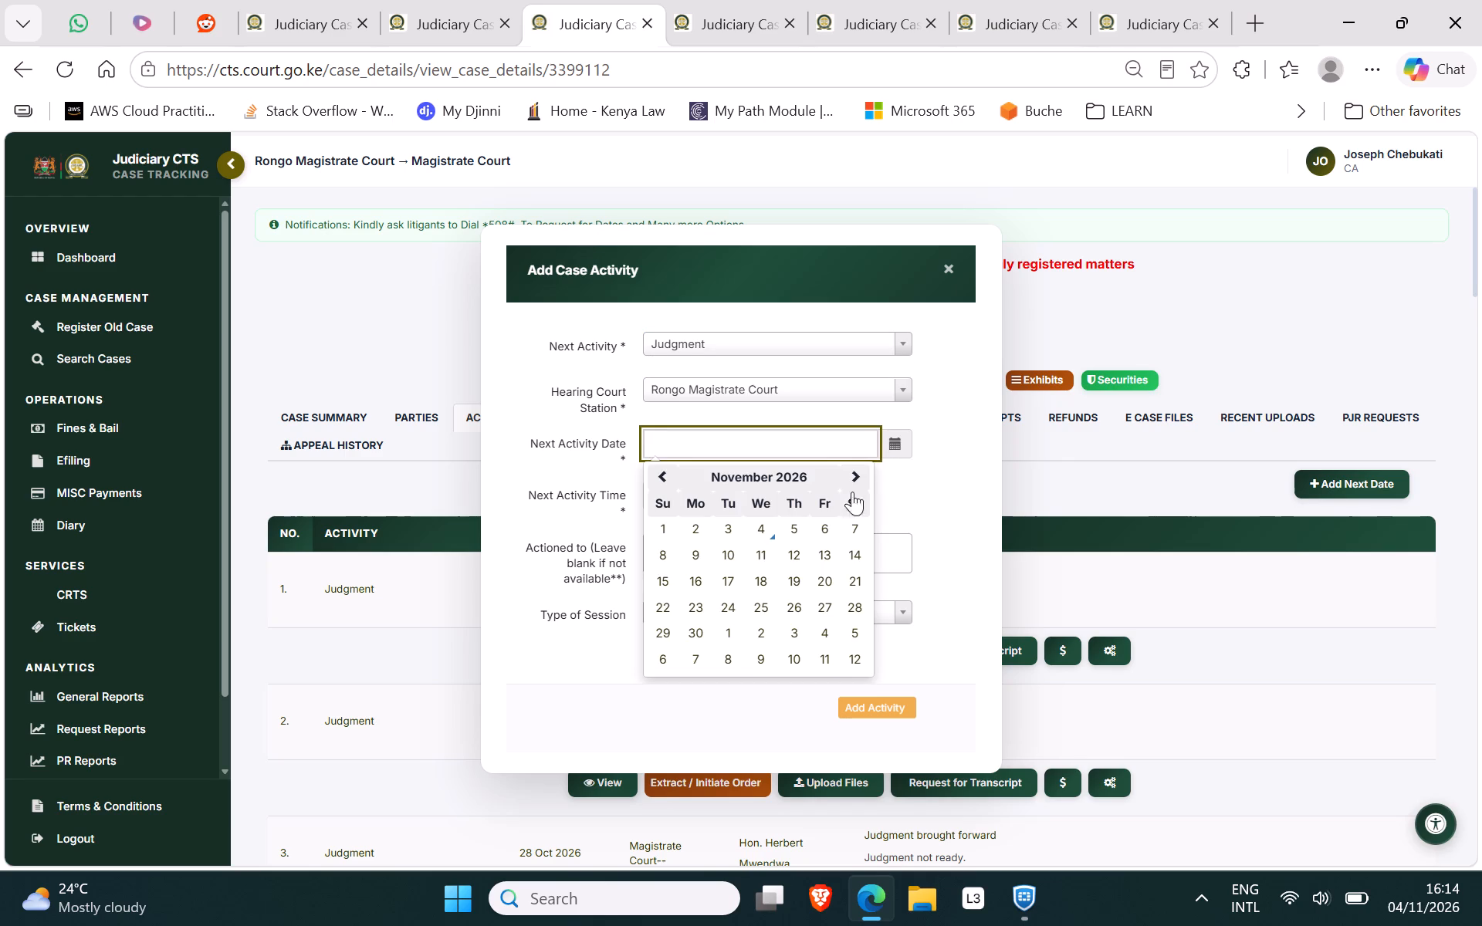
pyautogui.click(797, 535)
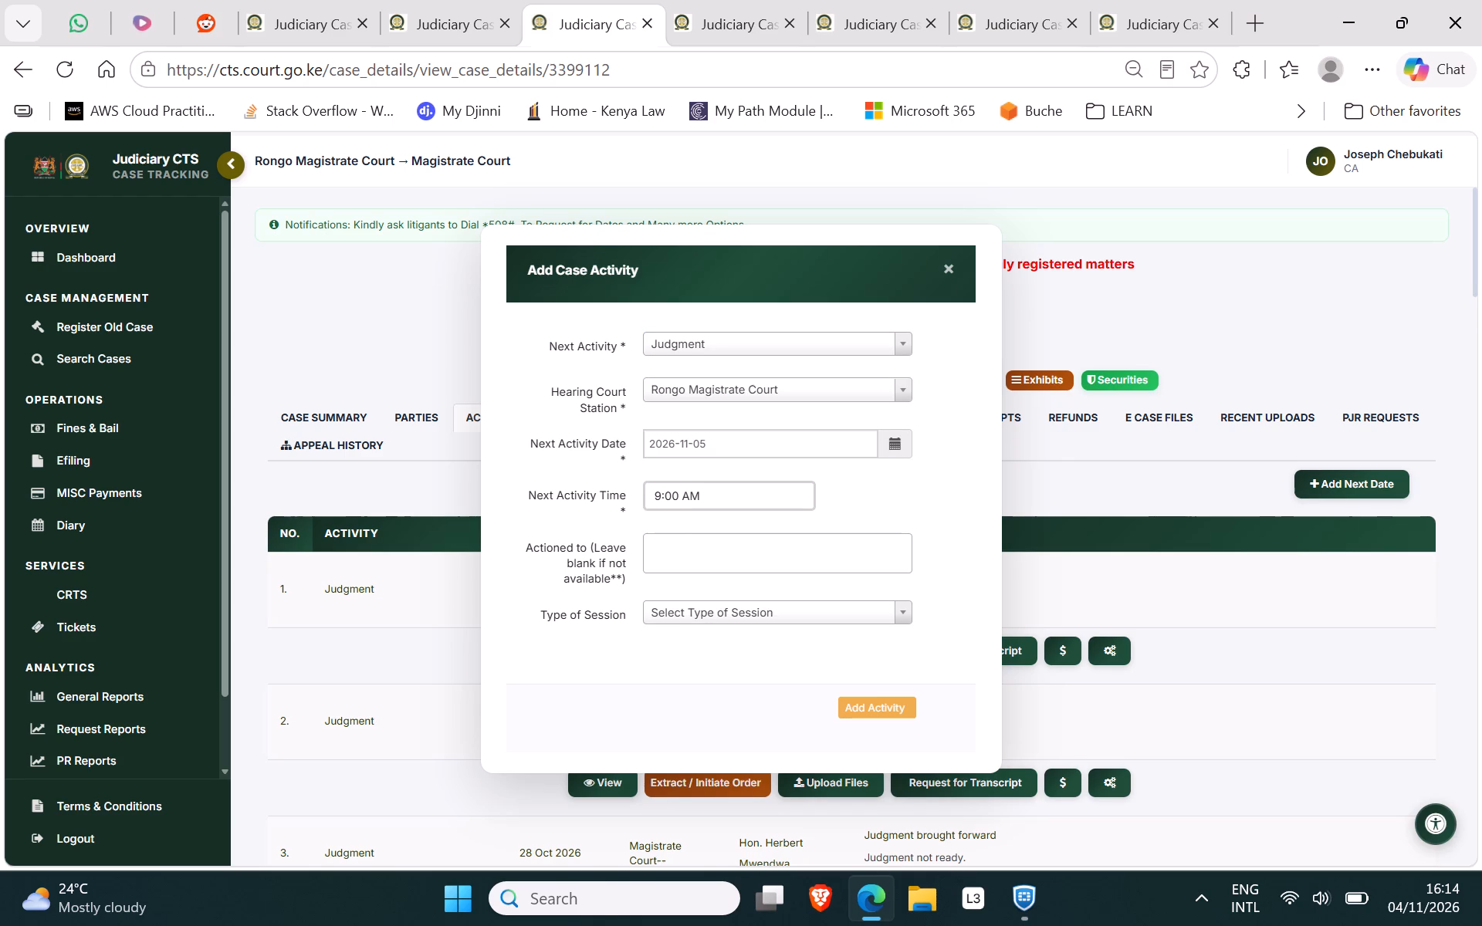
pyautogui.click(663, 495)
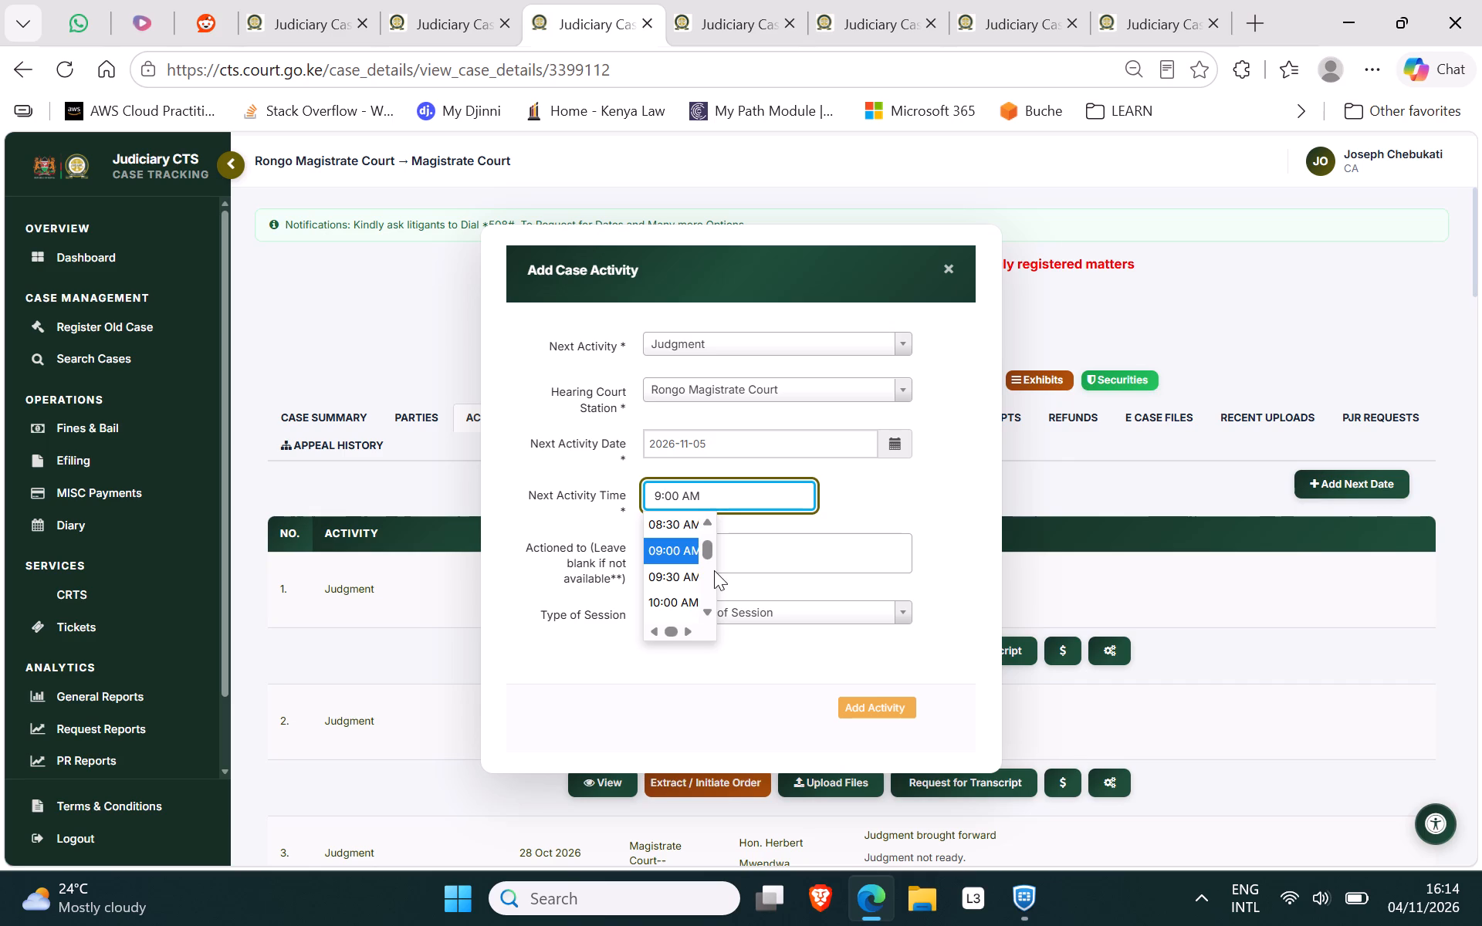
pyautogui.click(711, 576)
pyautogui.click(711, 576)
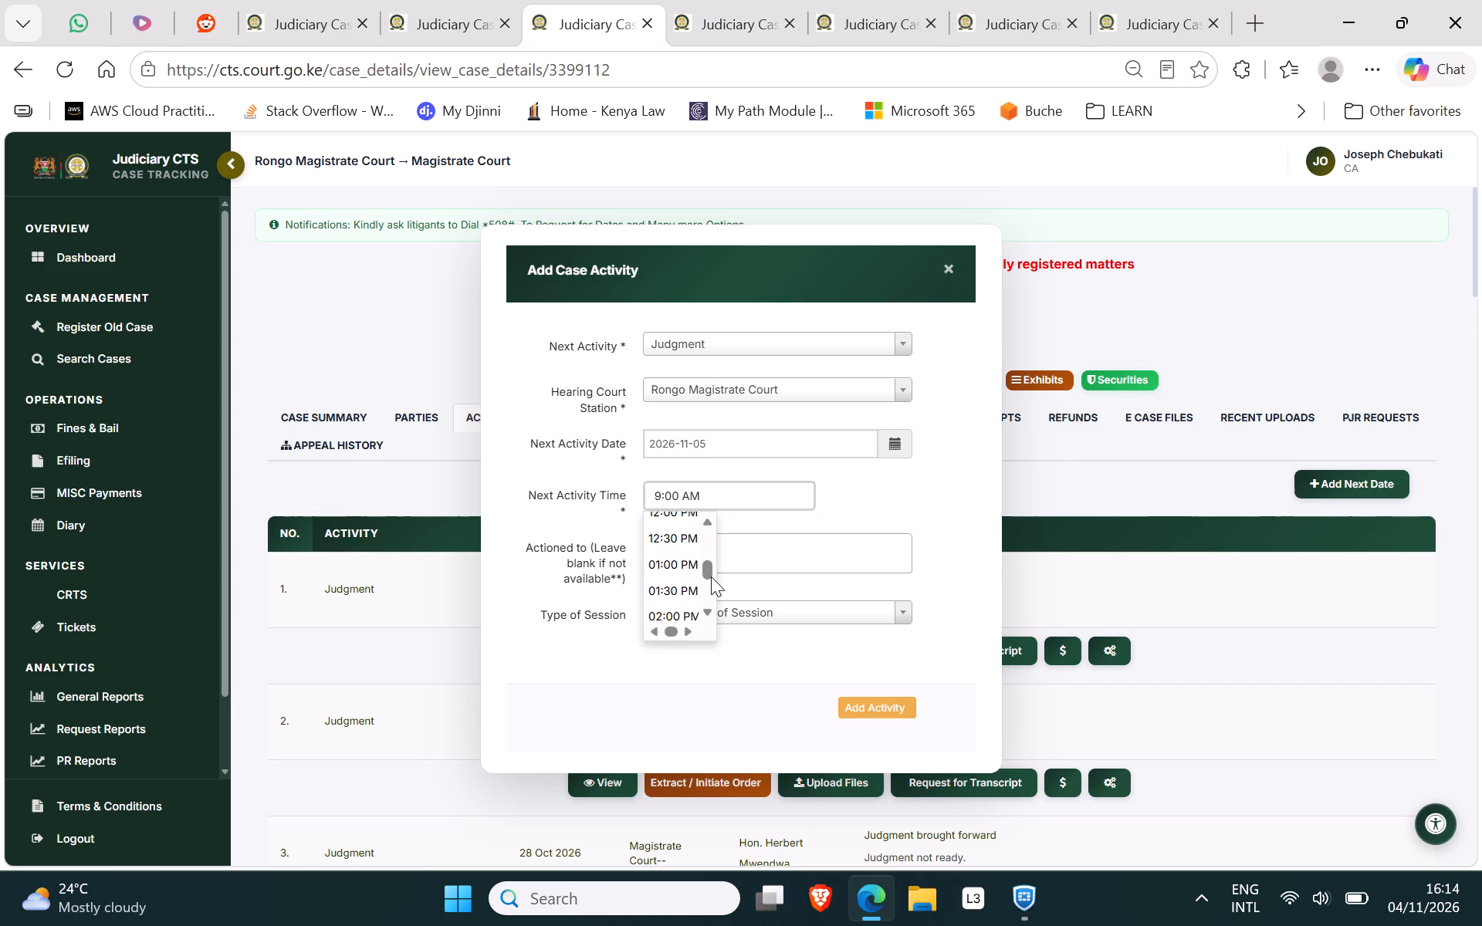
pyautogui.click(711, 576)
pyautogui.click(711, 576)
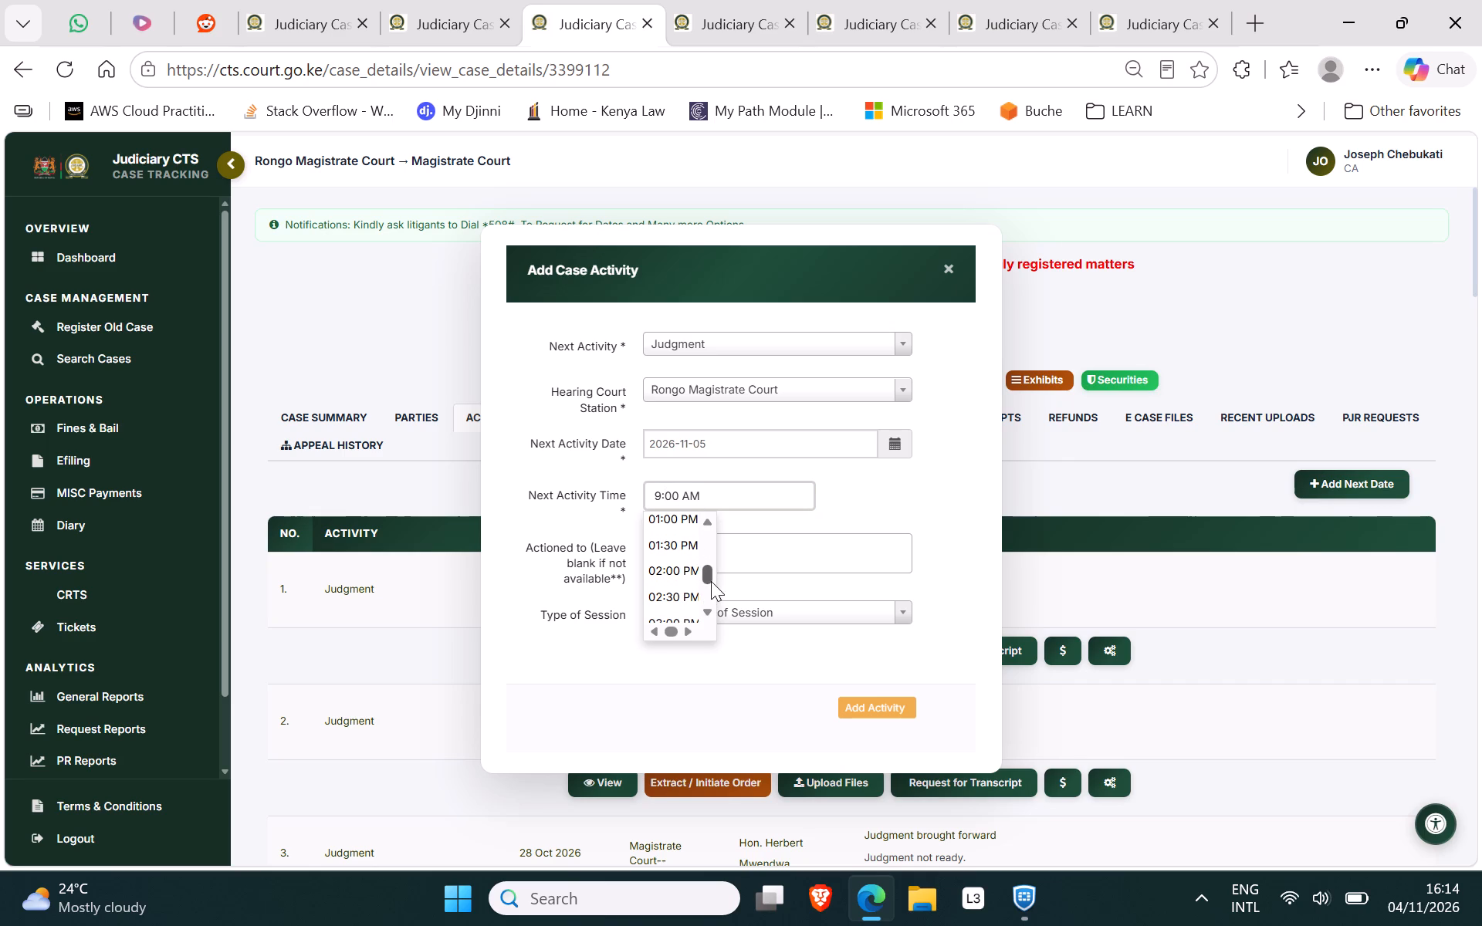
pyautogui.click(680, 616)
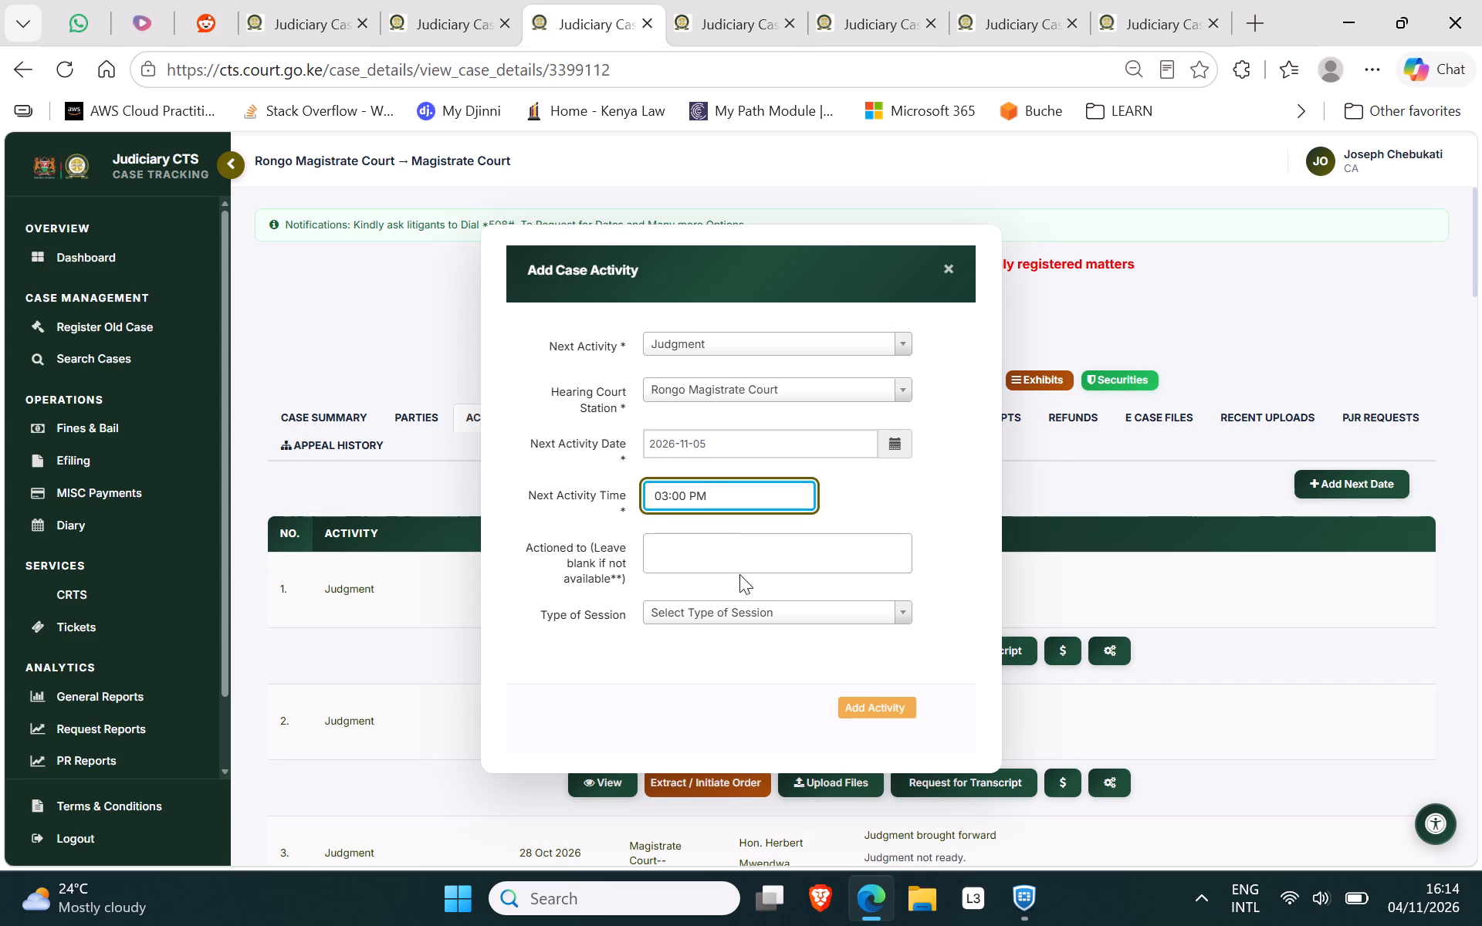
pyautogui.click(751, 557)
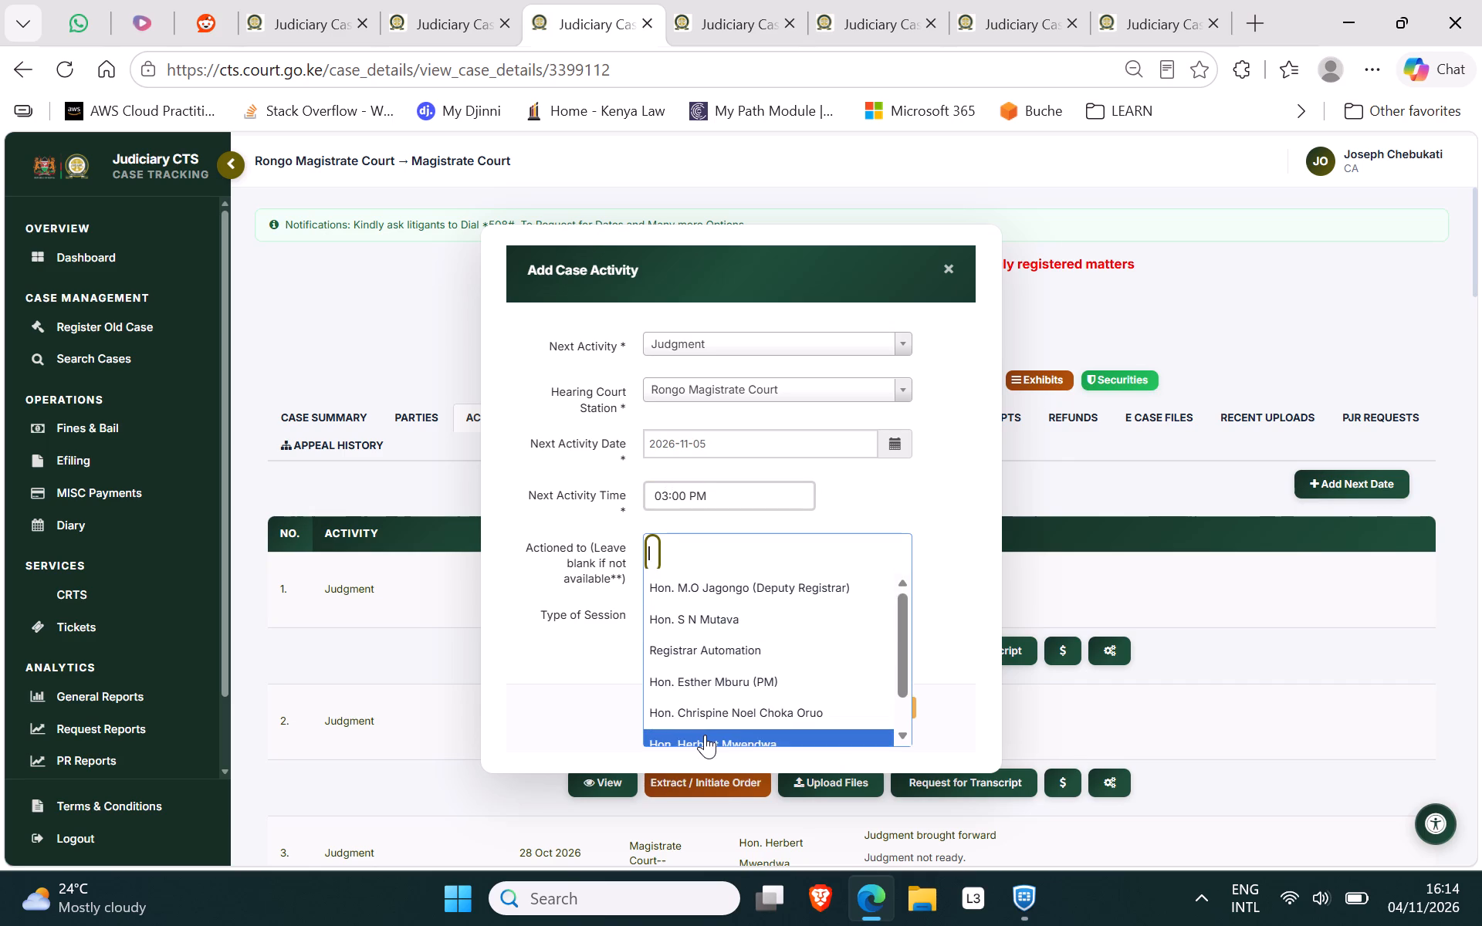
pyautogui.click(705, 735)
pyautogui.moveTo(797, 610); pyautogui.dragTo(750, 703)
pyautogui.click(750, 703)
pyautogui.click(860, 704)
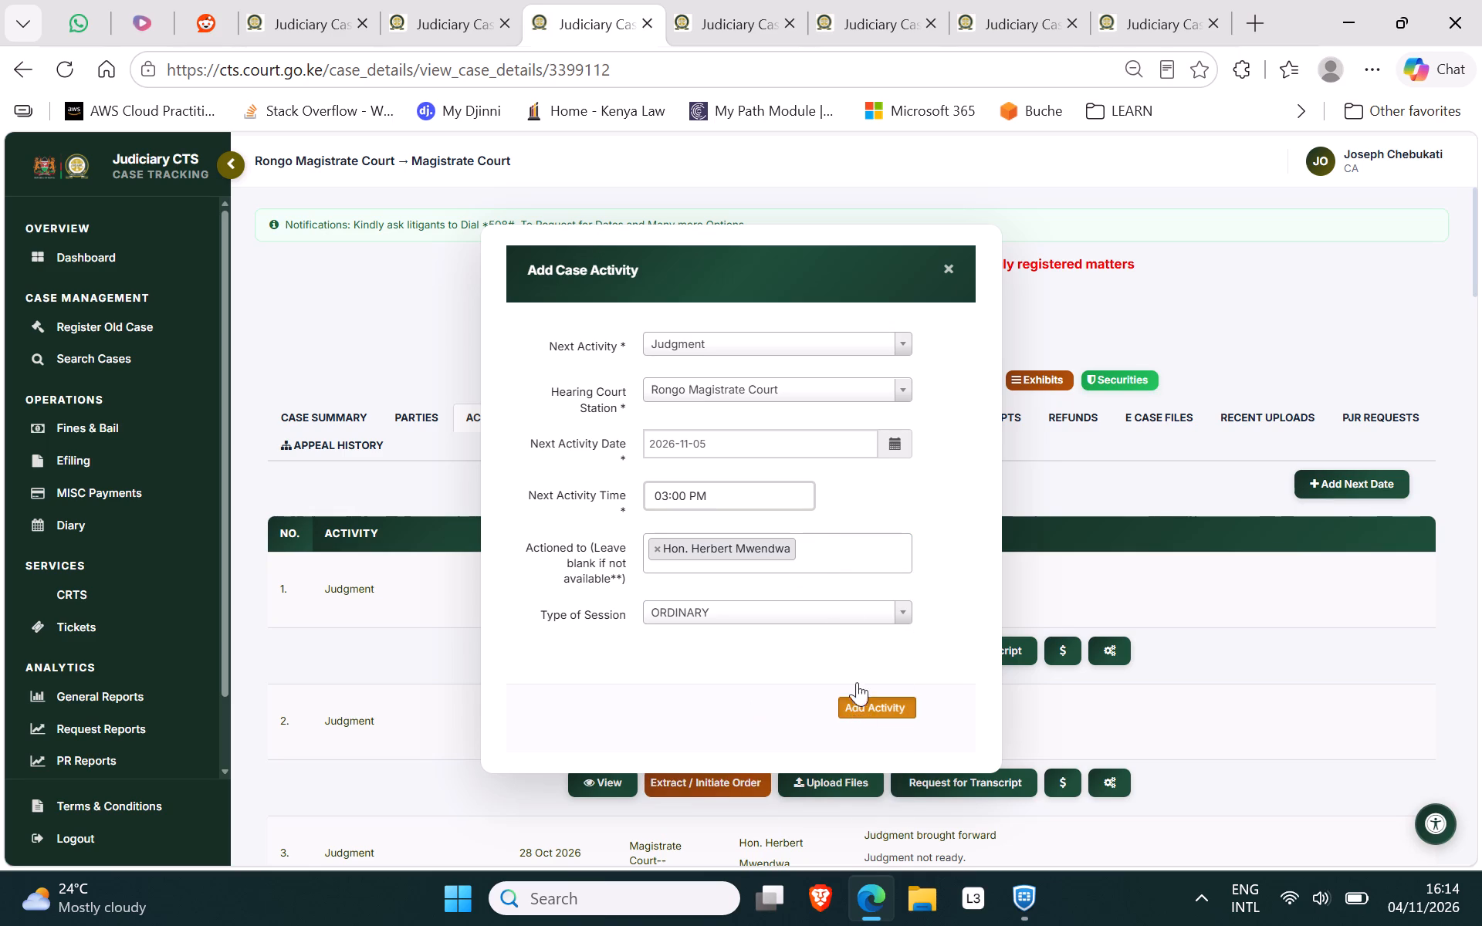
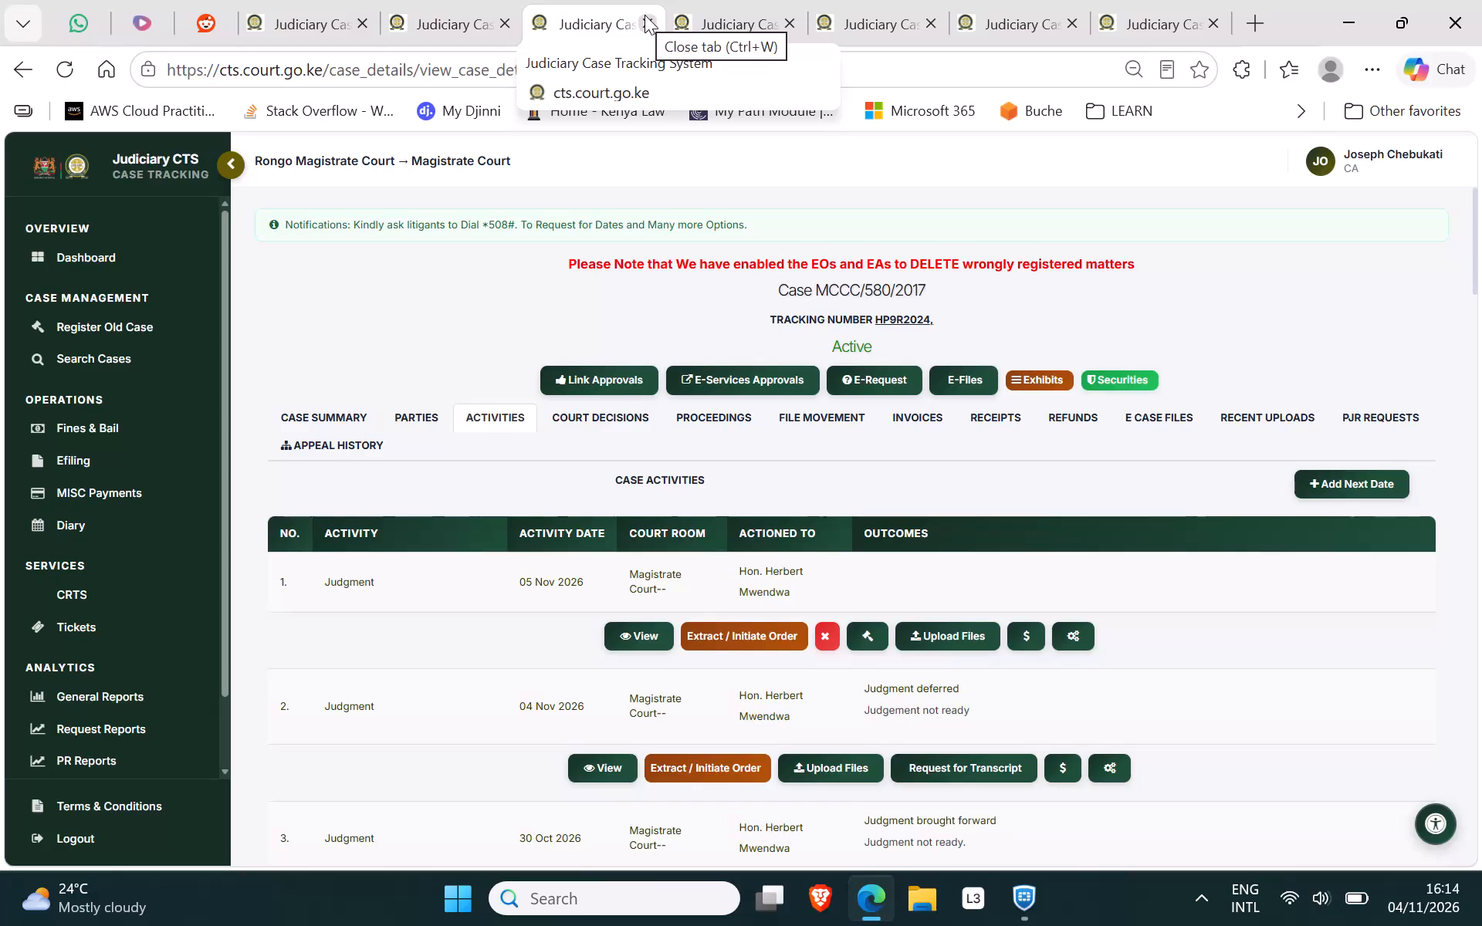
pyautogui.click(645, 15)
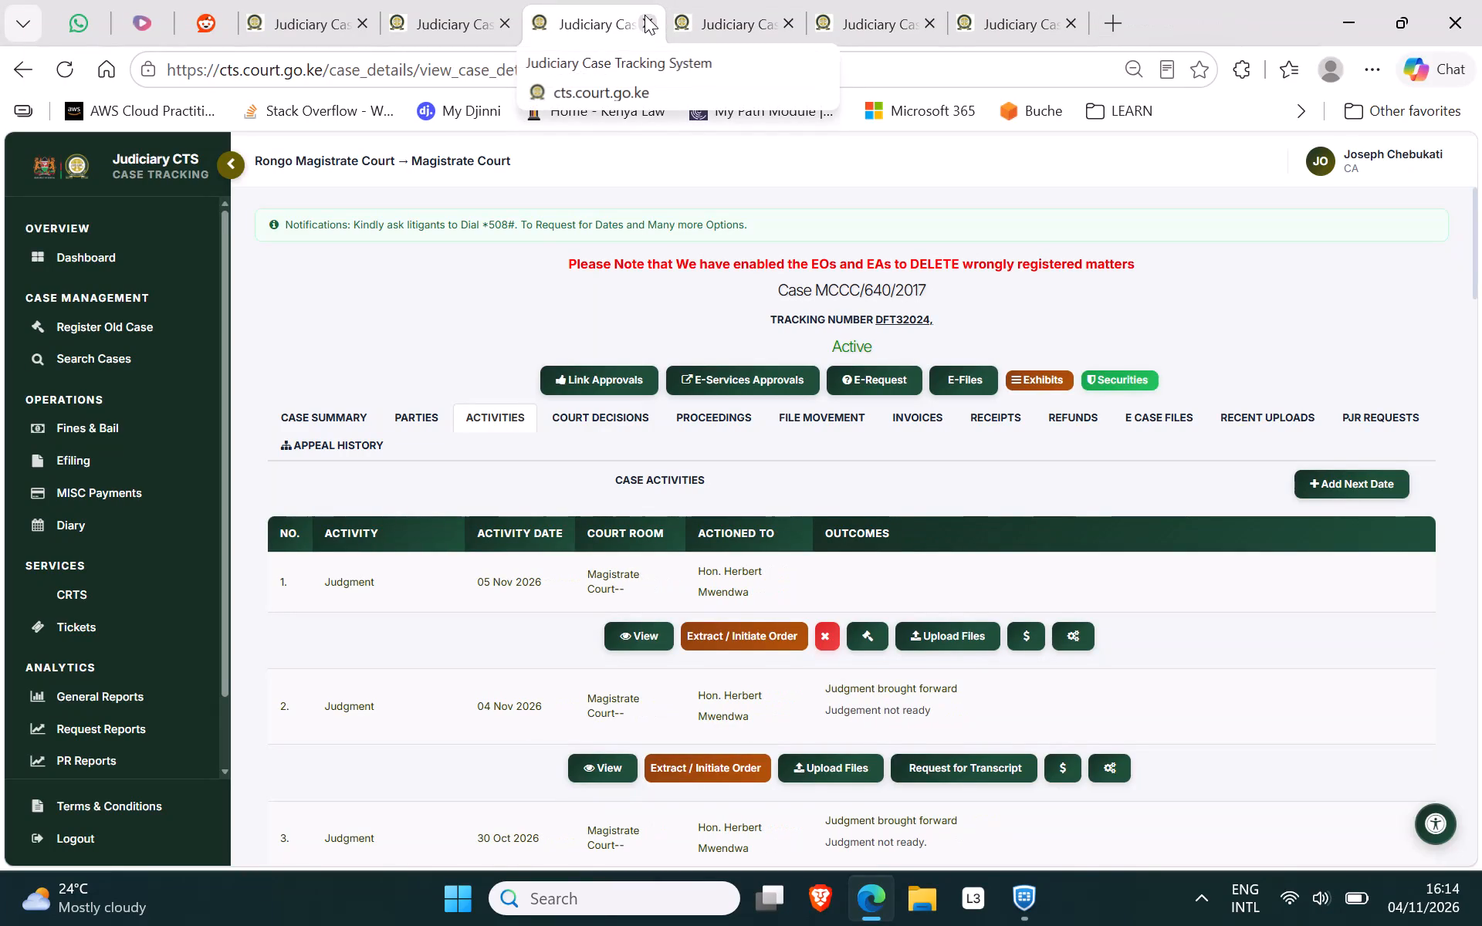
pyautogui.click(645, 15)
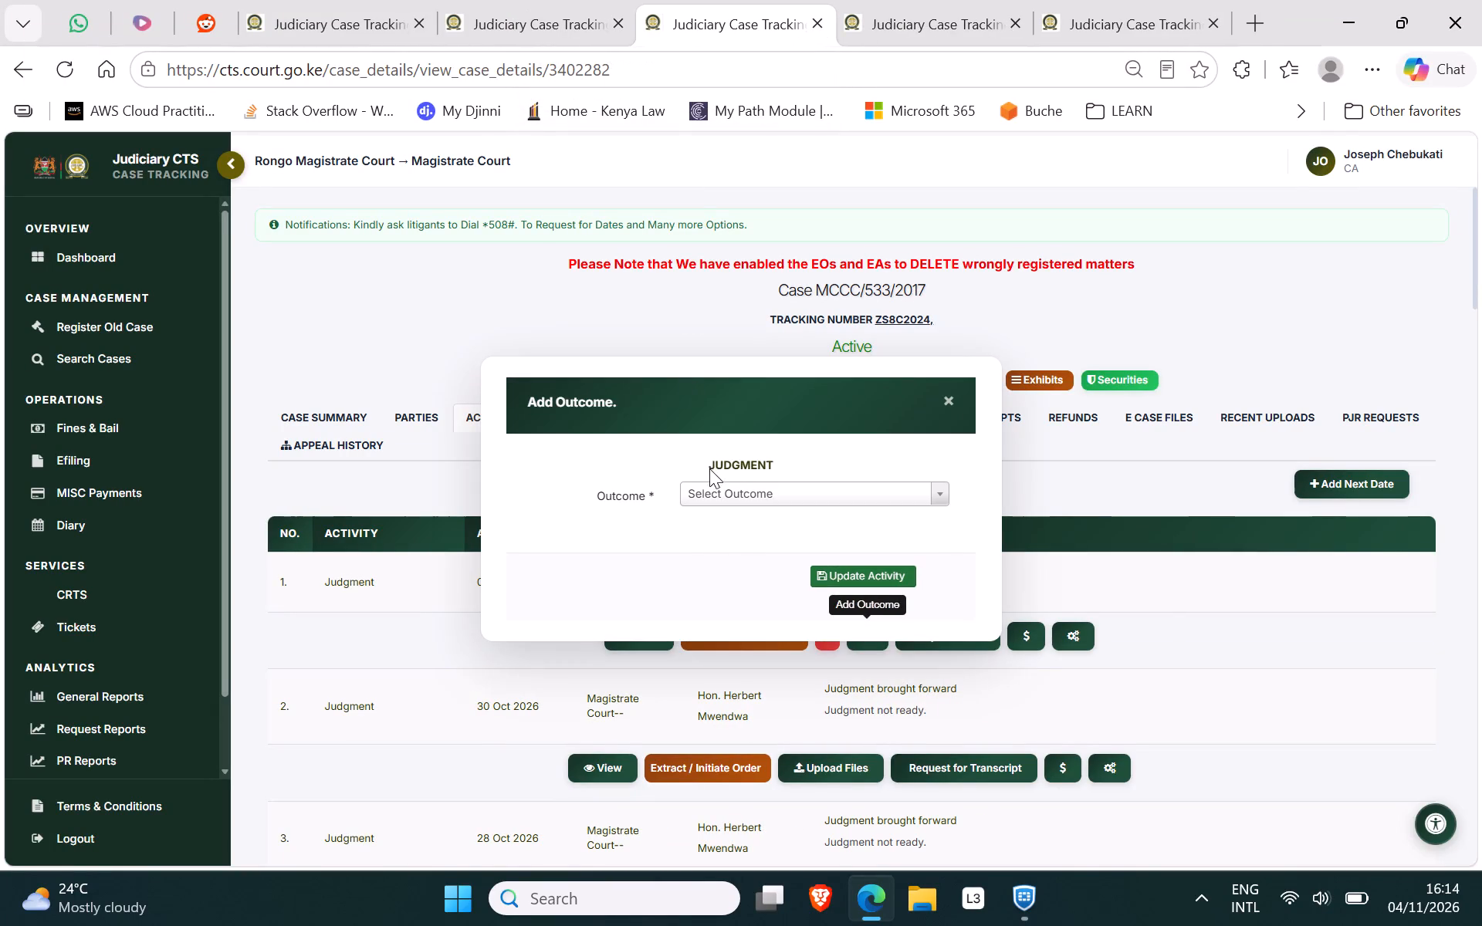
# Set the MCCC/533/2017 judgment outcome to Judgment brought forward with the copied remark "Judgement not ready".
pyautogui.click(702, 498)
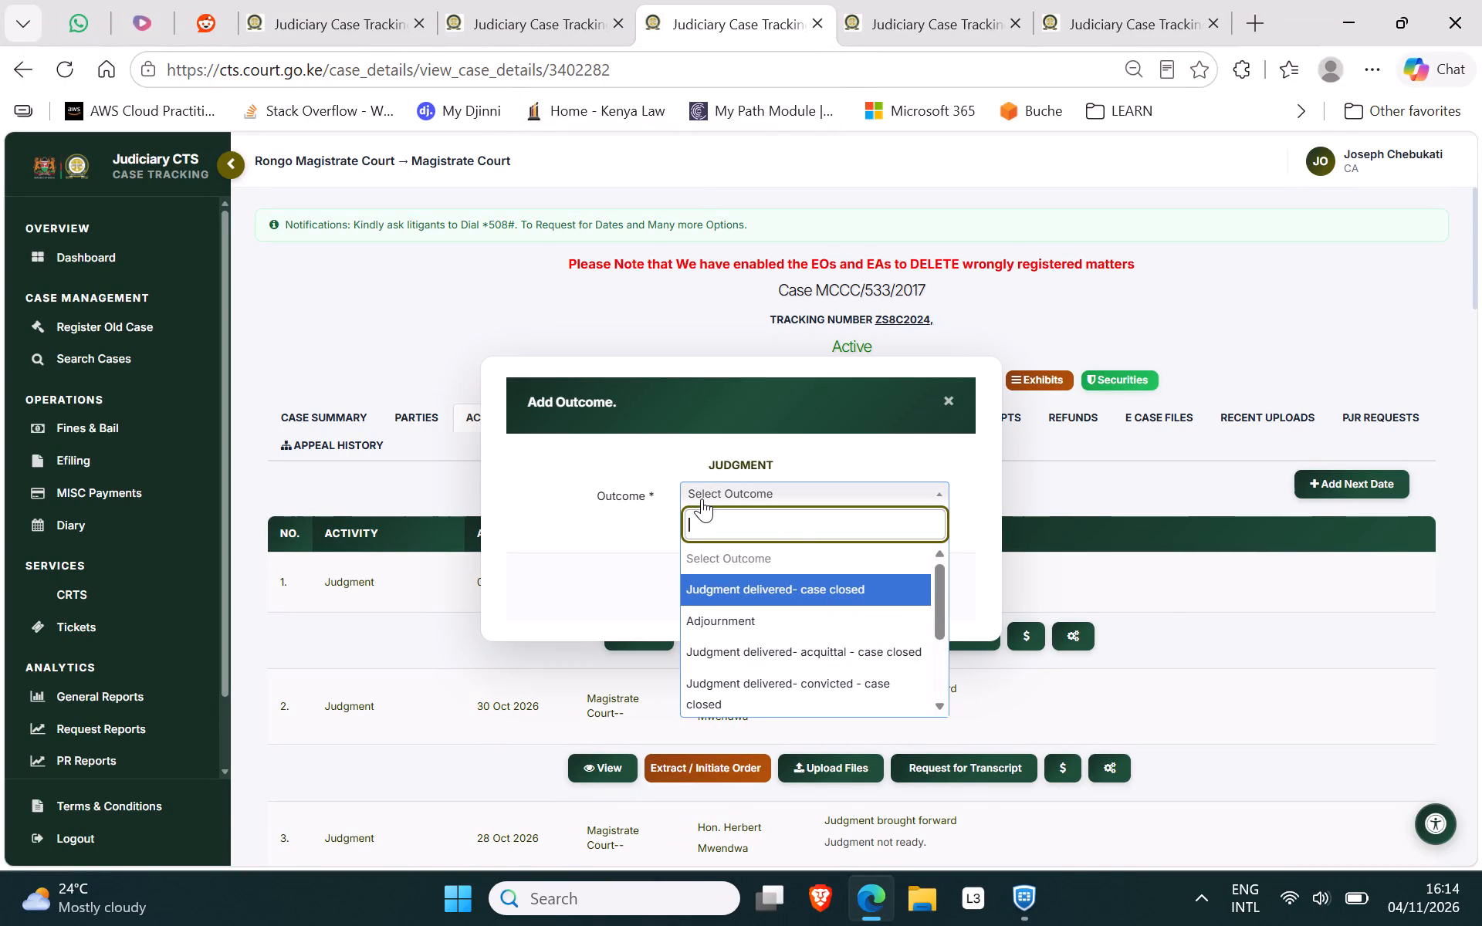
pyautogui.click(940, 682)
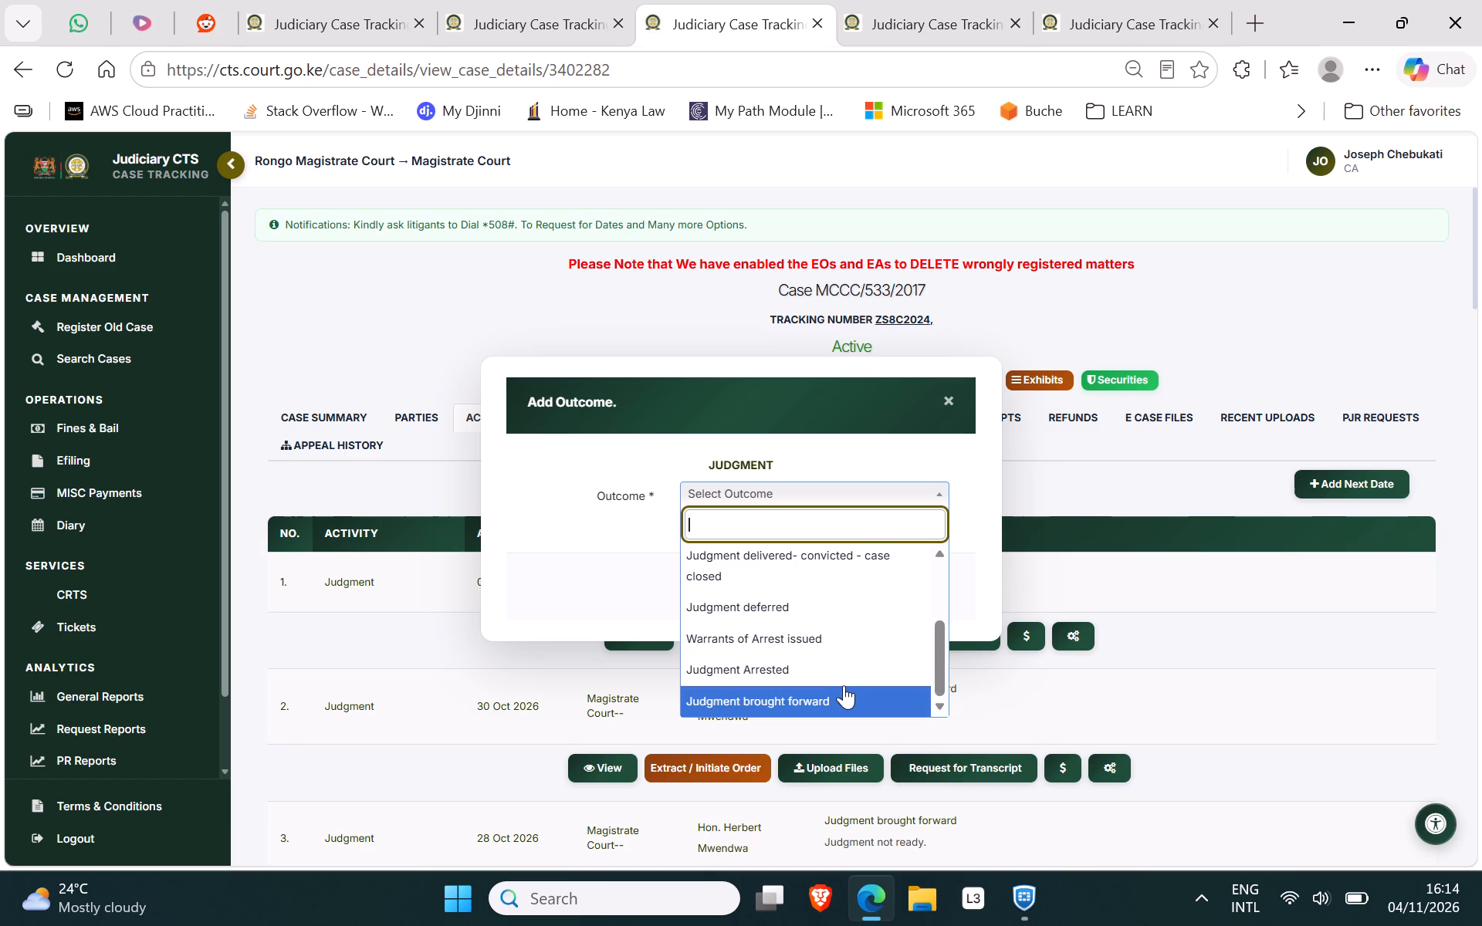
pyautogui.click(834, 691)
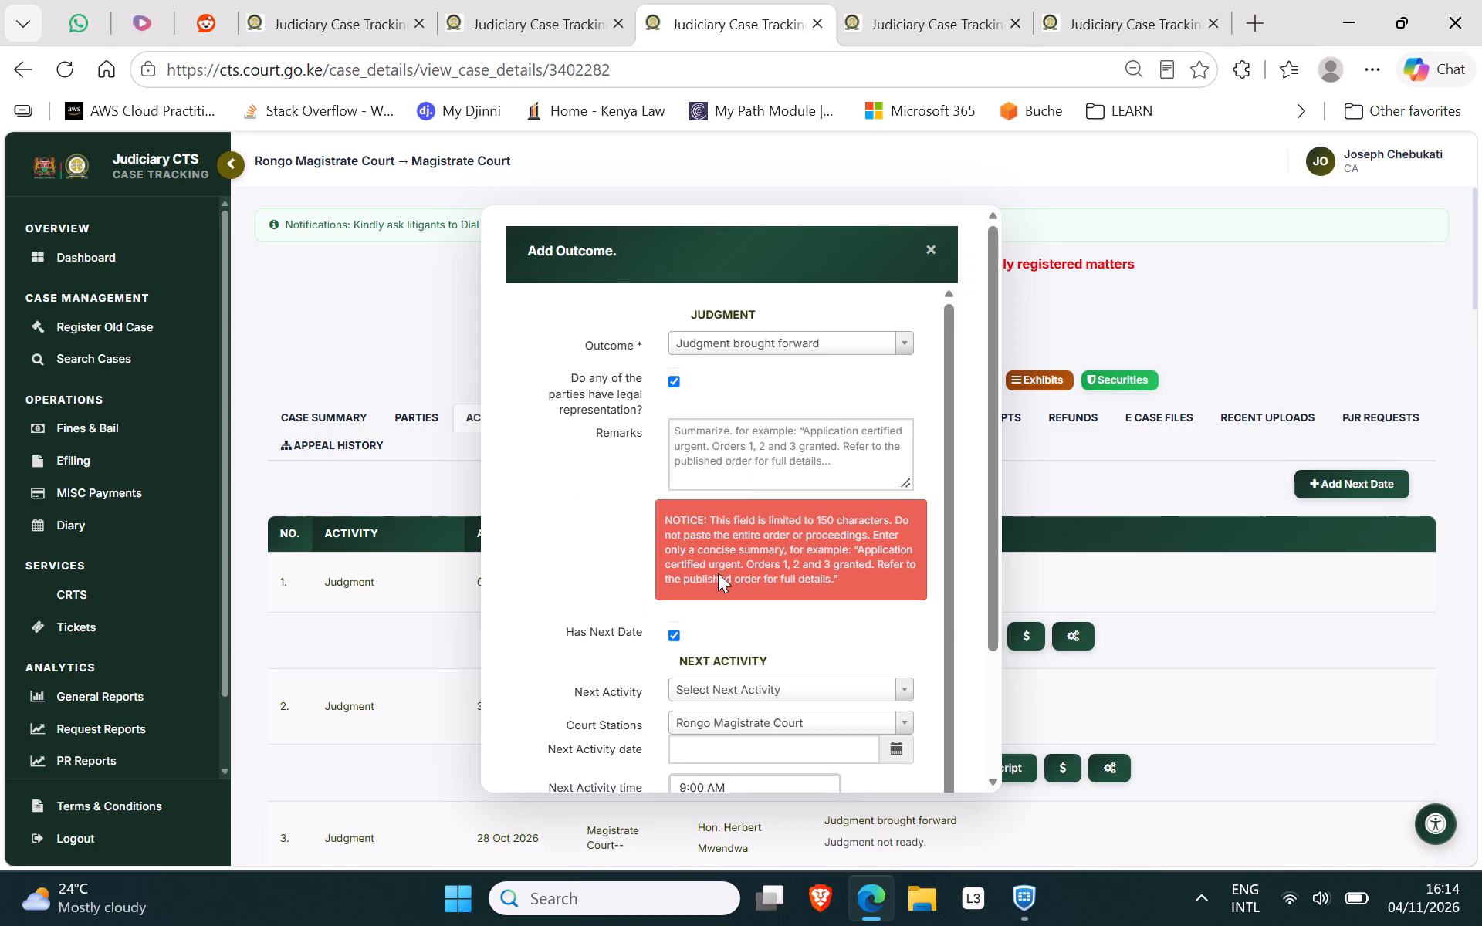
pyautogui.click(763, 479)
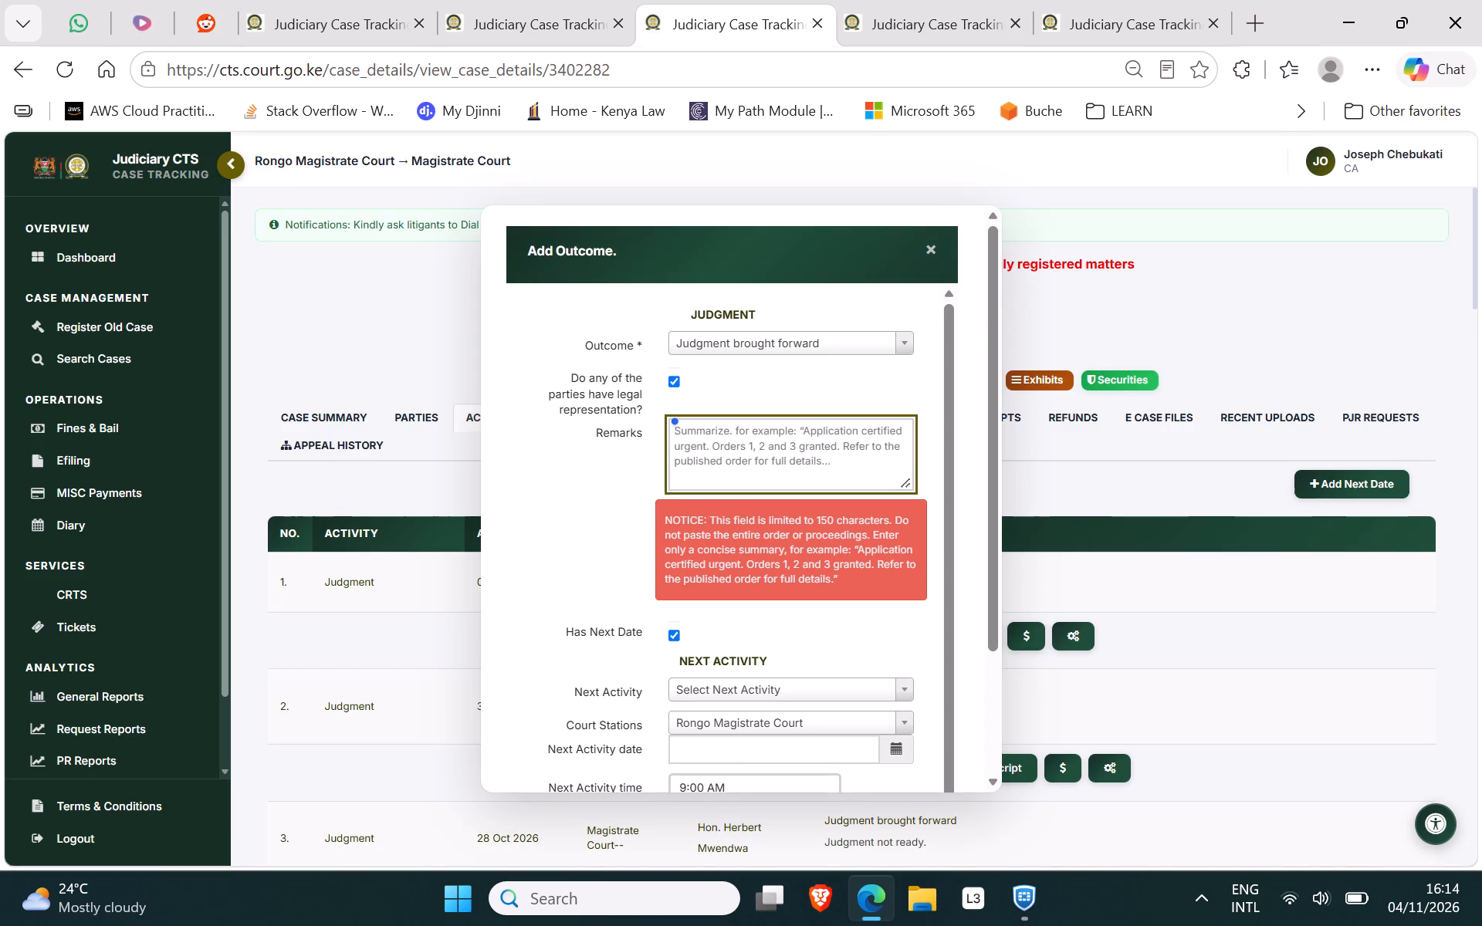
pyautogui.hotkey('ctrl', 'v')
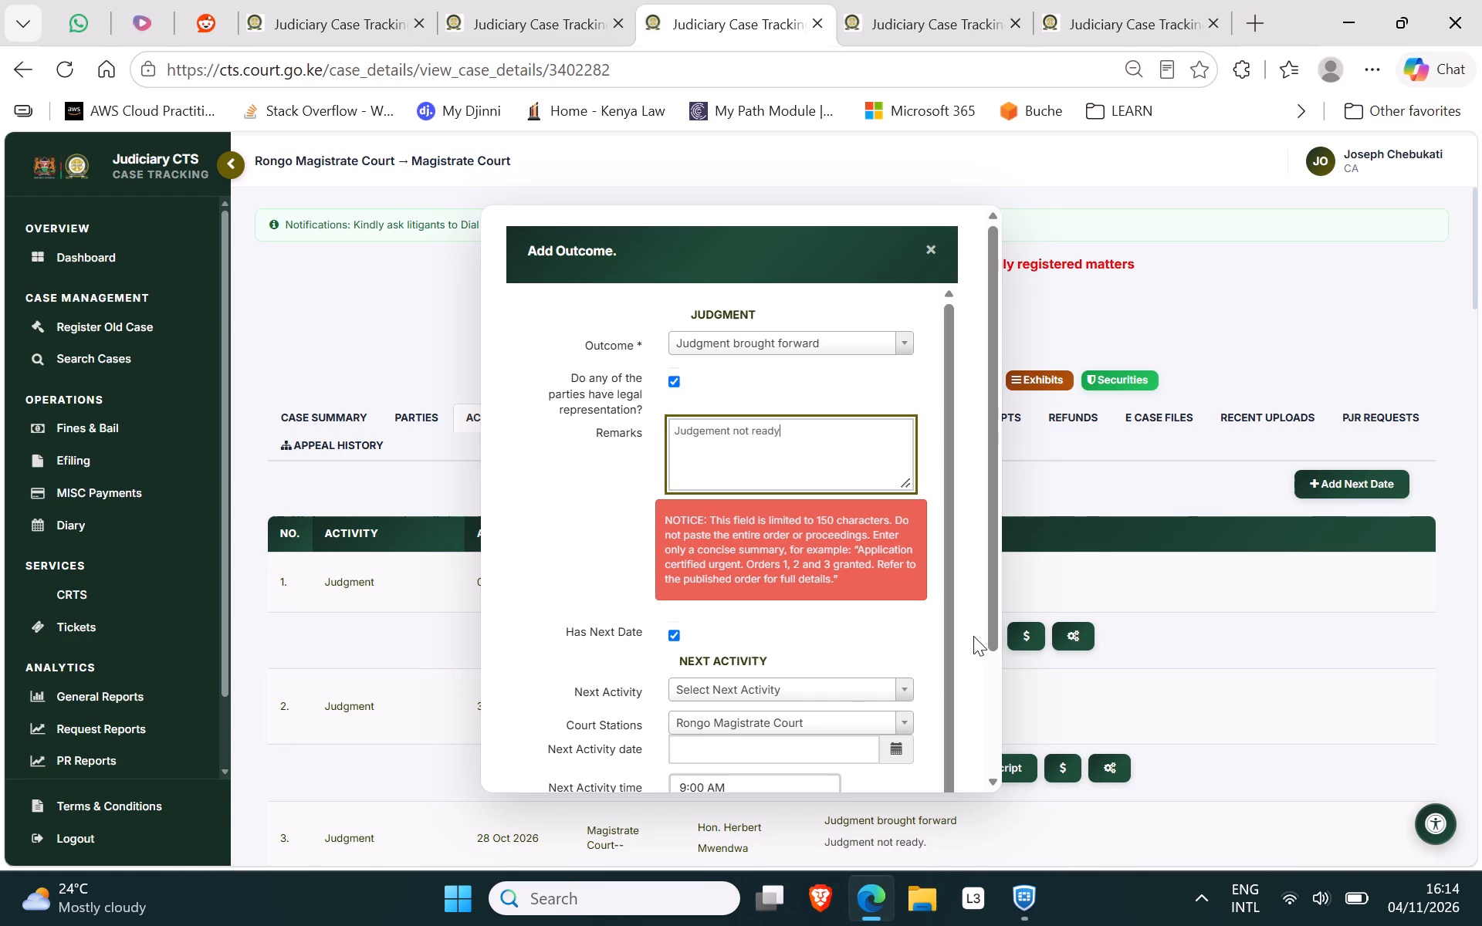
pyautogui.click(990, 670)
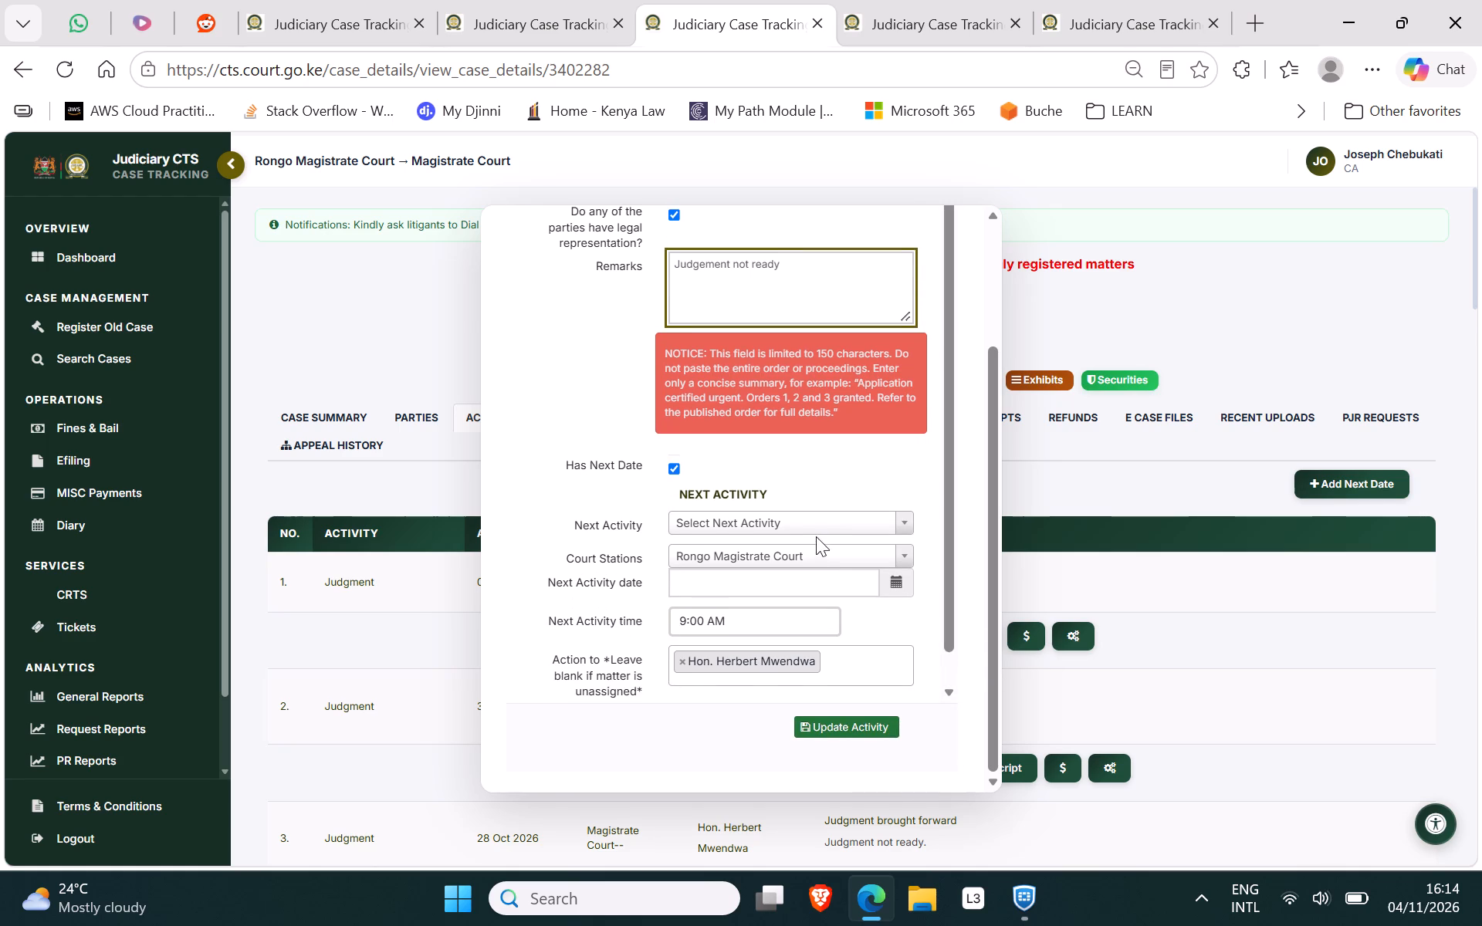
pyautogui.click(818, 528)
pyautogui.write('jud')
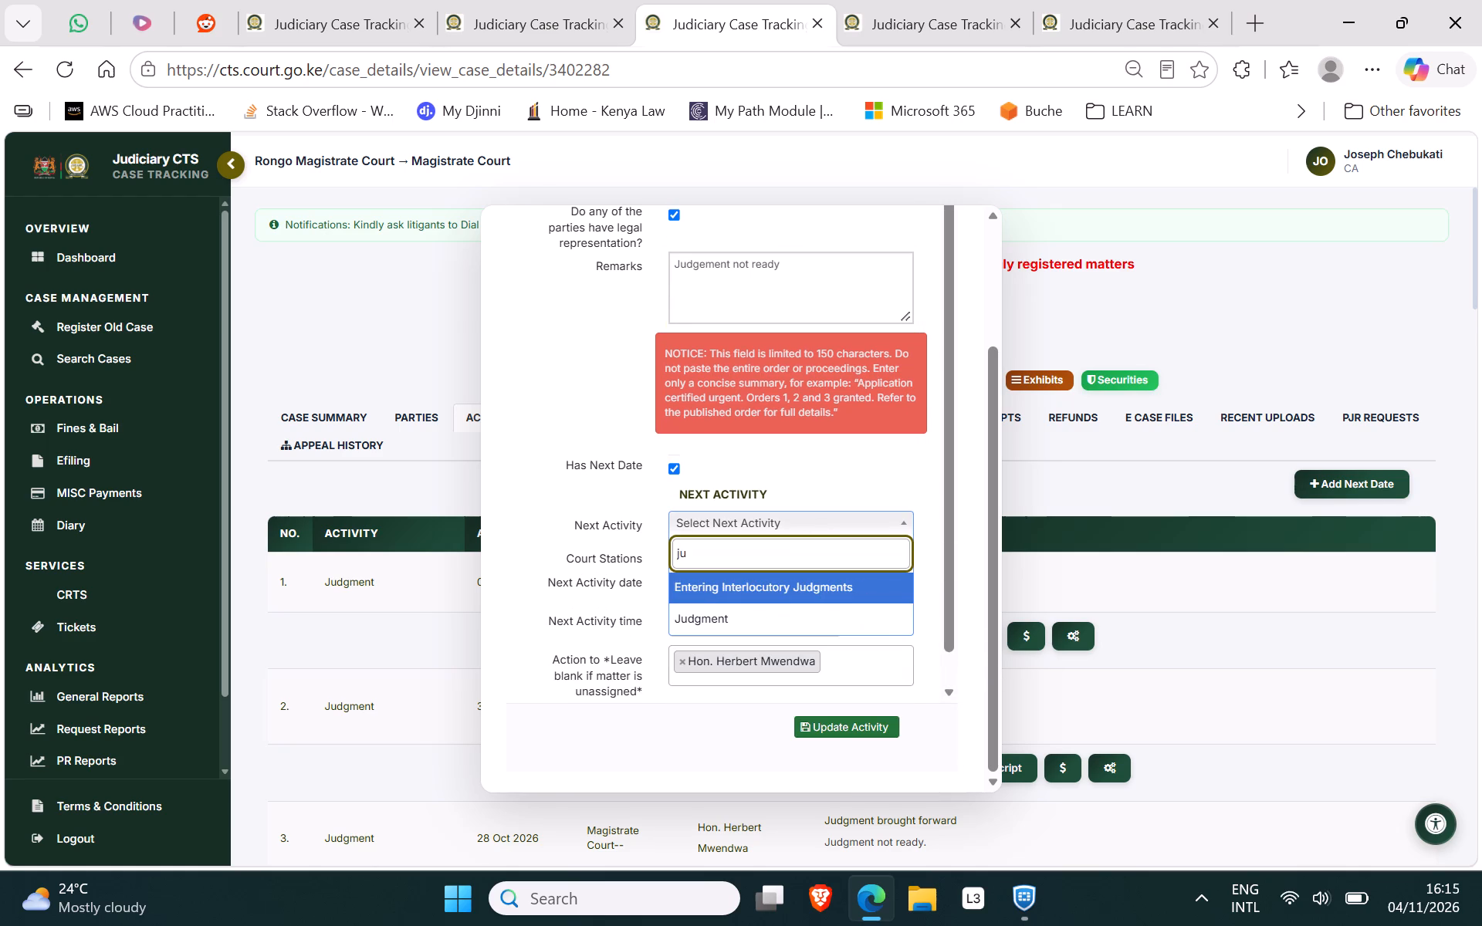
pyautogui.click(754, 613)
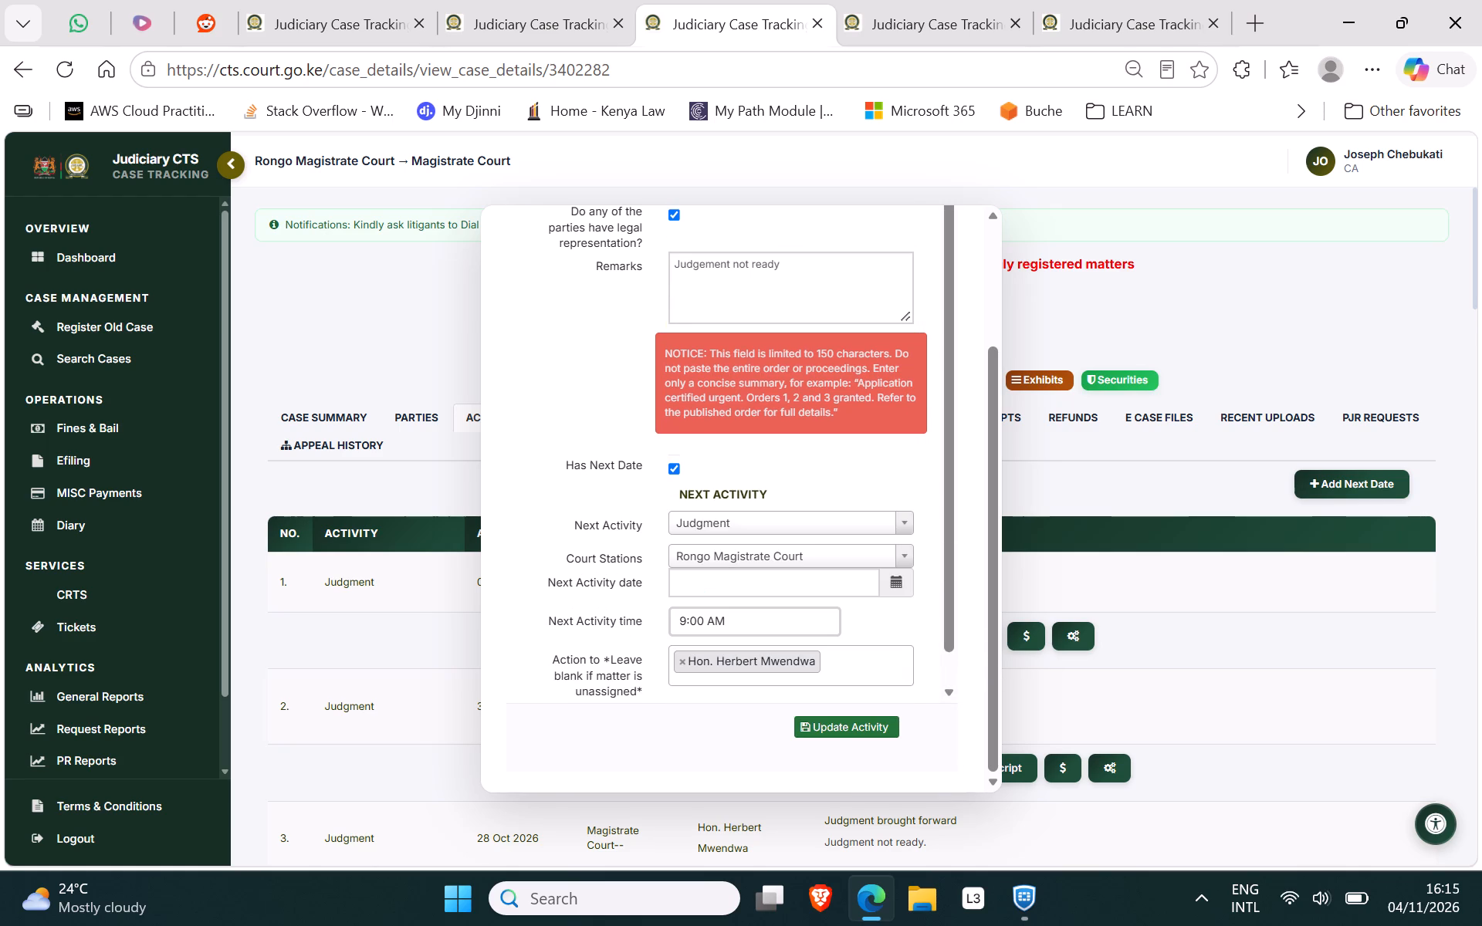
pyautogui.click(901, 585)
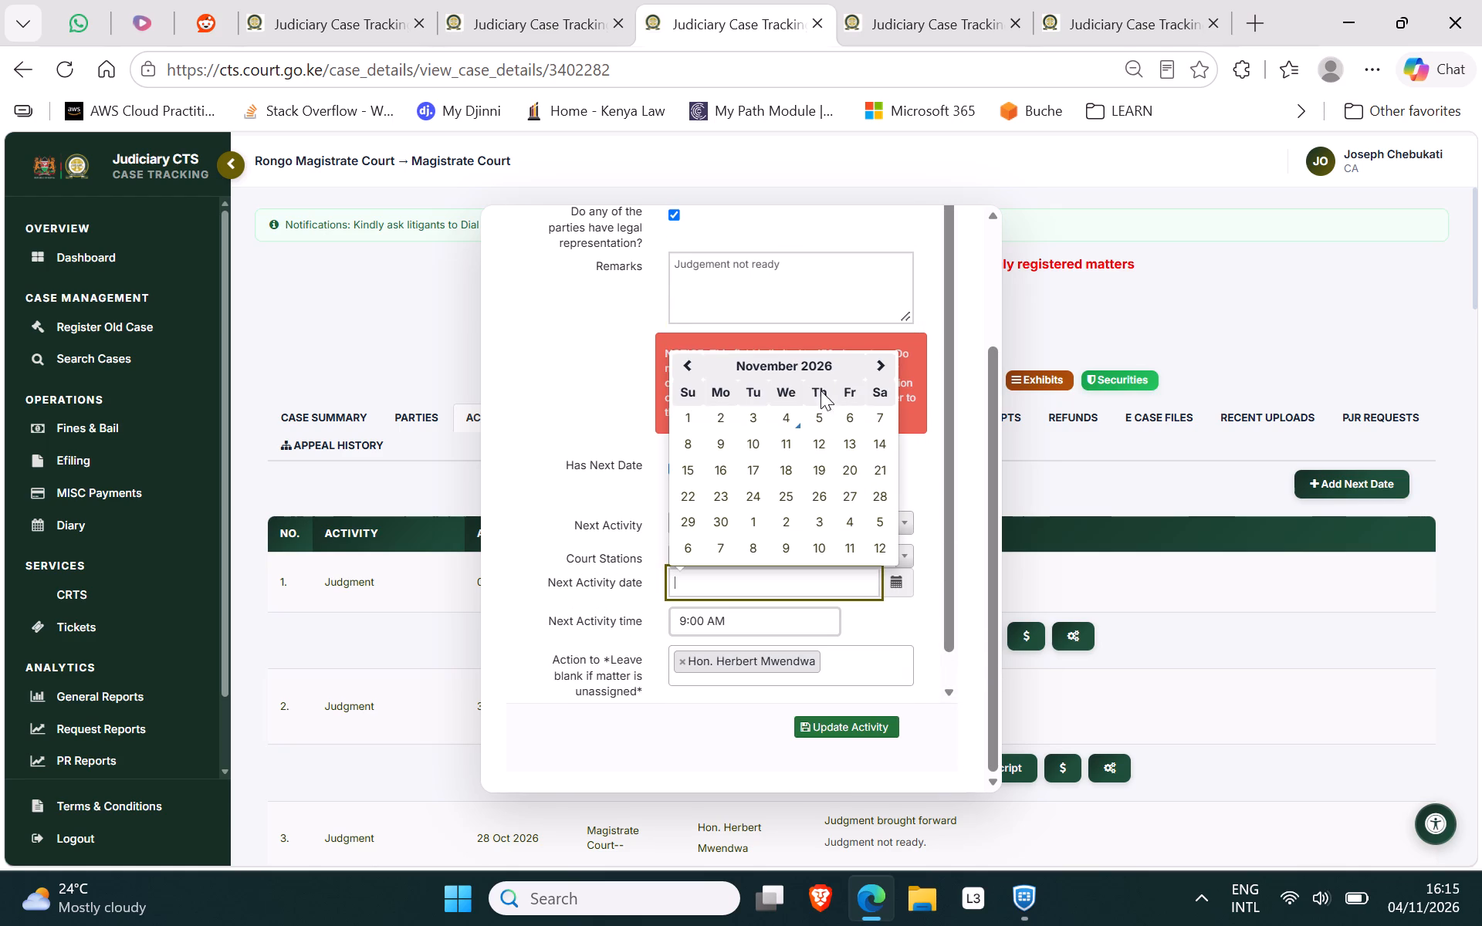
pyautogui.click(819, 417)
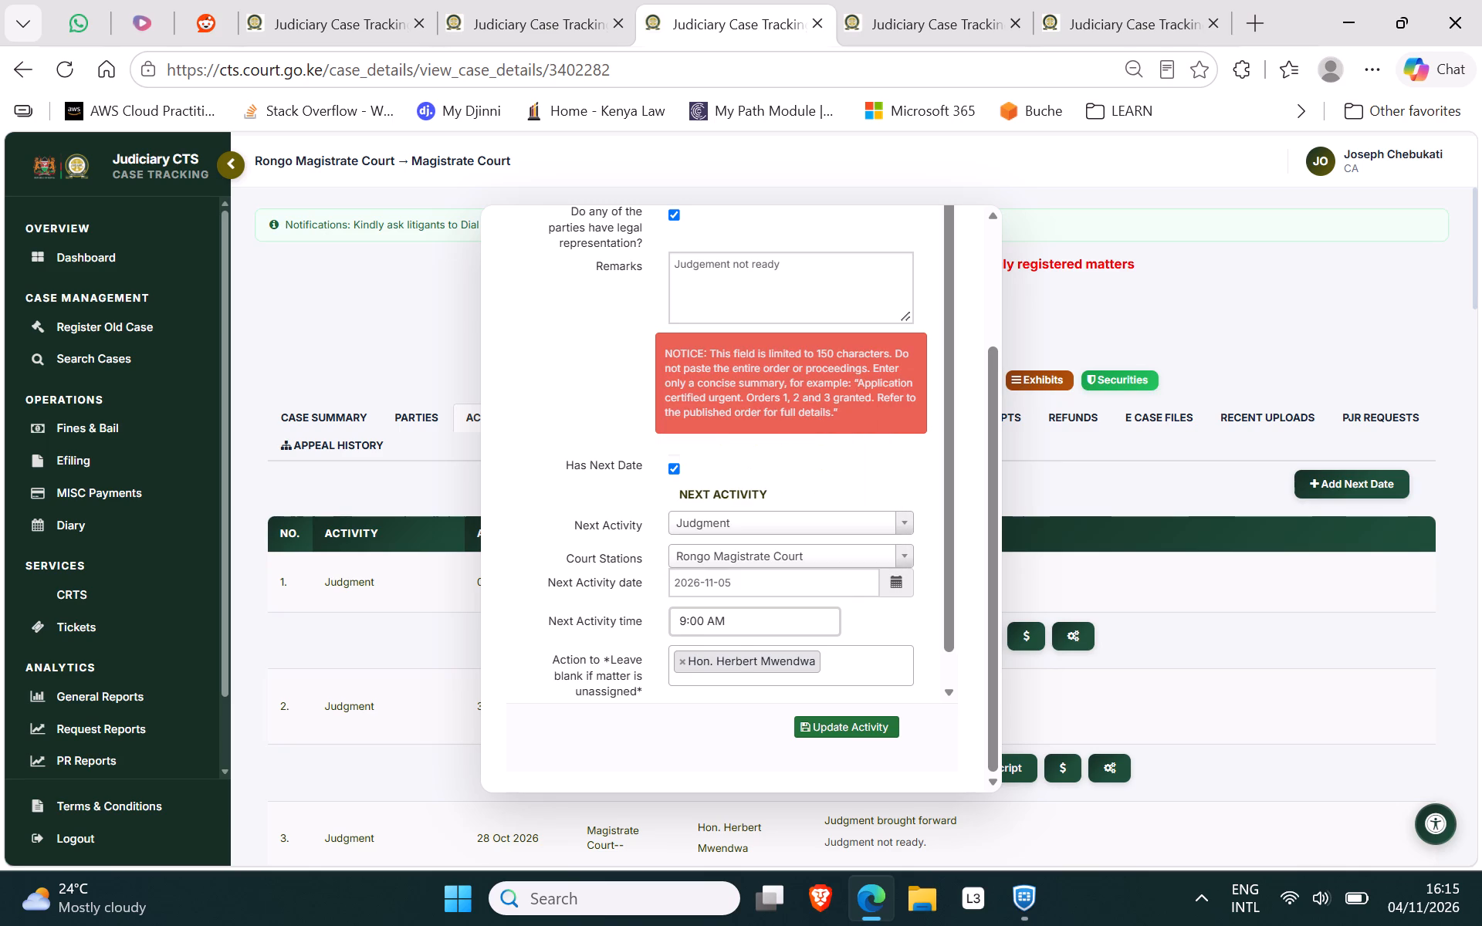
pyautogui.click(695, 616)
pyautogui.doubleClick(733, 700)
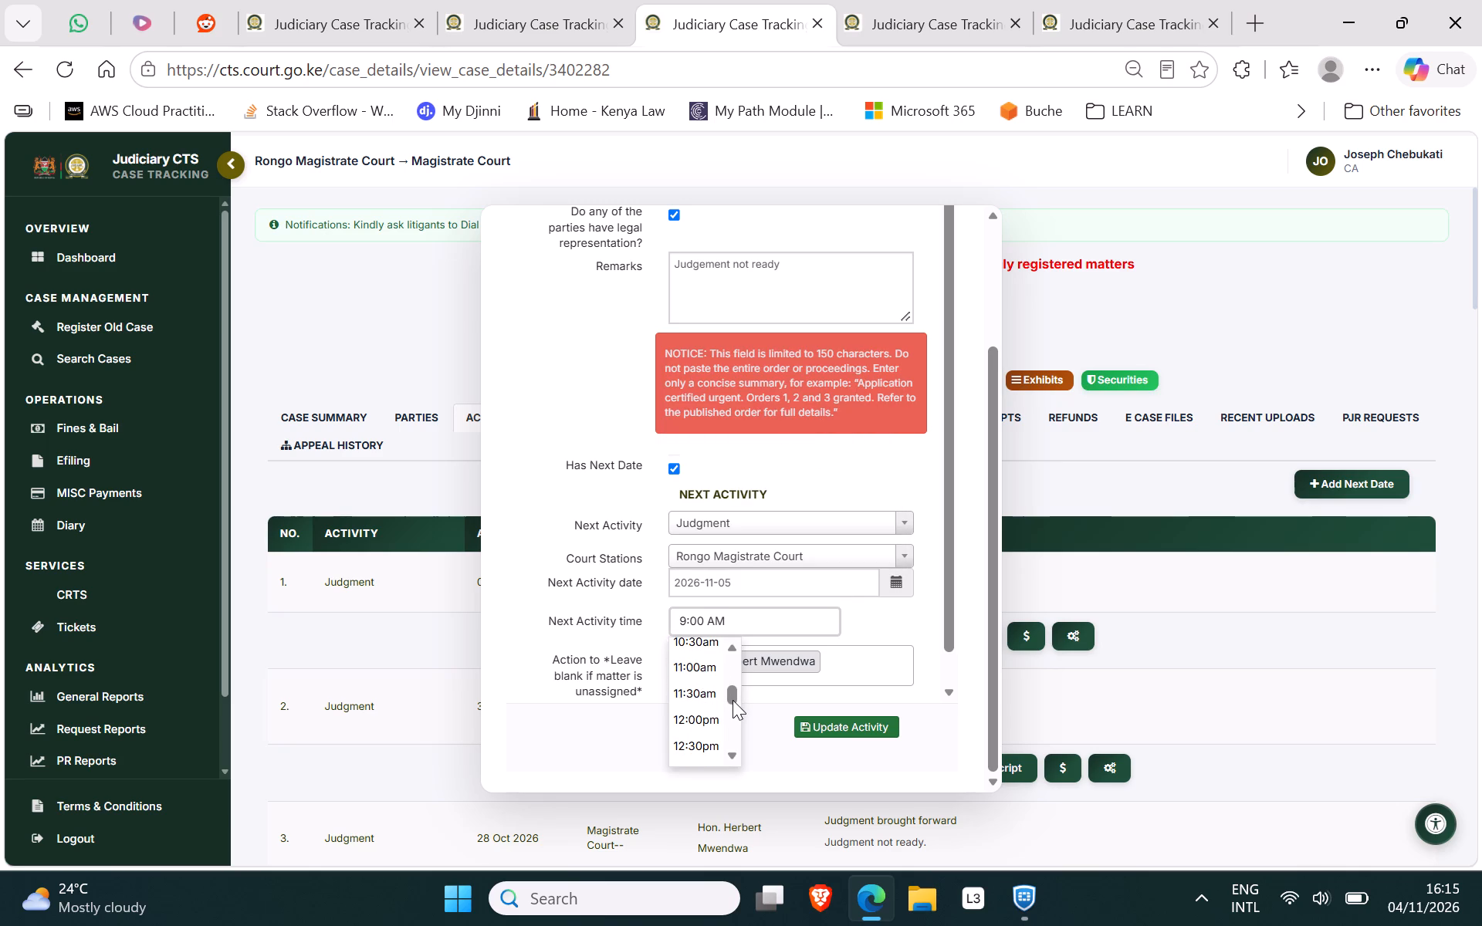
pyautogui.moveTo(733, 700); pyautogui.dragTo(731, 726)
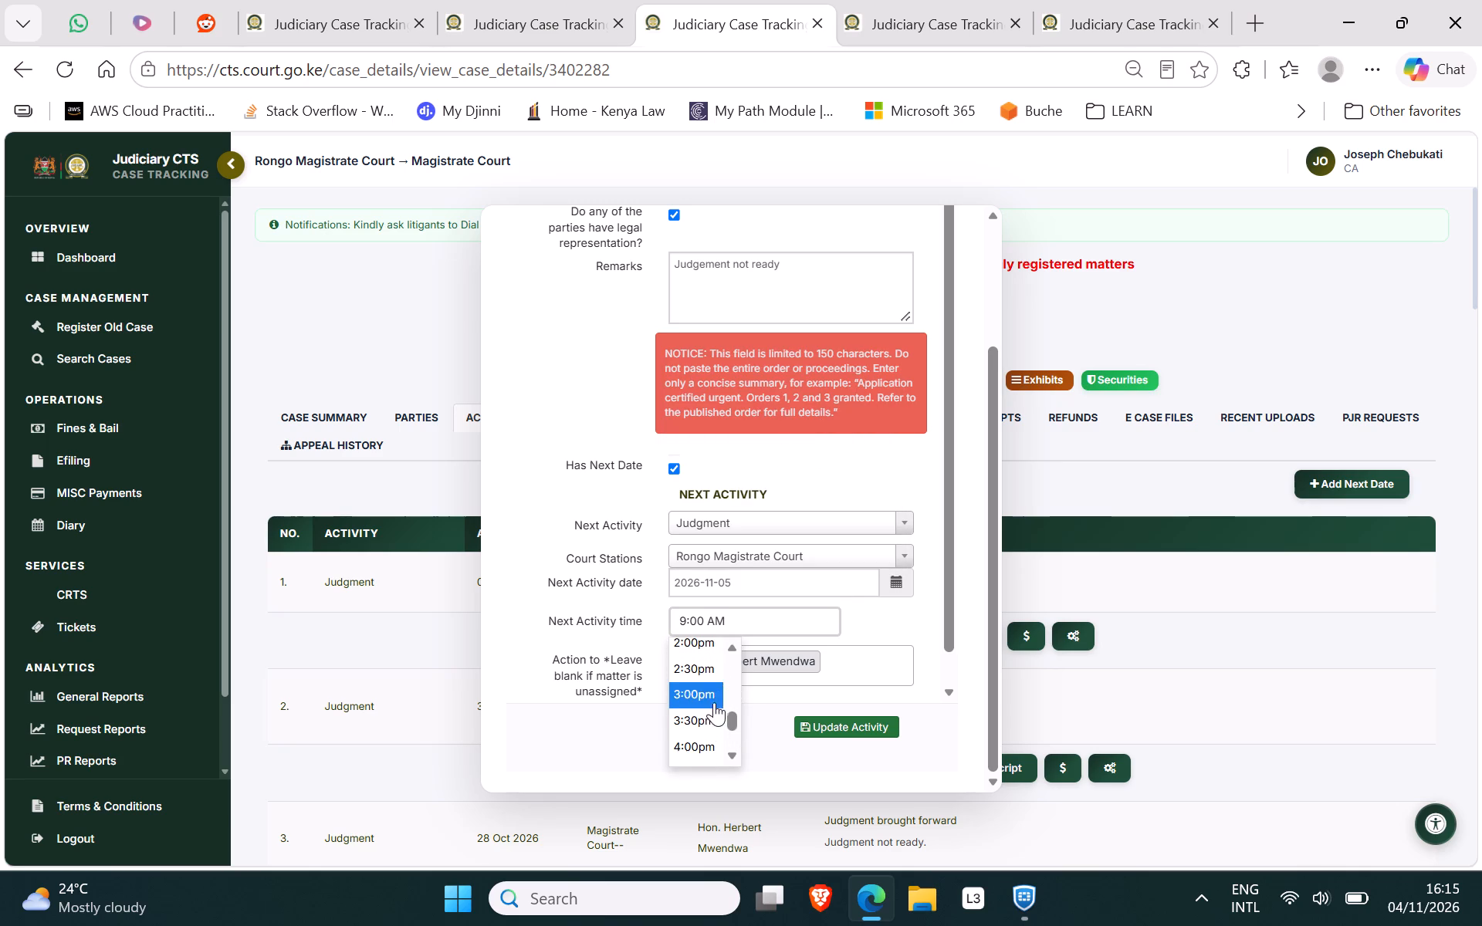
pyautogui.click(714, 698)
pyautogui.click(810, 724)
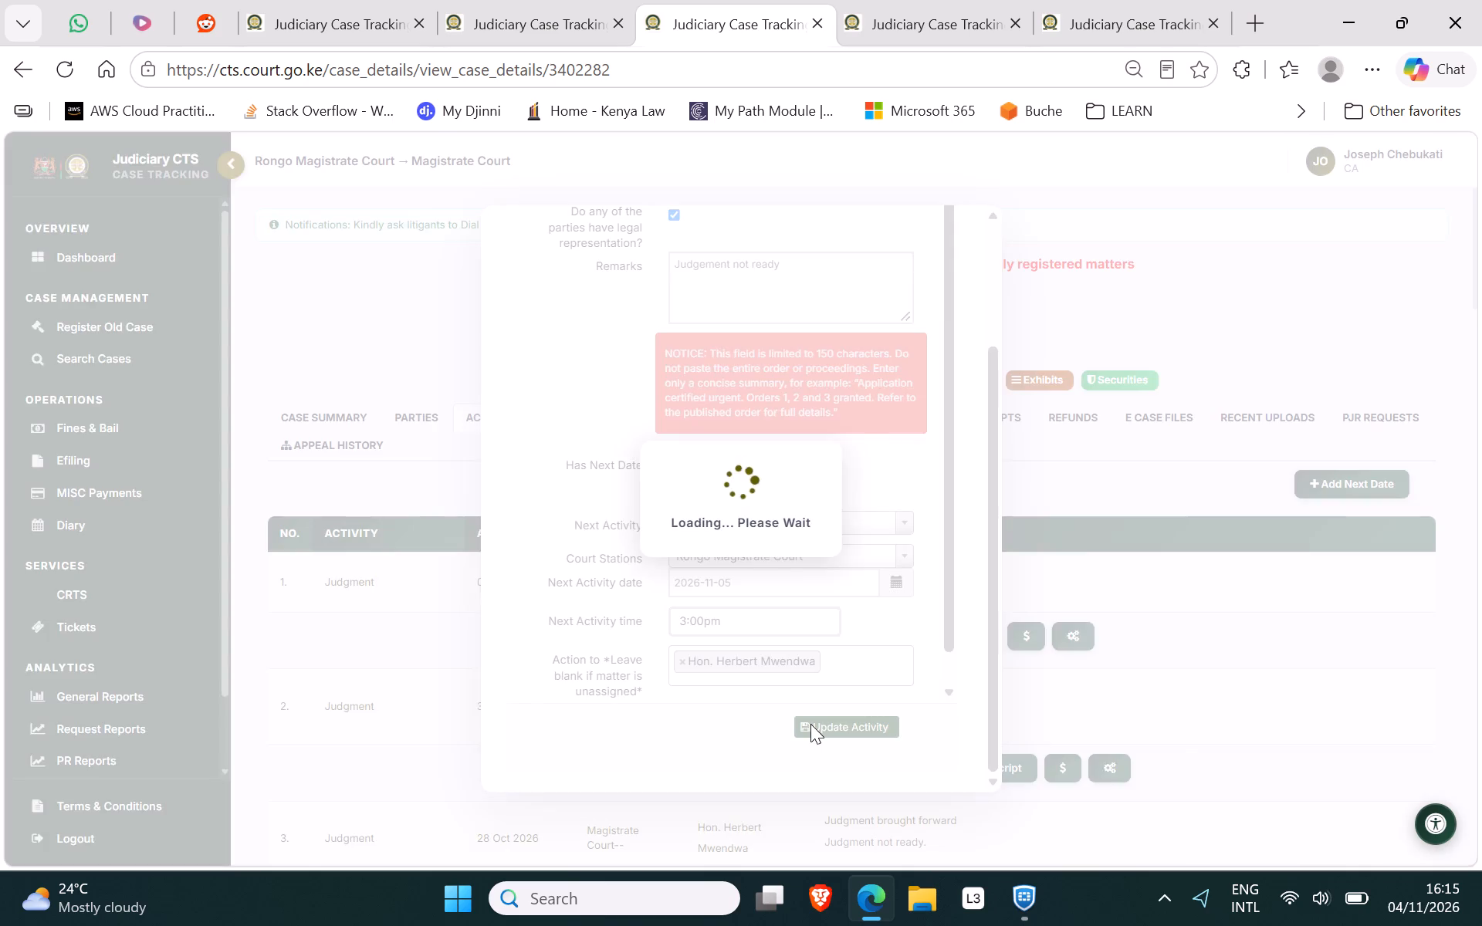
pyautogui.click(905, 1)
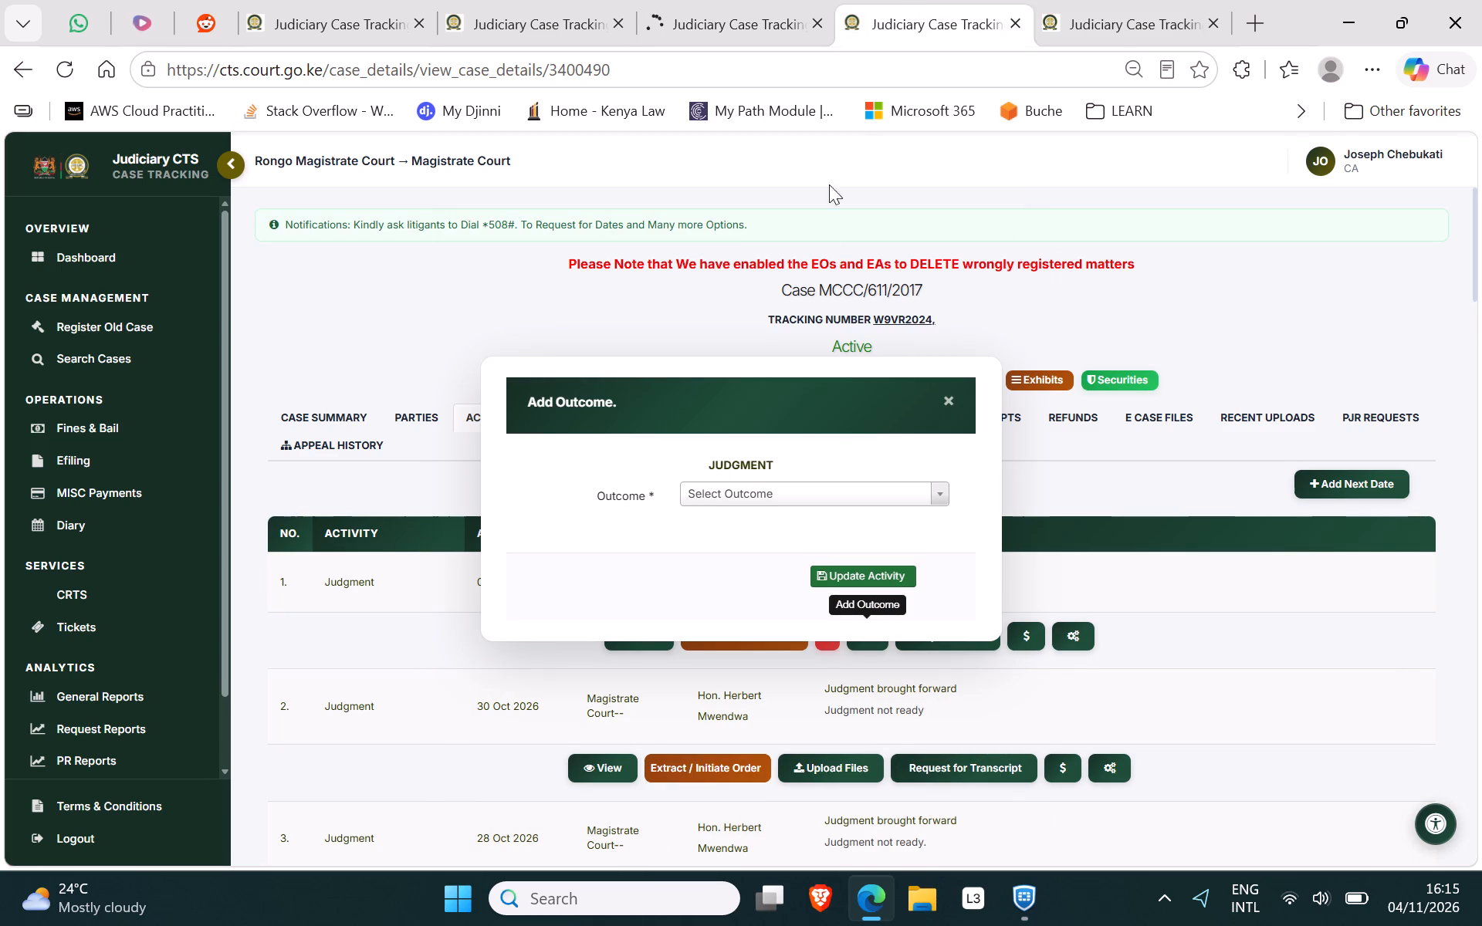
pyautogui.click(749, 499)
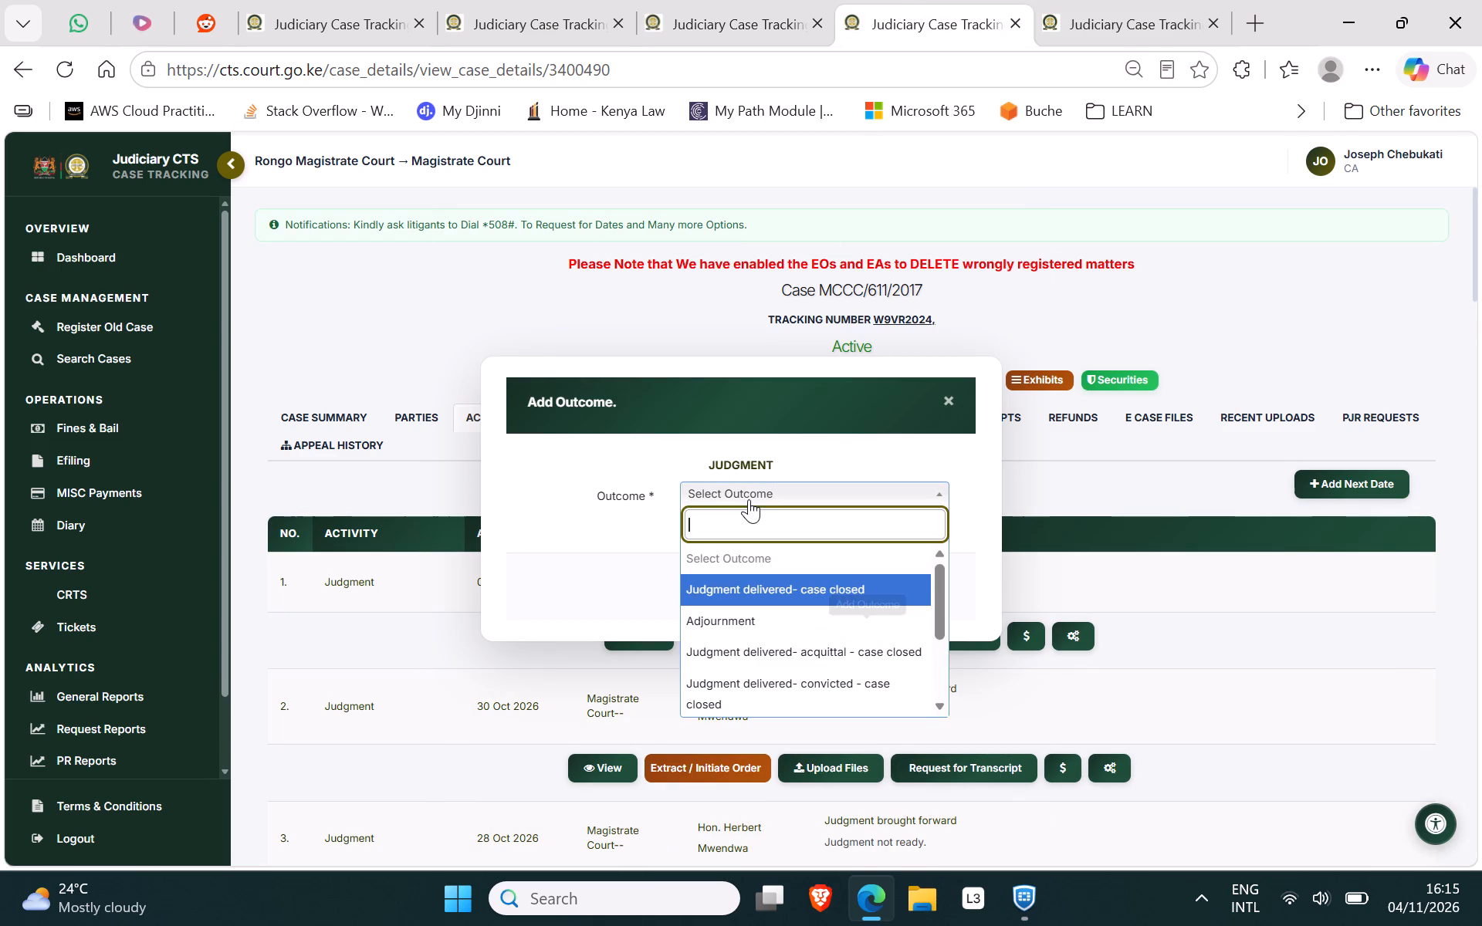
pyautogui.click(943, 659)
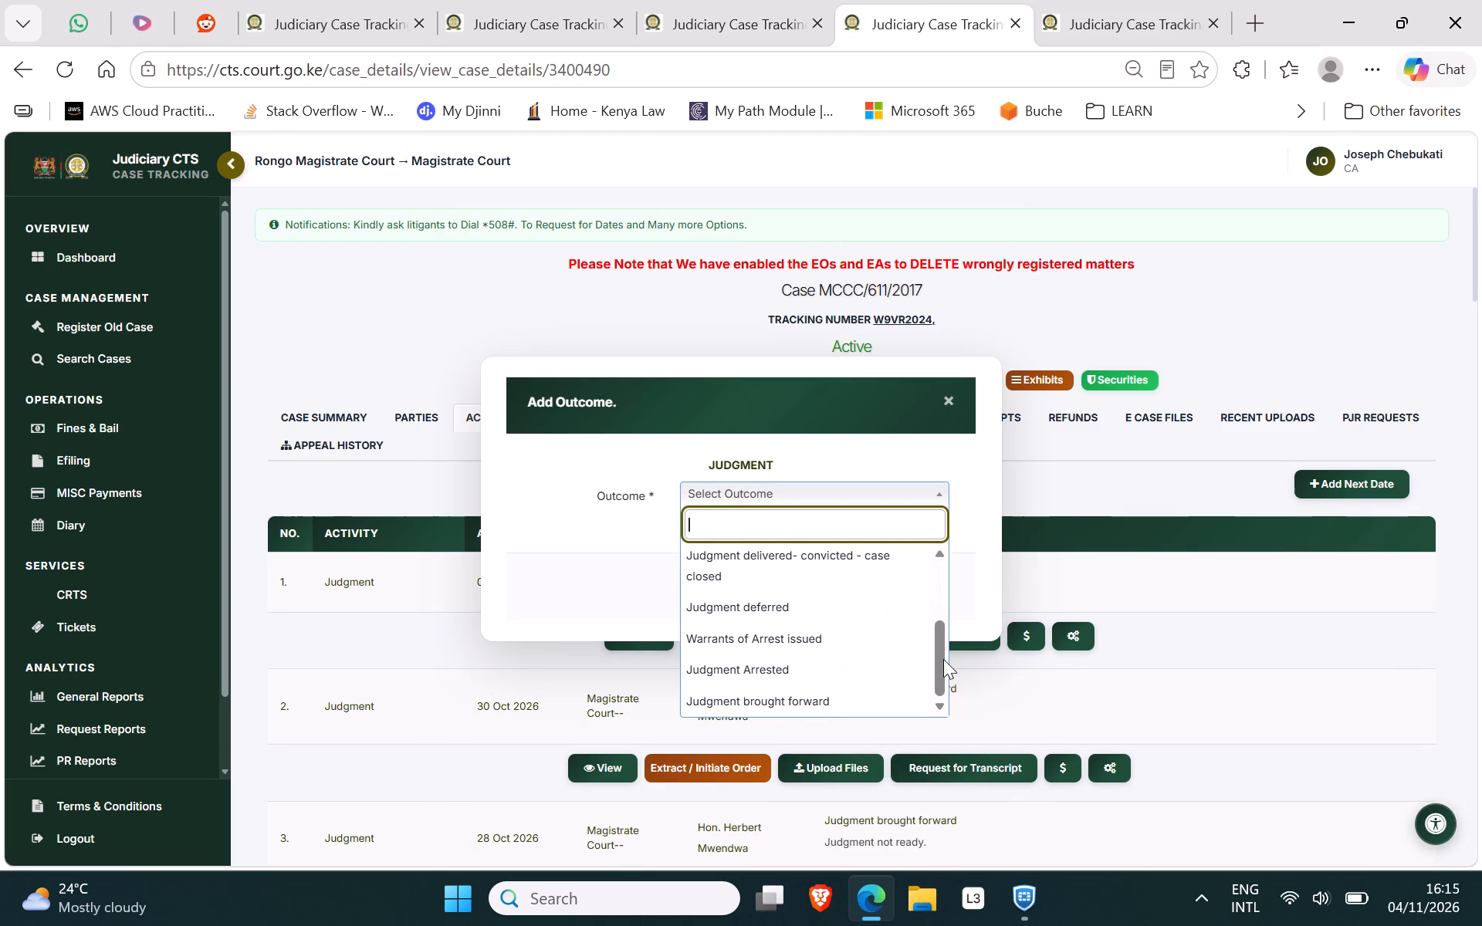
pyautogui.click(796, 695)
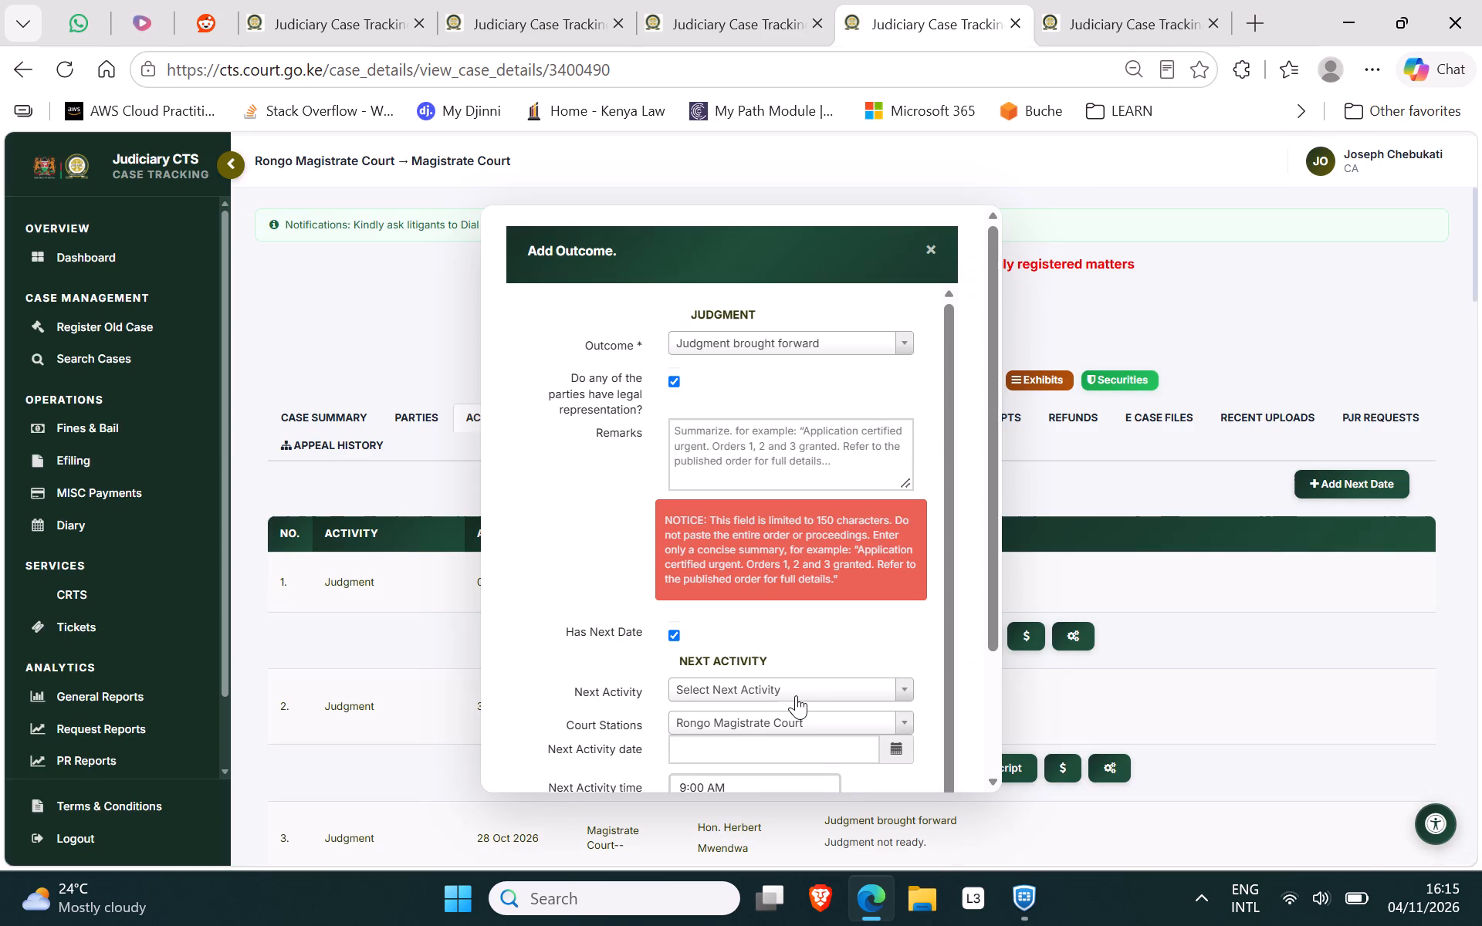
pyautogui.click(796, 475)
pyautogui.hotkey('ctrl', 'v')
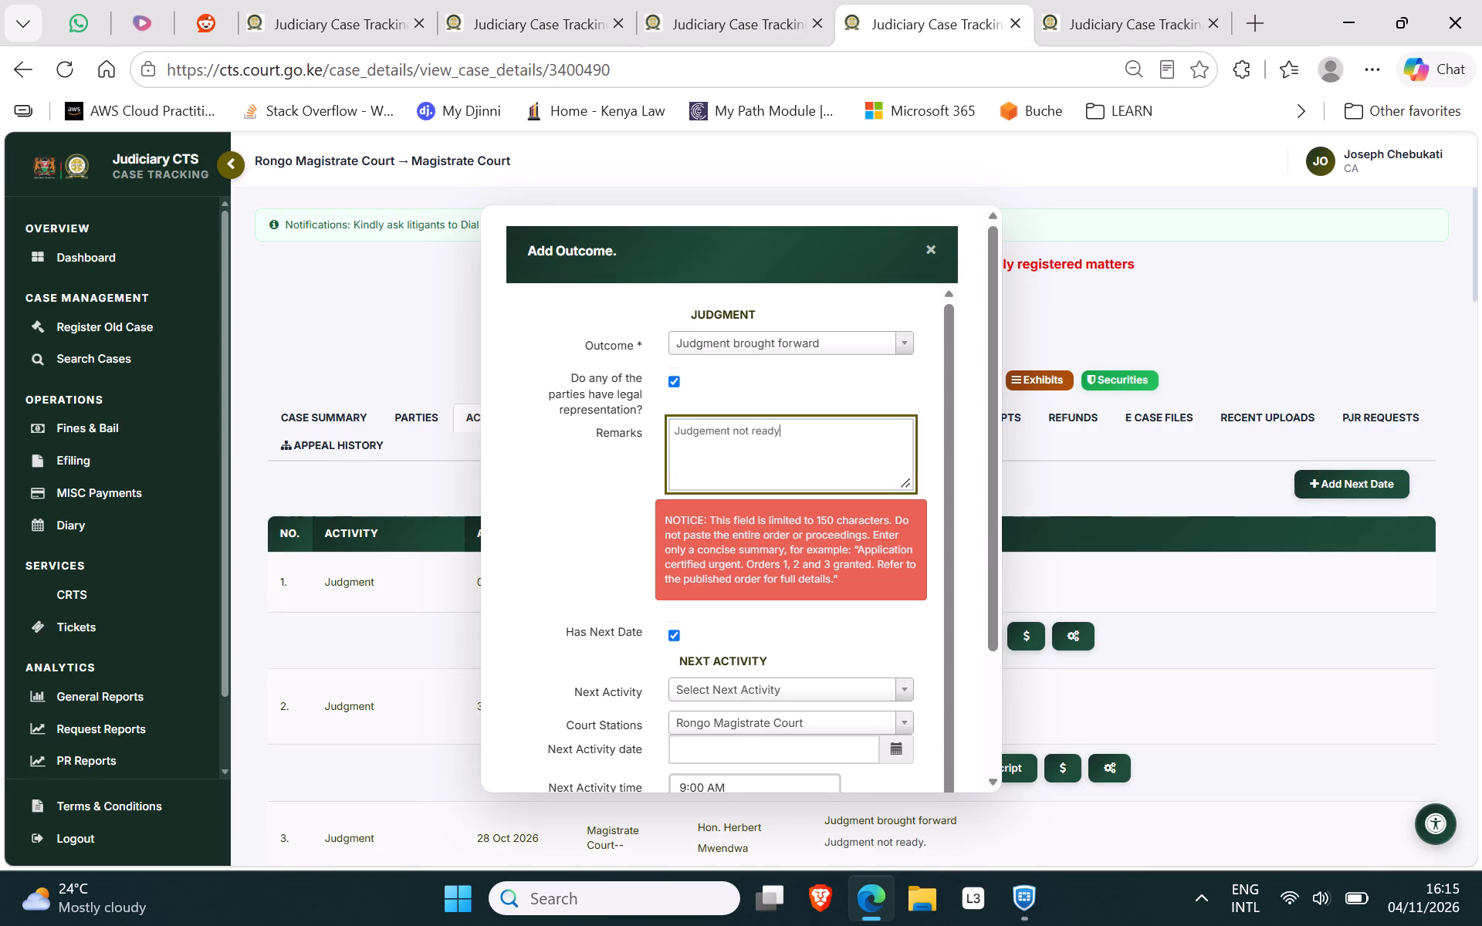
pyautogui.click(716, 686)
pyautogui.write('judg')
pyautogui.click(709, 662)
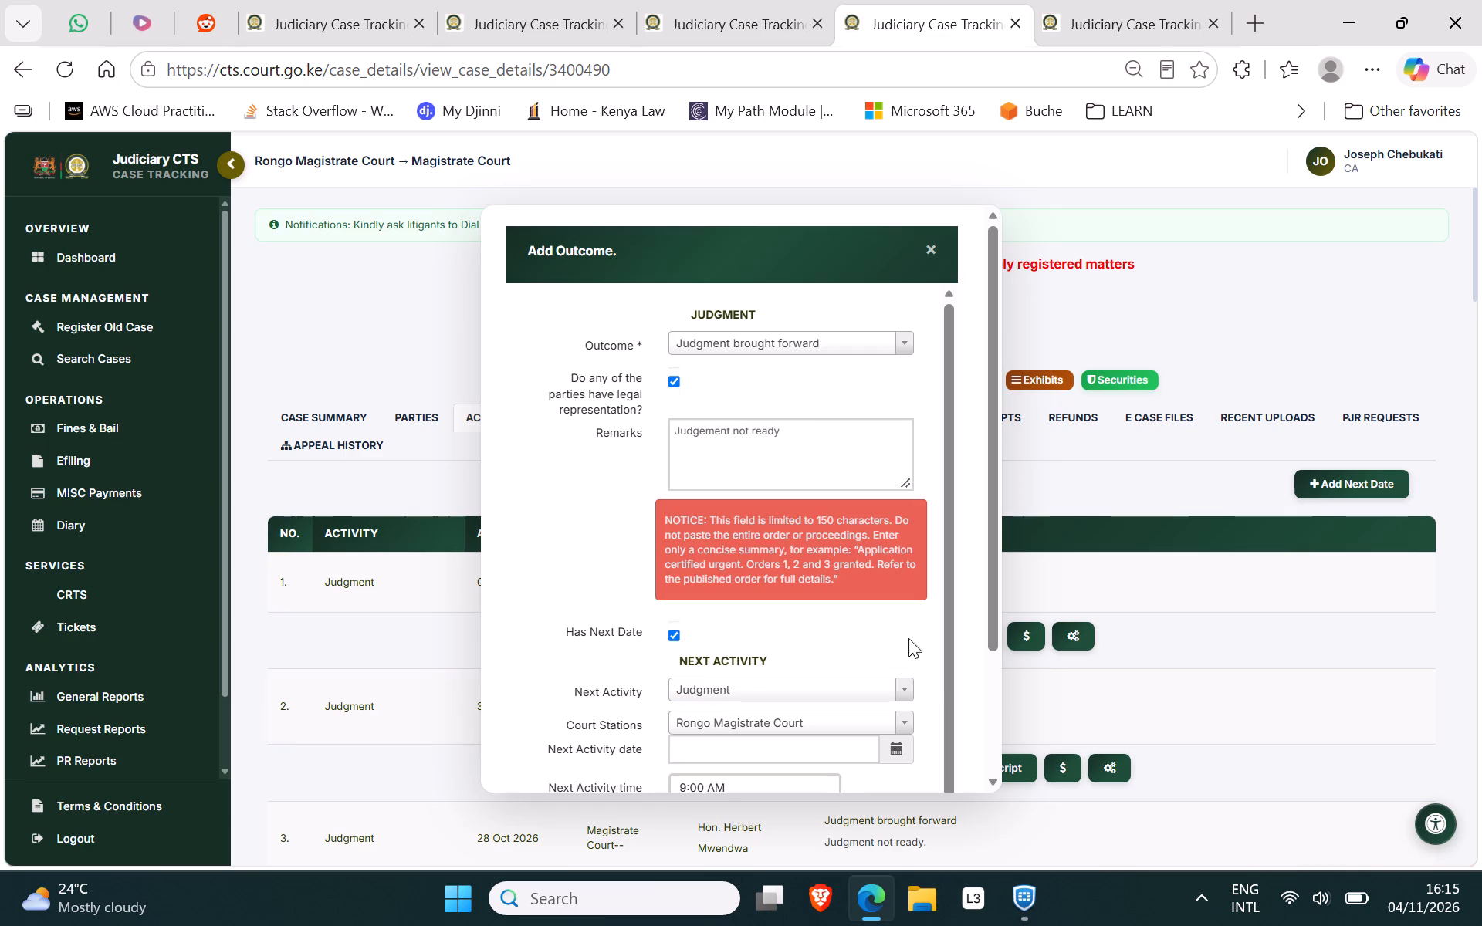
pyautogui.click(999, 683)
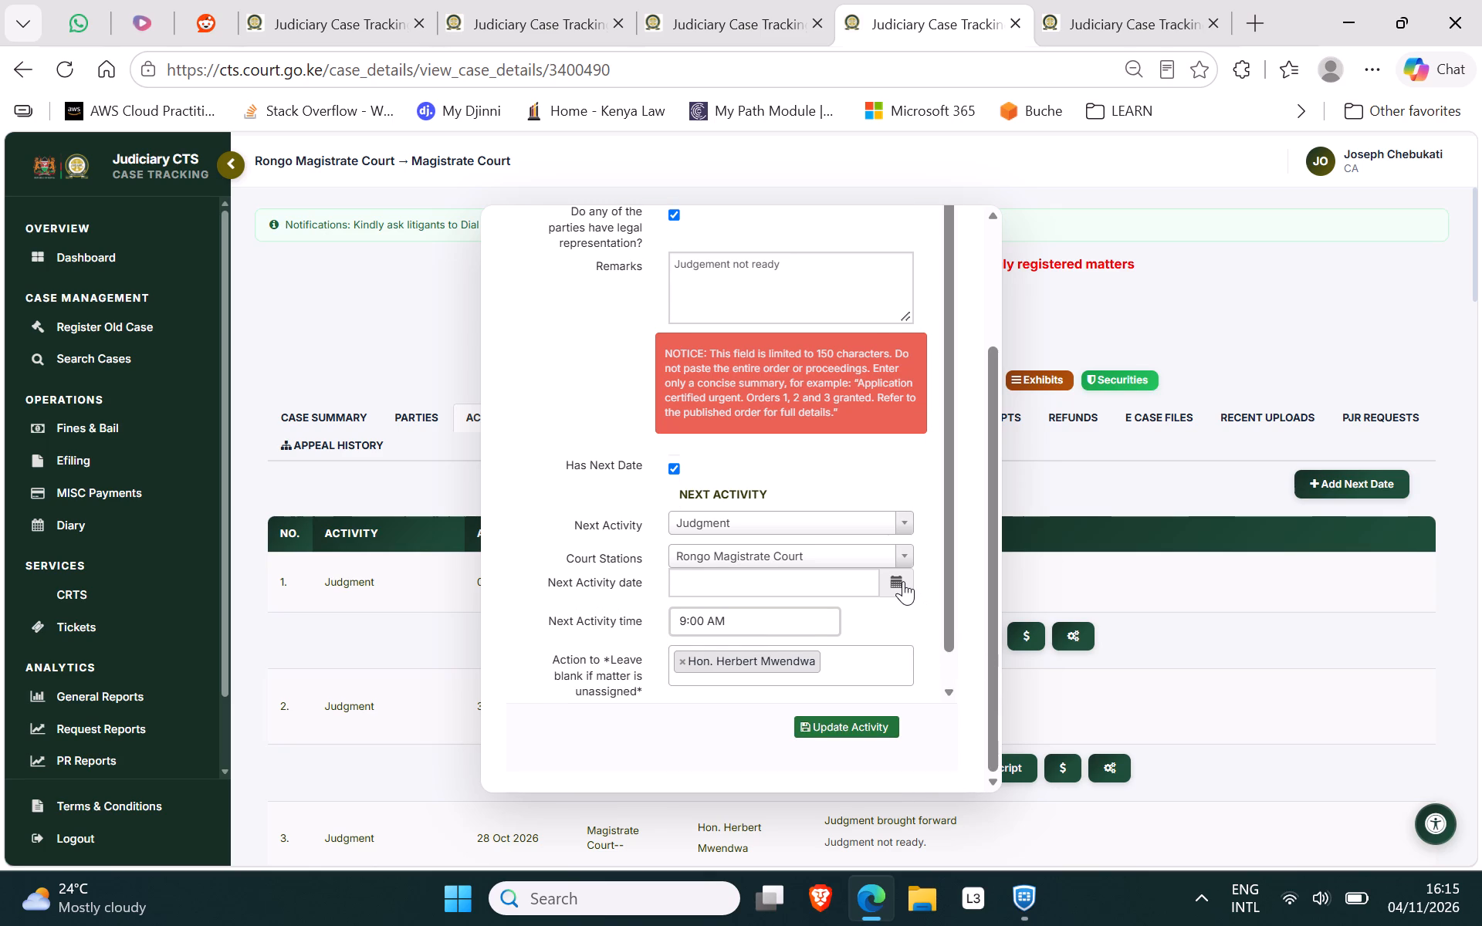
pyautogui.click(902, 582)
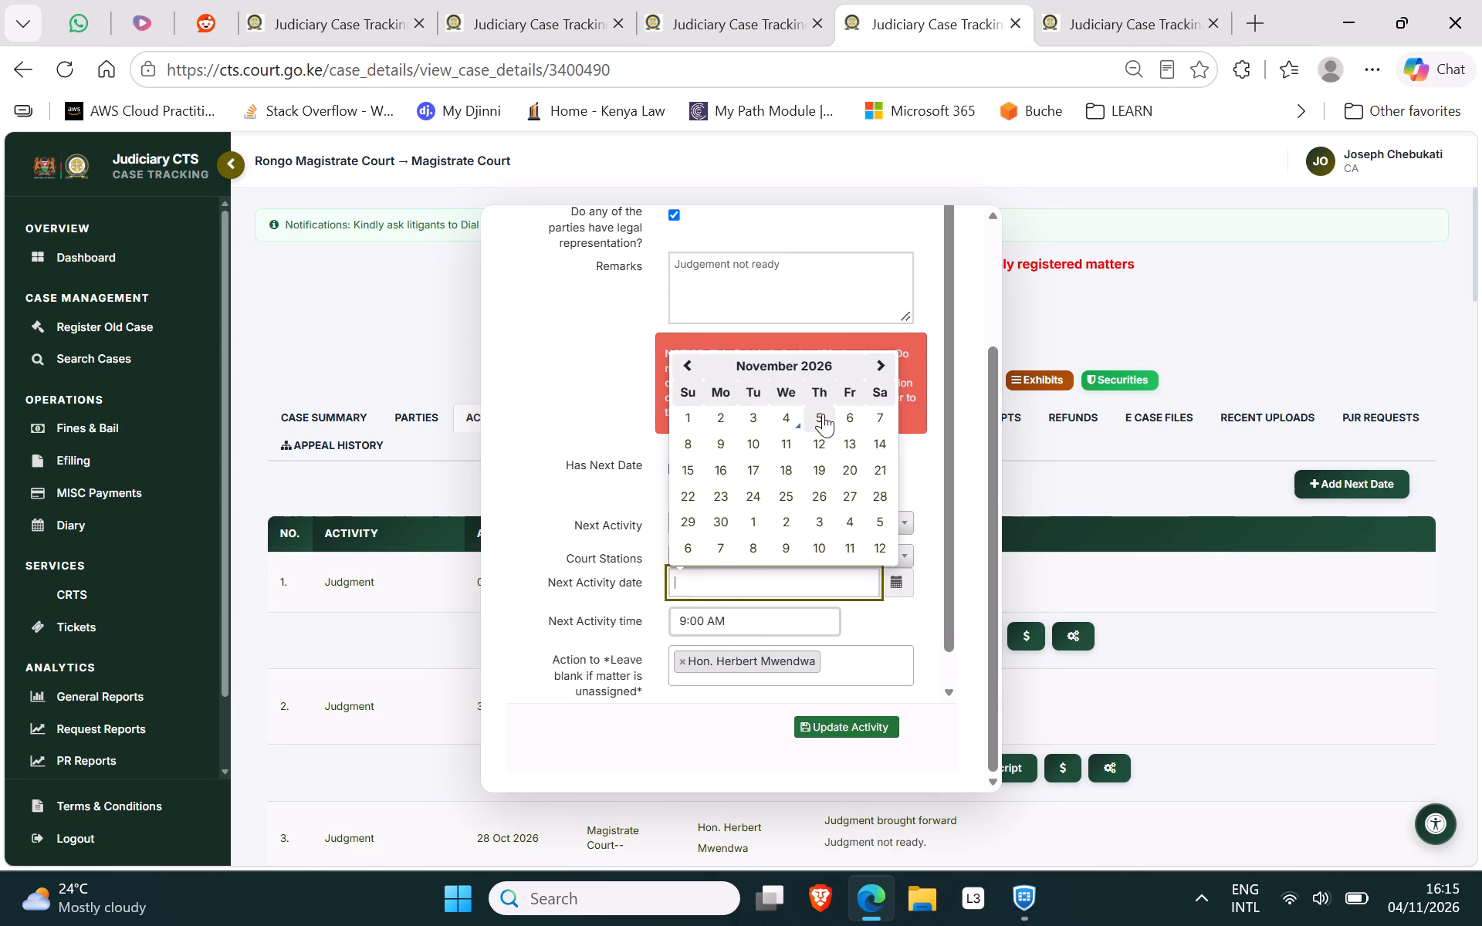
pyautogui.click(823, 414)
pyautogui.click(697, 621)
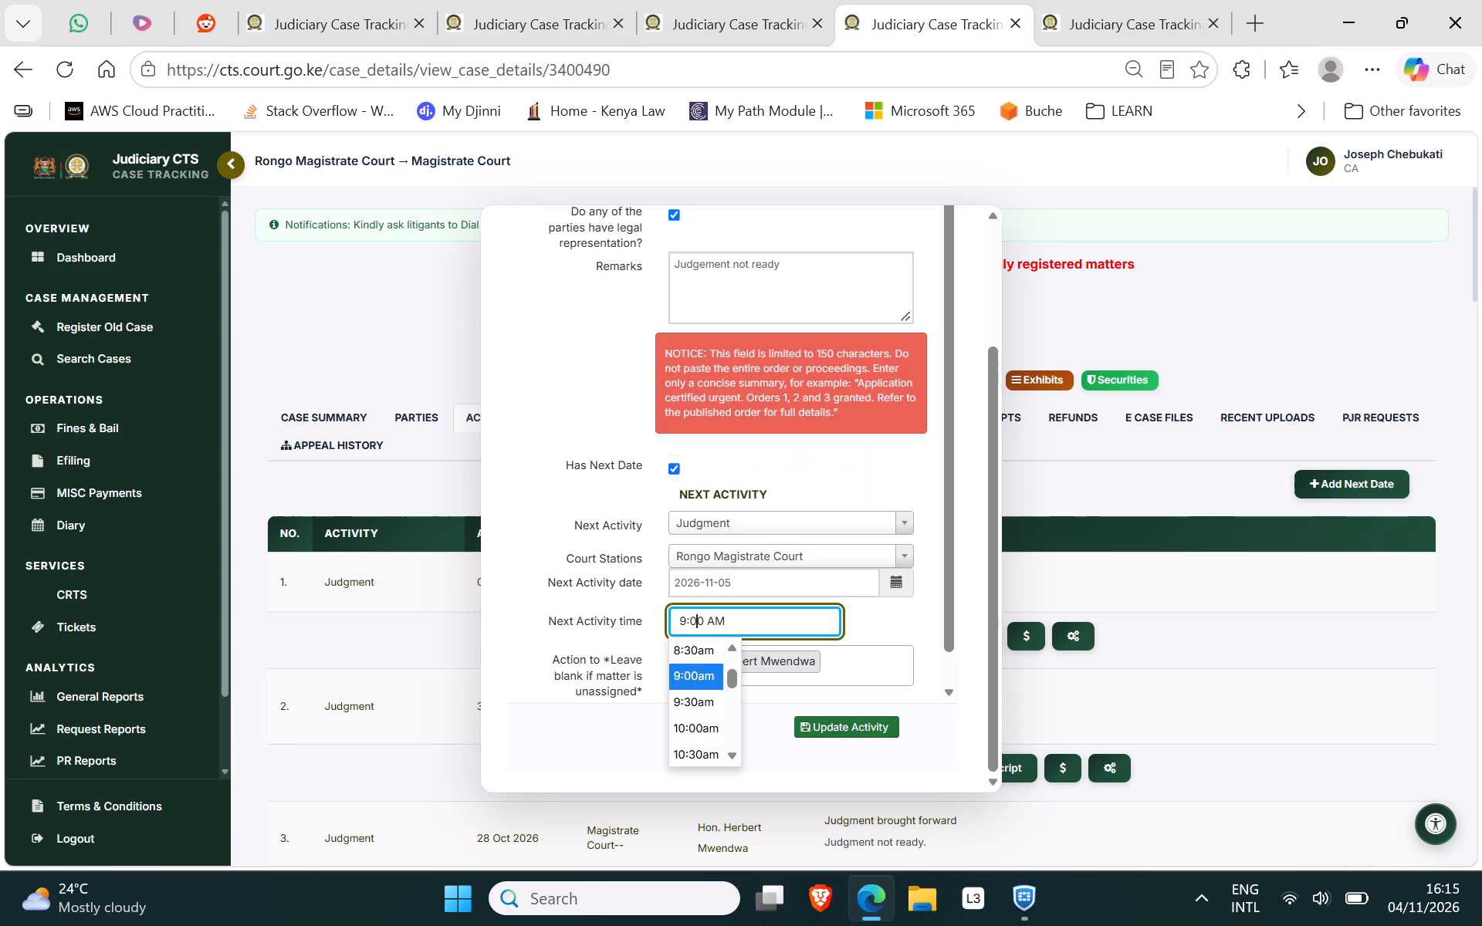
pyautogui.click(735, 723)
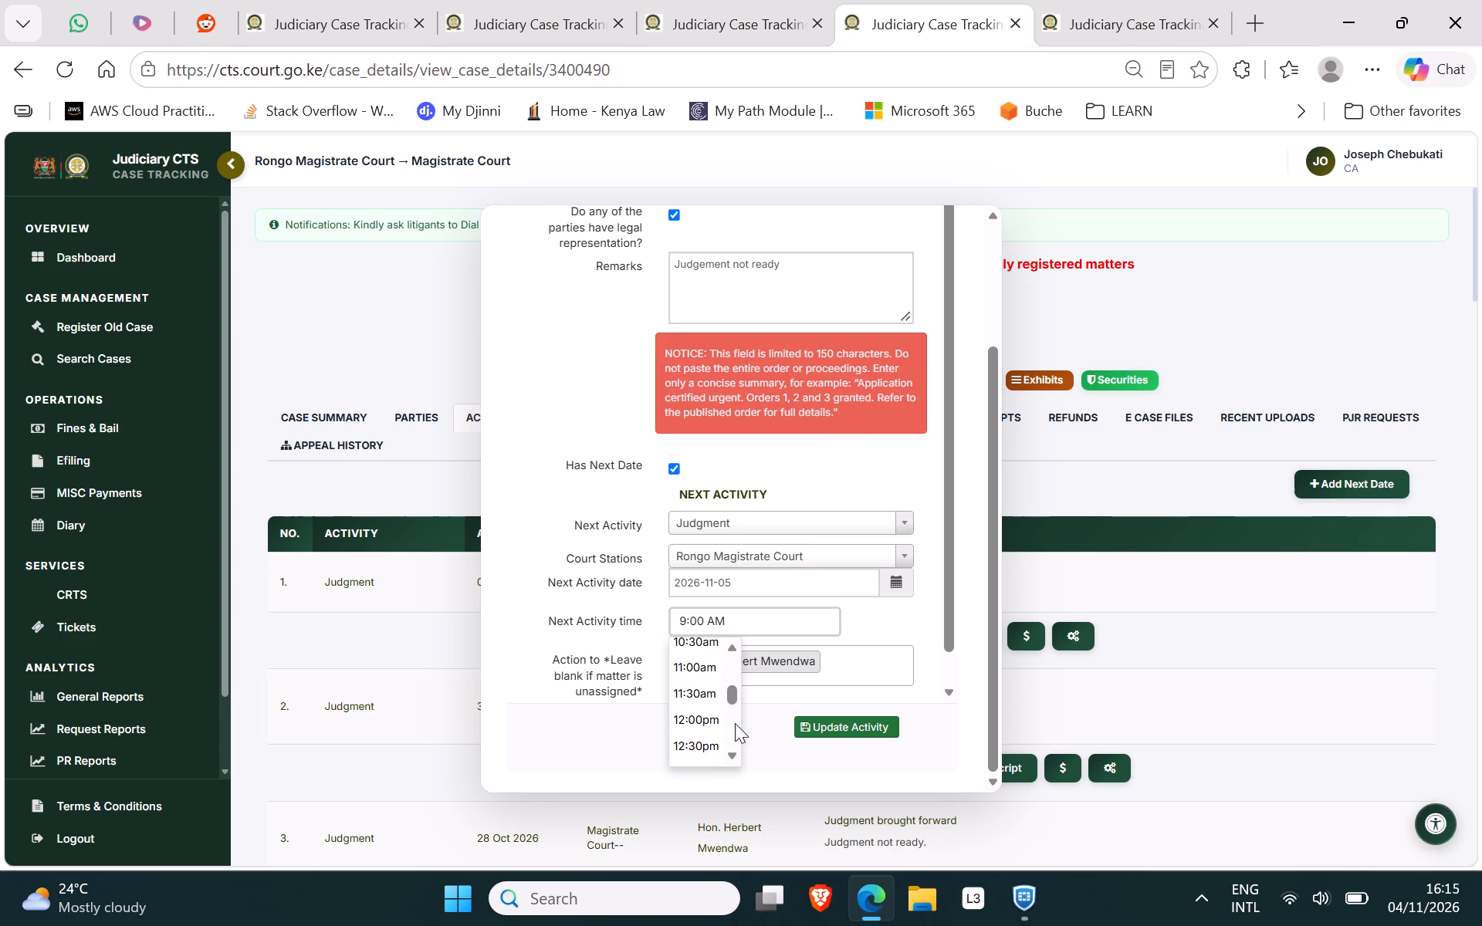
pyautogui.click(735, 723)
pyautogui.click(682, 753)
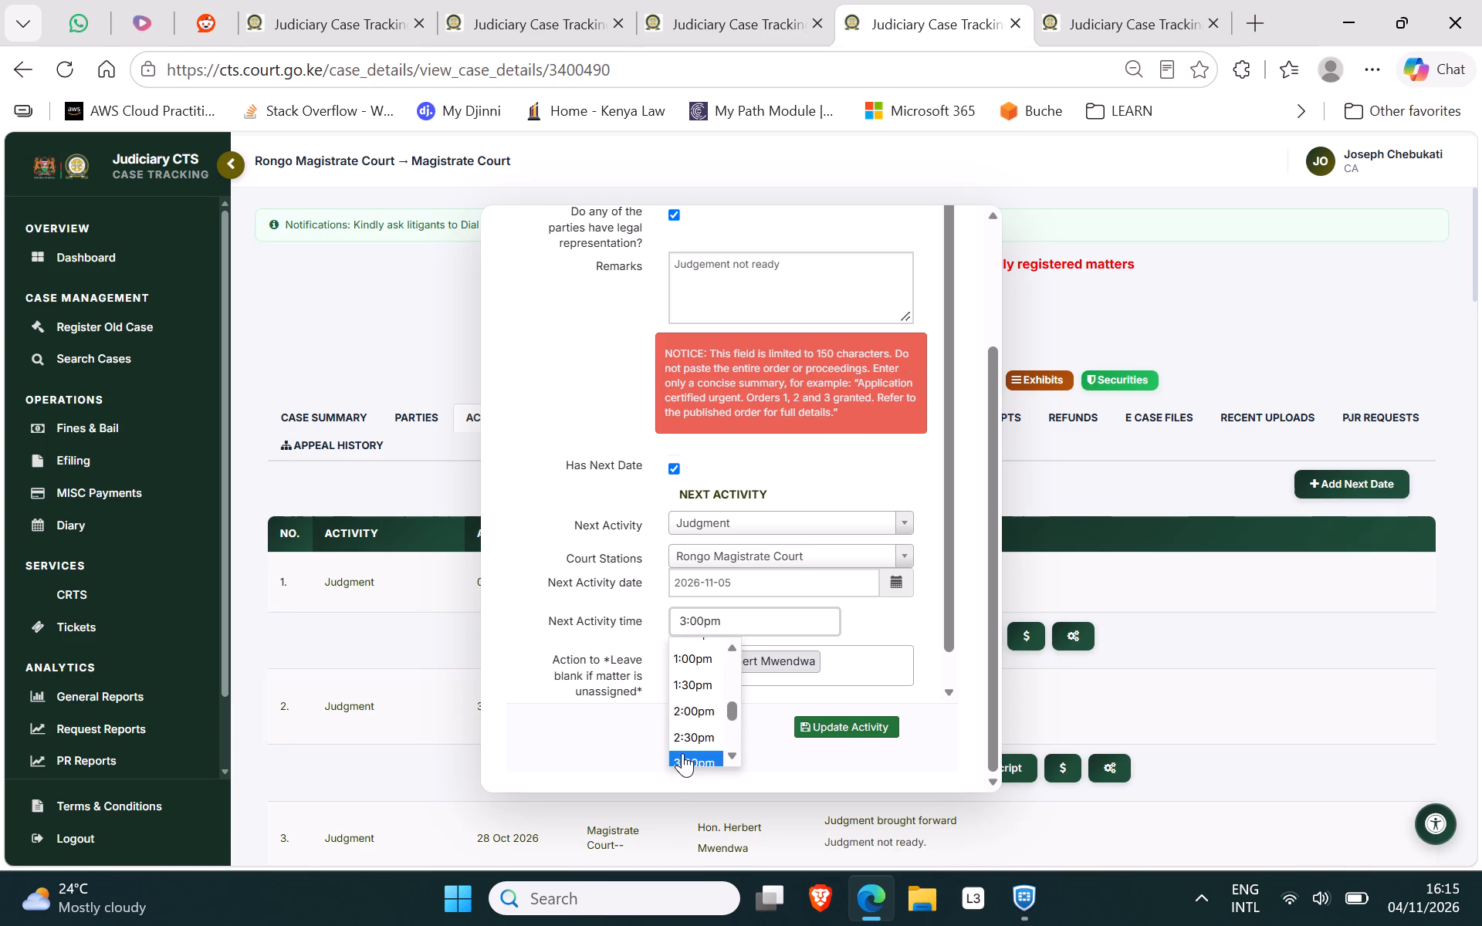
pyautogui.click(826, 727)
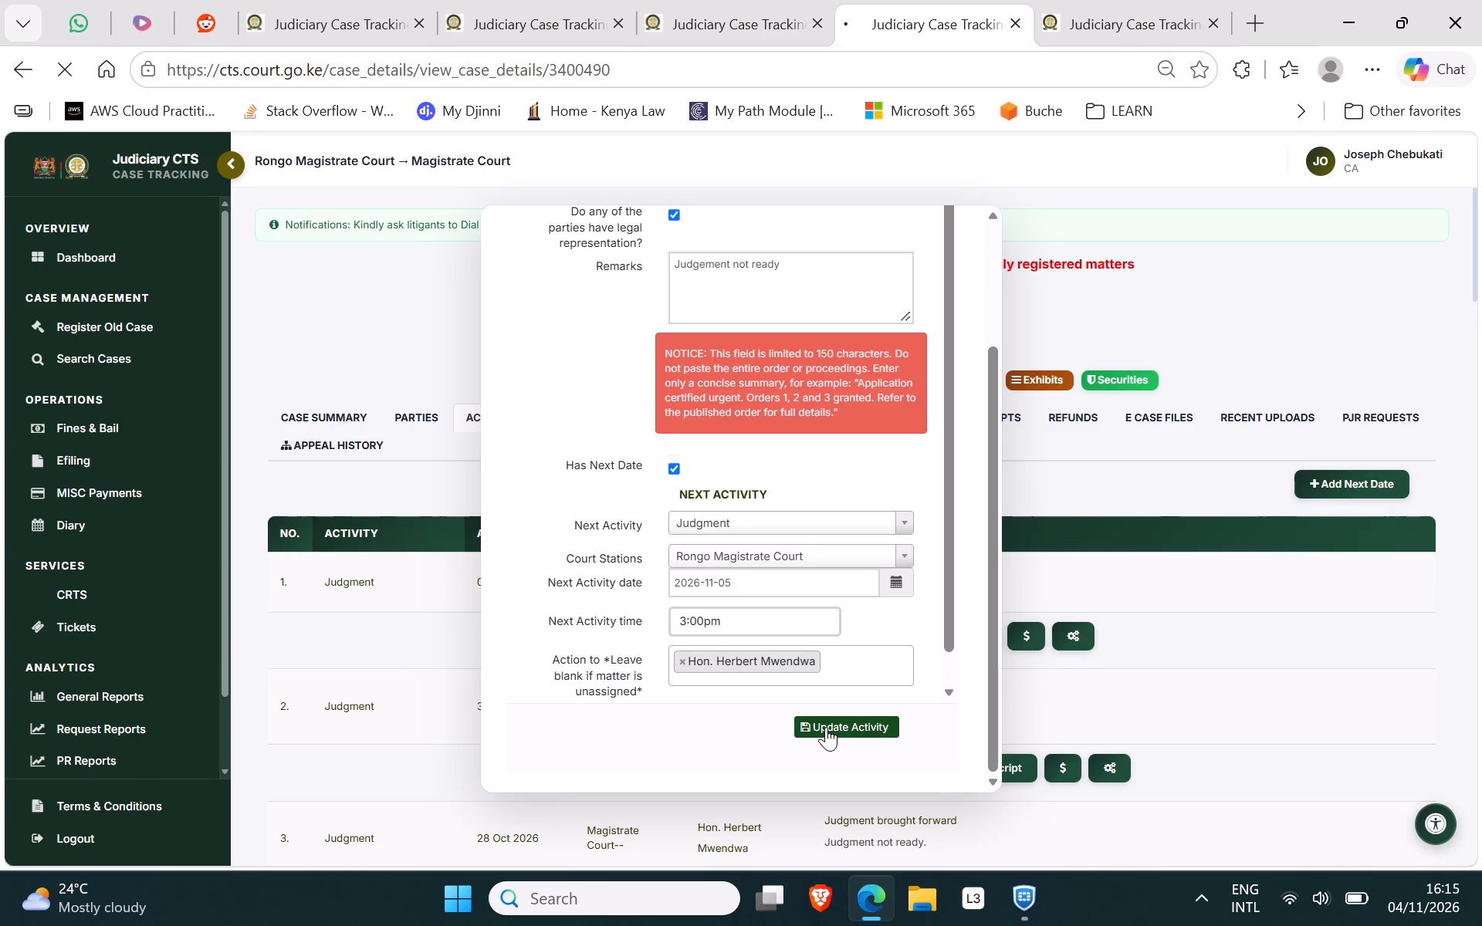
# Close the open dashboard page.
pyautogui.click(1096, 5)
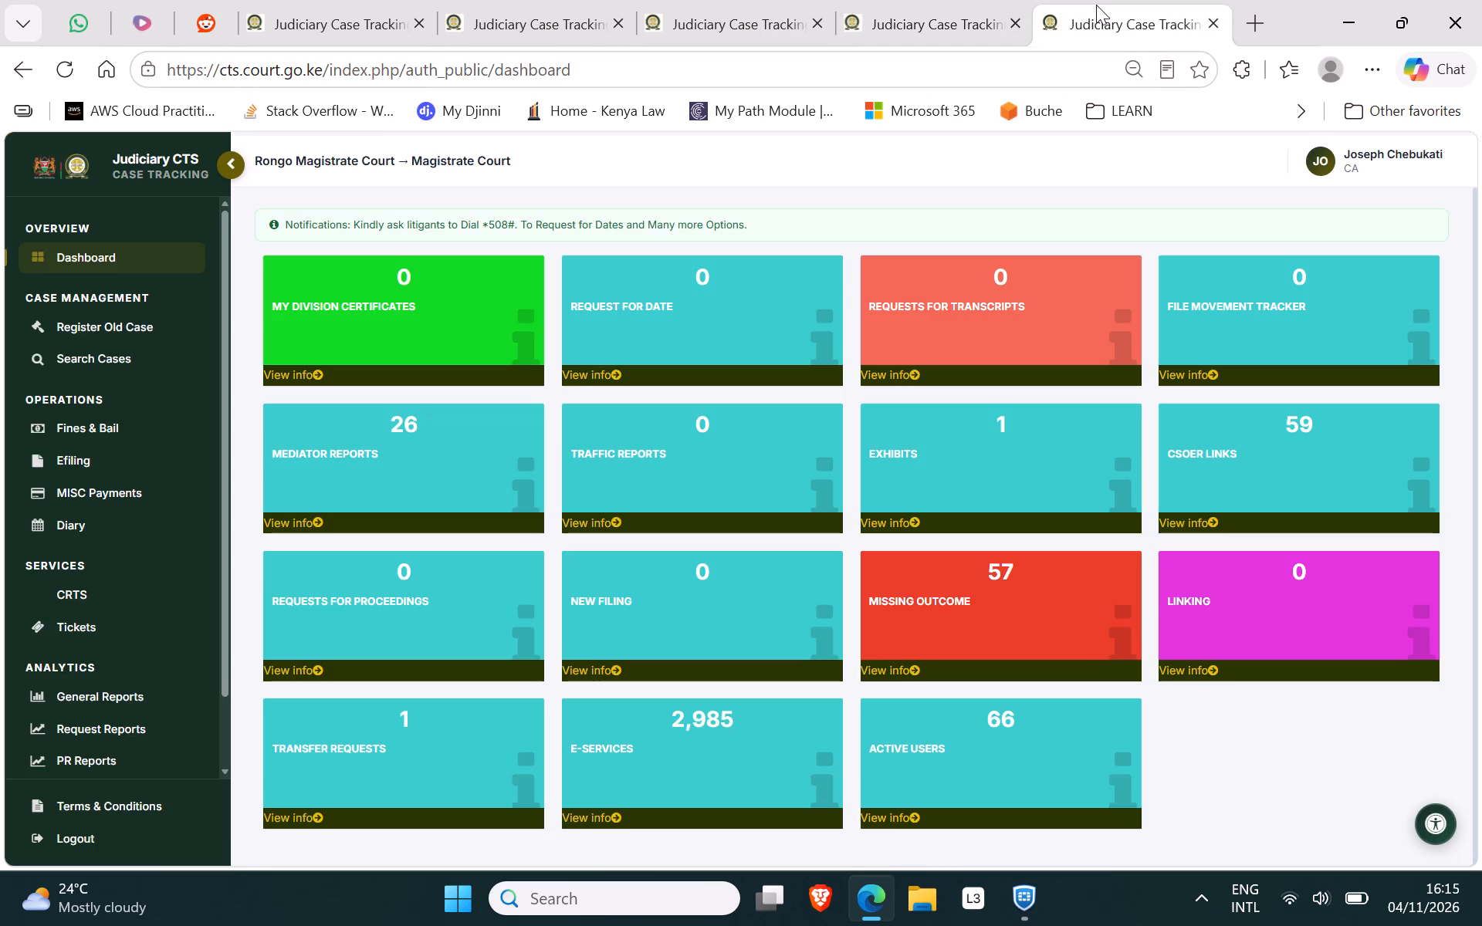
pyautogui.click(1220, 23)
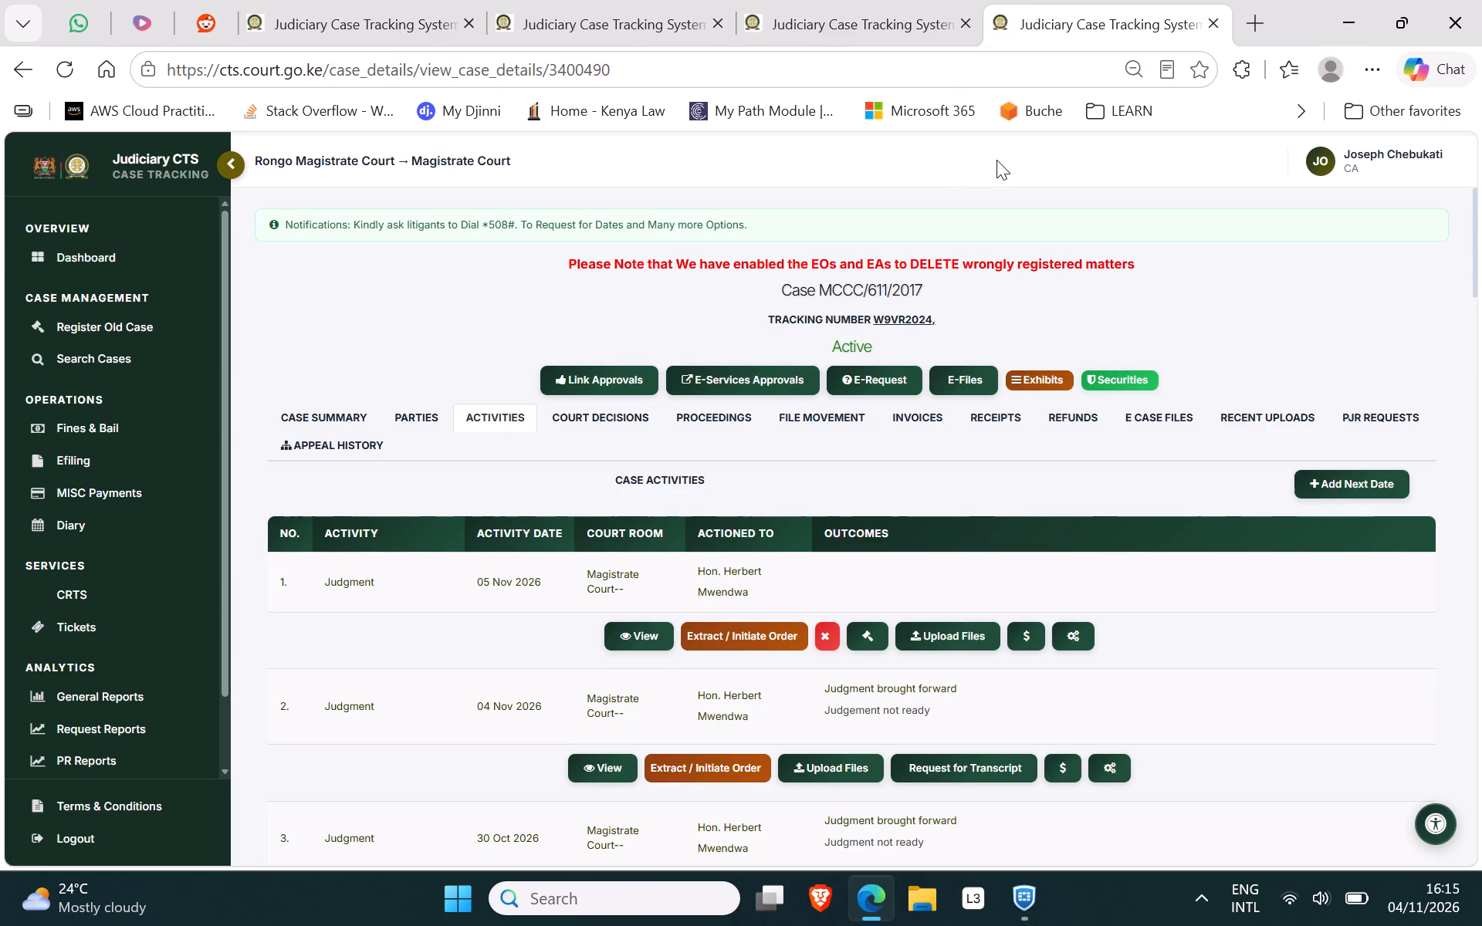
pyautogui.click(878, 34)
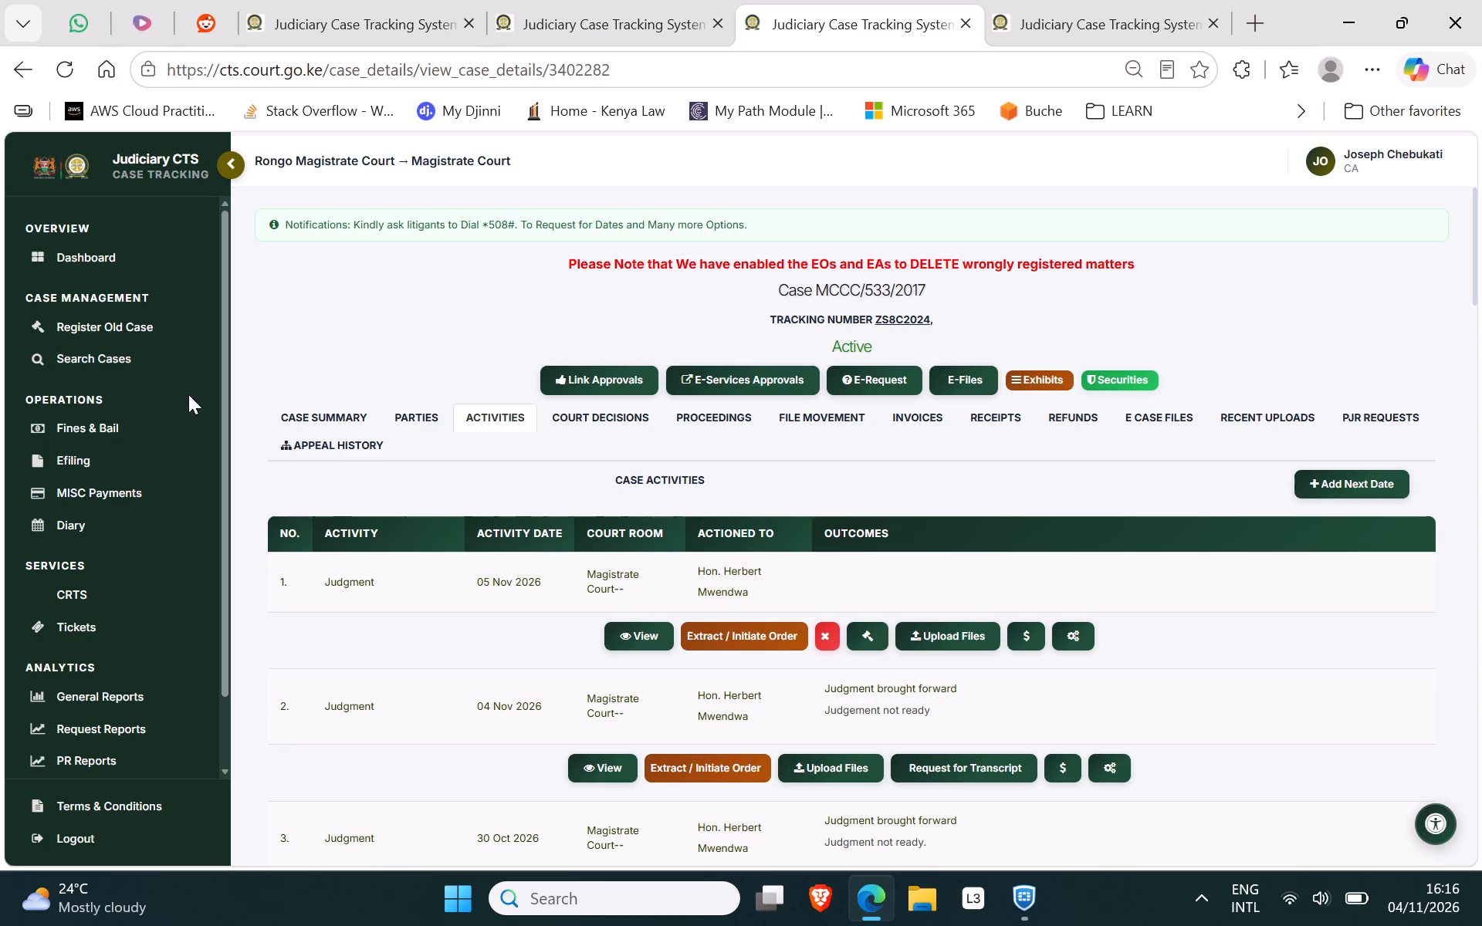
pyautogui.click(95, 365)
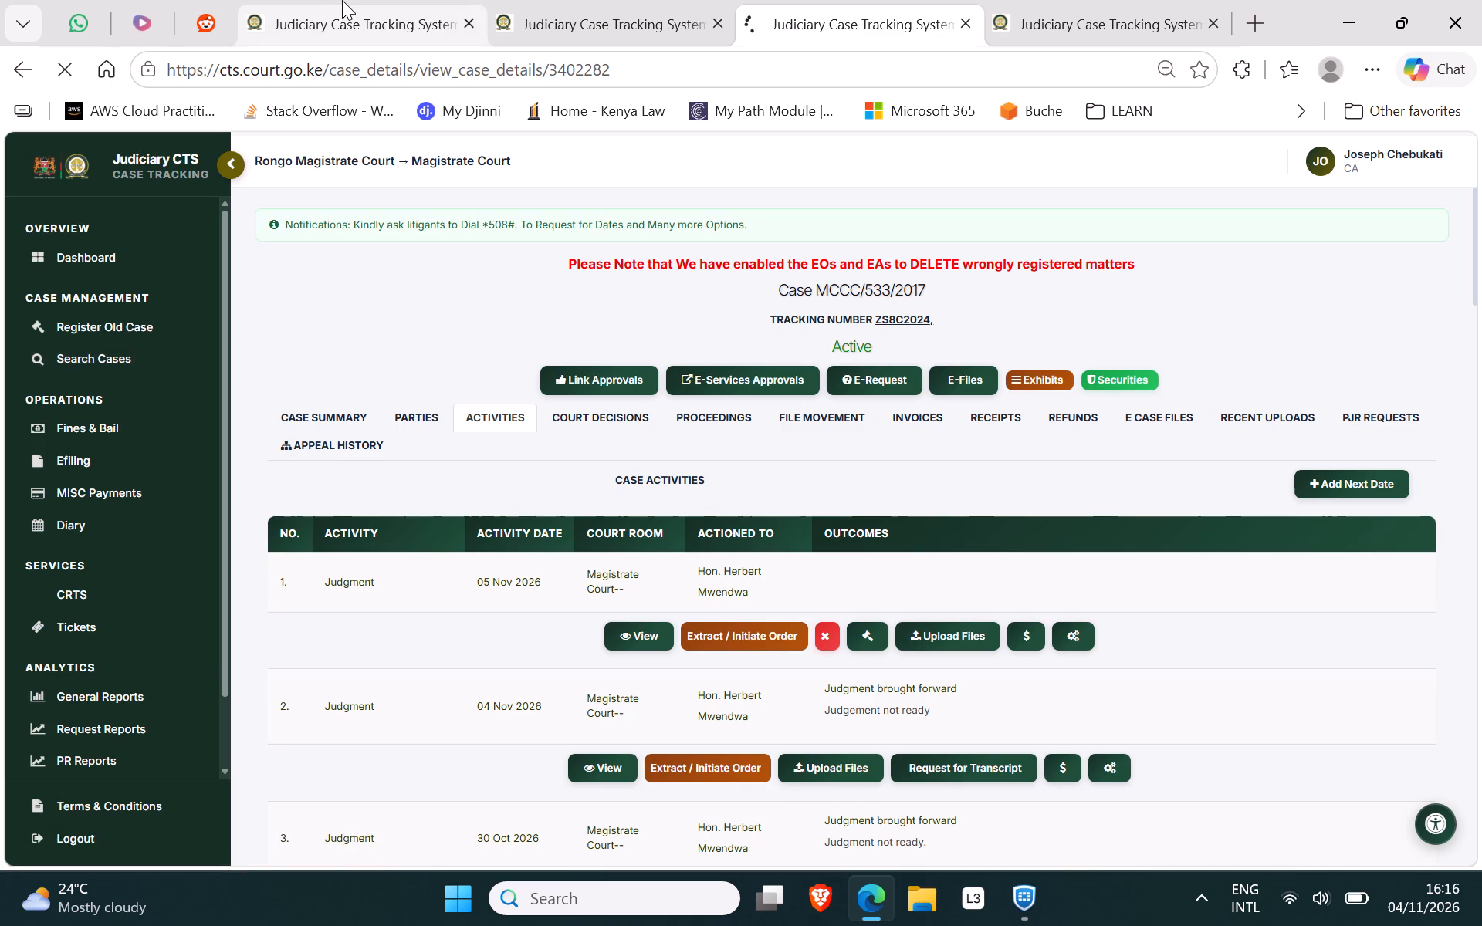
pyautogui.click(342, 0)
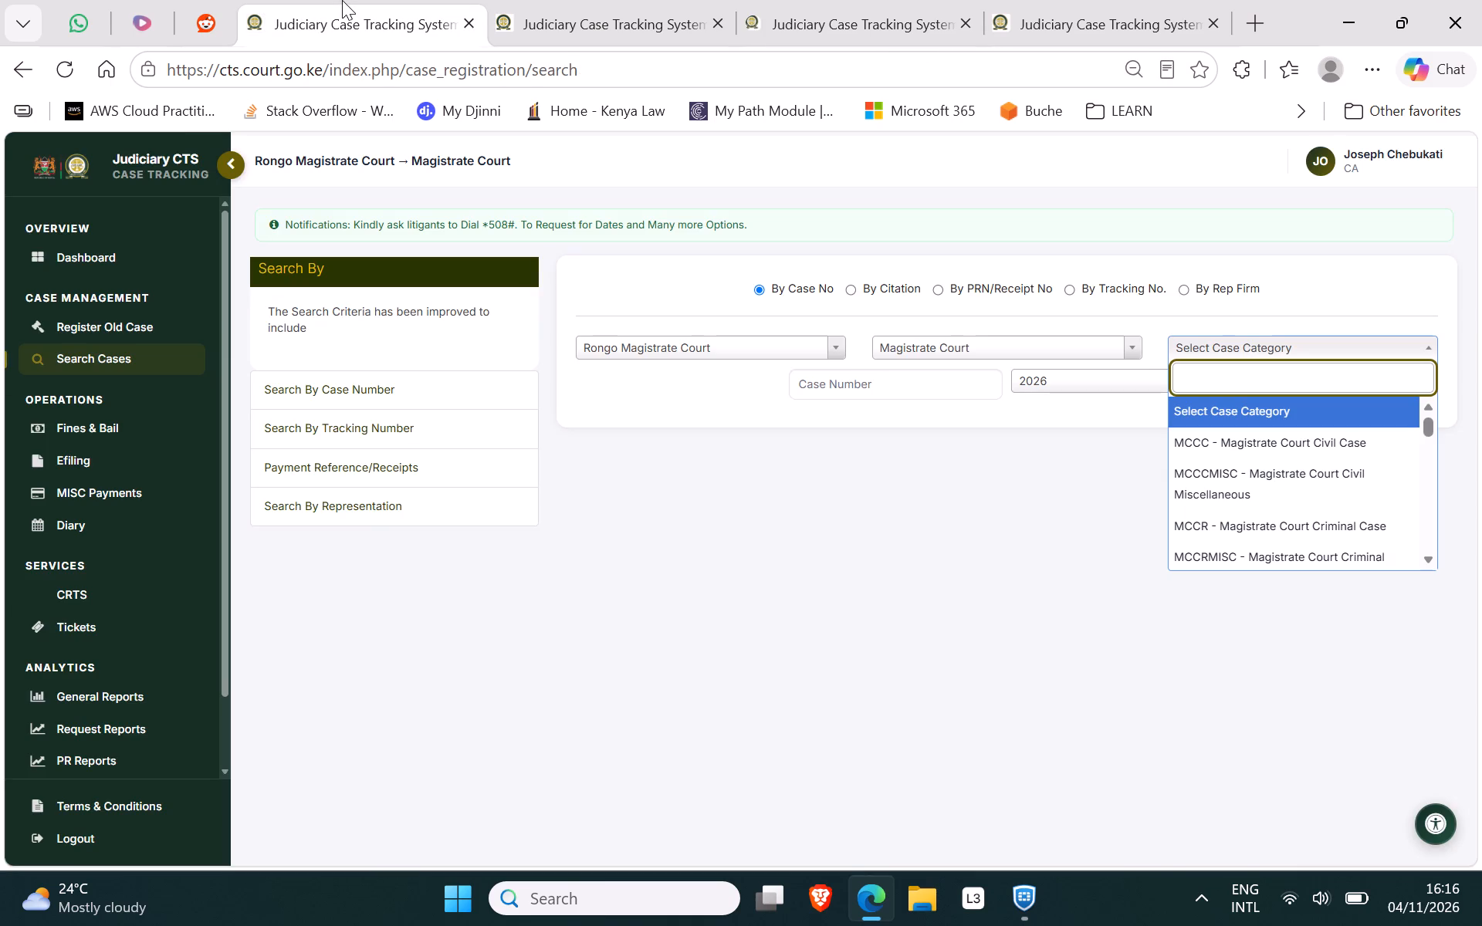
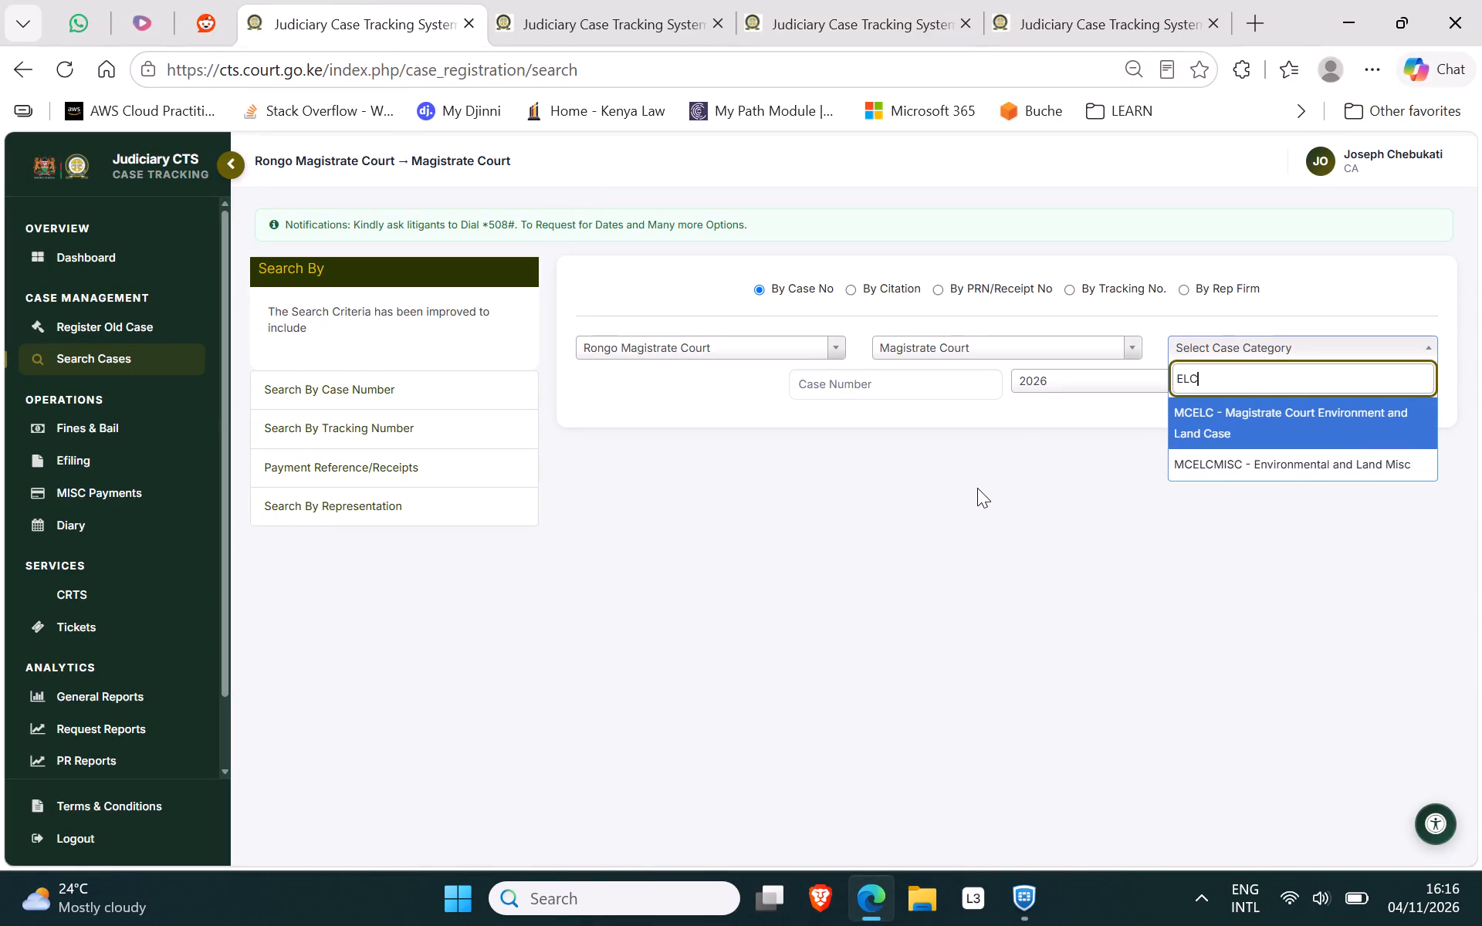
pyautogui.click(1214, 415)
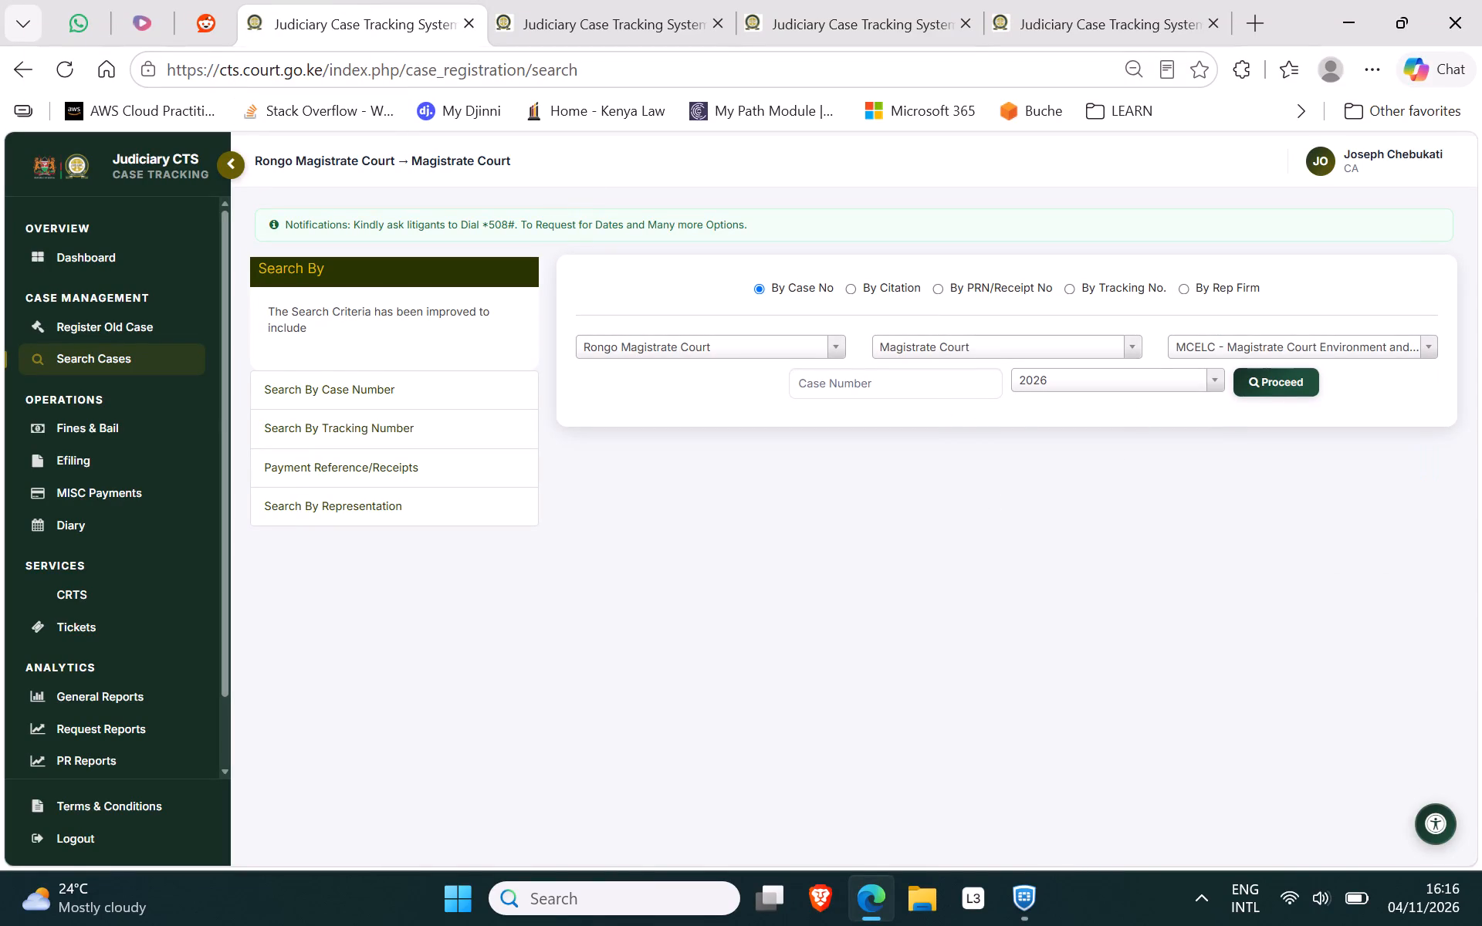
pyautogui.click(946, 382)
pyautogui.write('E046')
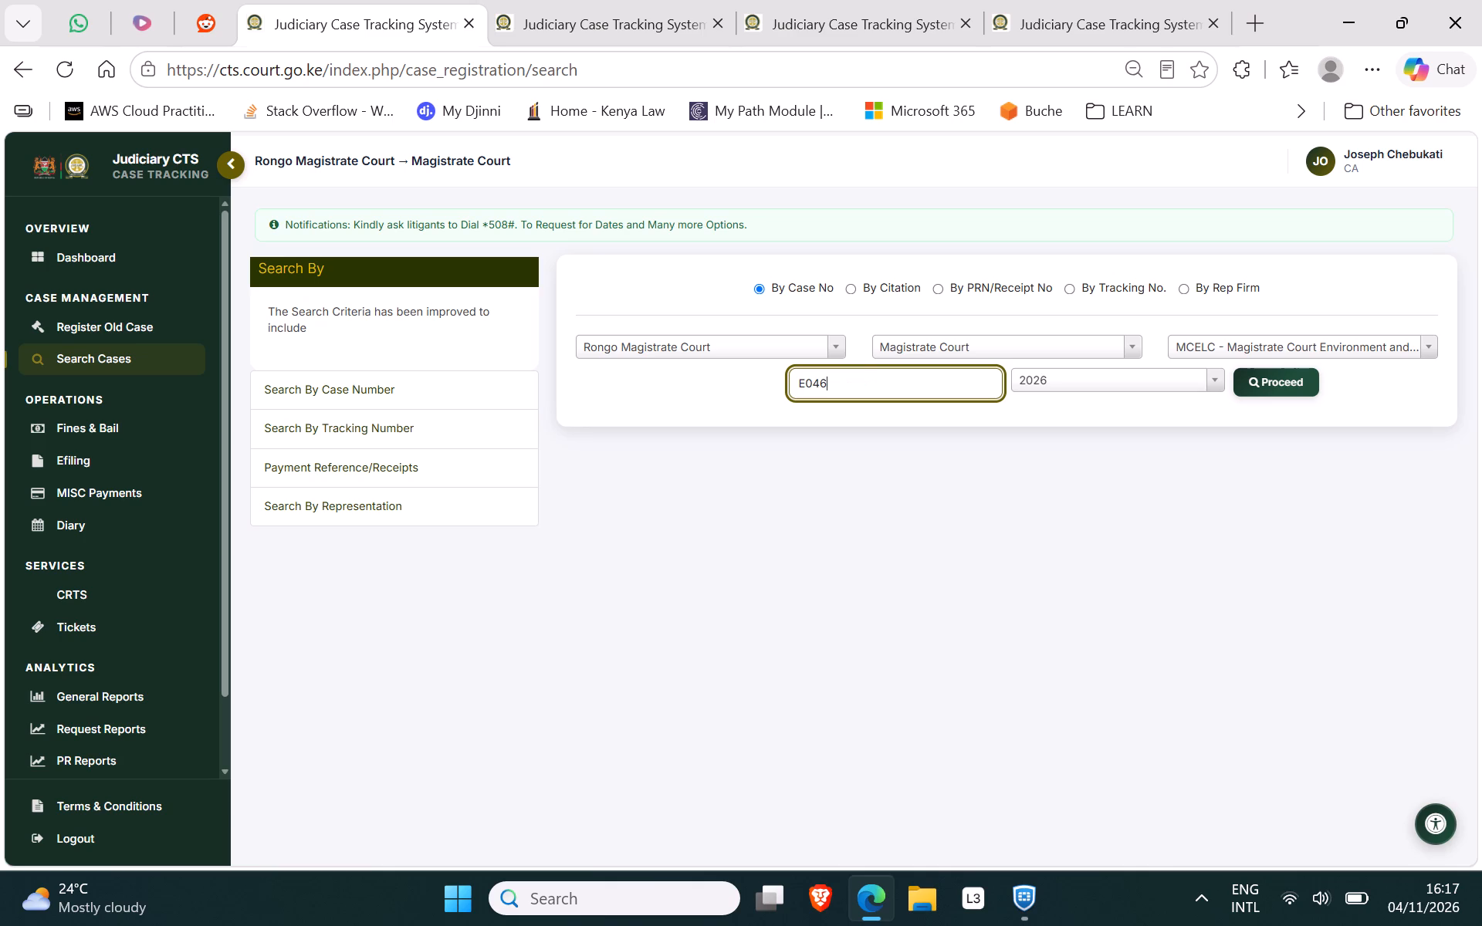
pyautogui.click(1311, 383)
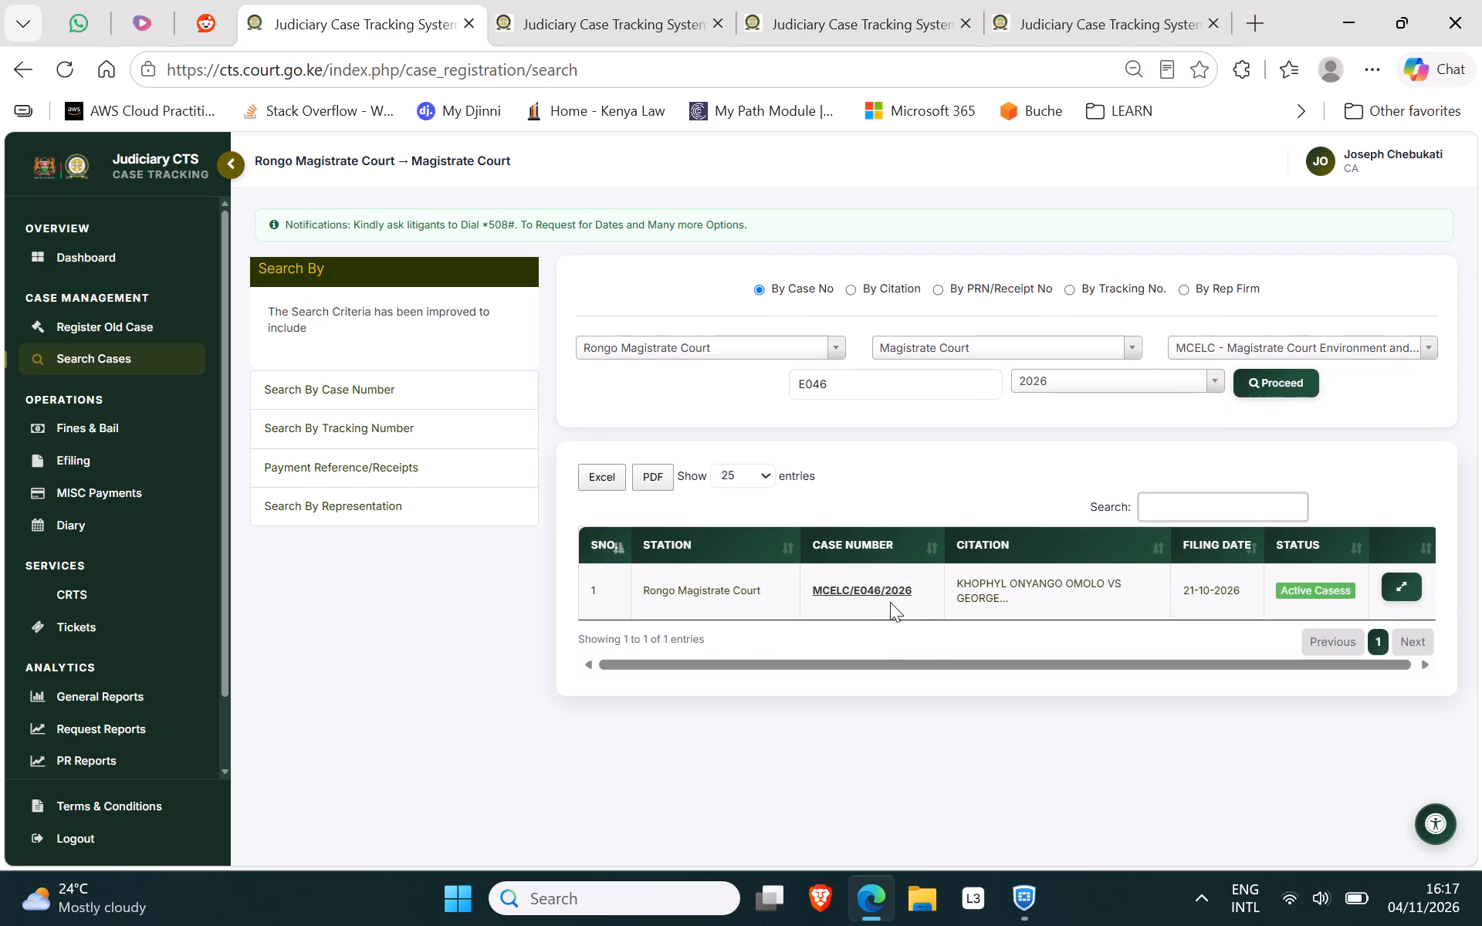
pyautogui.click(891, 589)
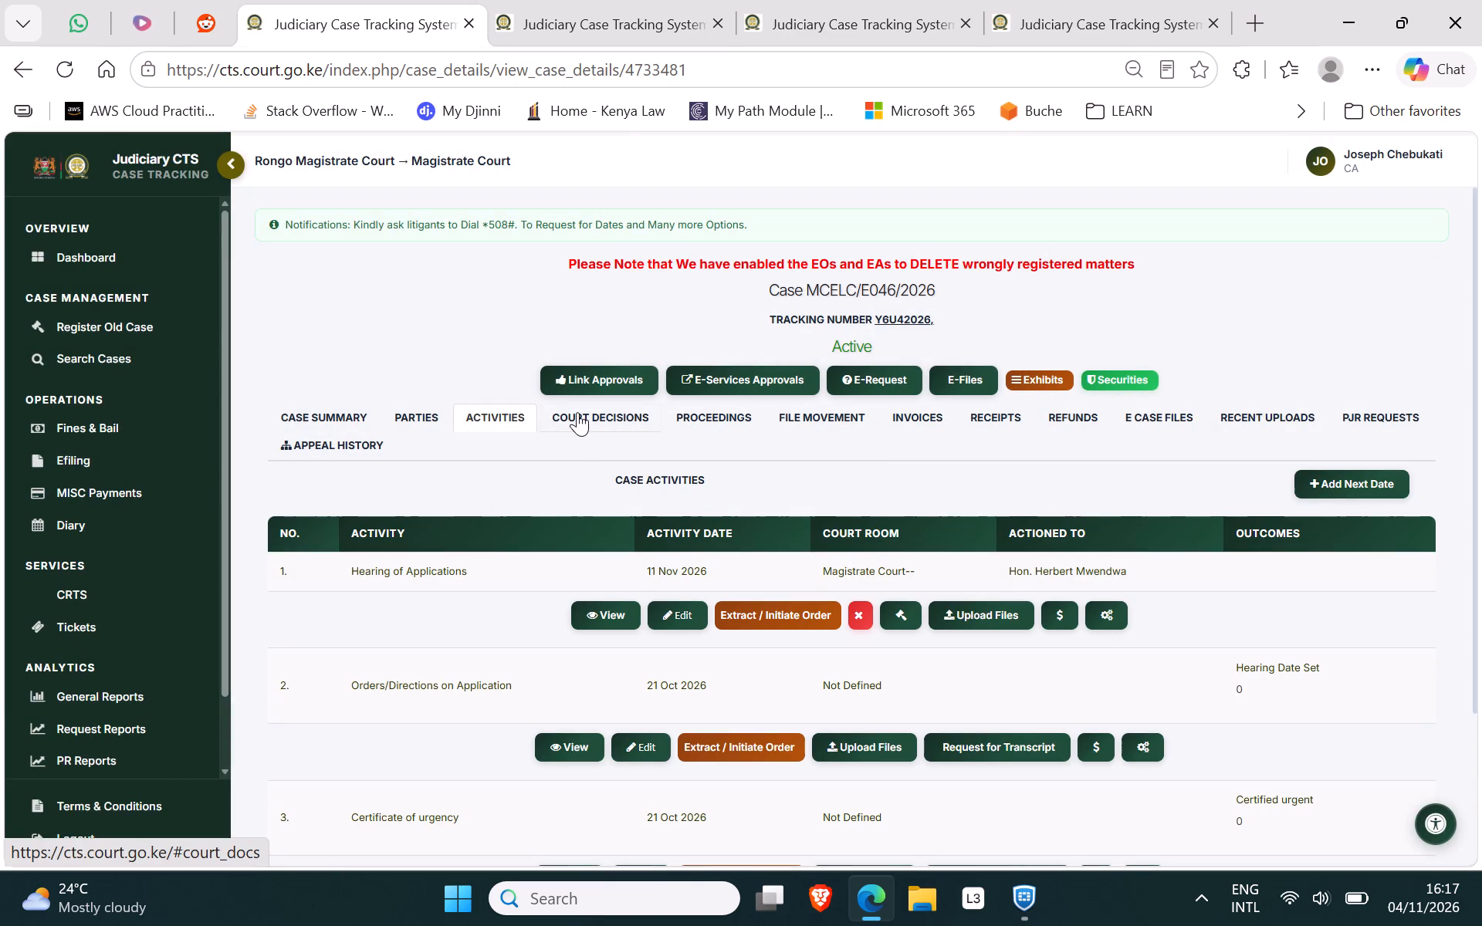
# Edit the Certificate of urgency activity, actioning it to Hon. Mwendwa with session type ORDINARY, and save it.
pyautogui.click(577, 412)
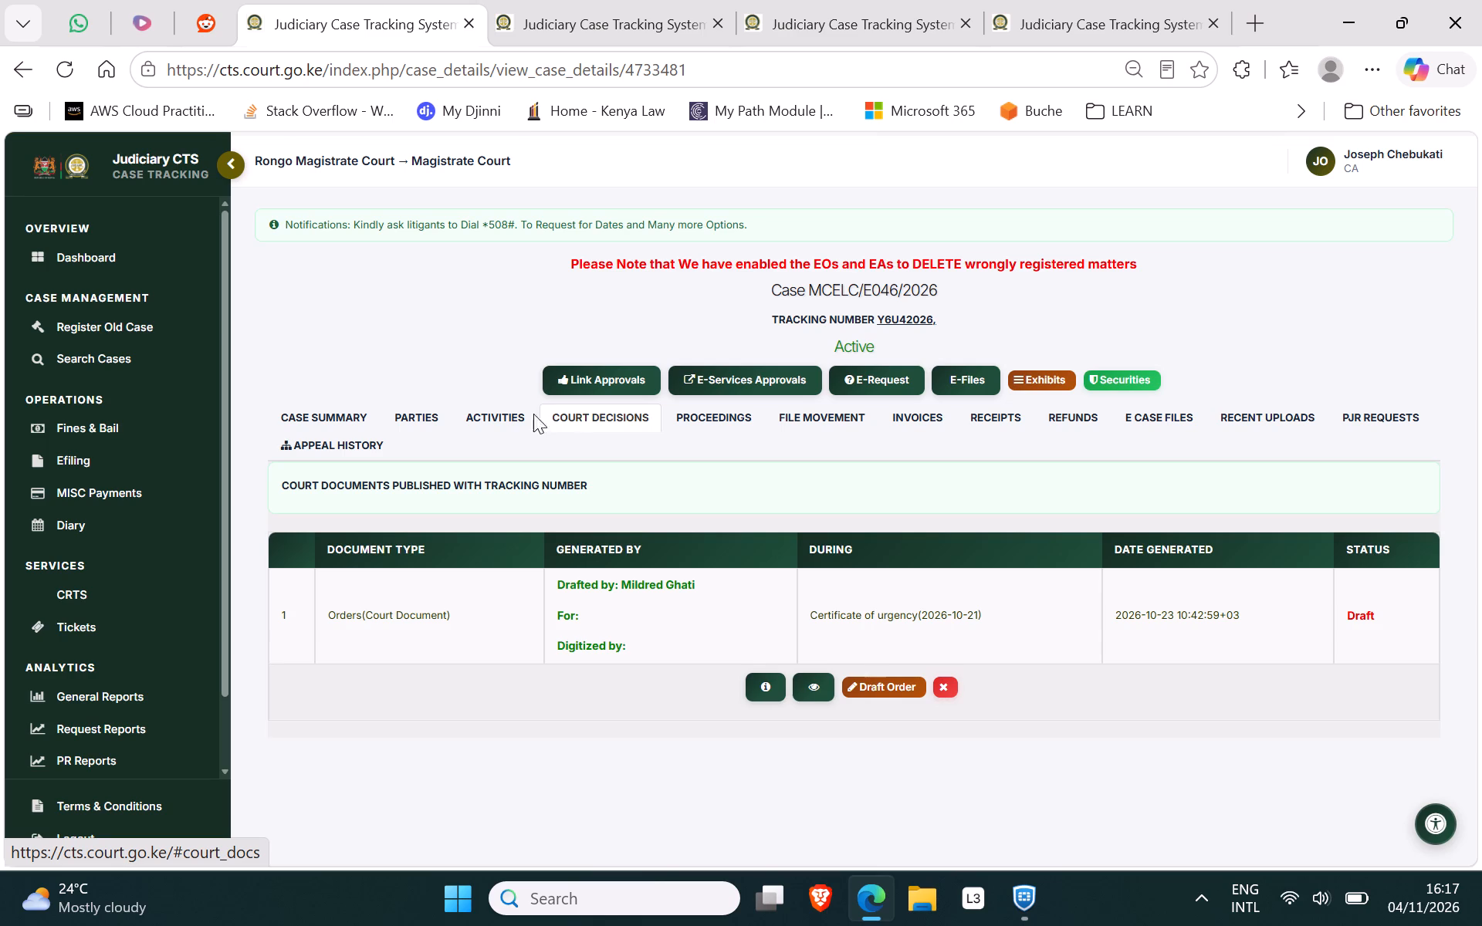
pyautogui.click(492, 415)
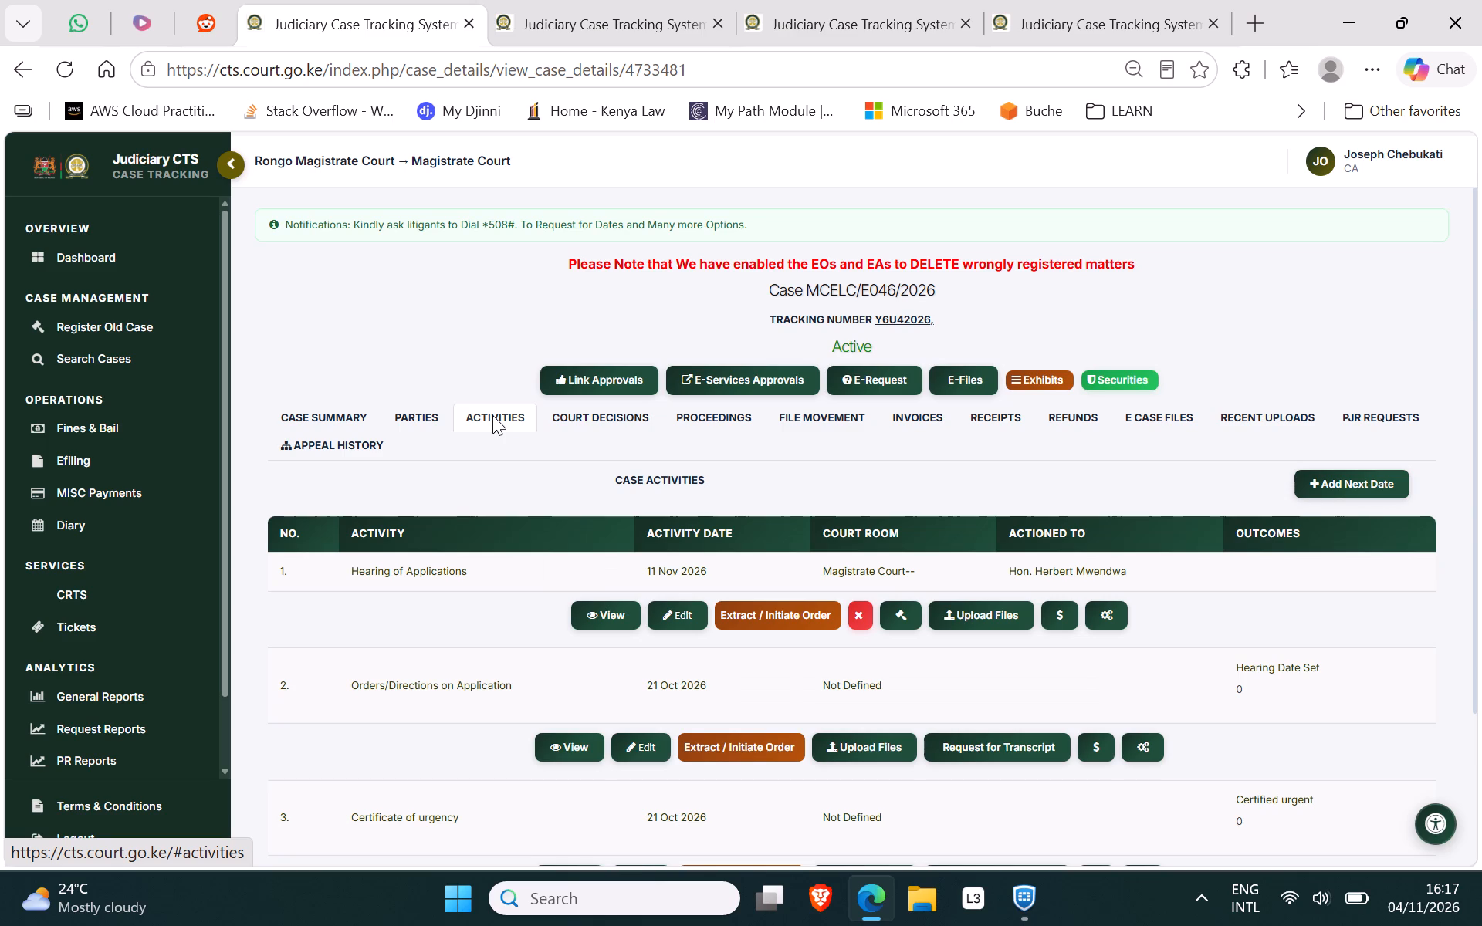
pyautogui.moveTo(1481, 447); pyautogui.dragTo(1481, 596)
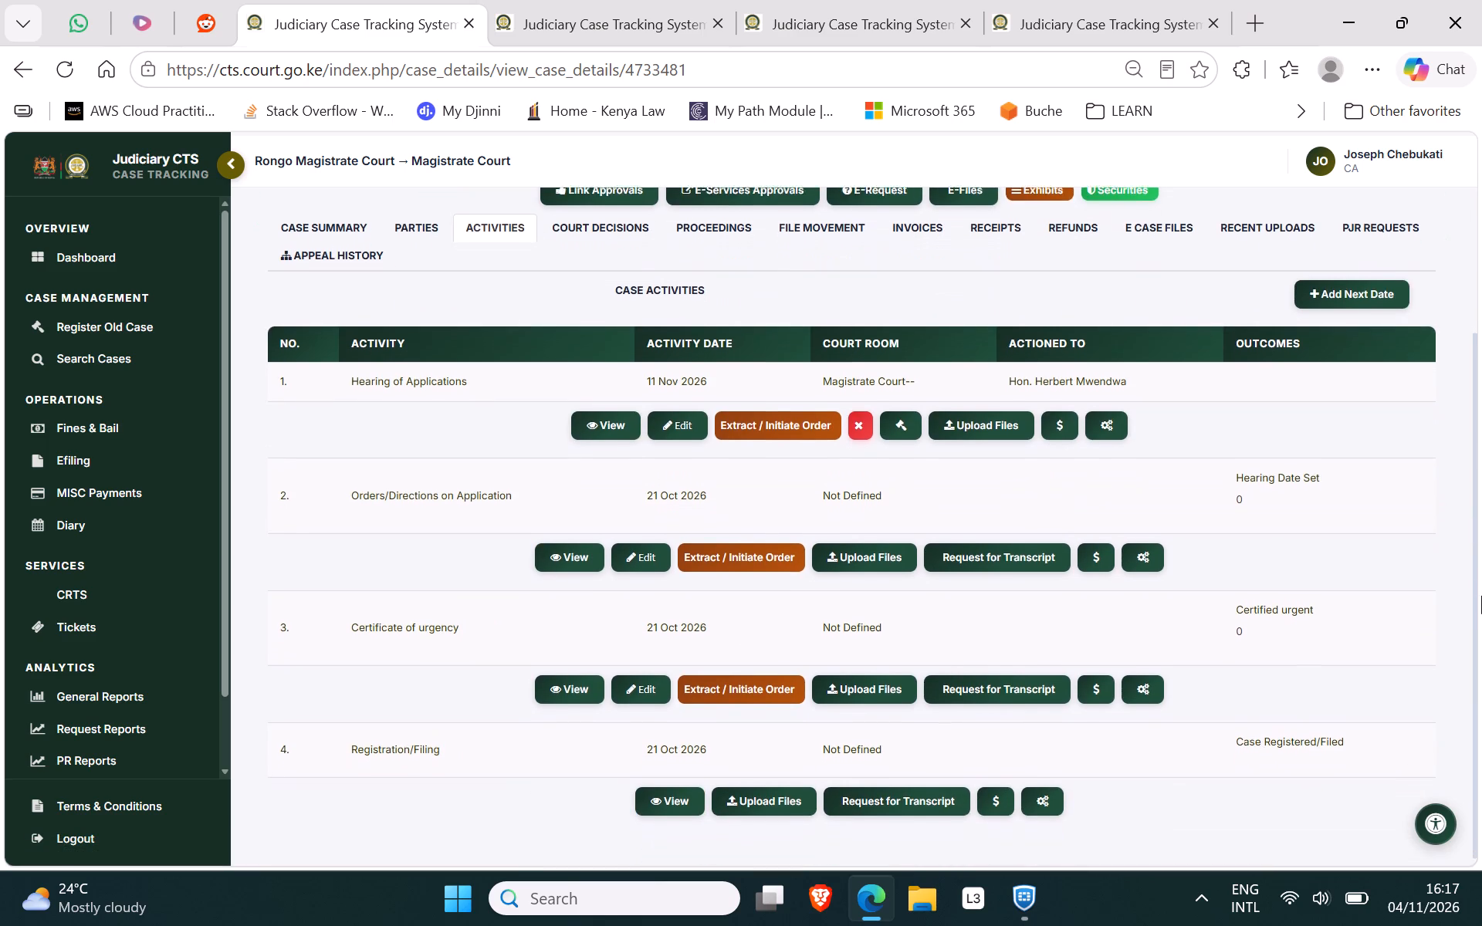
pyautogui.moveTo(1481, 596); pyautogui.dragTo(1481, 596)
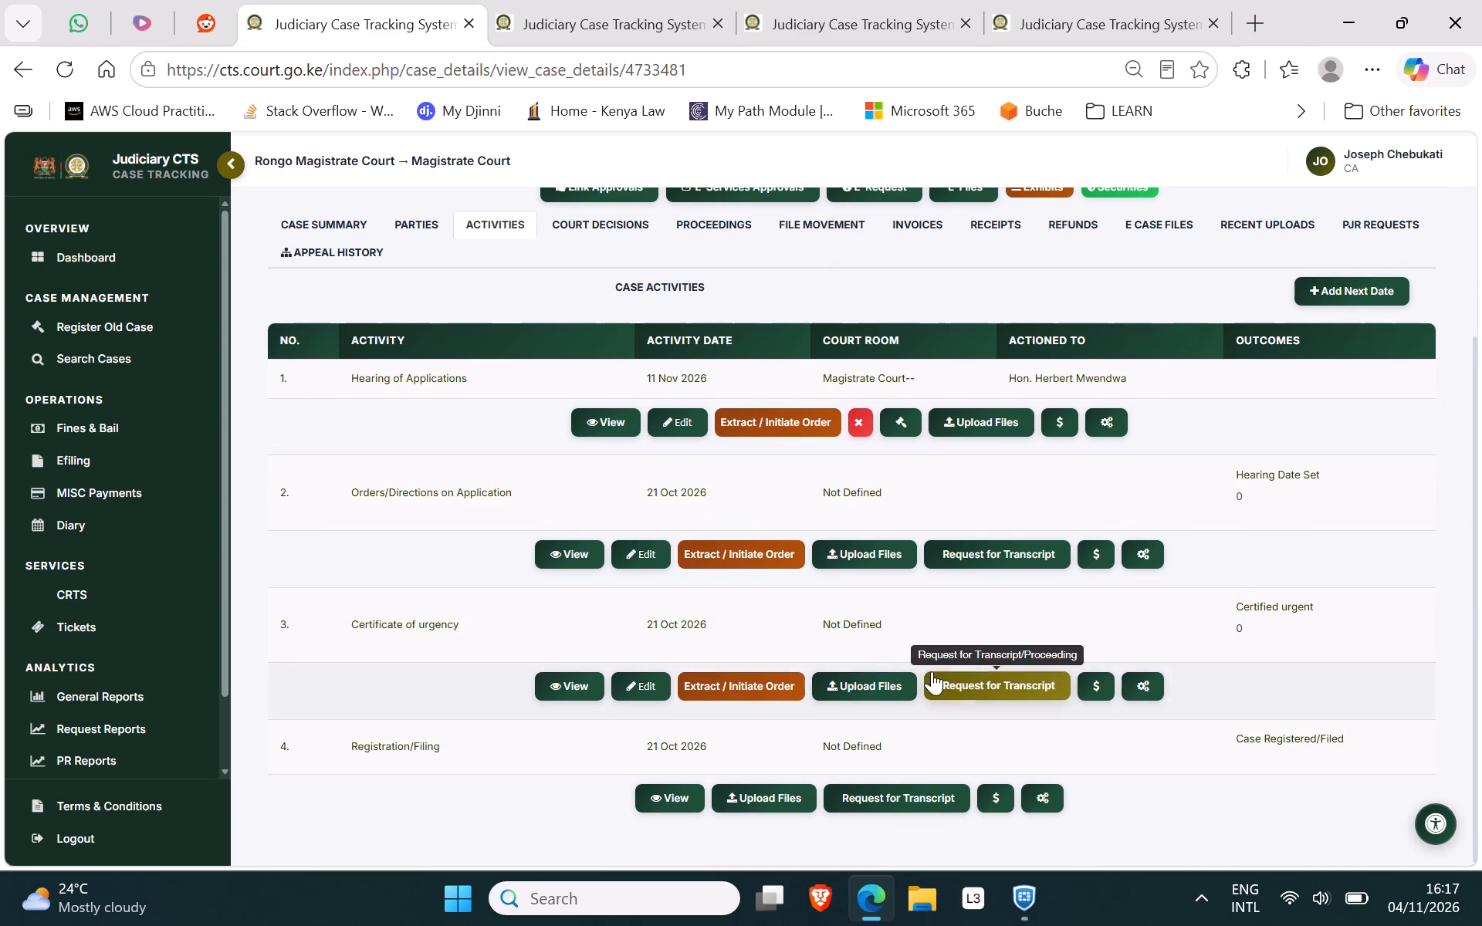
pyautogui.click(645, 684)
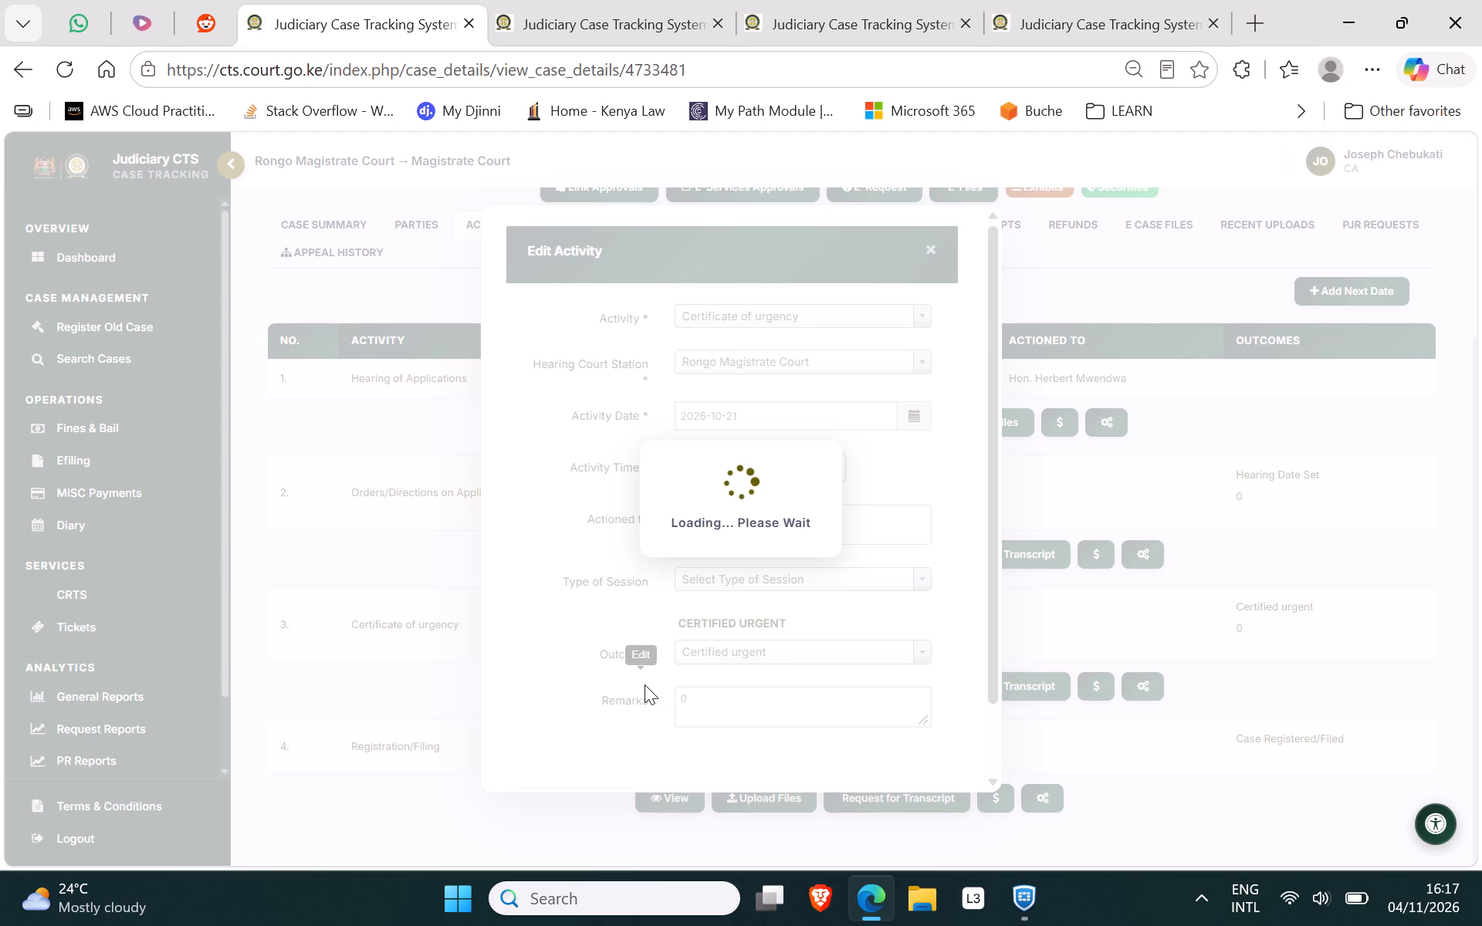
pyautogui.click(742, 519)
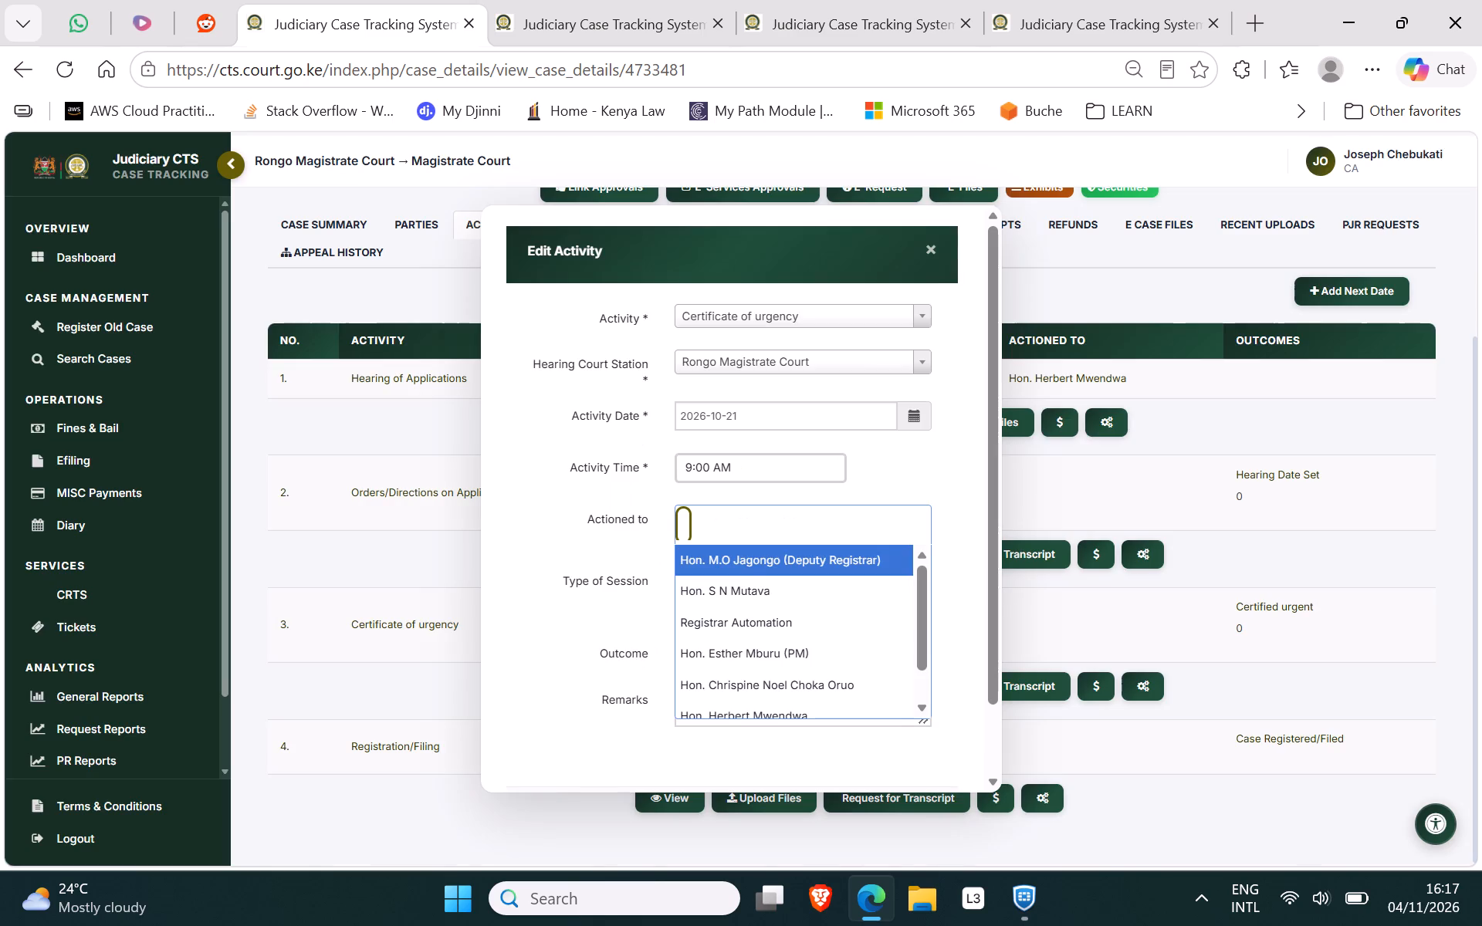
pyautogui.click(740, 701)
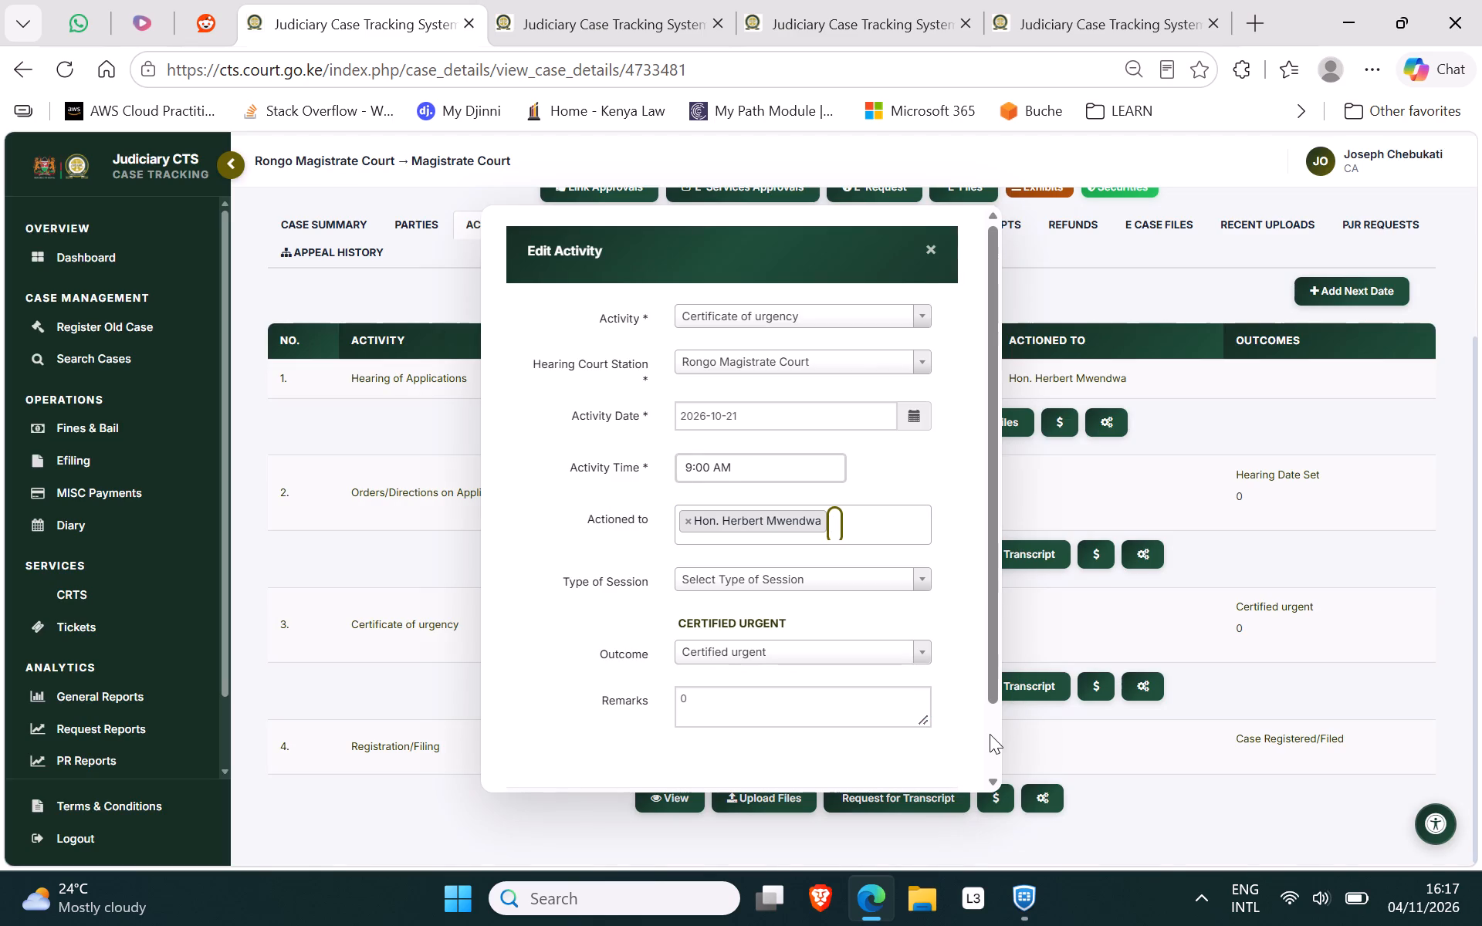
pyautogui.click(863, 582)
pyautogui.click(743, 673)
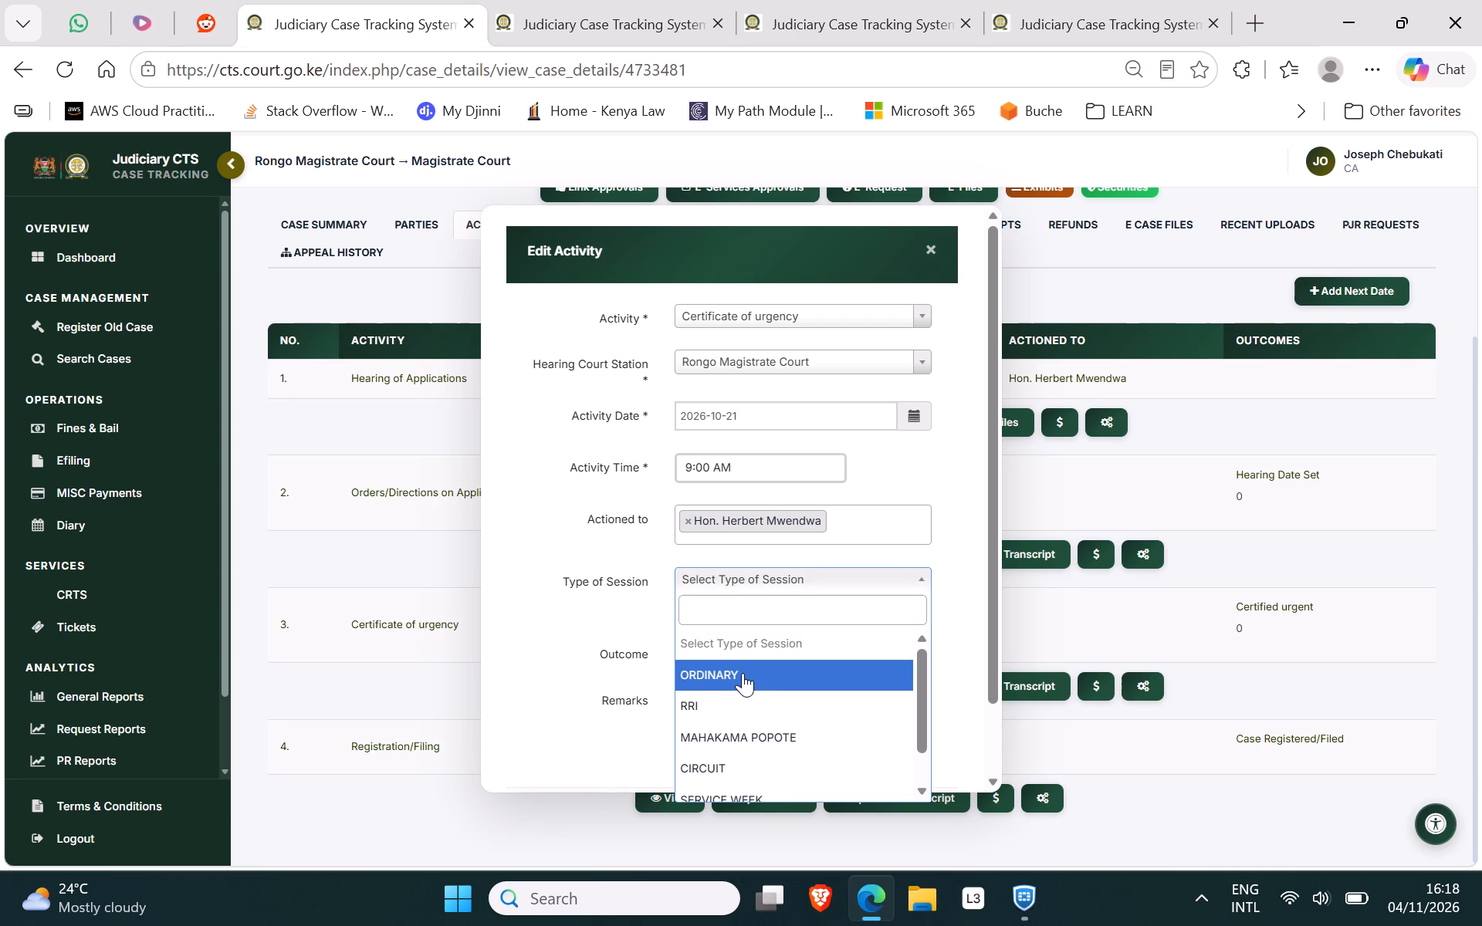
pyautogui.click(990, 734)
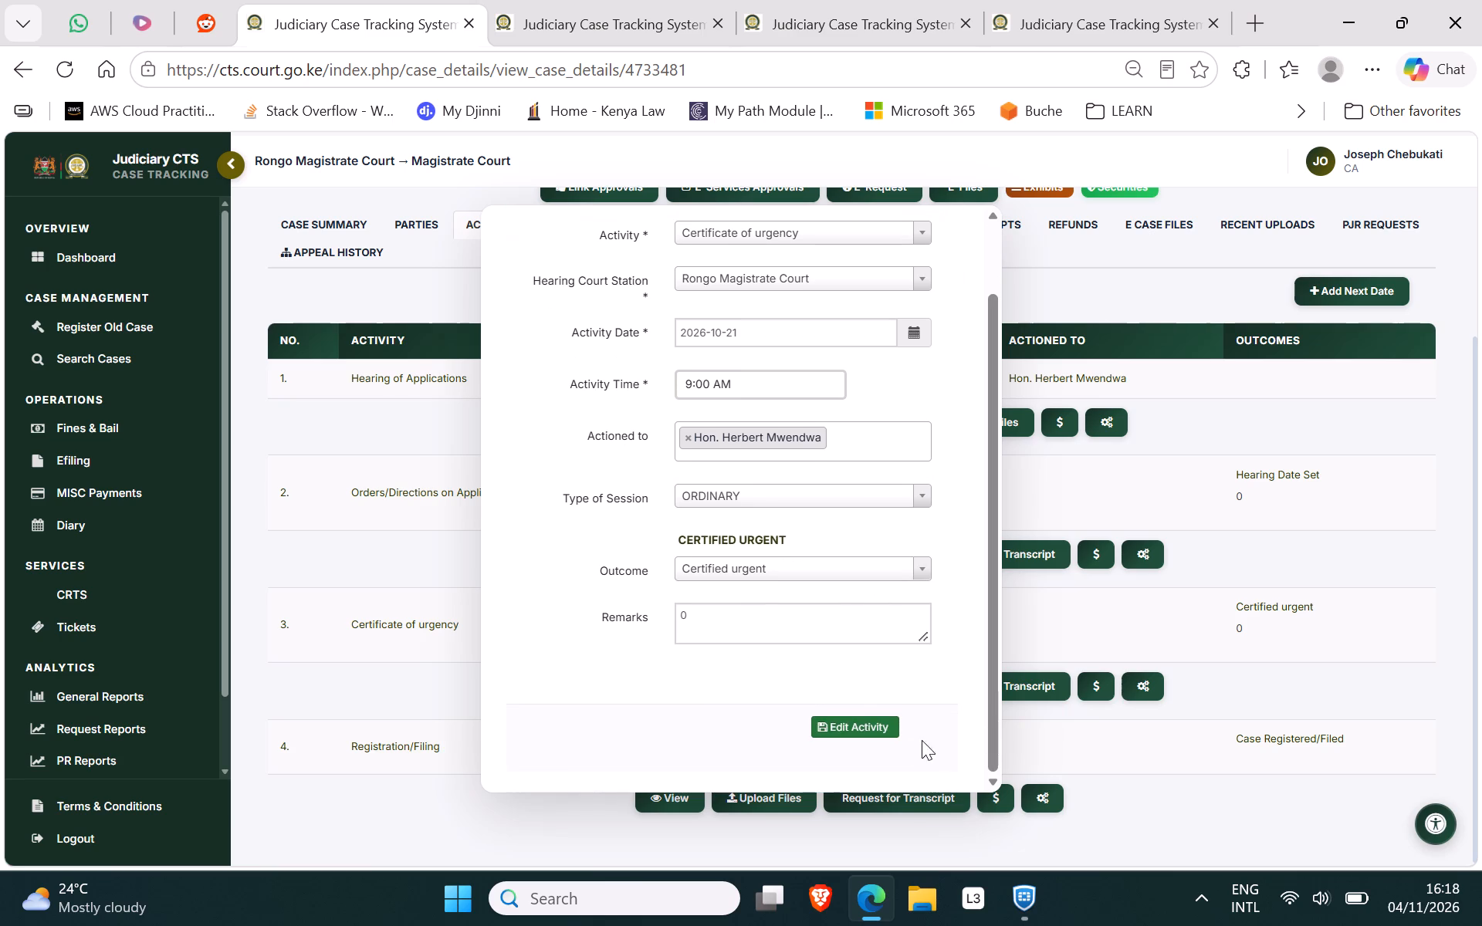
pyautogui.click(860, 735)
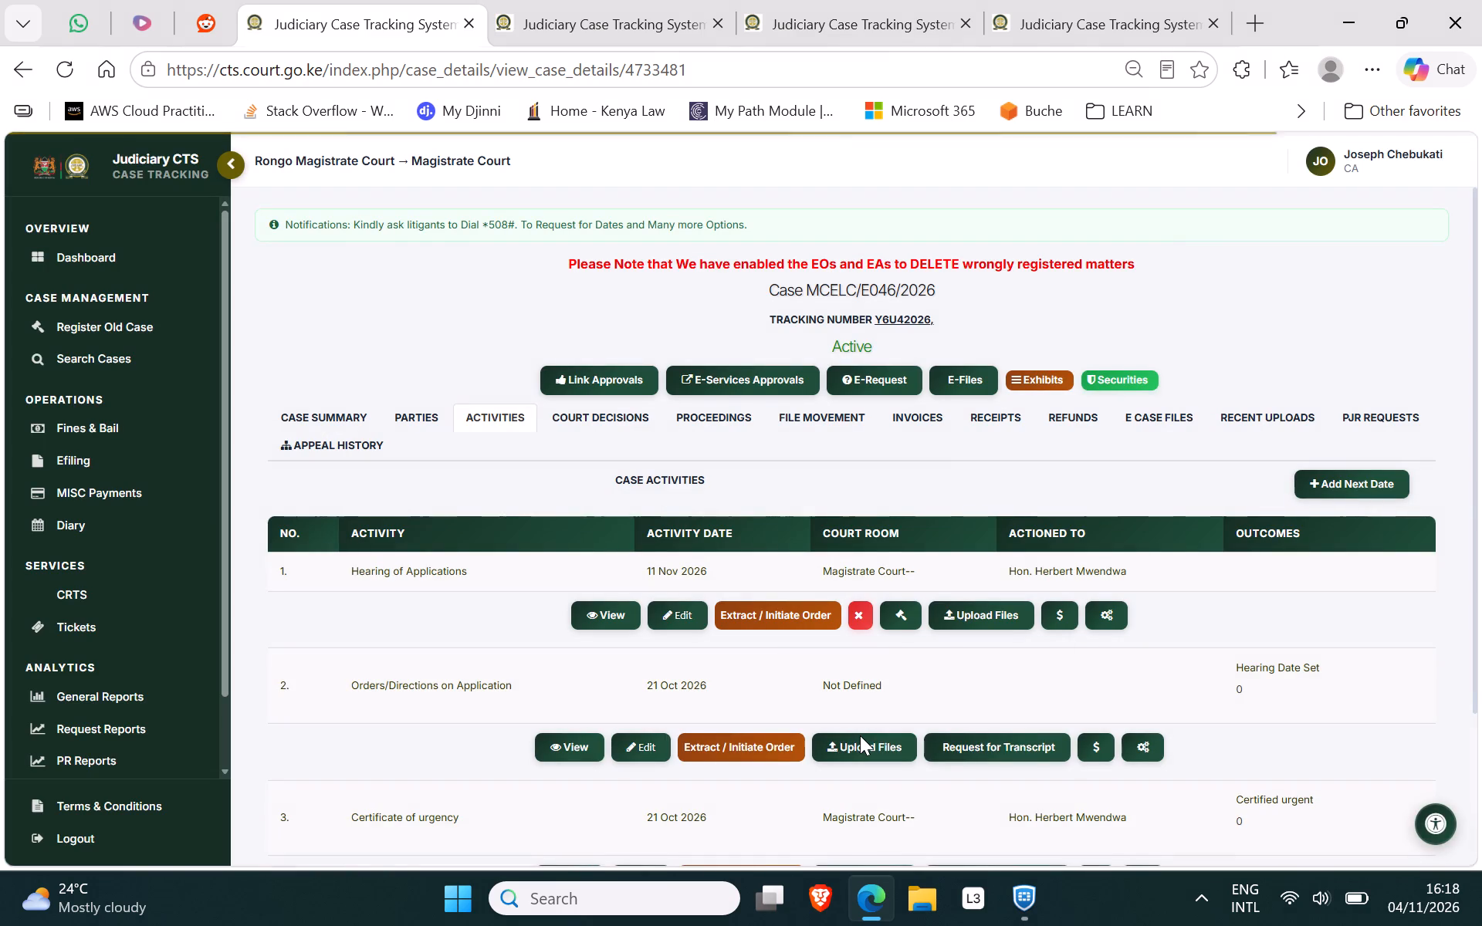
# Edit the Orders/Directions on Application activity, actioning it to Hon. Mwendwa with session type ORDINARY, and save it.
pyautogui.moveTo(1480, 612); pyautogui.dragTo(1477, 753)
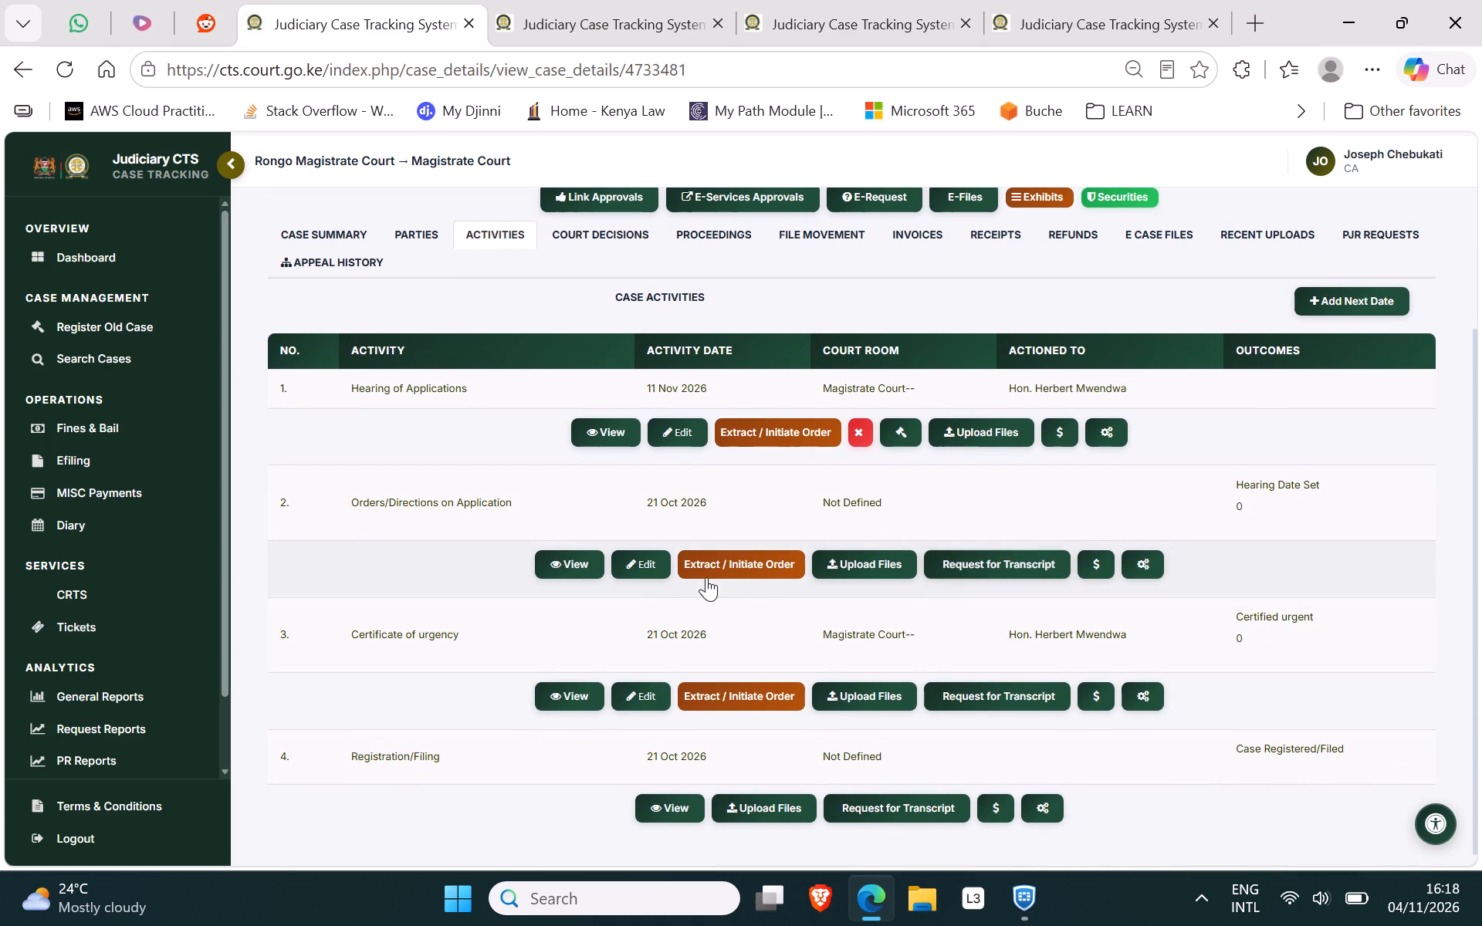
pyautogui.click(655, 572)
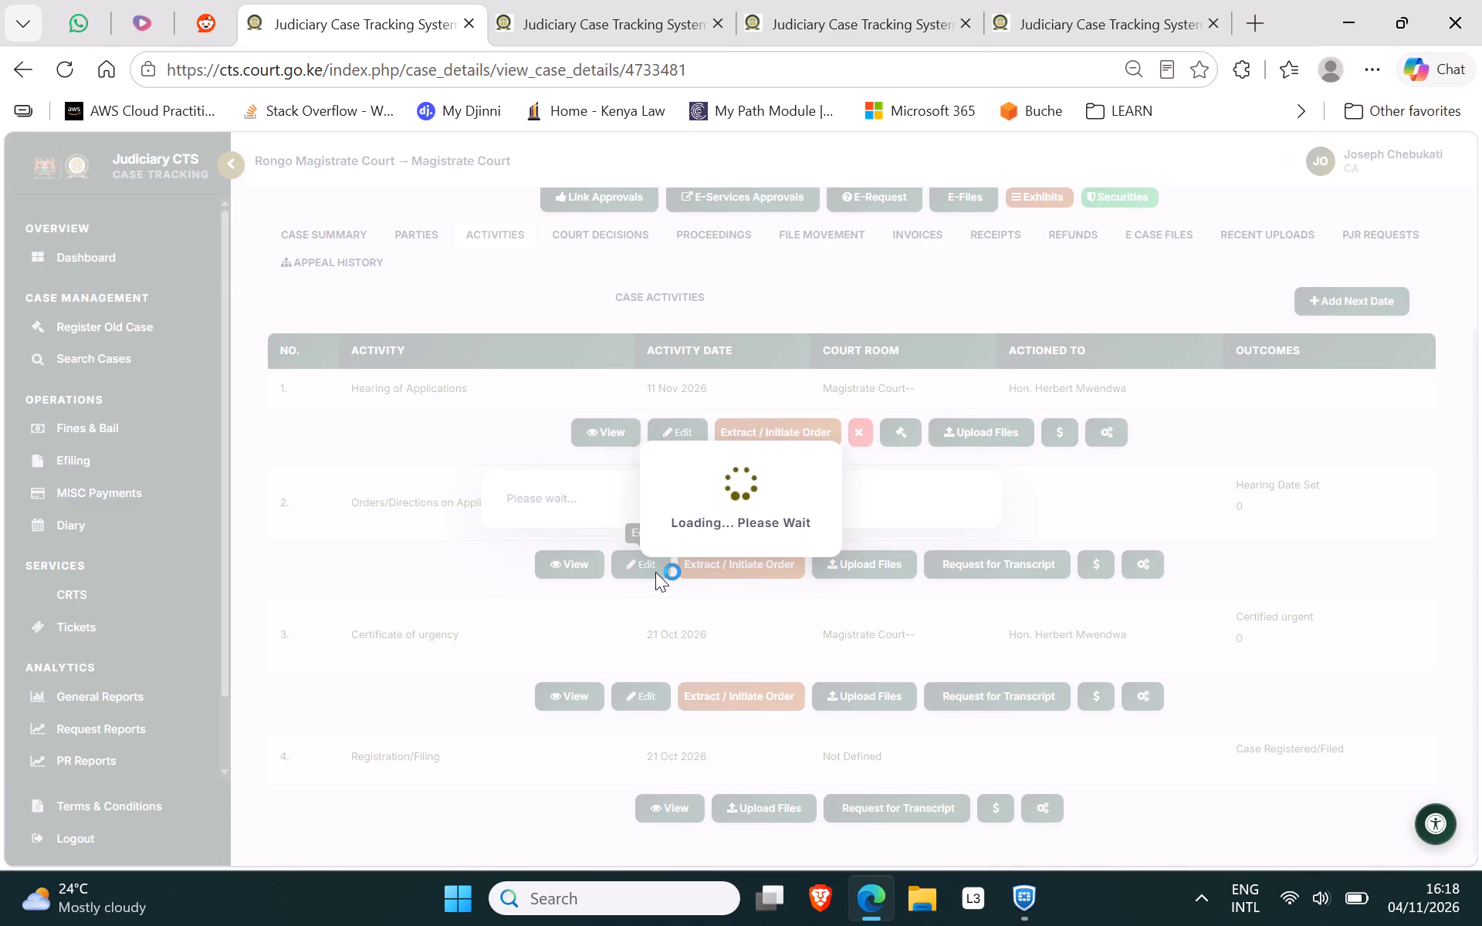
pyautogui.click(755, 521)
pyautogui.click(753, 711)
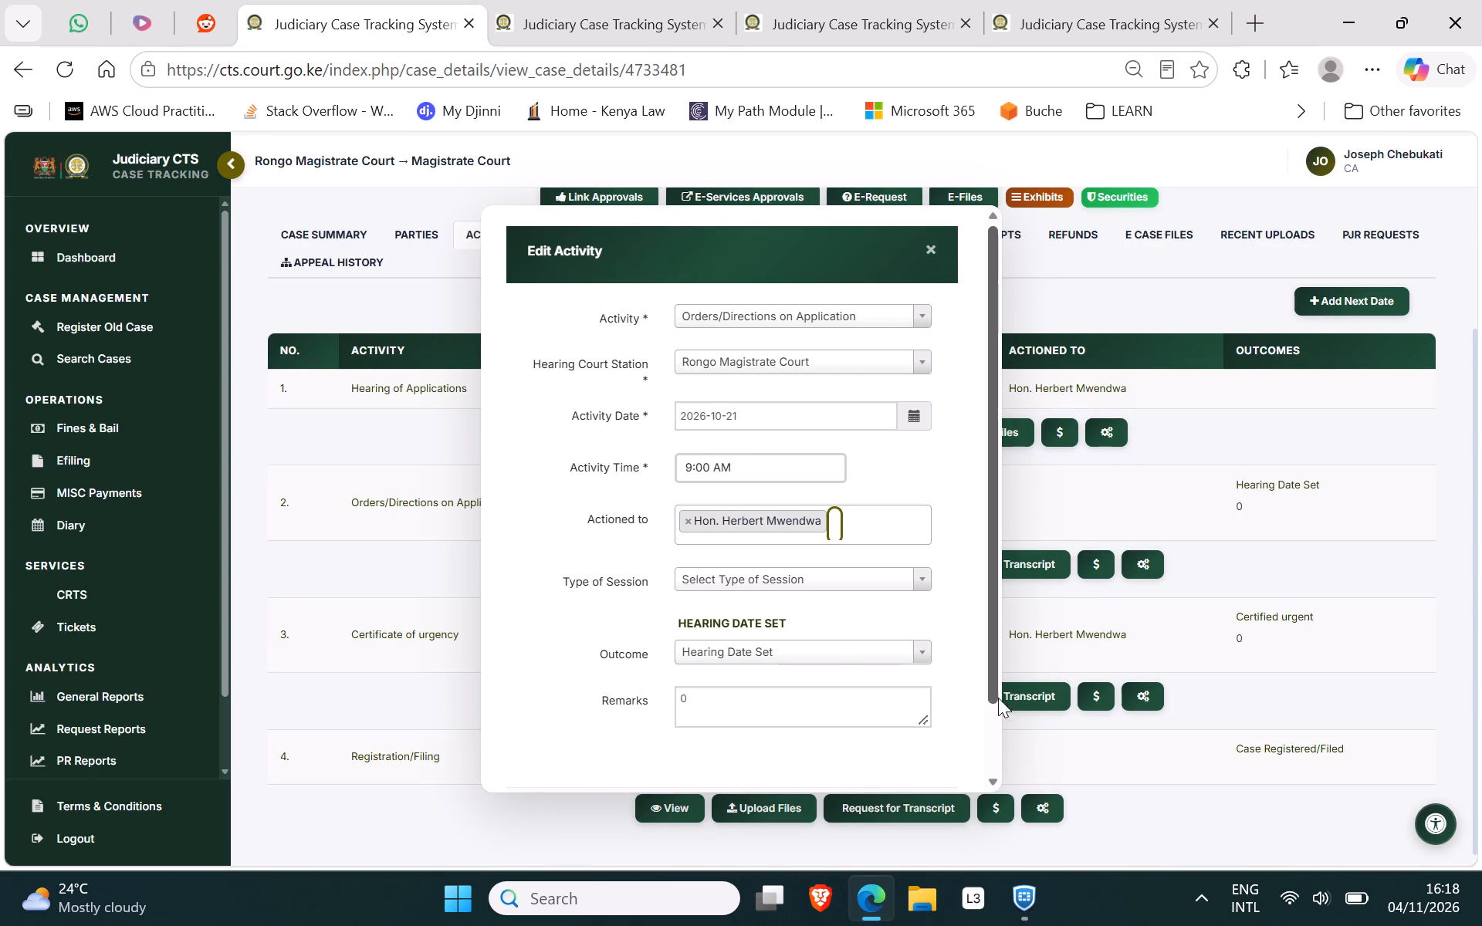
pyautogui.click(823, 585)
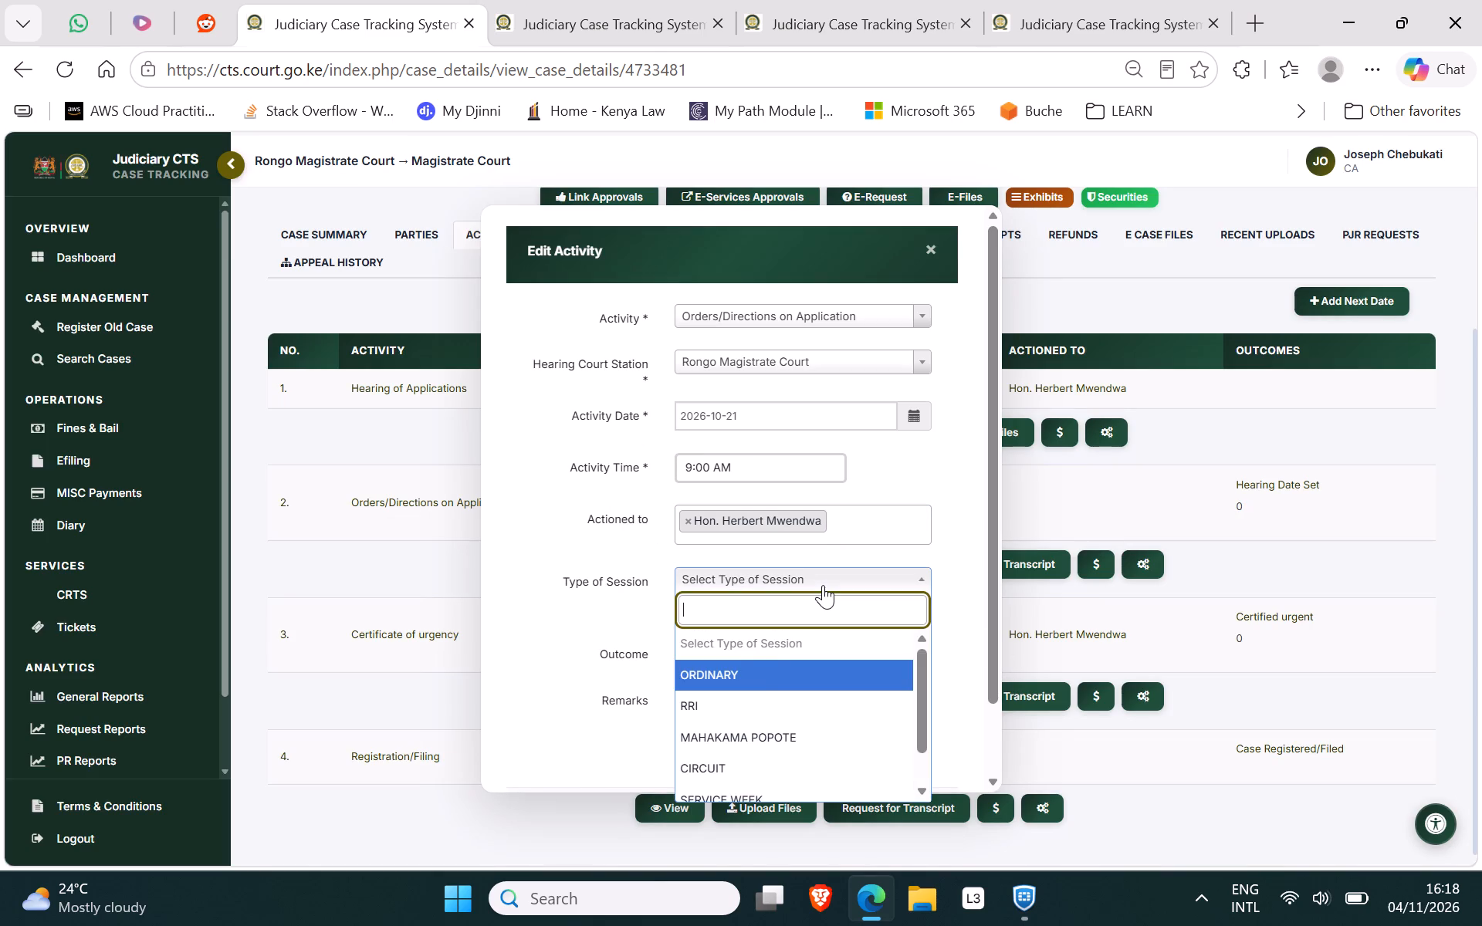
pyautogui.click(747, 669)
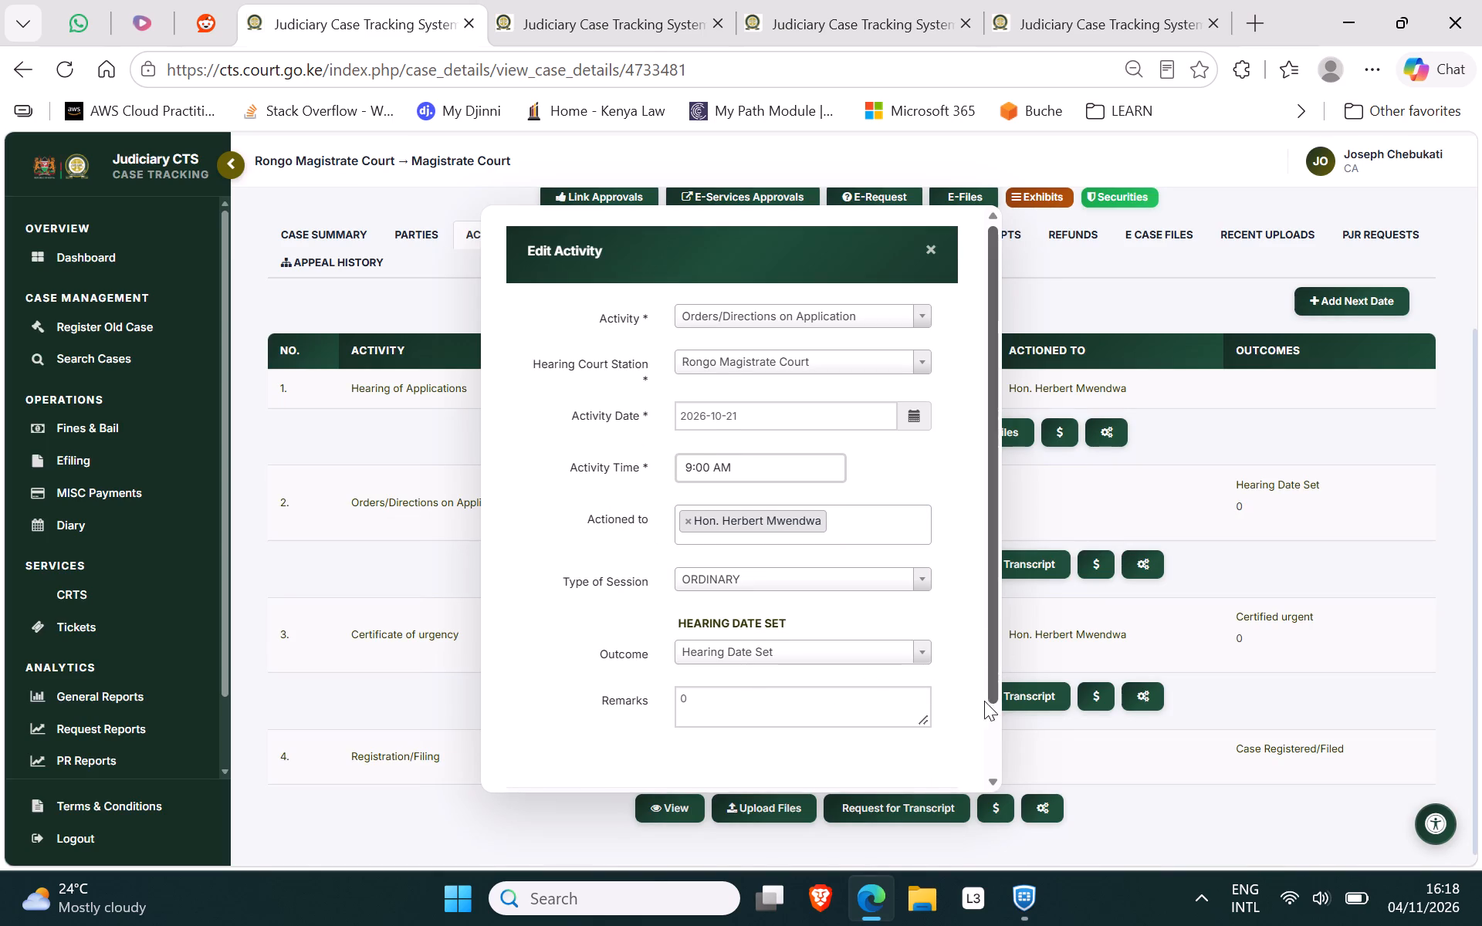
pyautogui.click(995, 717)
pyautogui.click(854, 728)
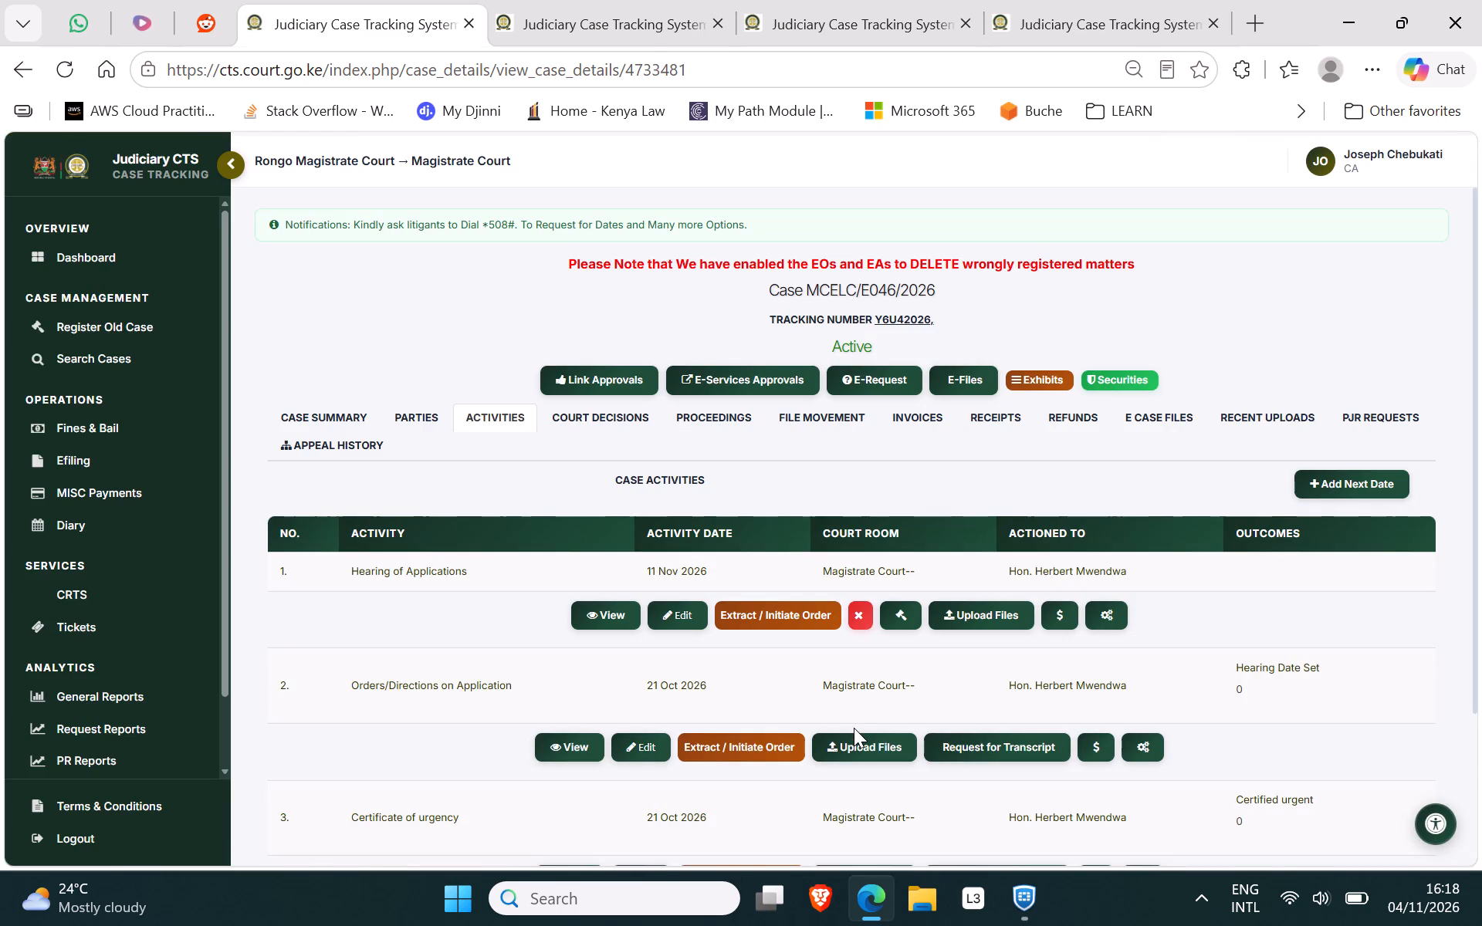
# Copy the full text of the existing draft order, including the penal notice, from the case's court decisions and close the document.
pyautogui.click(617, 423)
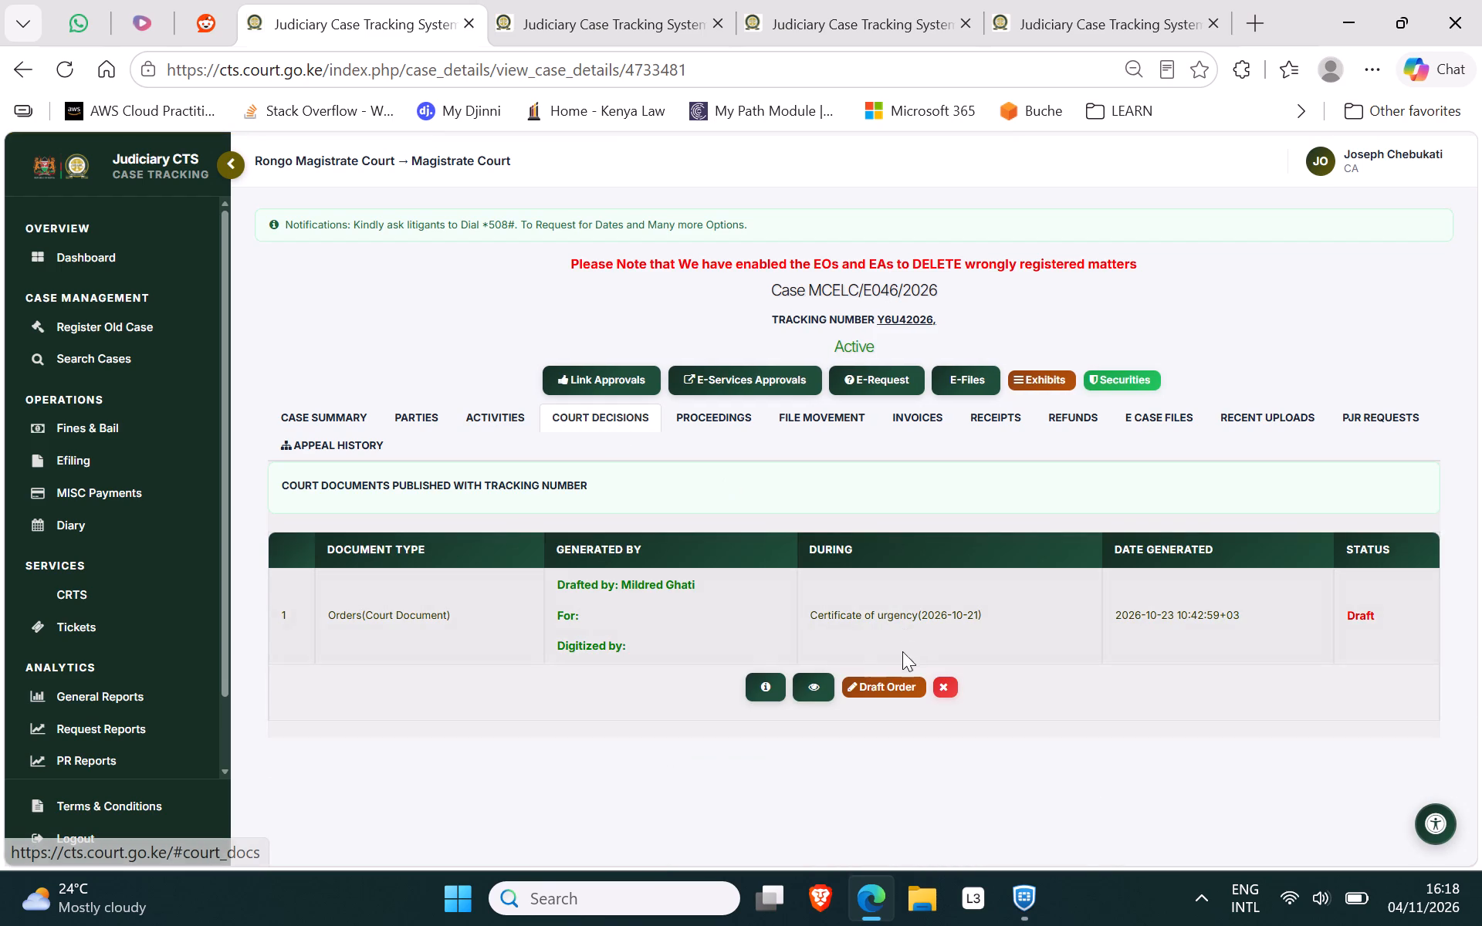
pyautogui.click(888, 682)
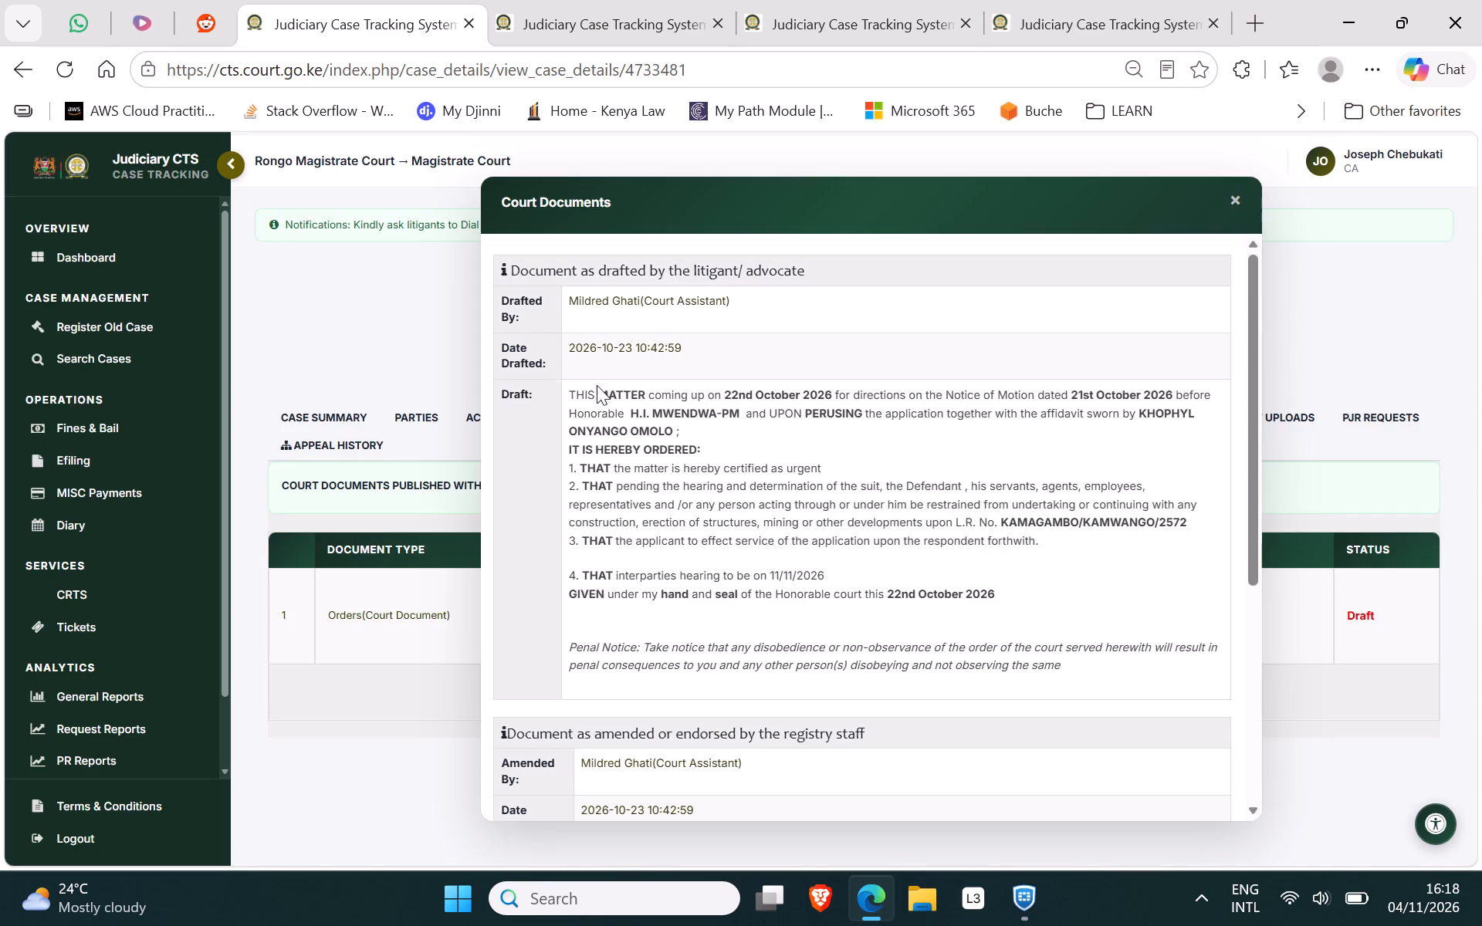
pyautogui.moveTo(564, 389); pyautogui.dragTo(788, 669)
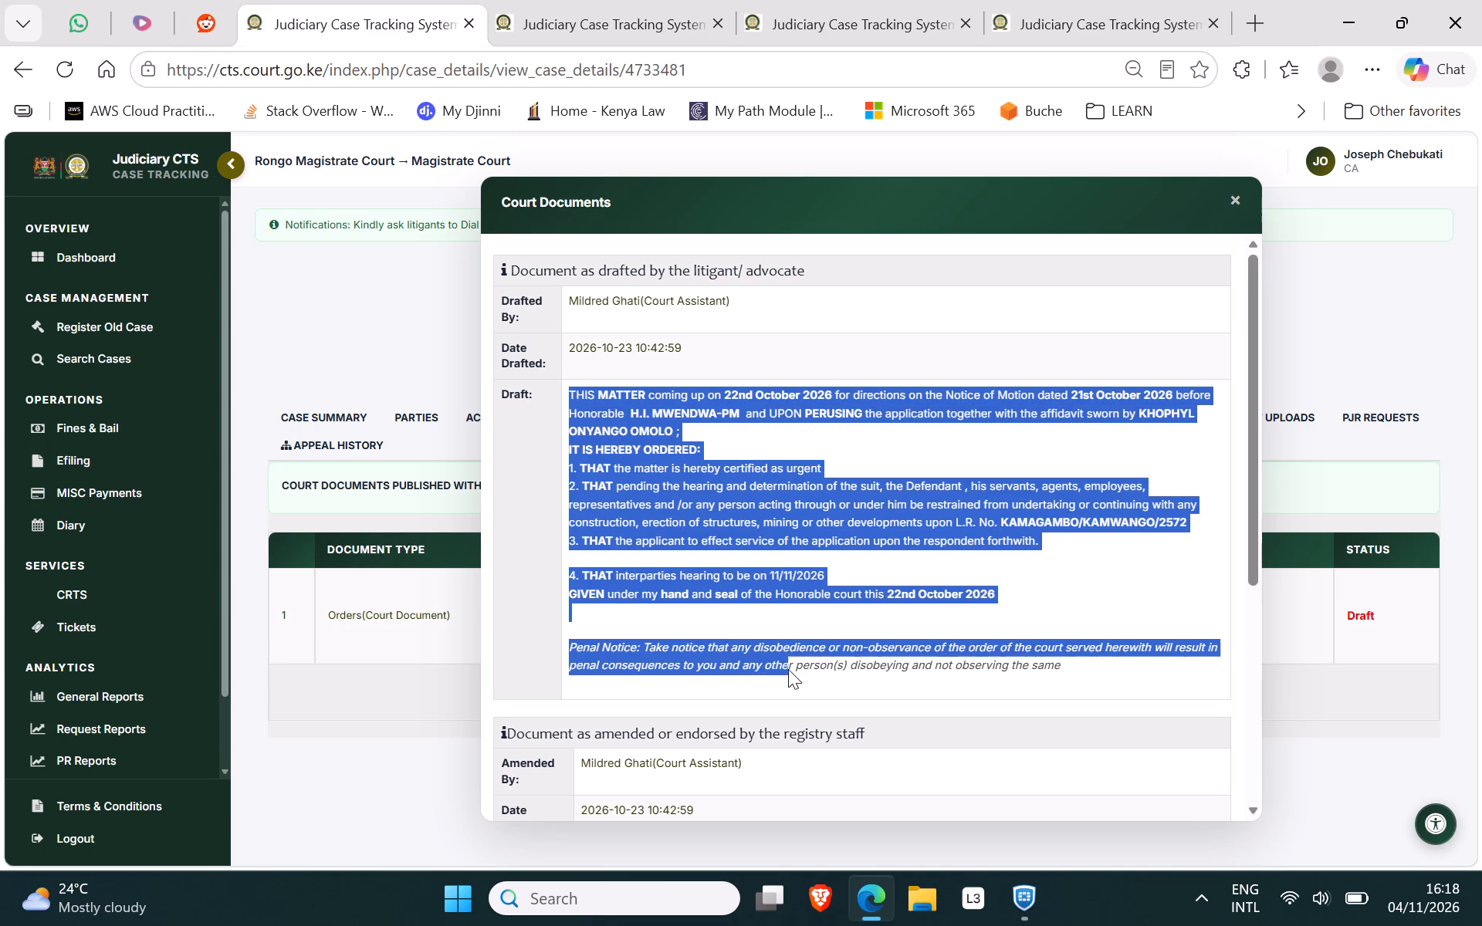
pyautogui.moveTo(788, 669); pyautogui.dragTo(1070, 667)
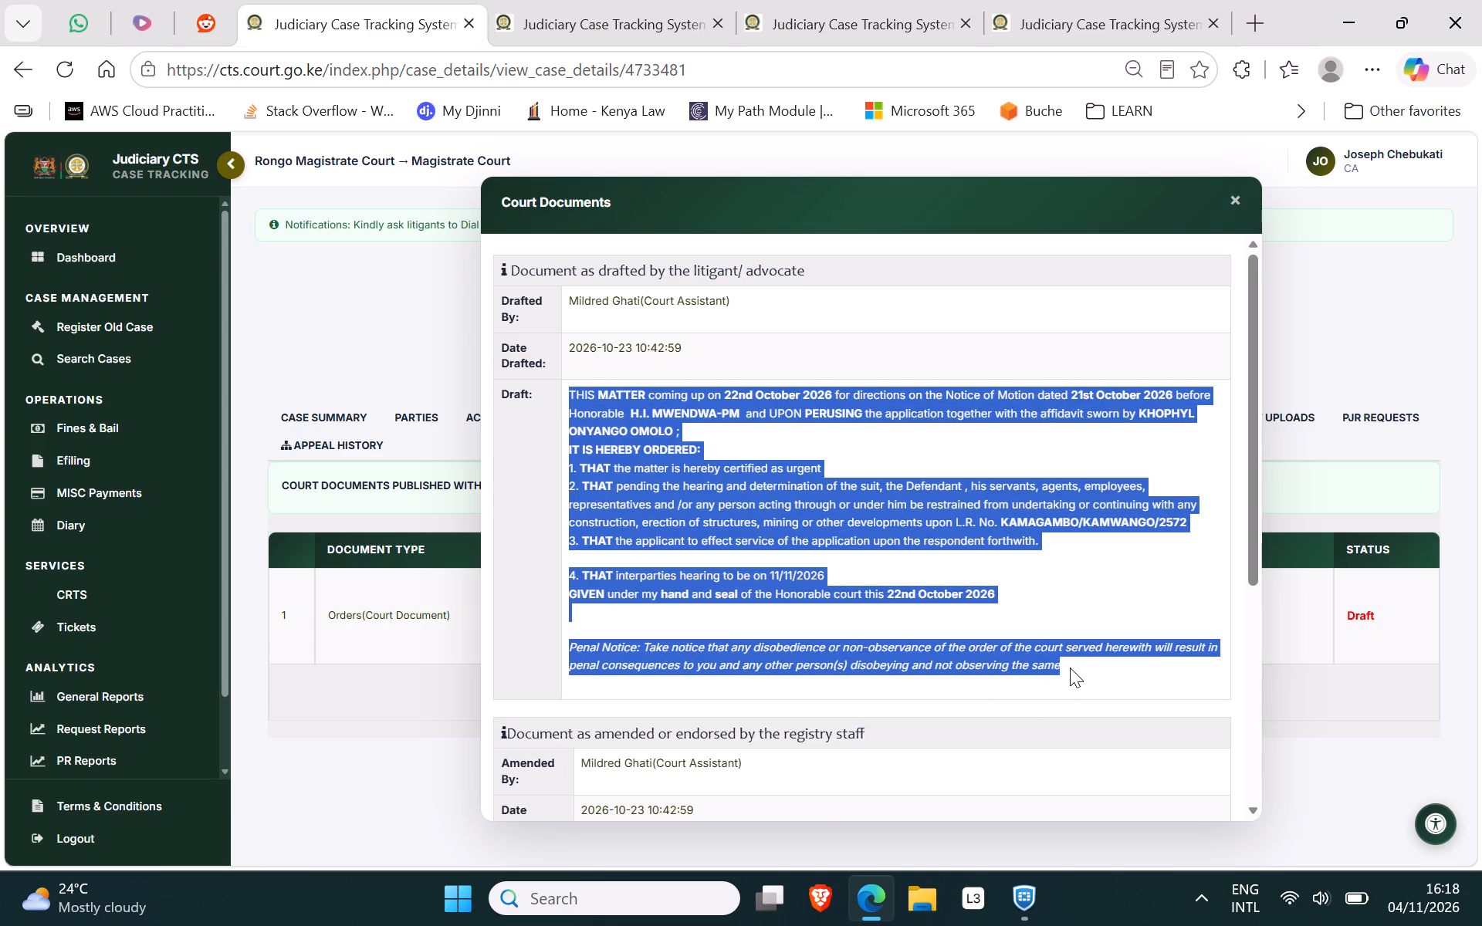
pyautogui.hotkey('ctrl', 'c')
pyautogui.click(1070, 667)
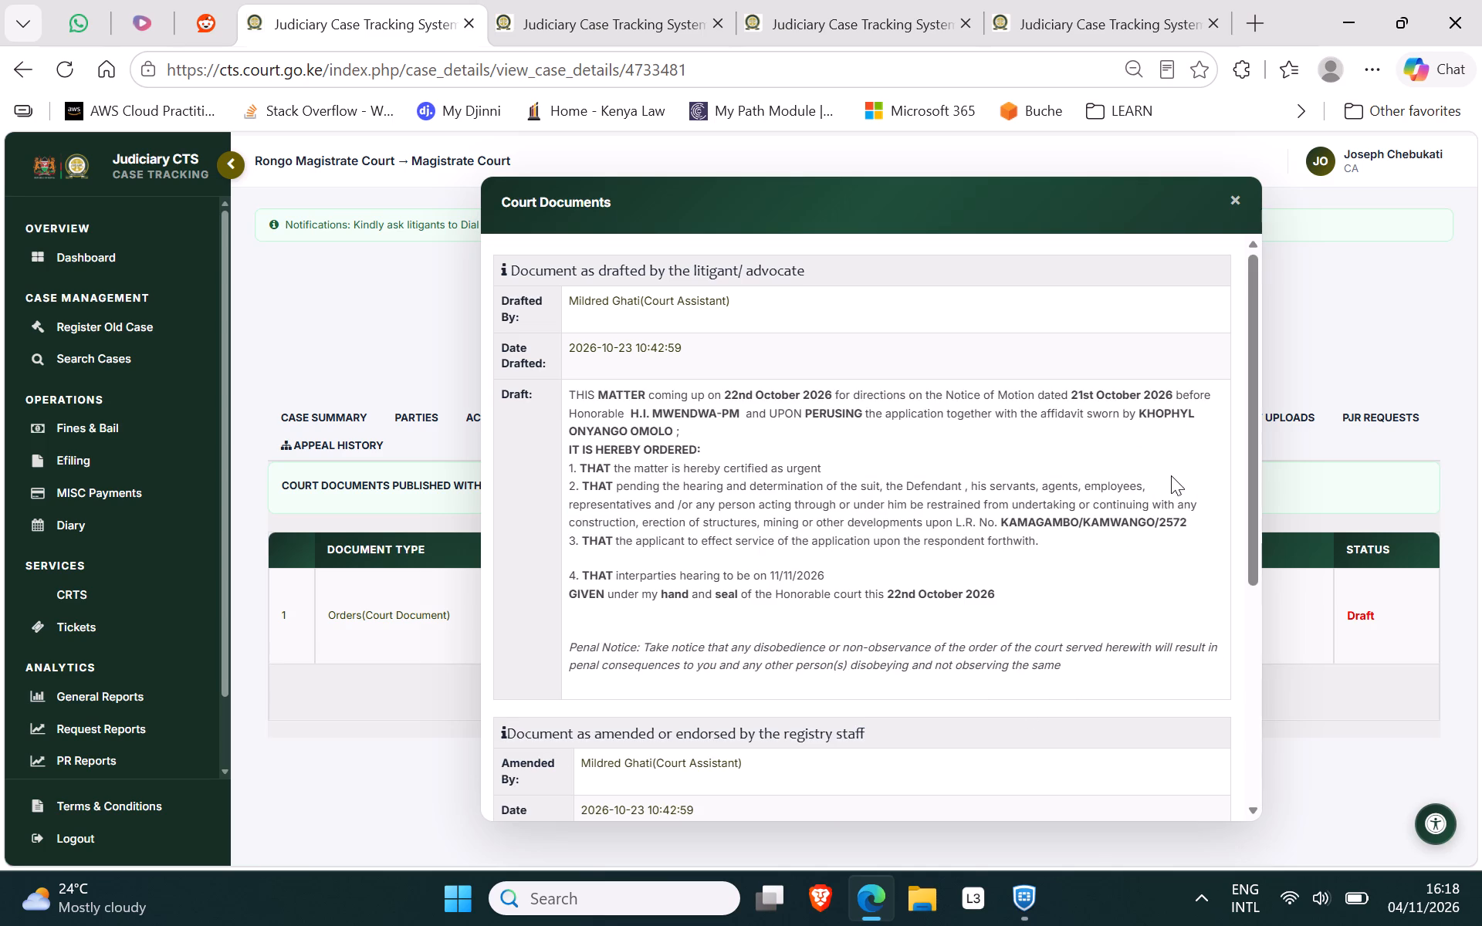
pyautogui.click(1238, 197)
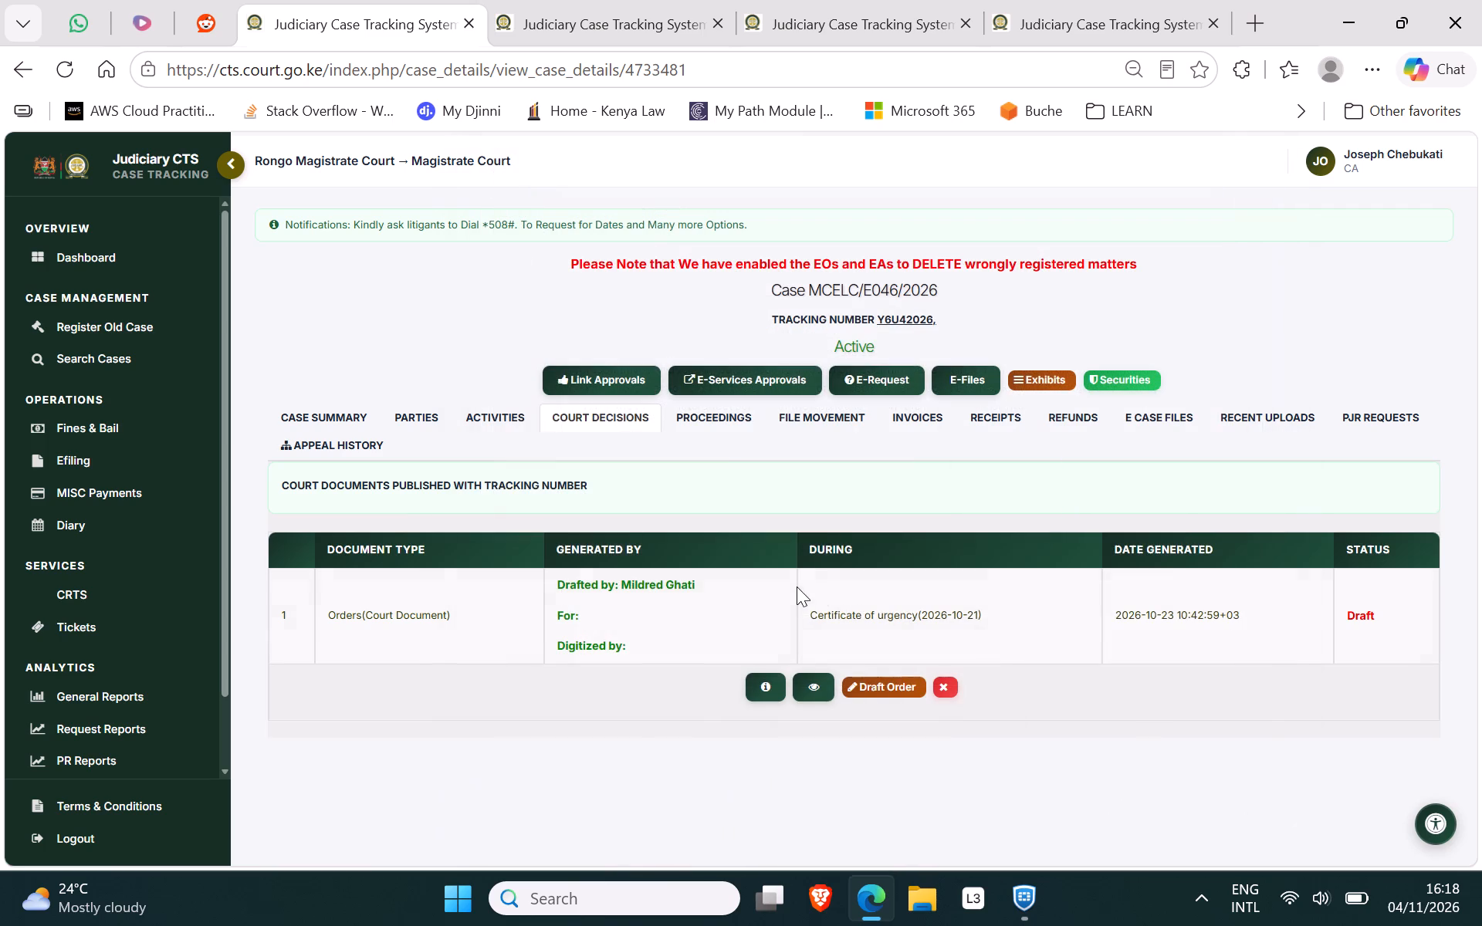
pyautogui.click(797, 586)
# Initiate a new order on the Orders/Directions on Application activity with document type Orders(Court Document).
pyautogui.click(481, 404)
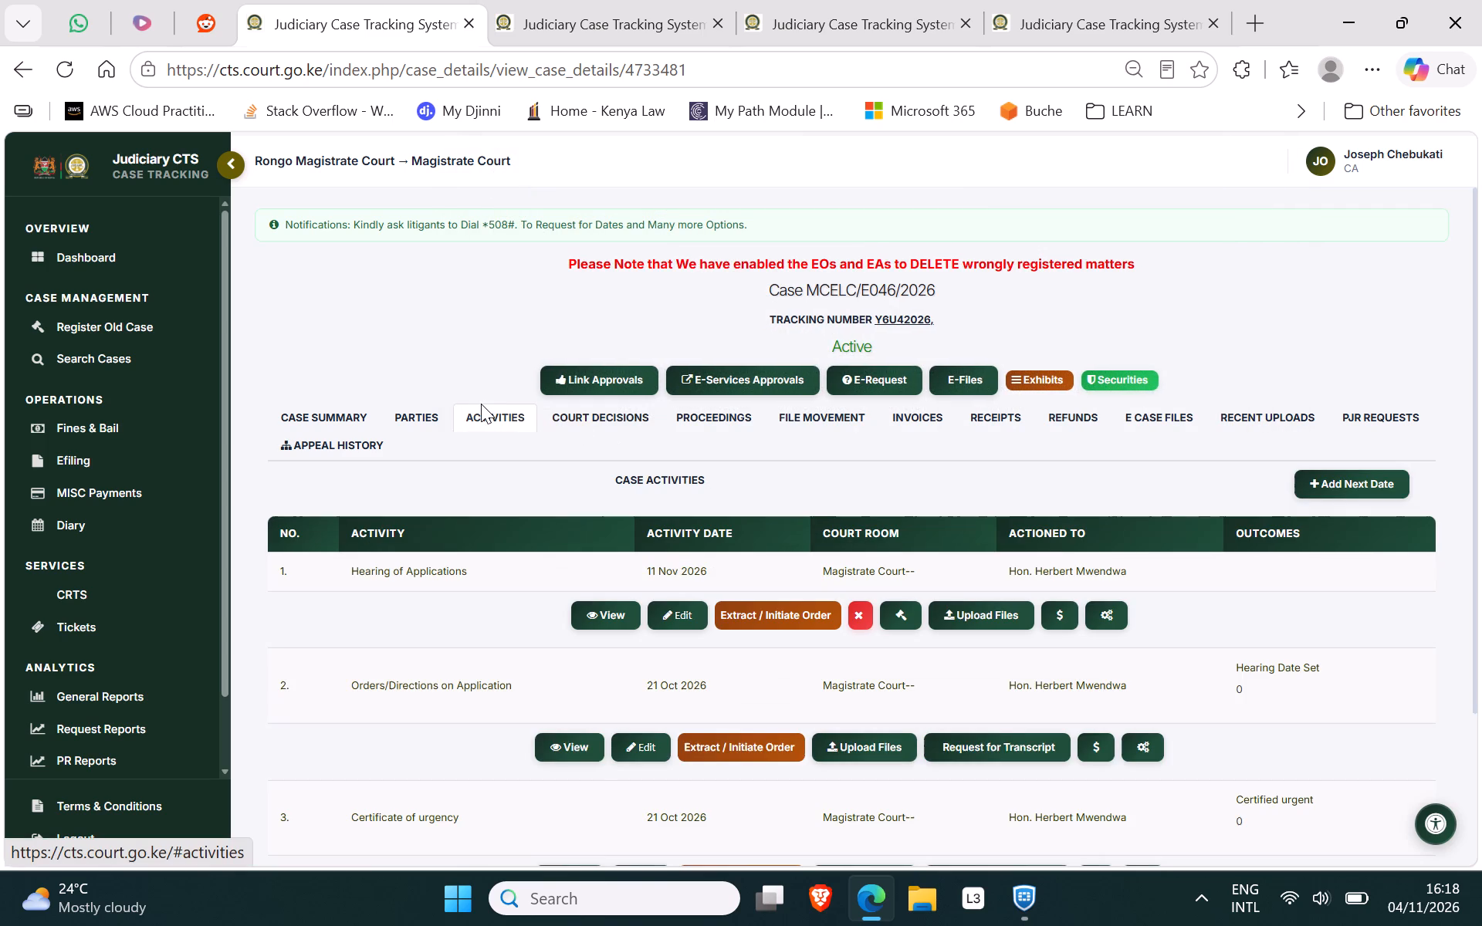
pyautogui.click(720, 755)
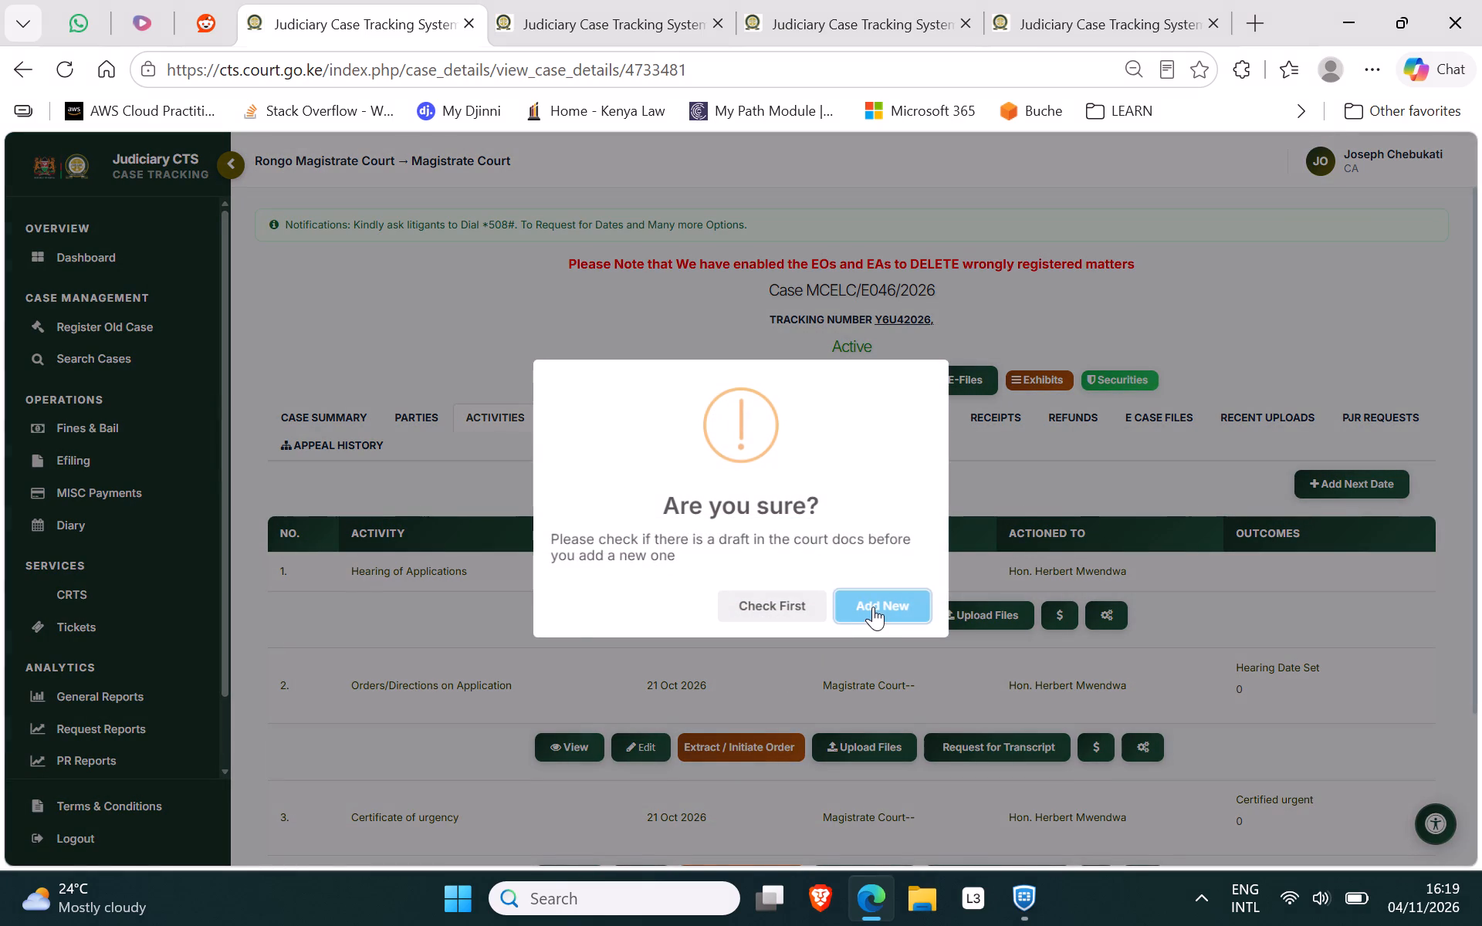
pyautogui.click(873, 607)
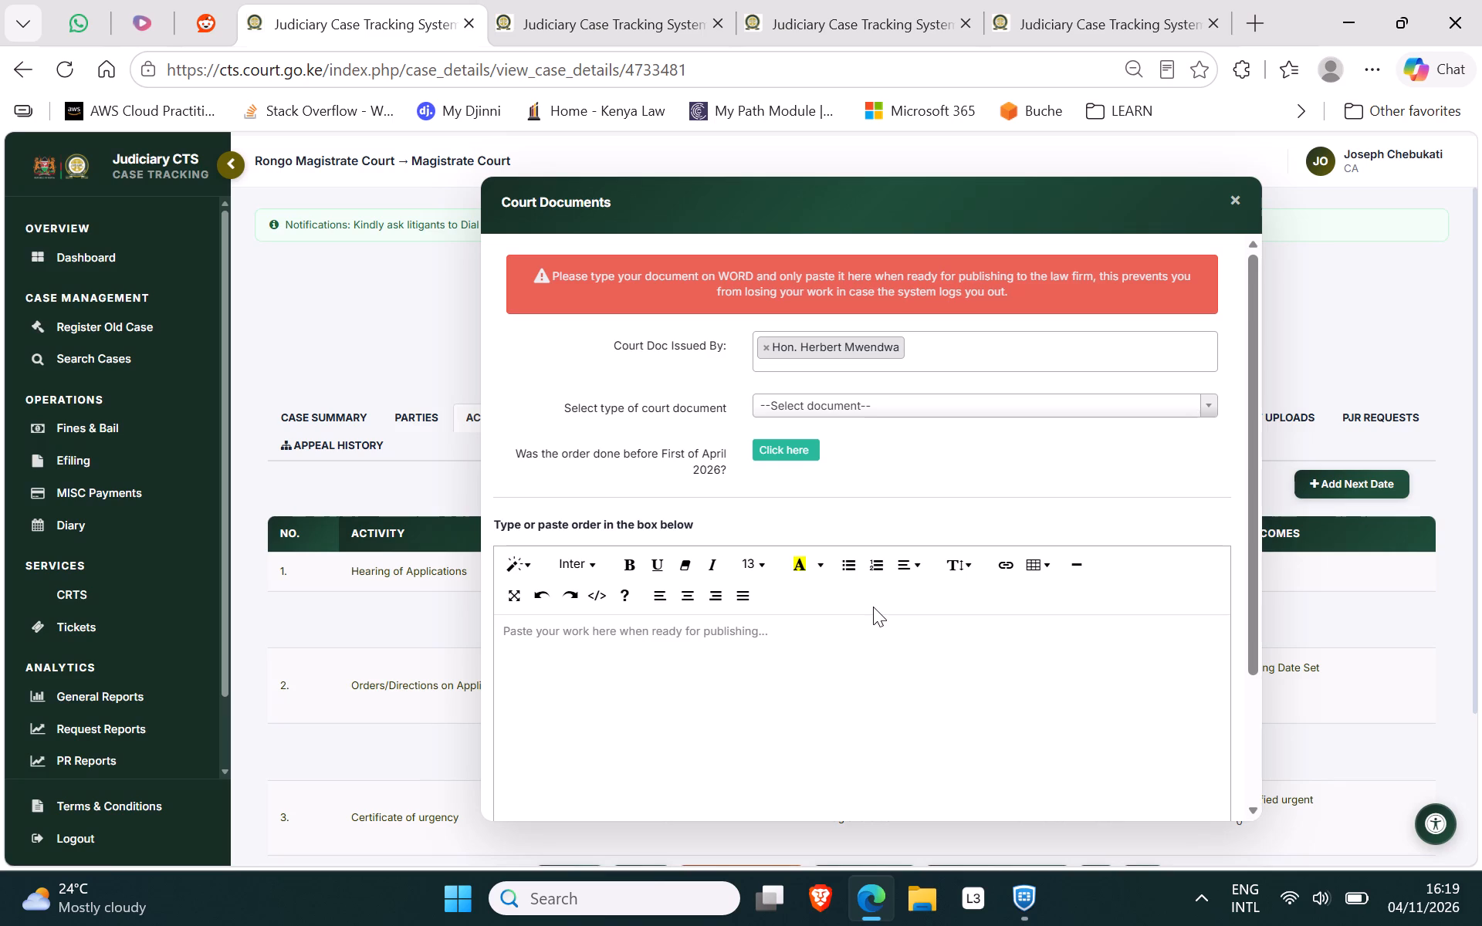
pyautogui.moveTo(898, 422); pyautogui.dragTo(909, 405)
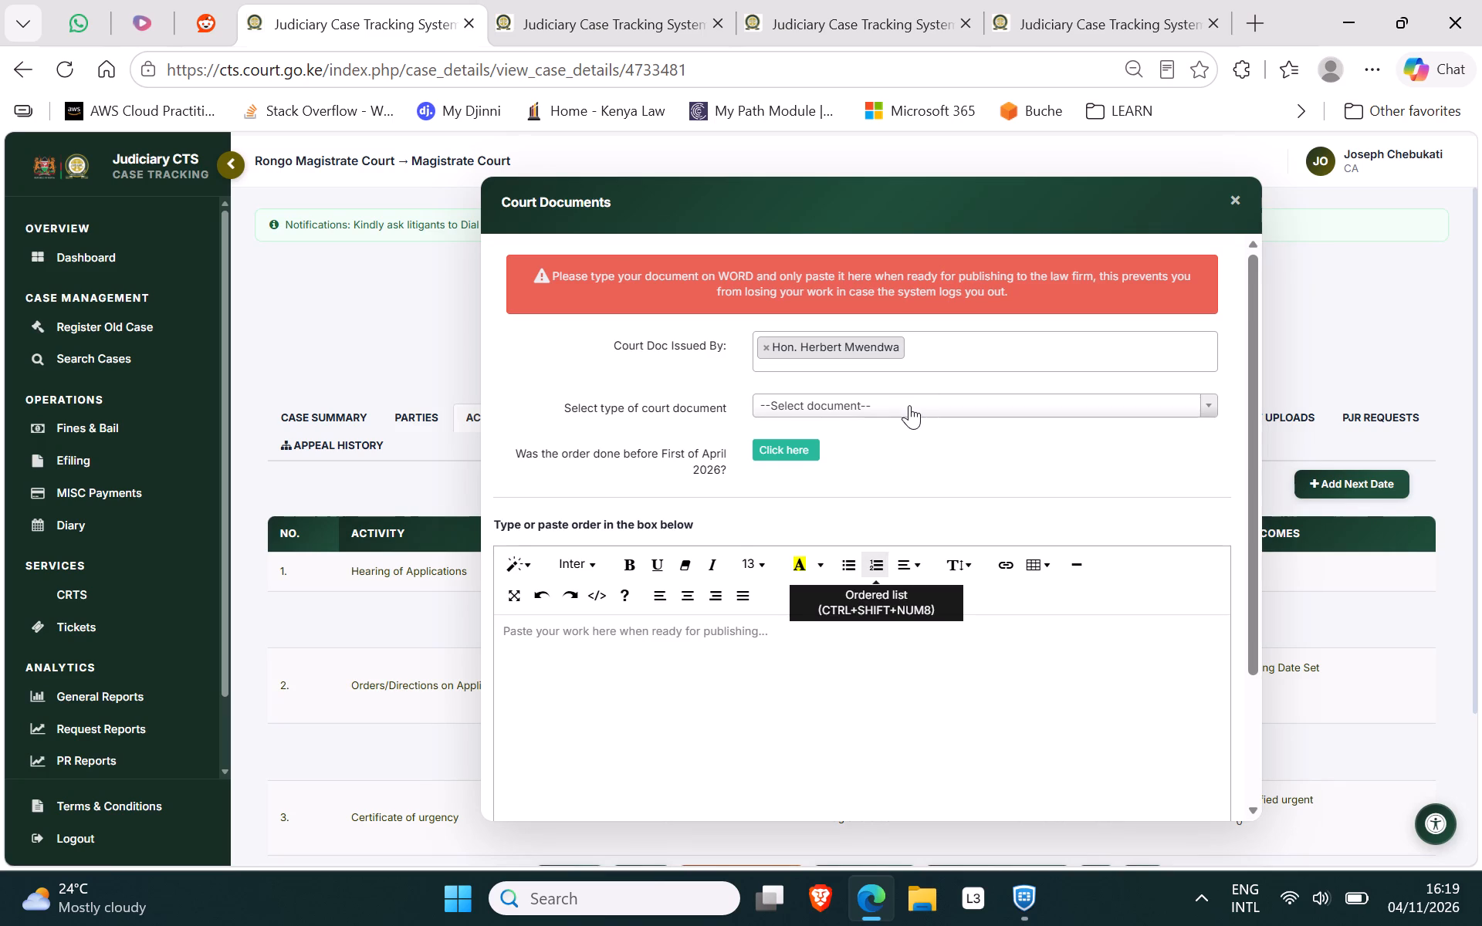
pyautogui.moveTo(909, 405); pyautogui.dragTo(910, 404)
pyautogui.click(910, 404)
pyautogui.write('OR')
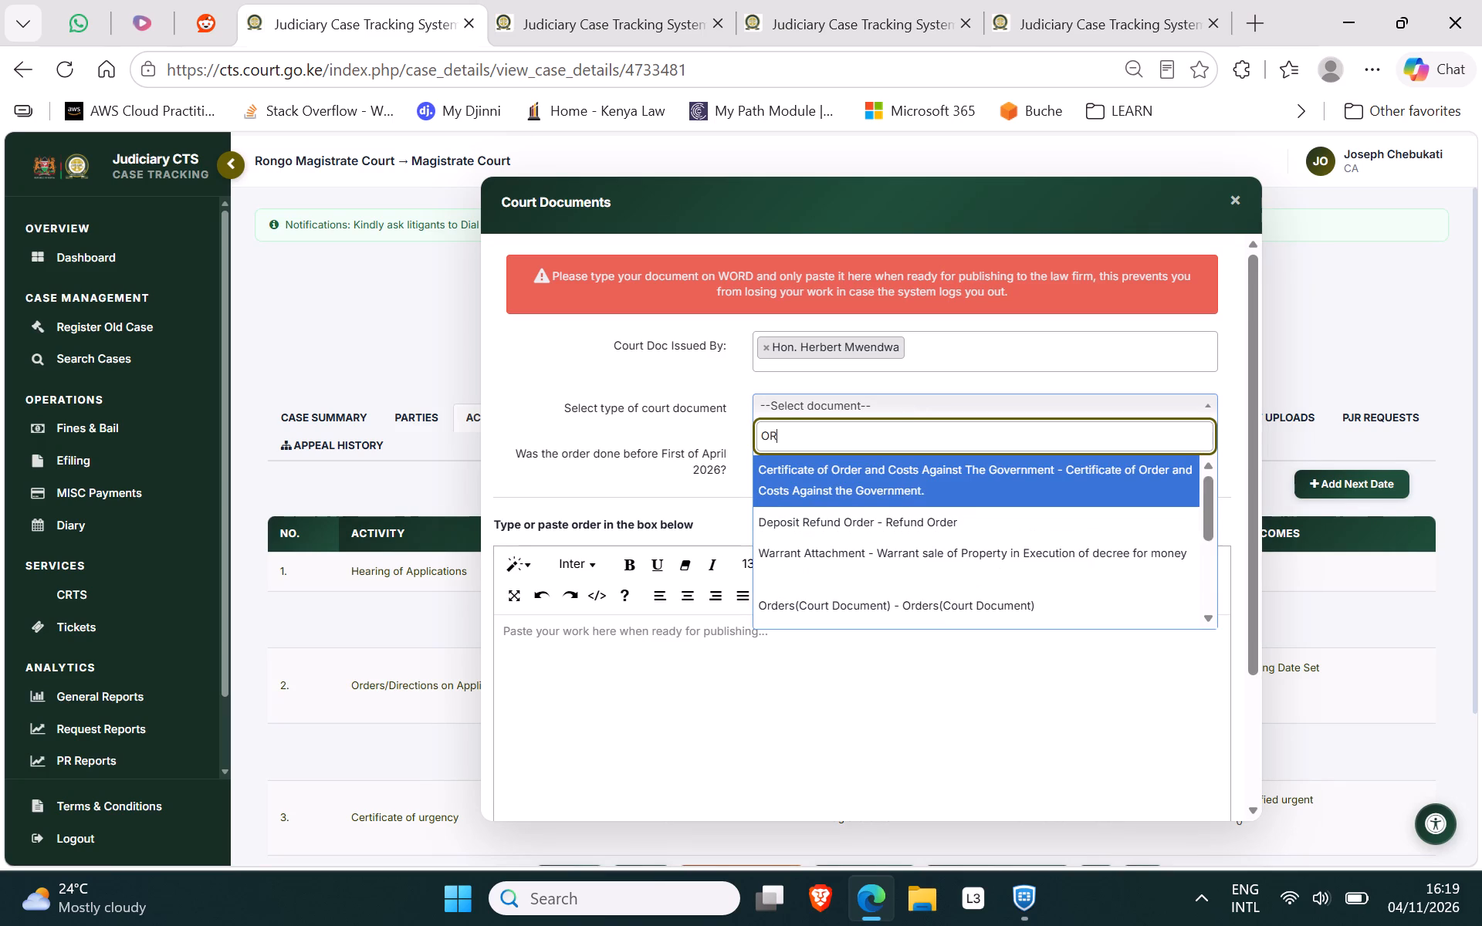
pyautogui.write('DER')
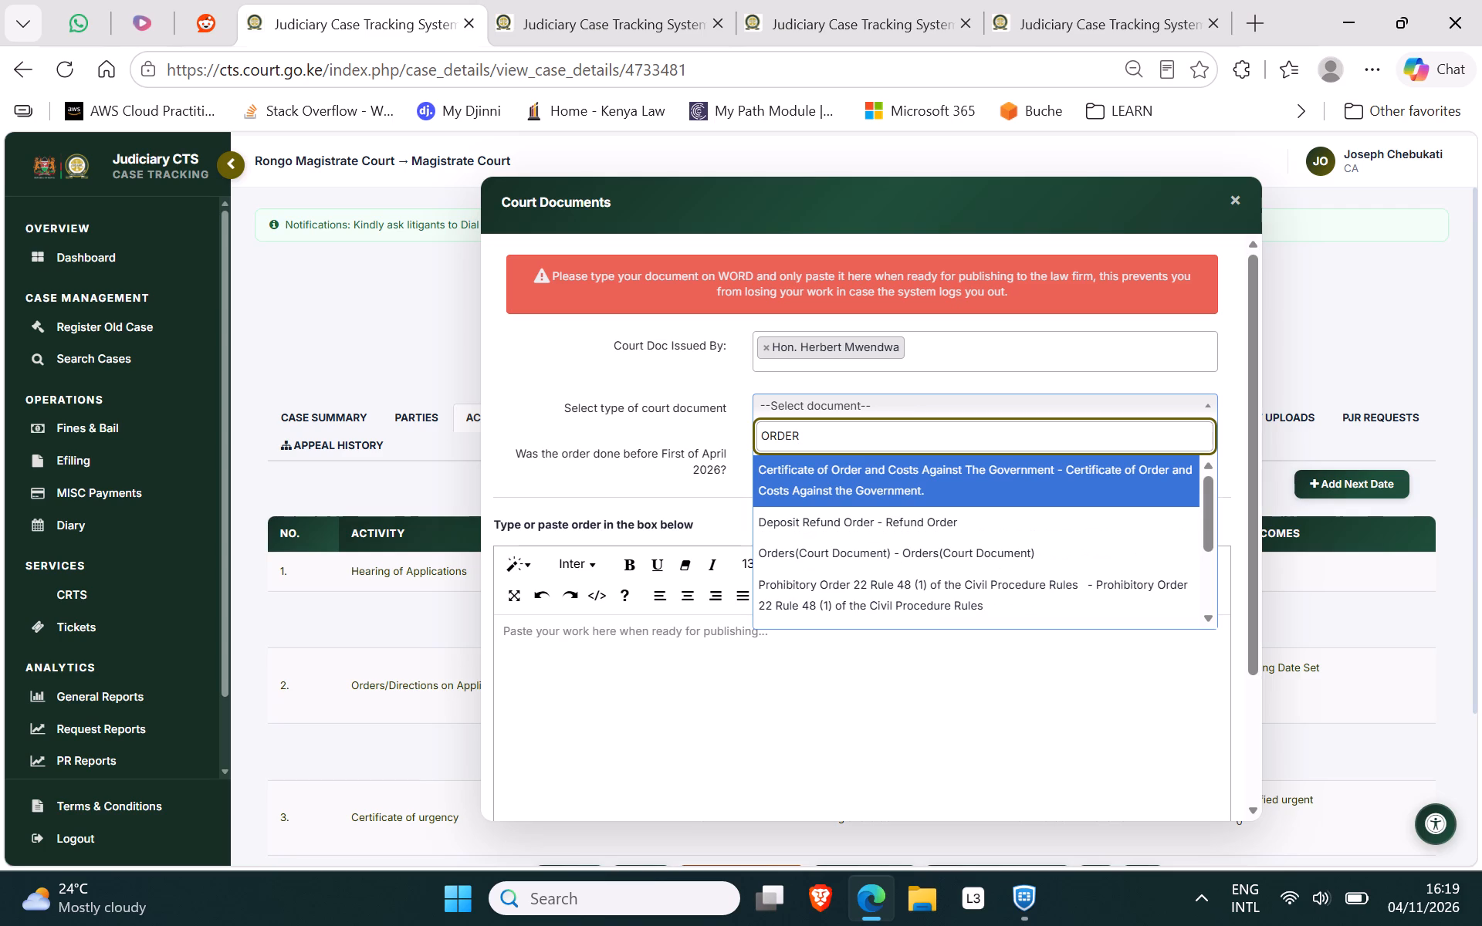
pyautogui.click(800, 542)
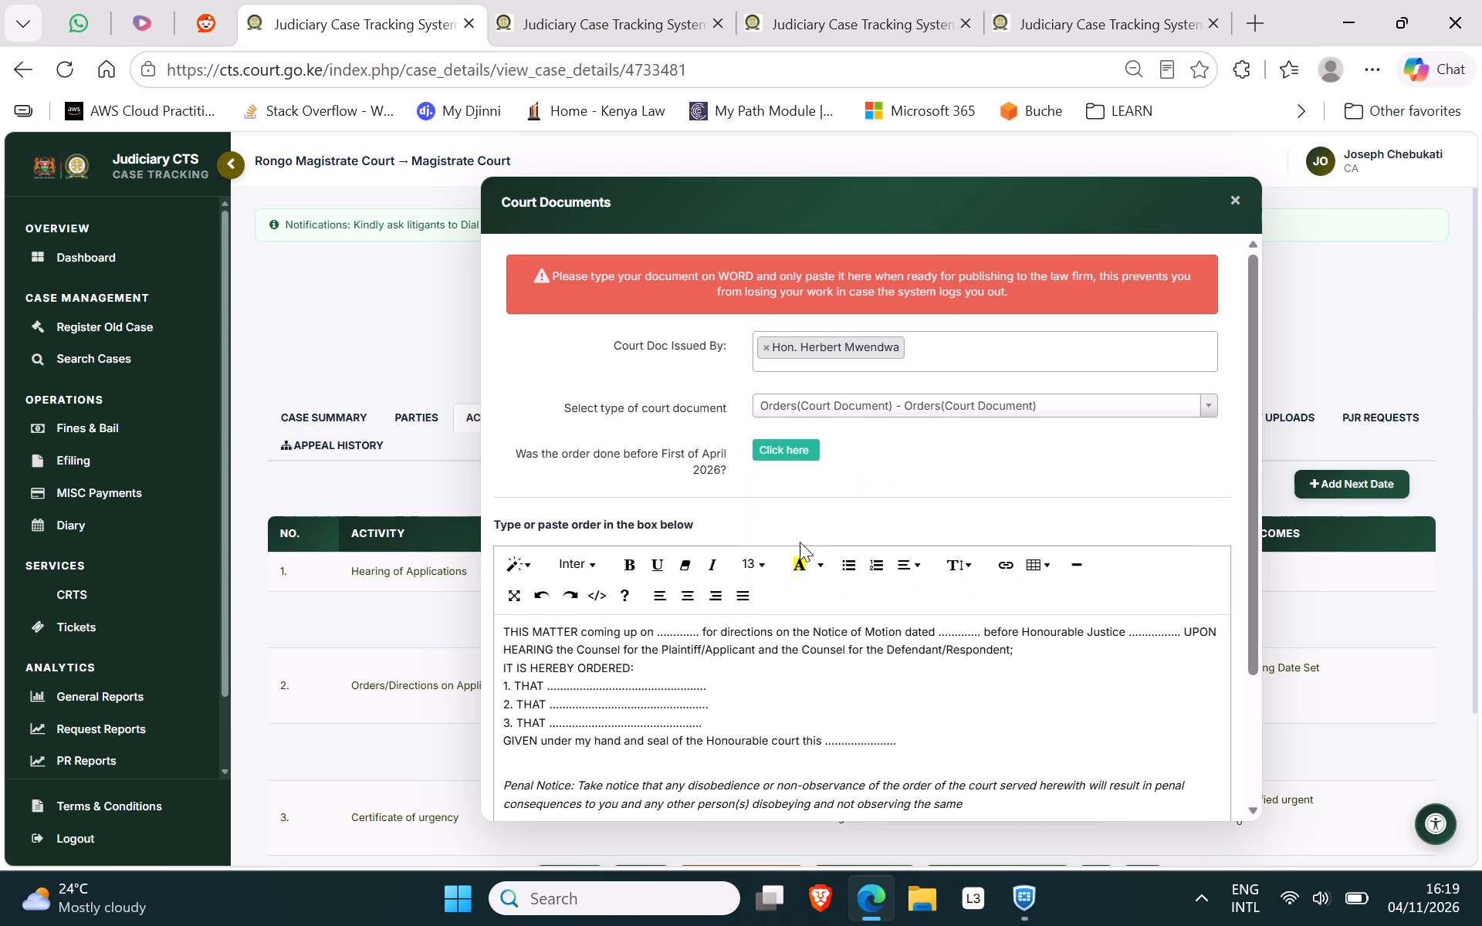
# Replace the entire template text of the new court document with the copied order text.
pyautogui.moveTo(504, 630); pyautogui.dragTo(543, 742)
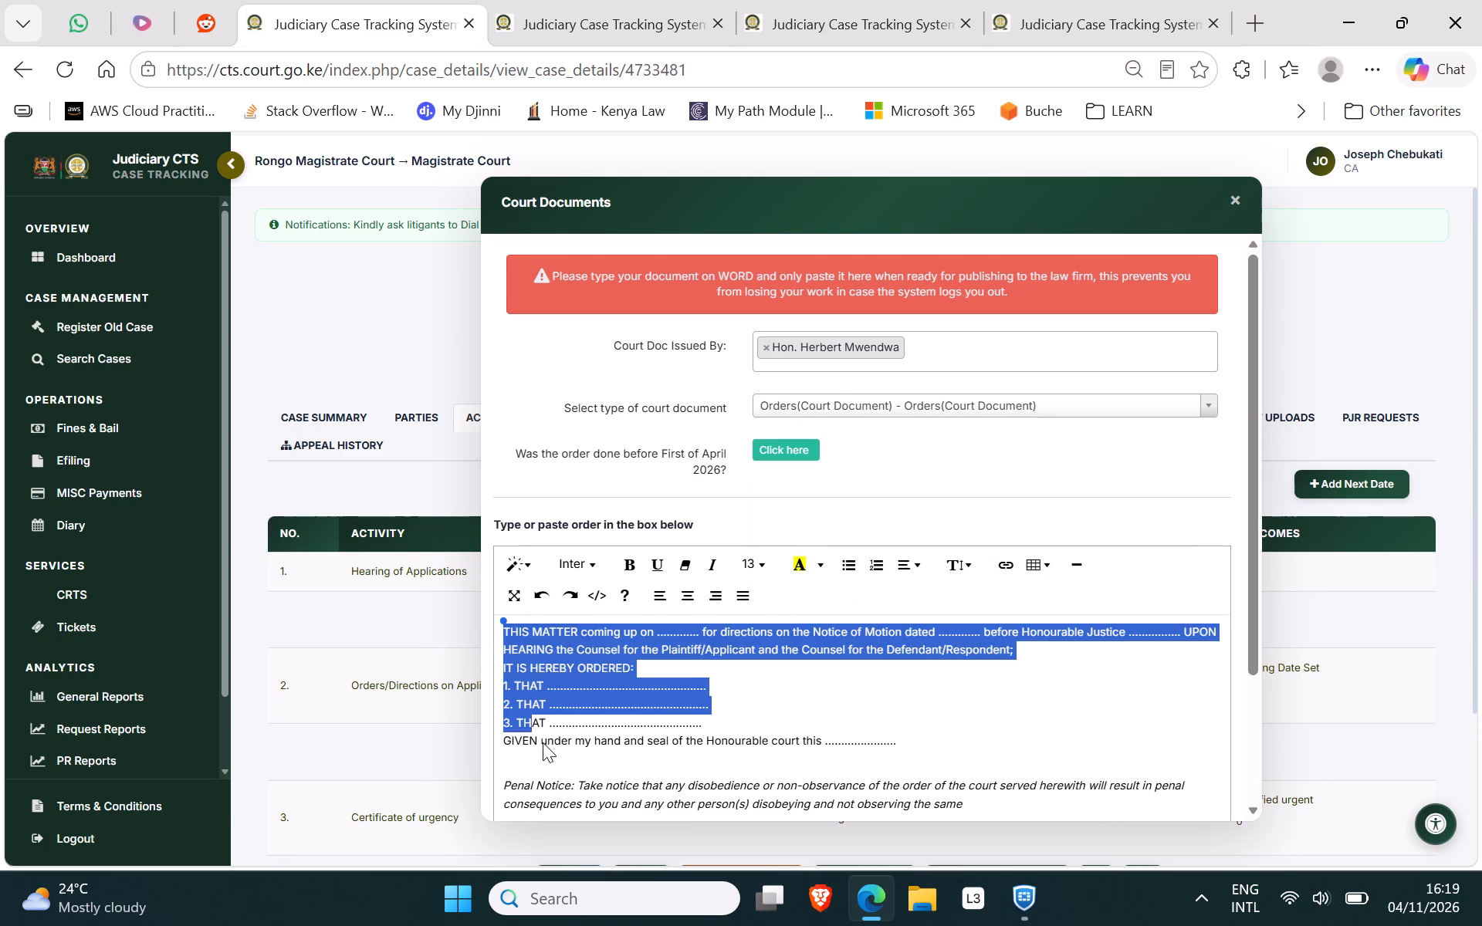
pyautogui.moveTo(543, 742); pyautogui.dragTo(986, 637)
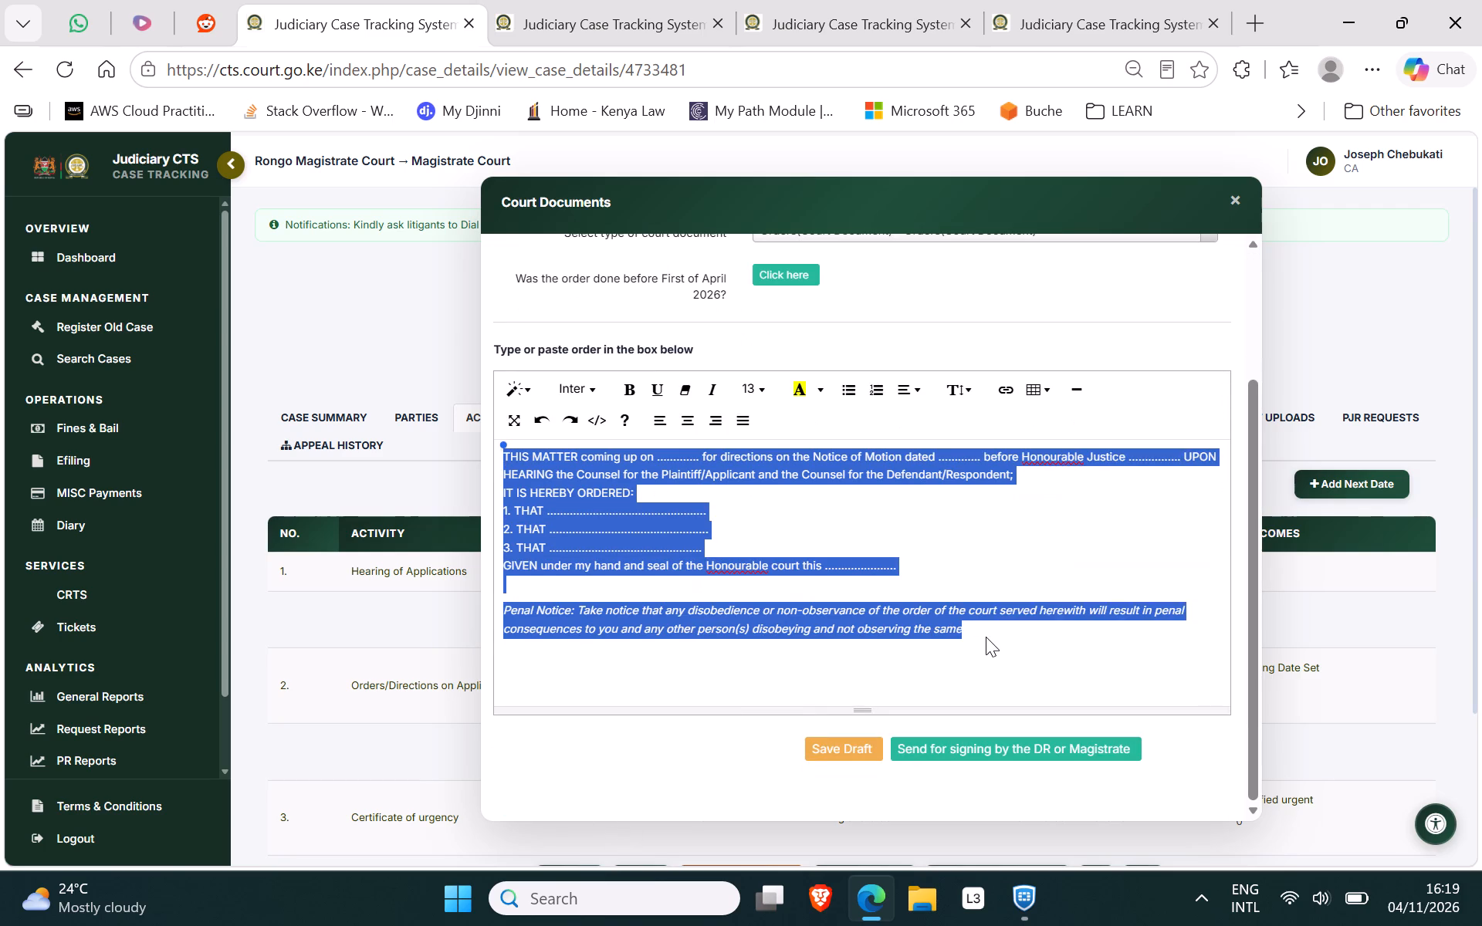
pyautogui.hotkey('ctrl', 'v')
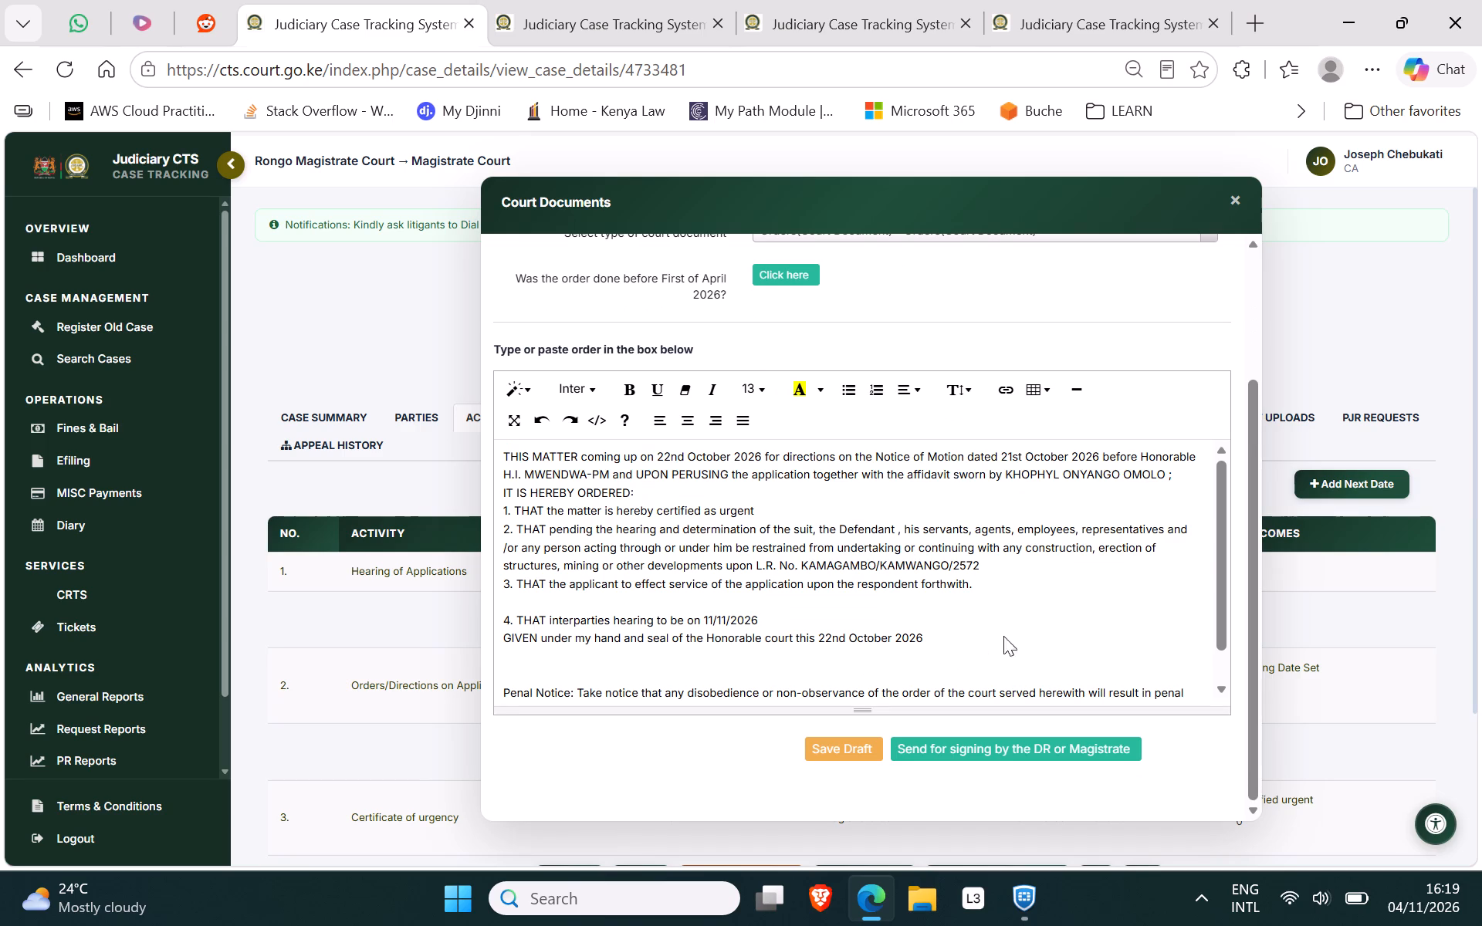
# Italicise the whole Penal Notice paragraph at the end of the order.
pyautogui.moveTo(1229, 584); pyautogui.dragTo(1227, 639)
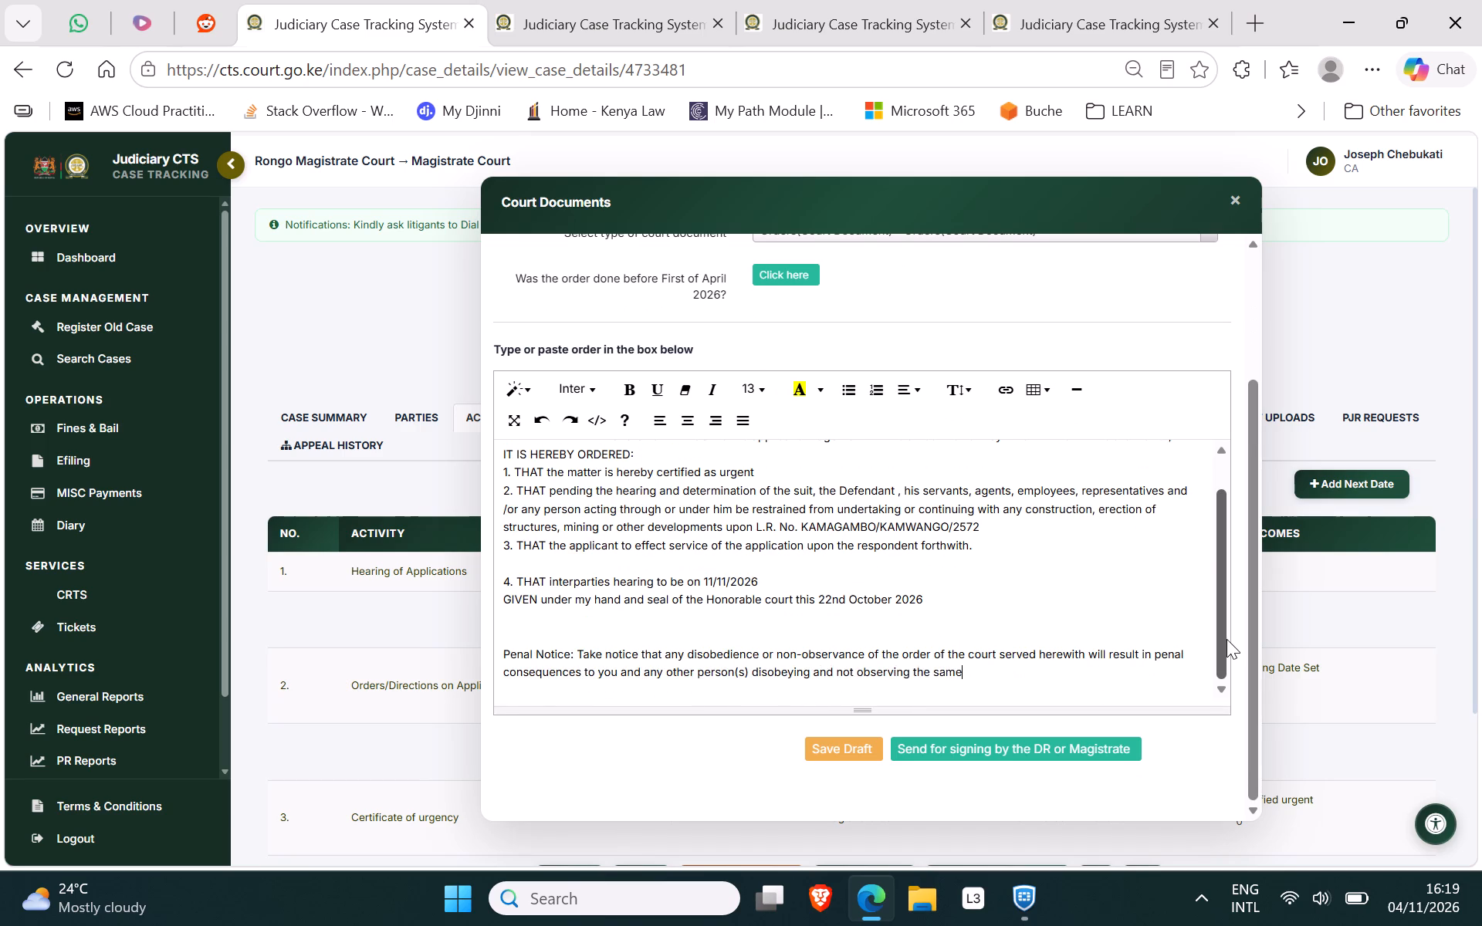
pyautogui.moveTo(502, 650); pyautogui.dragTo(868, 681)
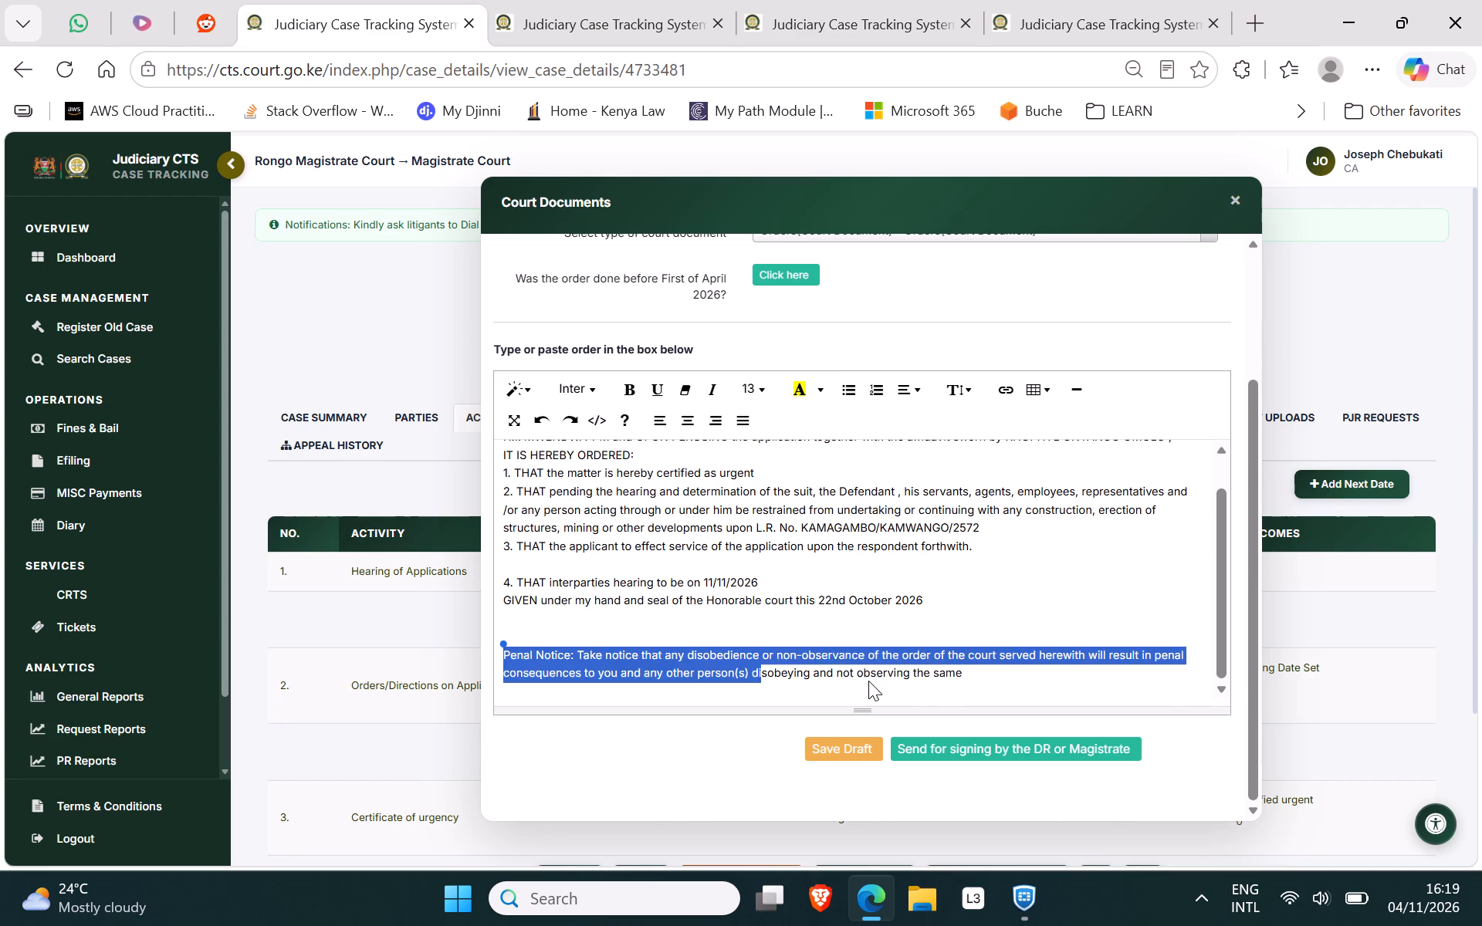
pyautogui.moveTo(868, 681); pyautogui.dragTo(976, 684)
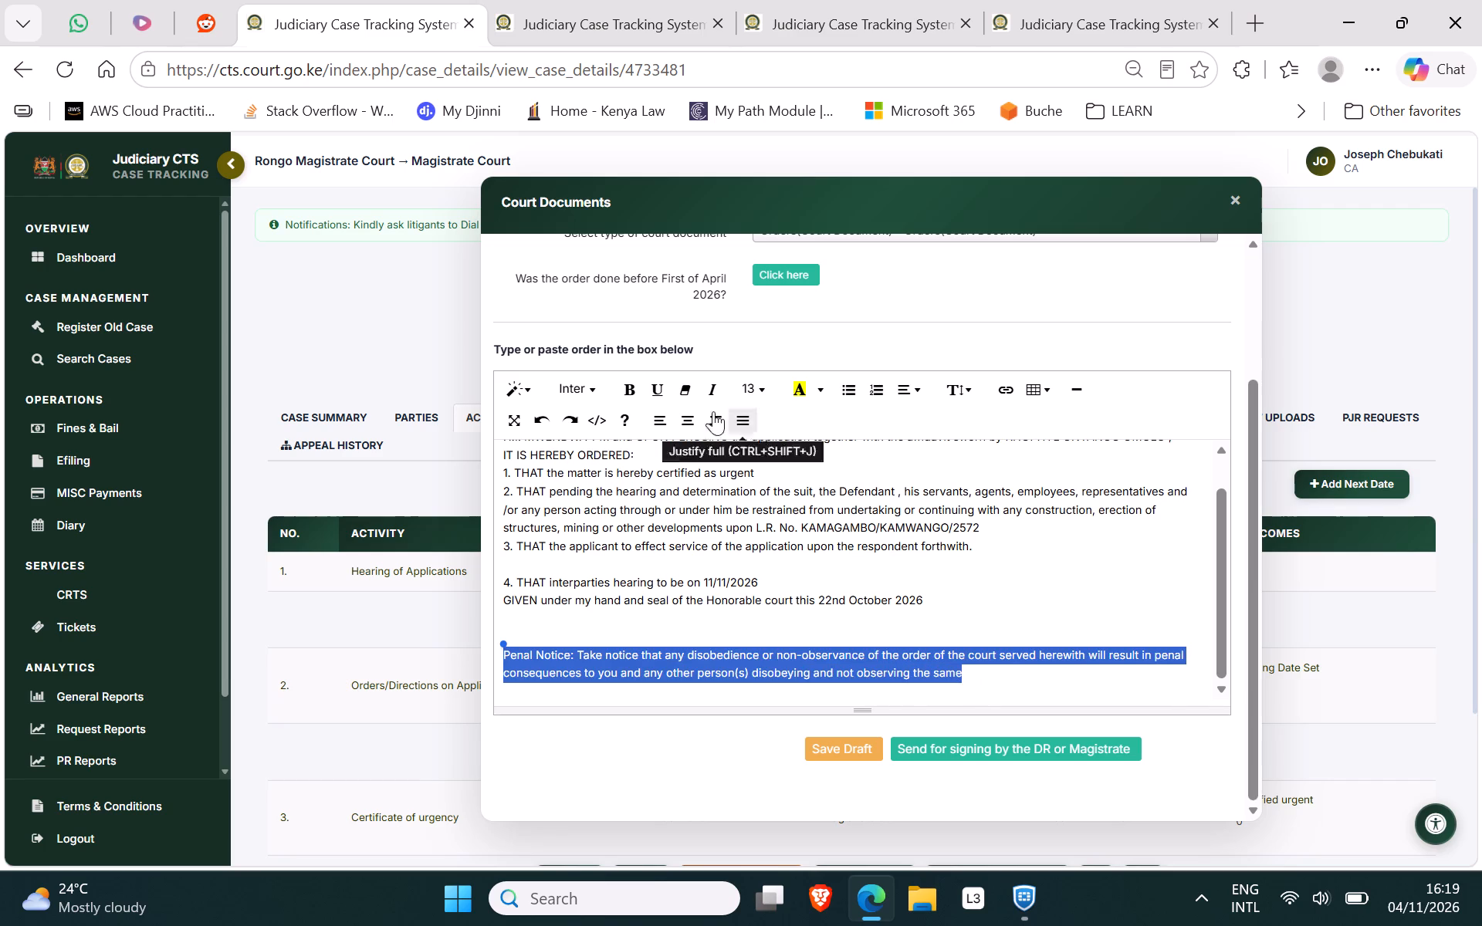
pyautogui.click(711, 387)
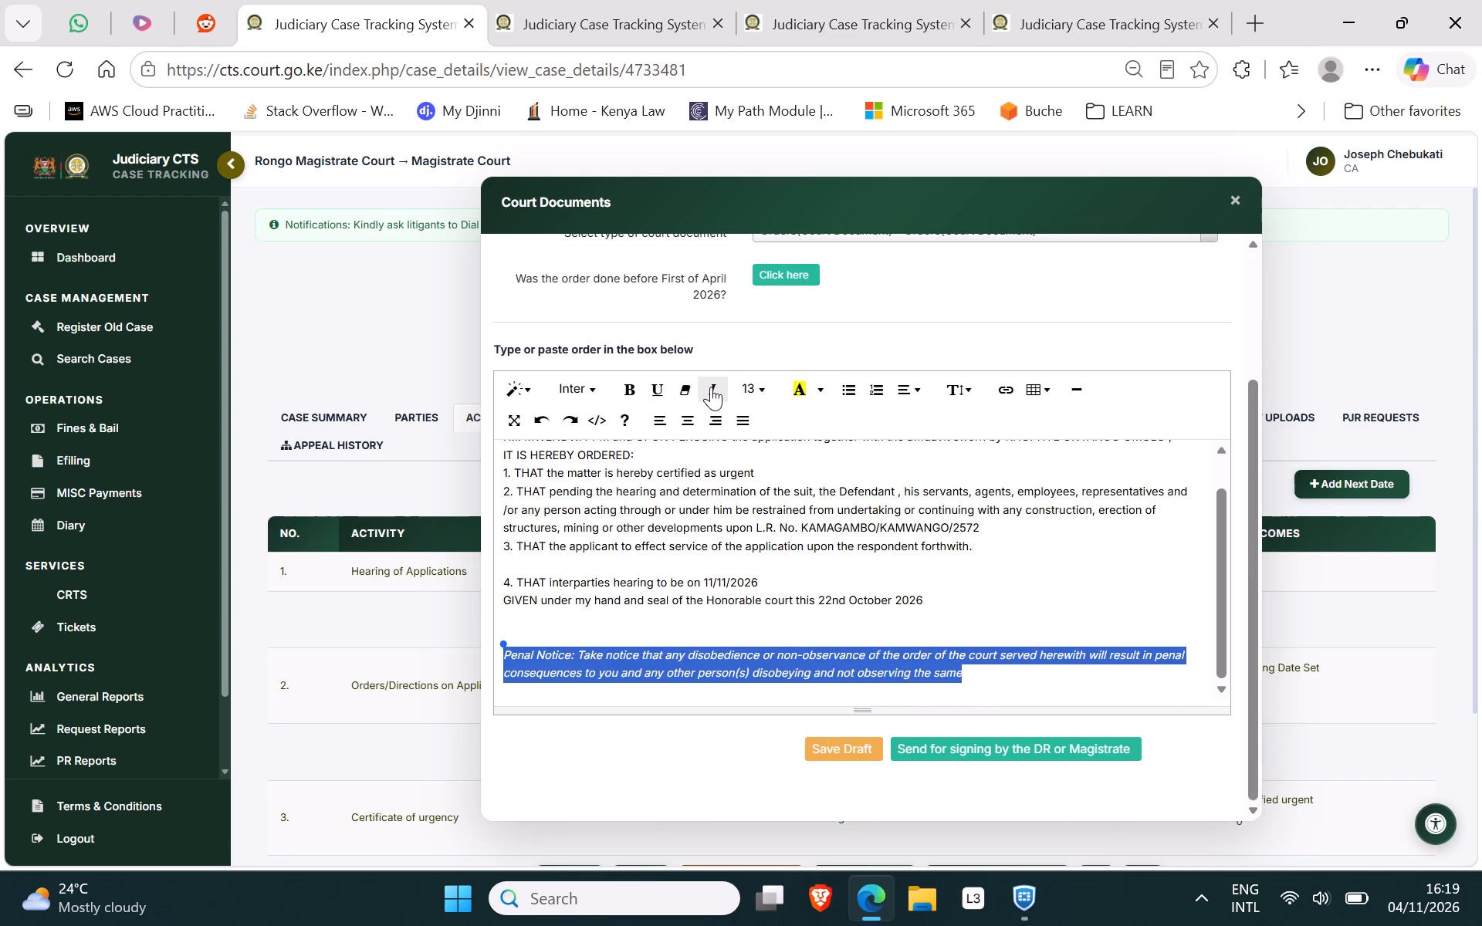
# Make the words "GIVEN" and "4. THAT" bold in the order text.
pyautogui.moveTo(534, 601); pyautogui.dragTo(476, 603)
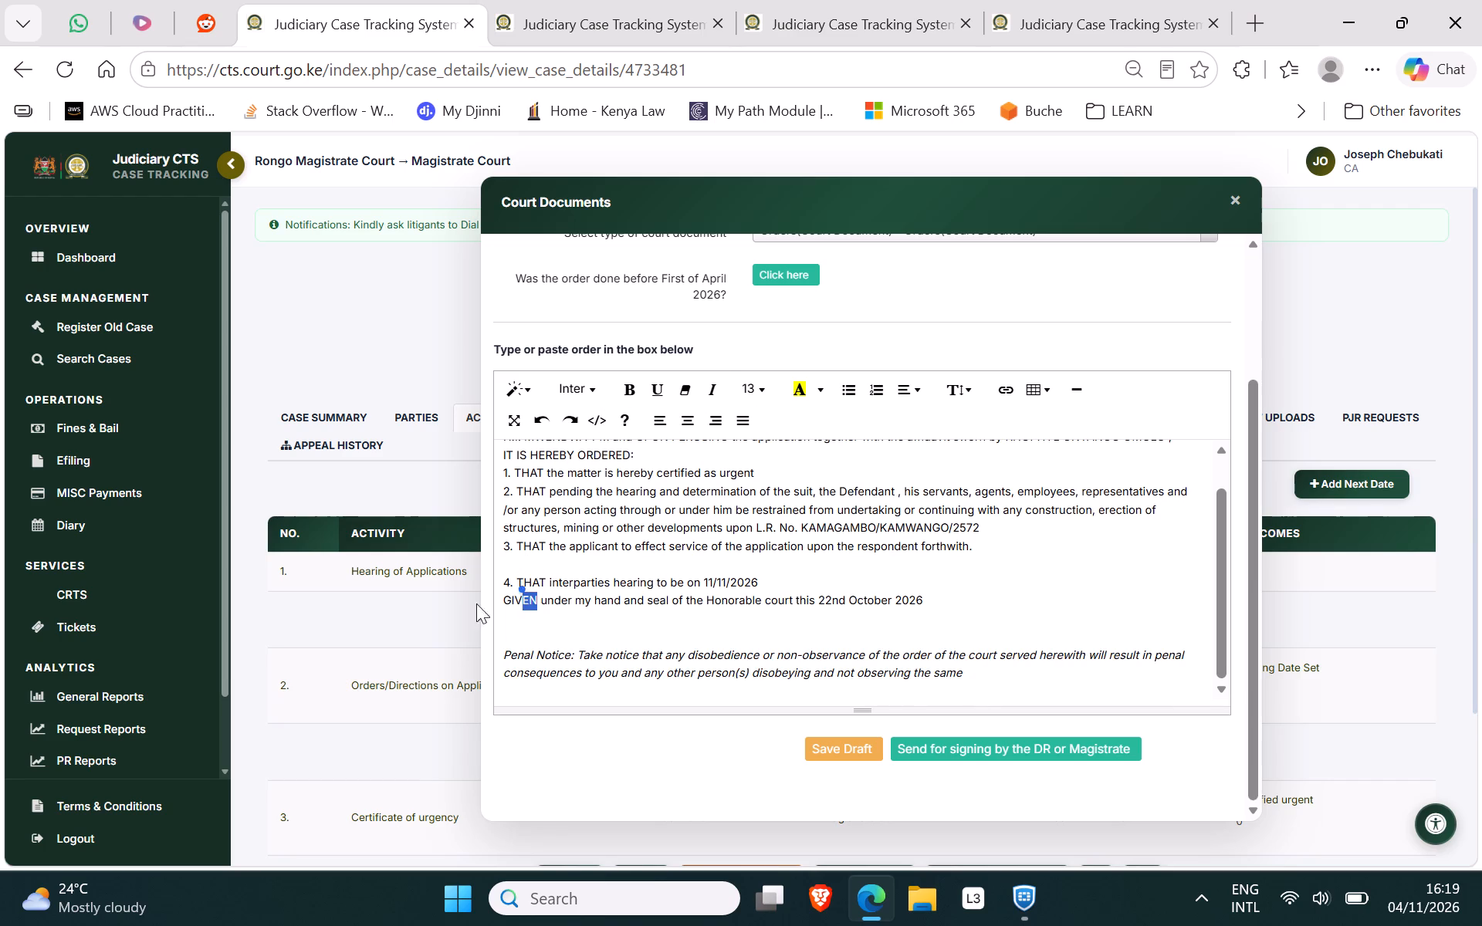
pyautogui.moveTo(476, 603); pyautogui.dragTo(466, 604)
pyautogui.click(624, 377)
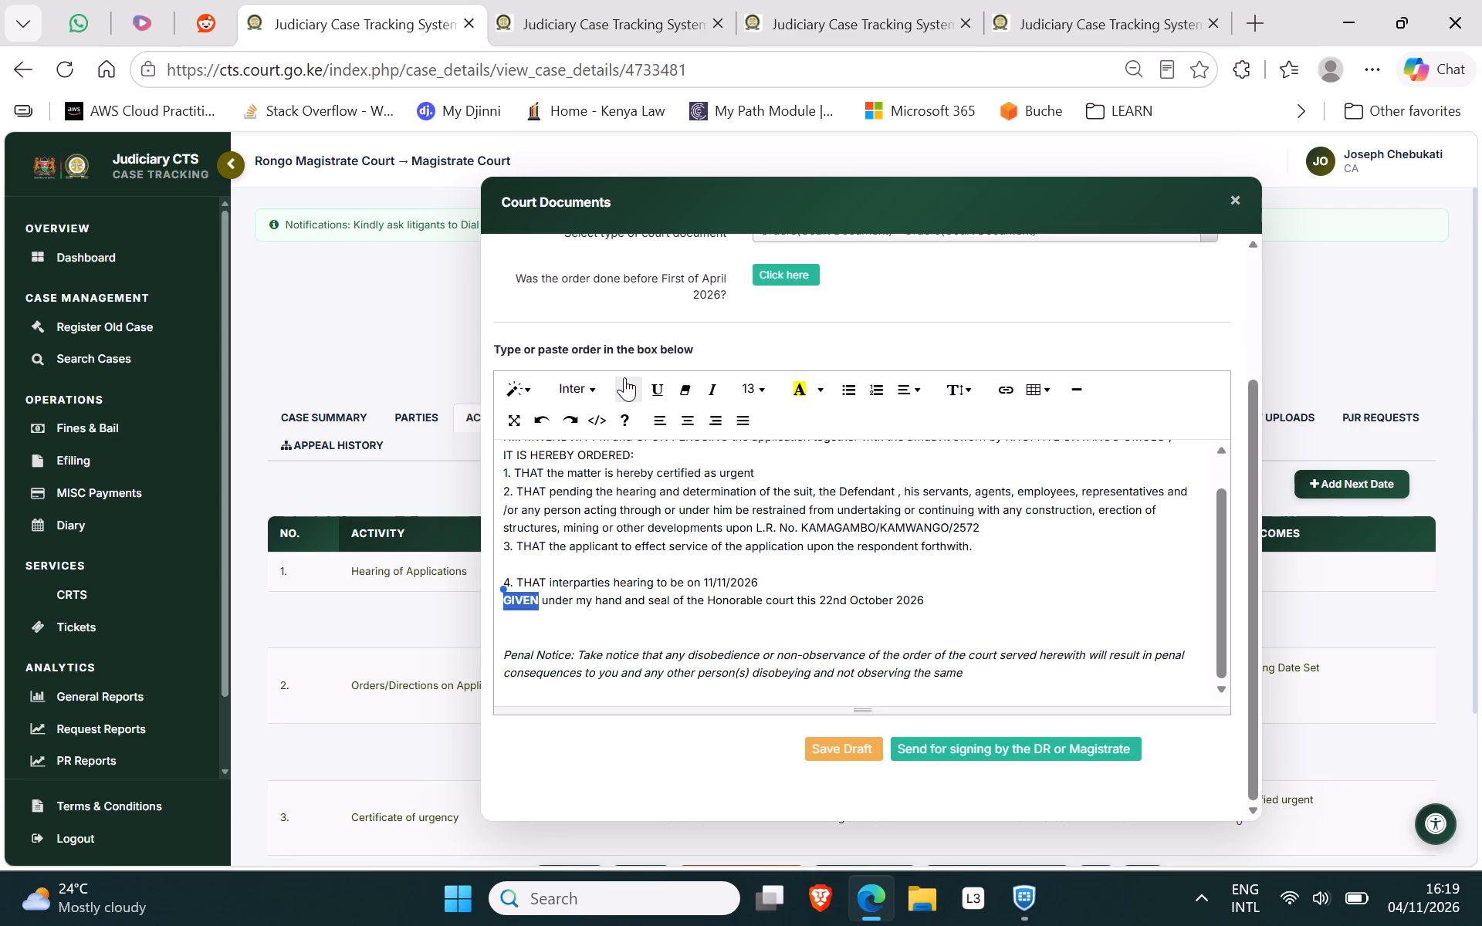
pyautogui.moveTo(543, 581); pyautogui.dragTo(486, 580)
pyautogui.click(634, 385)
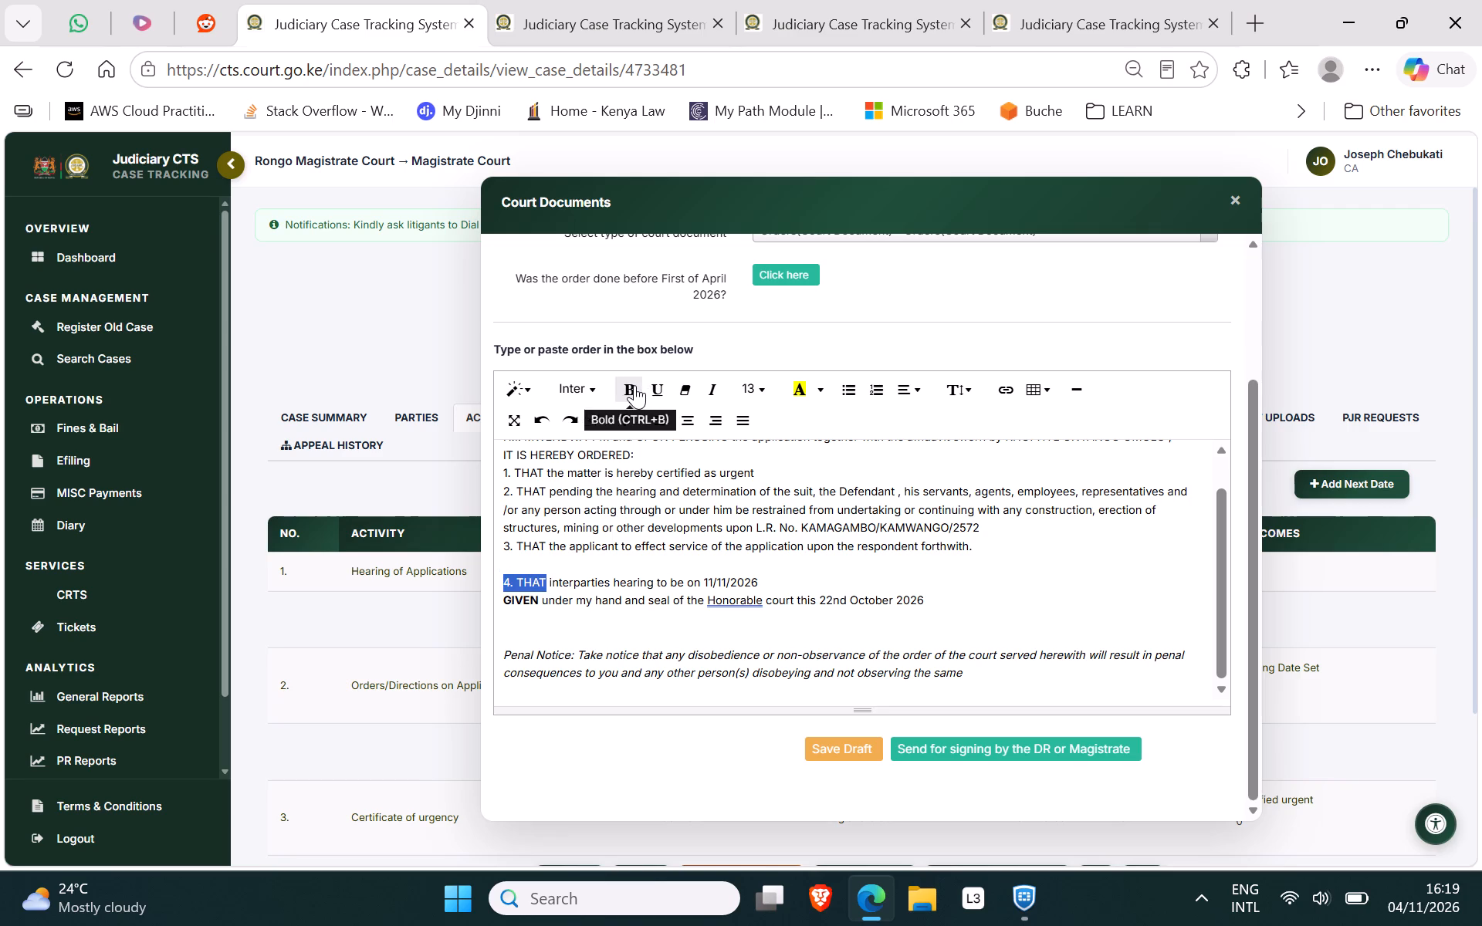
# Remove the blank line between orders 3 and 4.
pyautogui.click(506, 564)
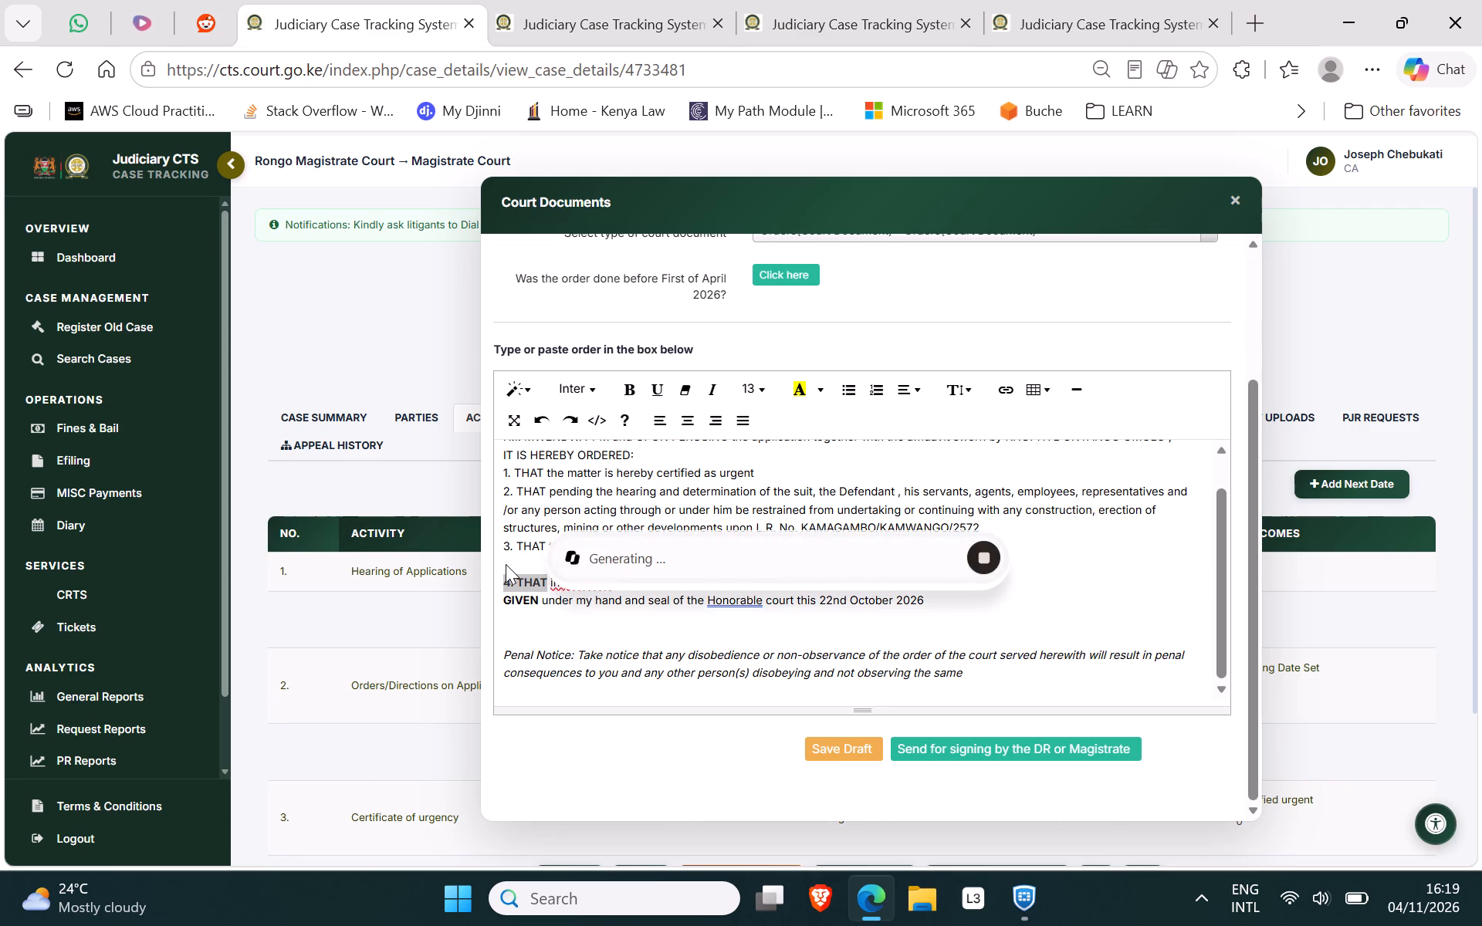
pyautogui.click(506, 564)
pyautogui.press('BackSpace')
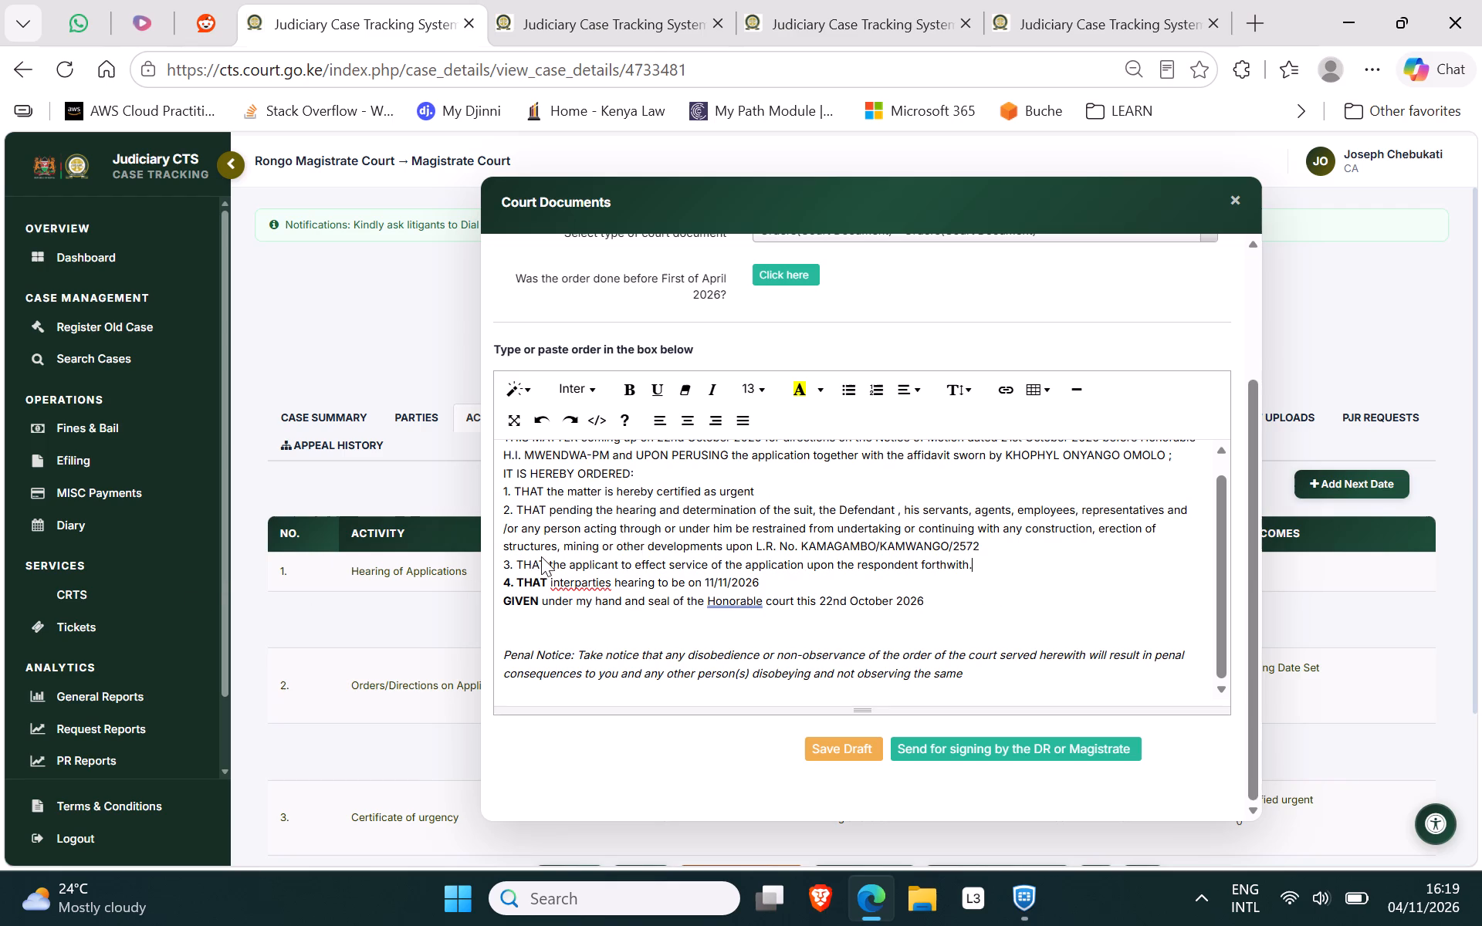
# Make "3. THAT" bold and insert a line break after order 4, above the GIVEN line.
pyautogui.moveTo(545, 561); pyautogui.dragTo(492, 563)
pyautogui.click(631, 387)
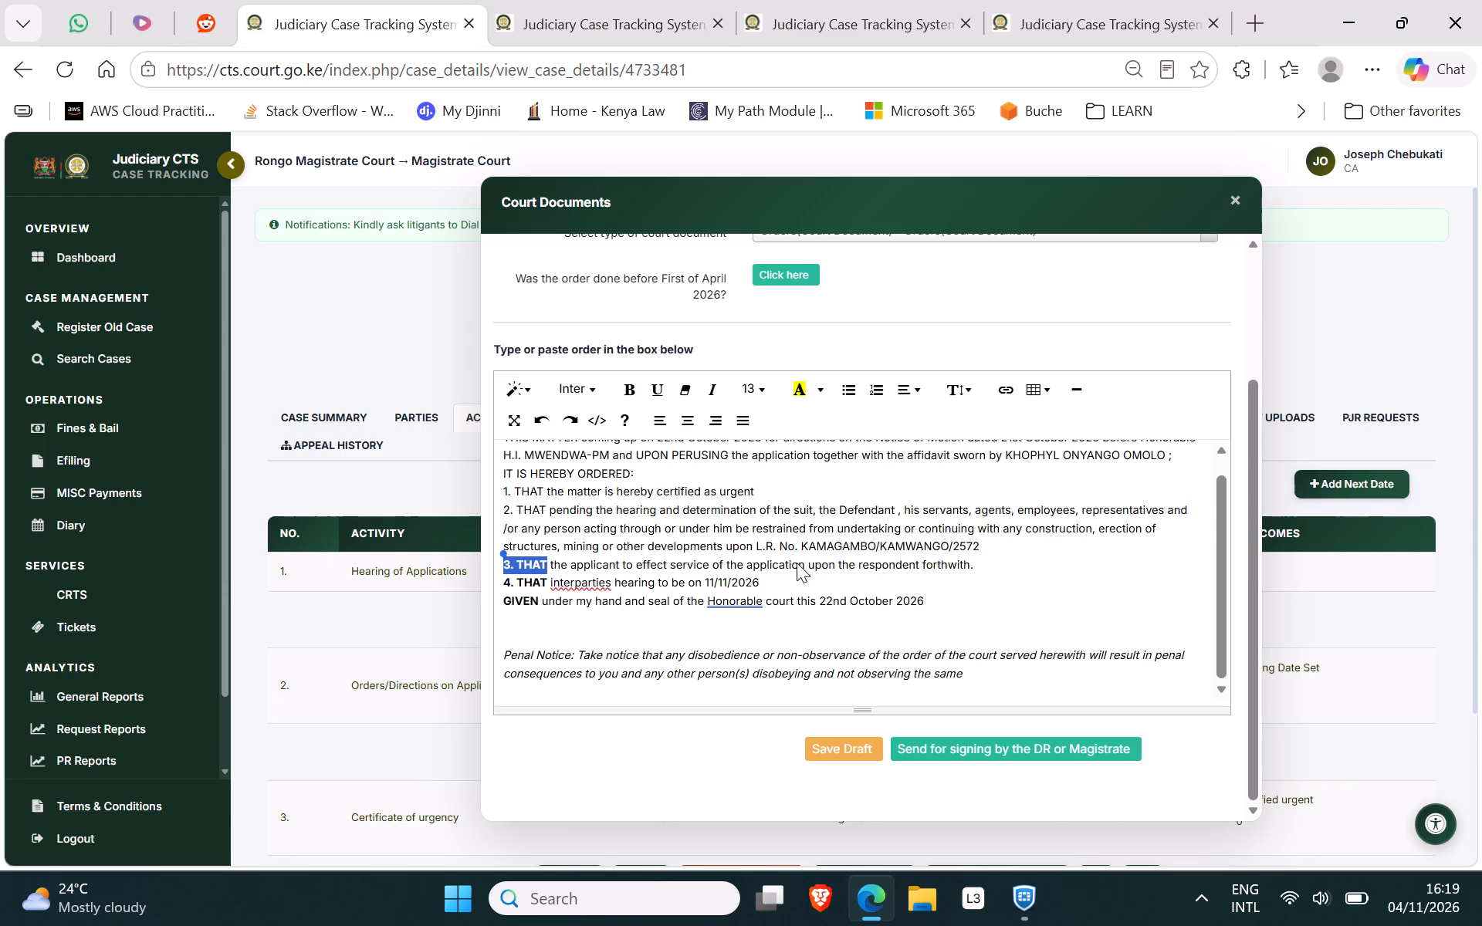
pyautogui.click(794, 576)
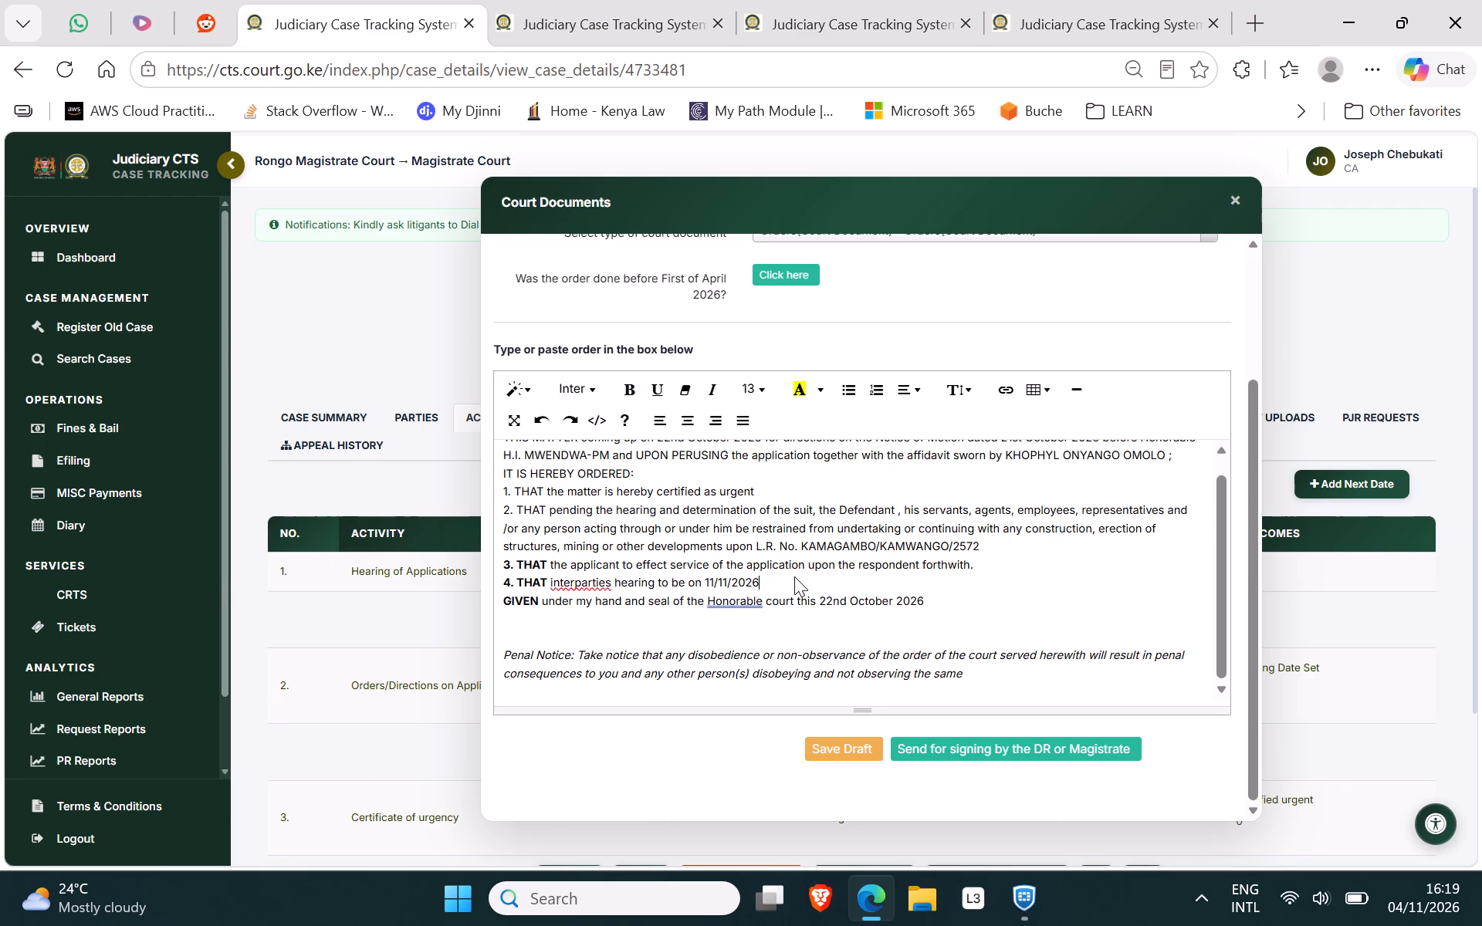
pyautogui.press('Return')
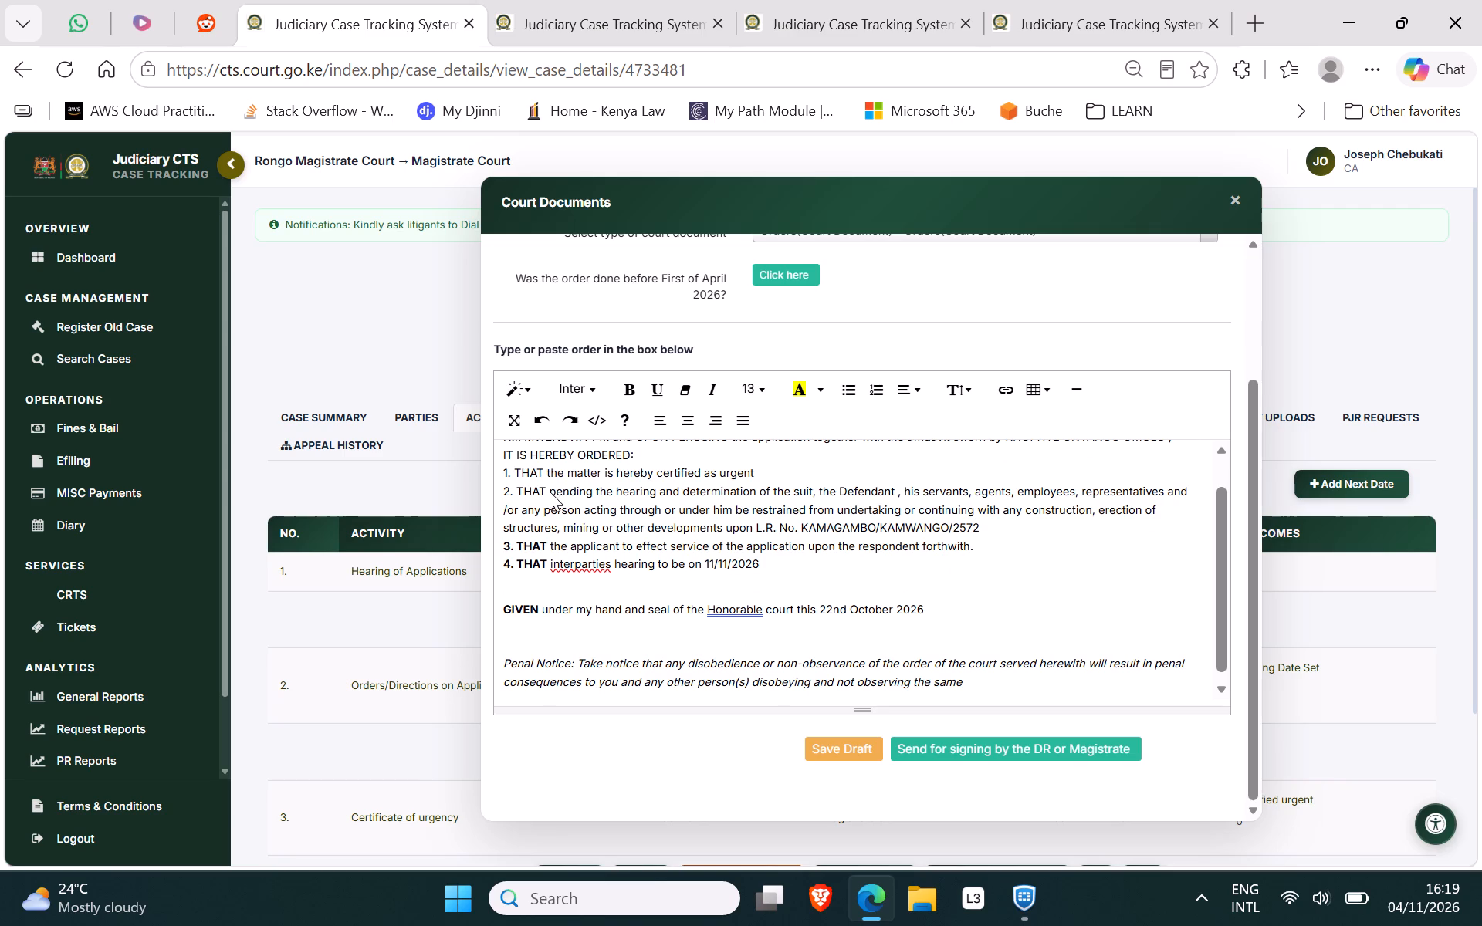
# Make "2. THAT", "1. THAT" and the line "IT IS HEREBY ORDERED:" bold.
pyautogui.moveTo(547, 492); pyautogui.dragTo(489, 495)
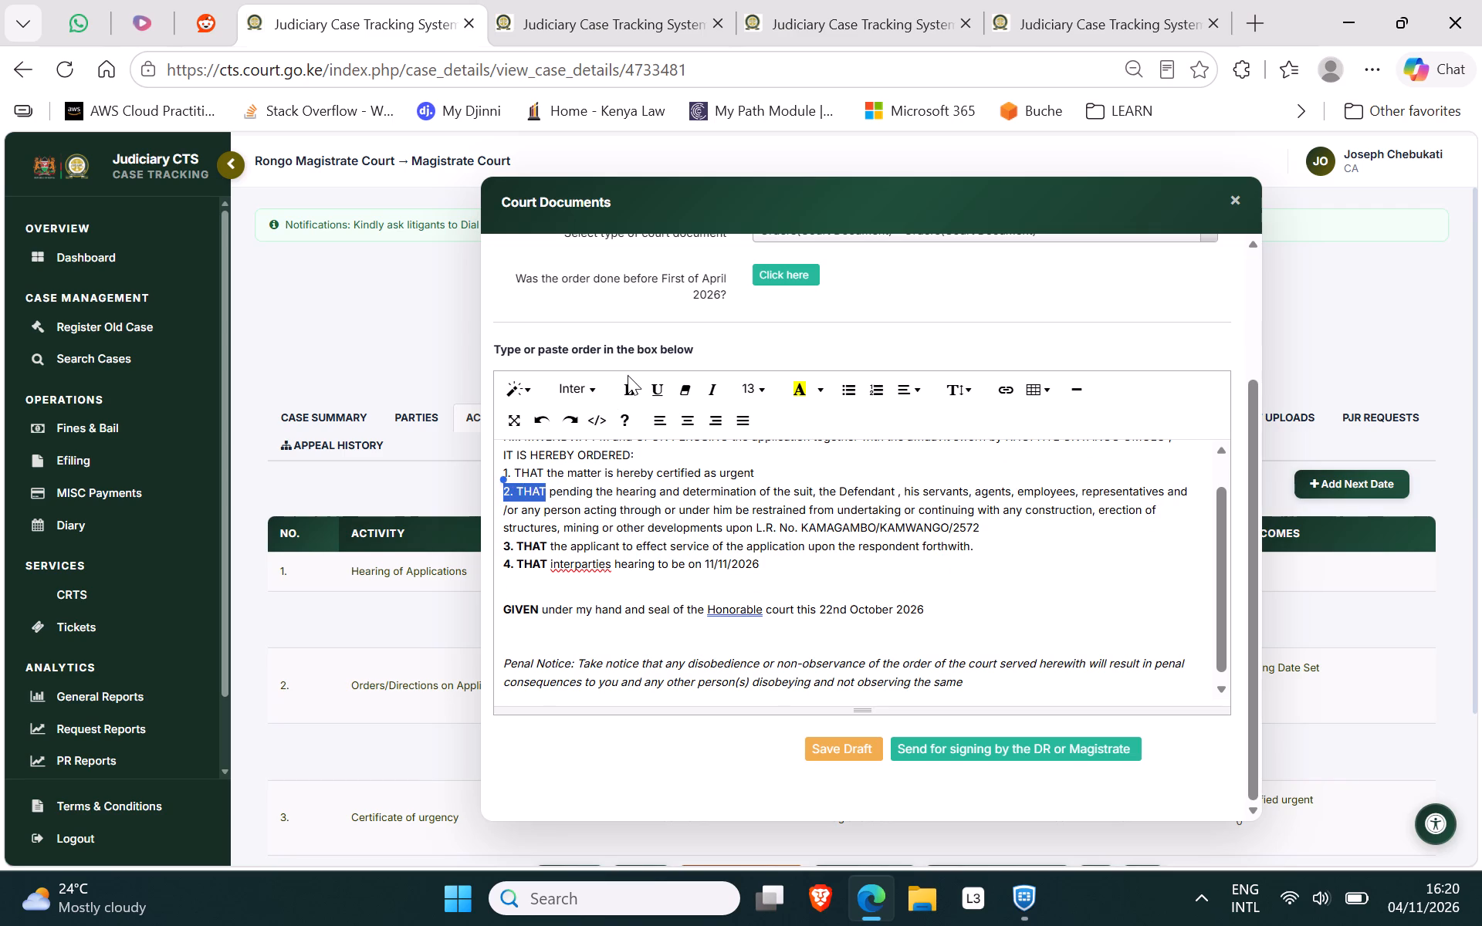
pyautogui.click(630, 382)
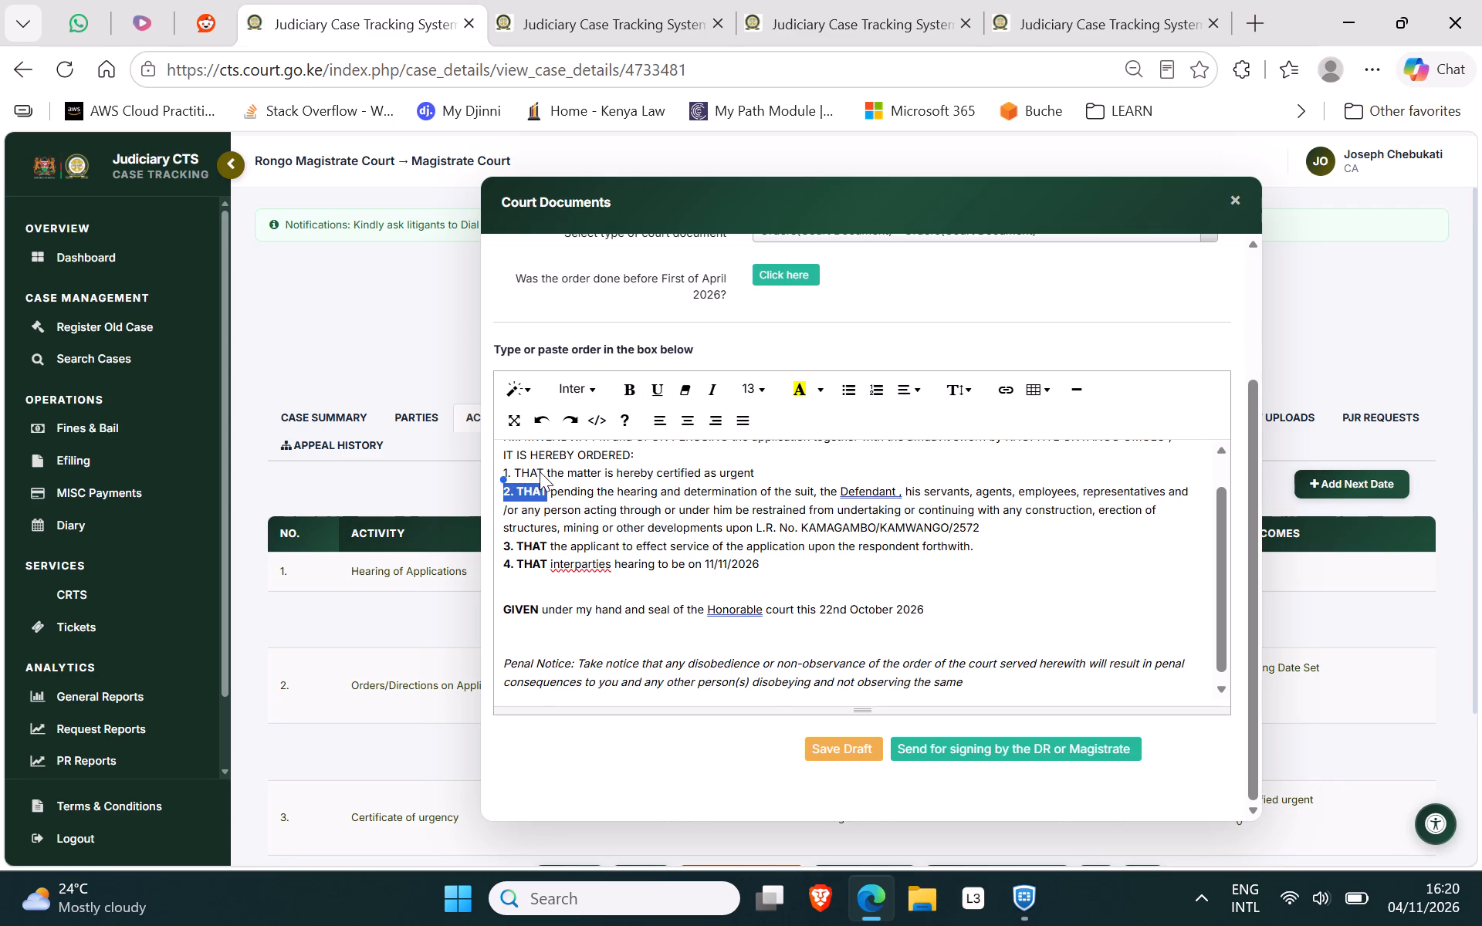
pyautogui.click(540, 471)
pyautogui.moveTo(543, 475); pyautogui.dragTo(496, 477)
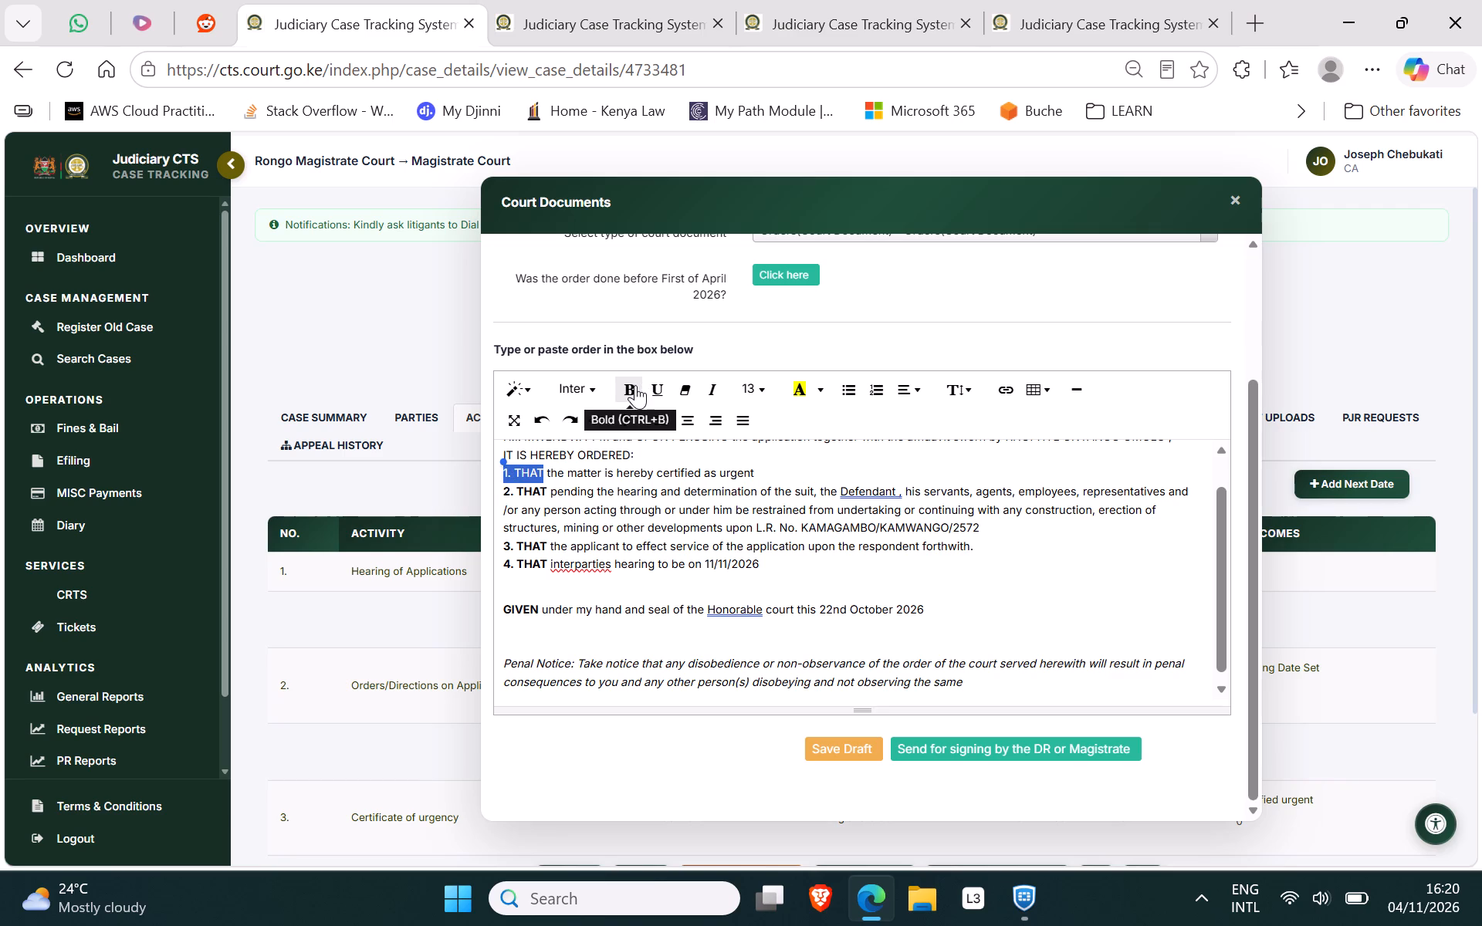
pyautogui.click(634, 385)
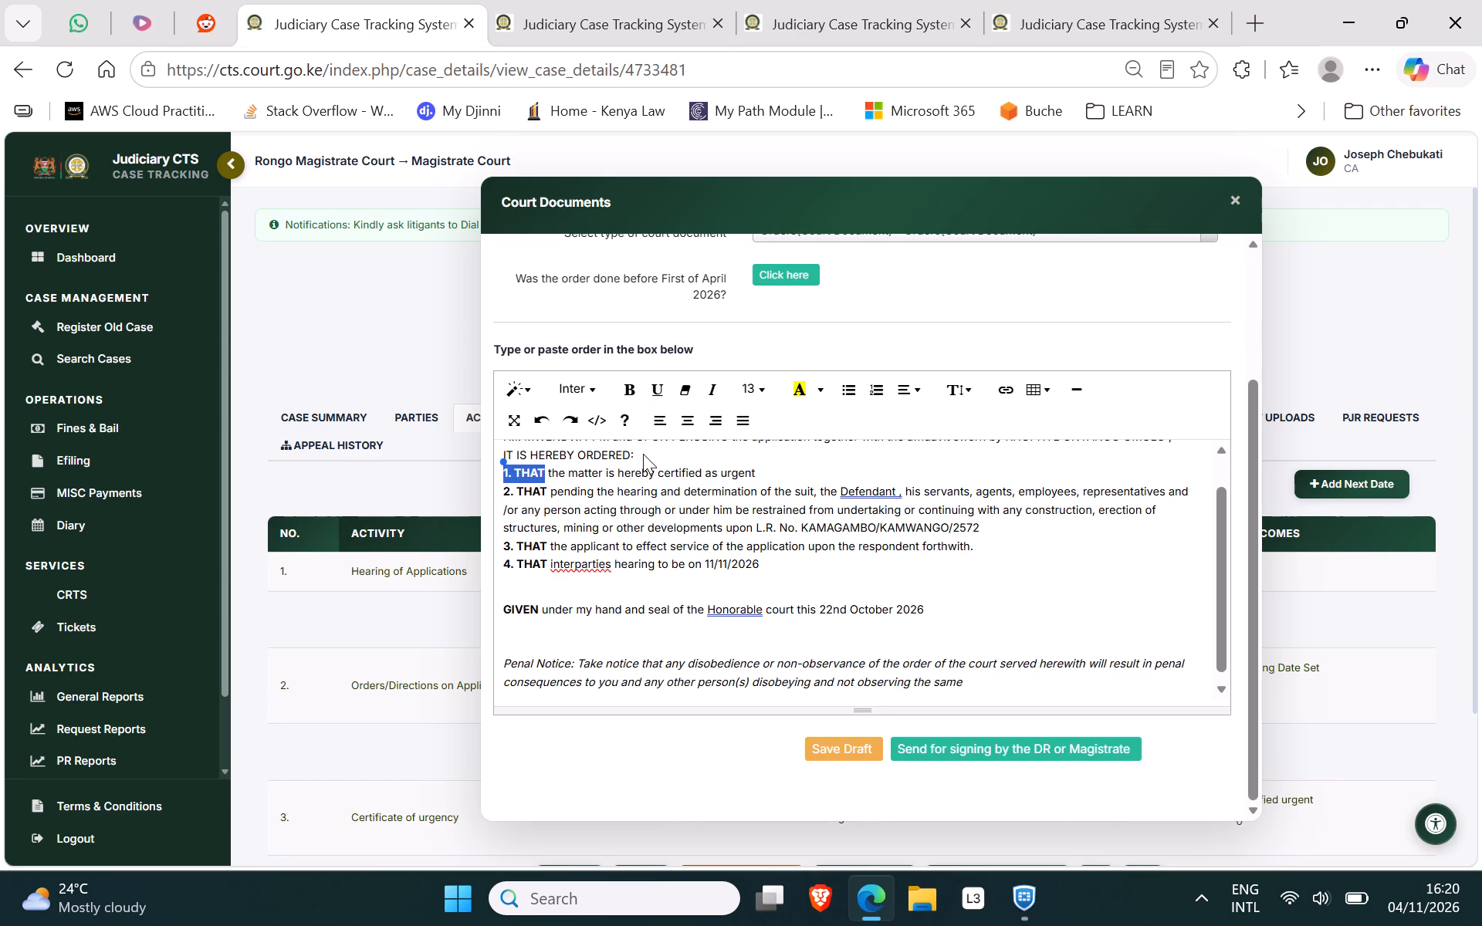
pyautogui.moveTo(643, 454); pyautogui.dragTo(493, 455)
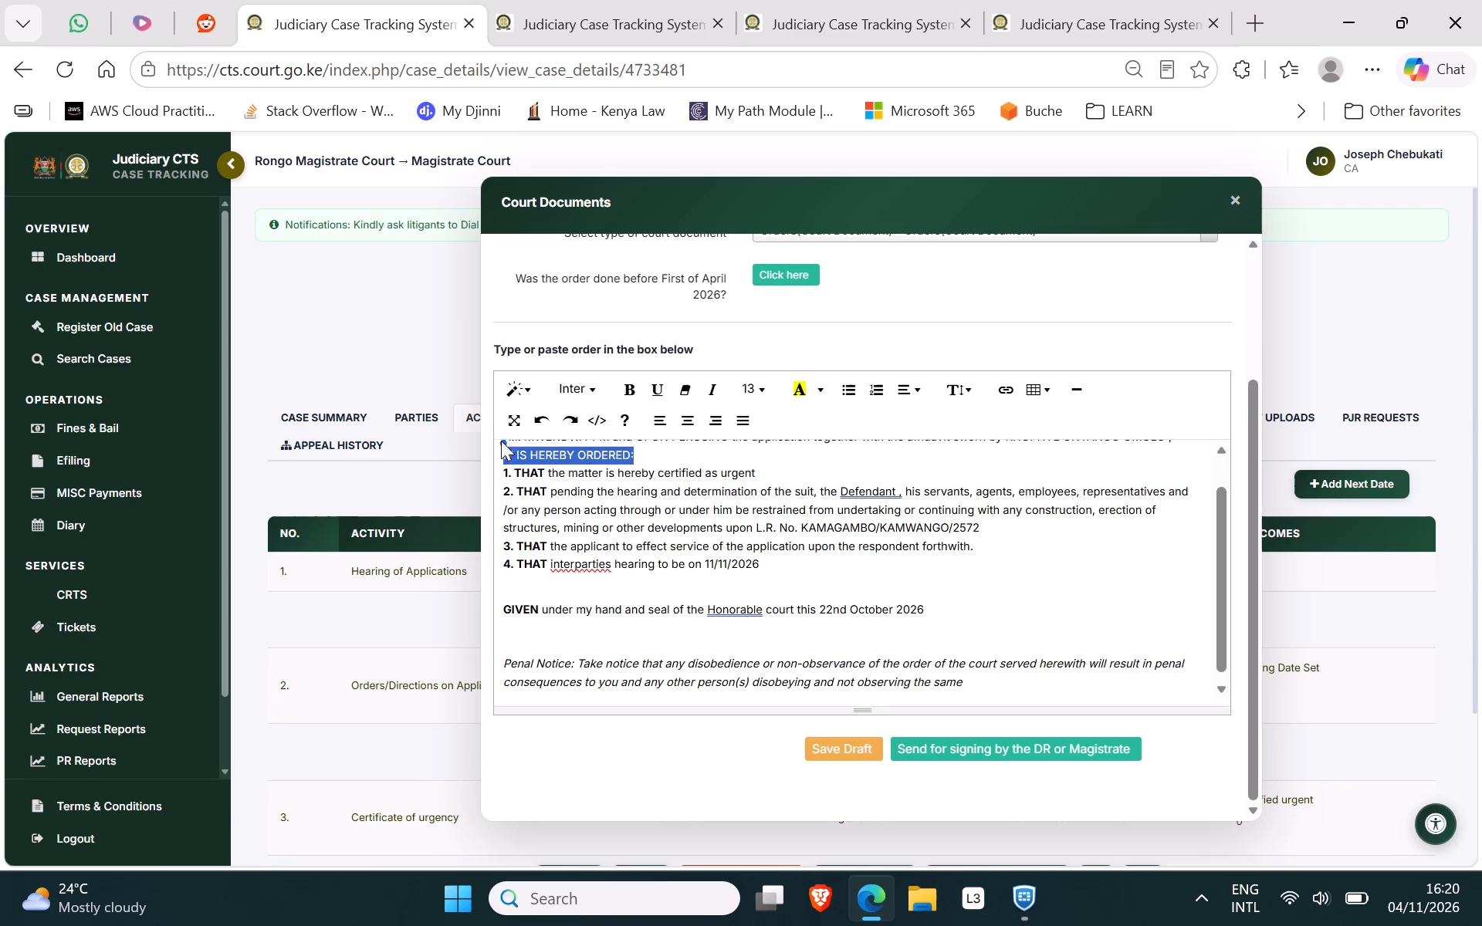
pyautogui.click(634, 382)
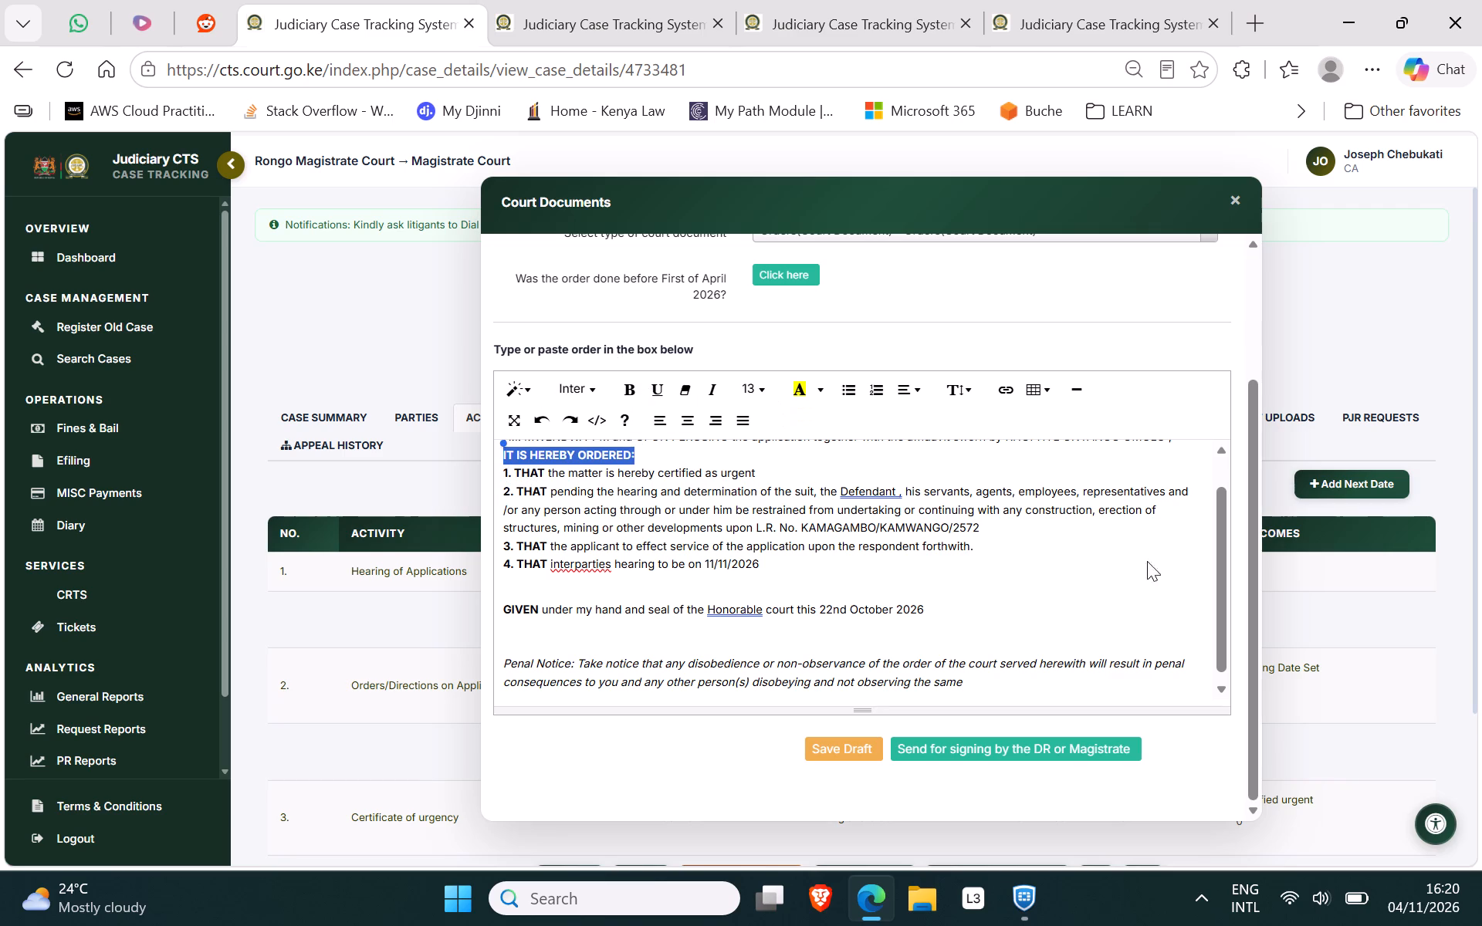
# In the opening paragraph, make "THIS MATTER", the magistrate's name with its PM suffix, "UPON PERUSING" and the deponent's name bold.
pyautogui.moveTo(1220, 538); pyautogui.dragTo(1222, 467)
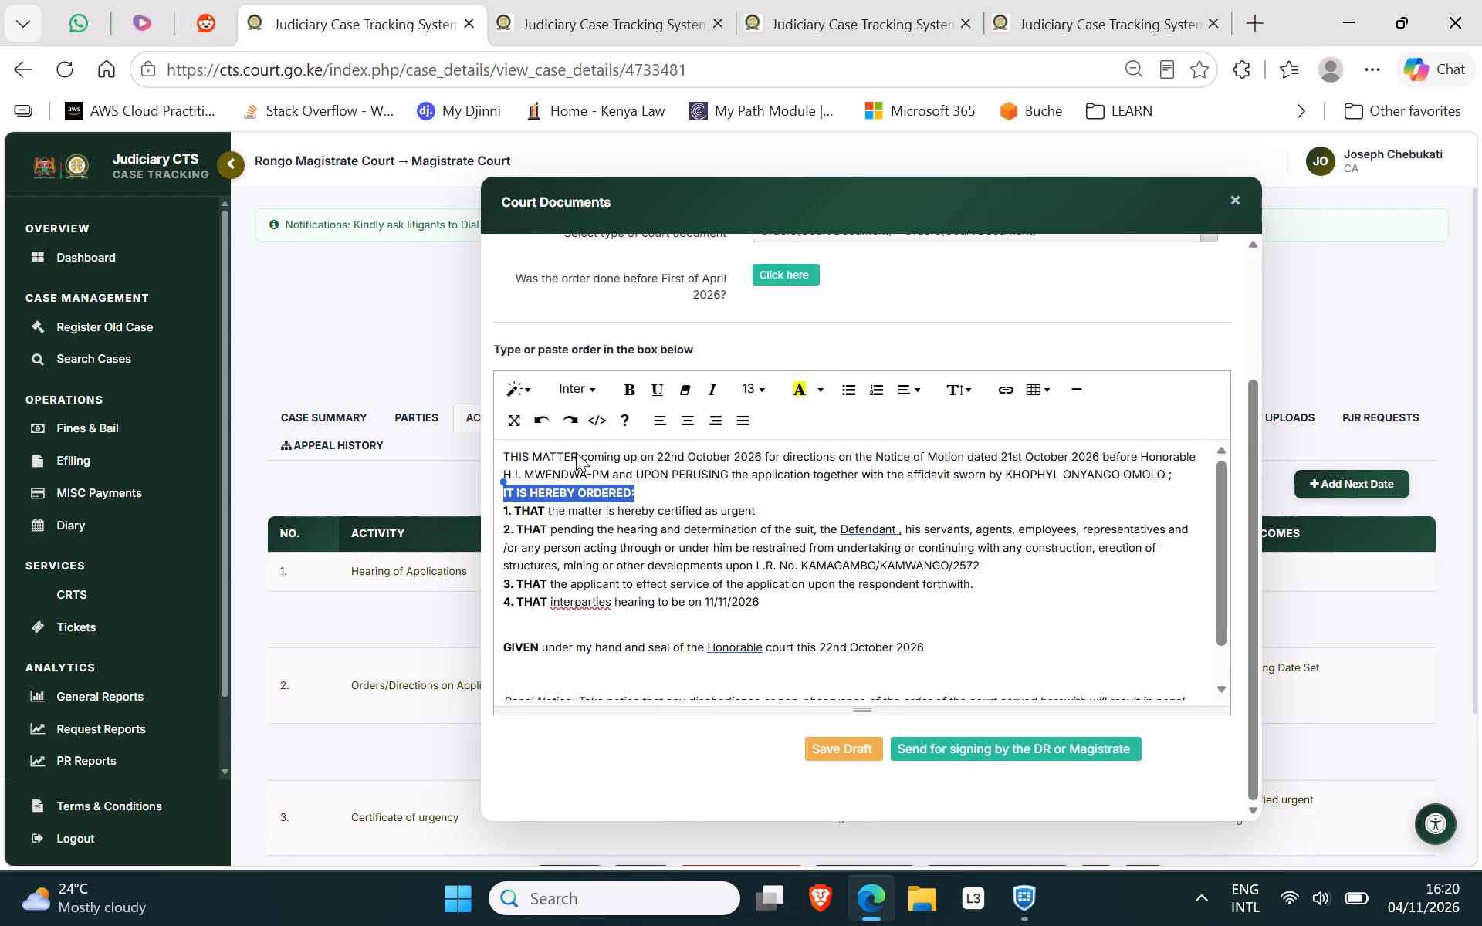
pyautogui.moveTo(576, 452); pyautogui.dragTo(499, 461)
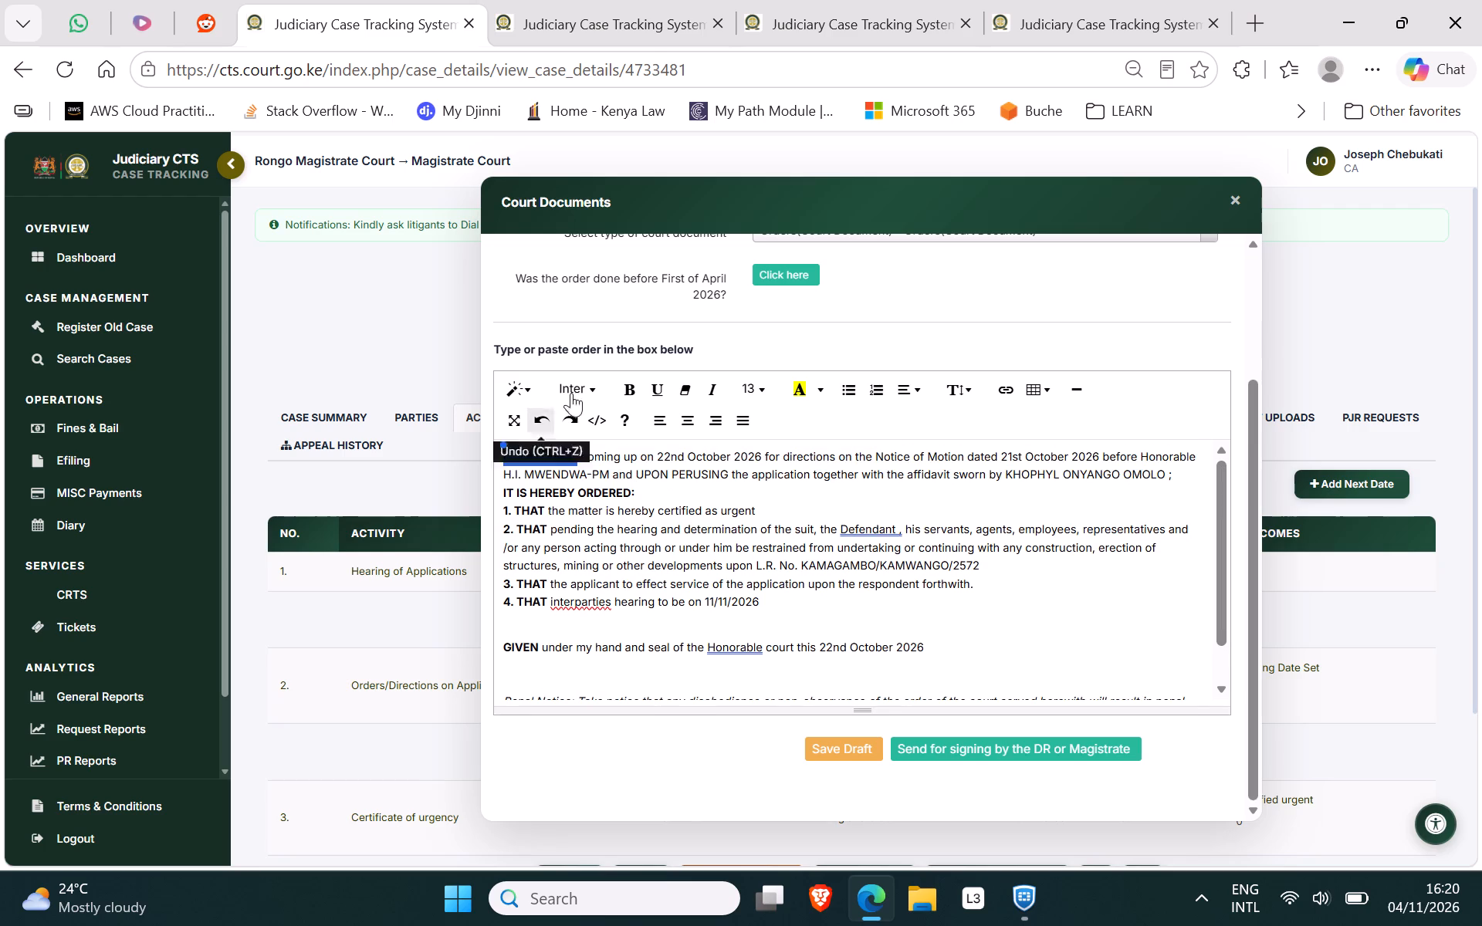
pyautogui.click(628, 382)
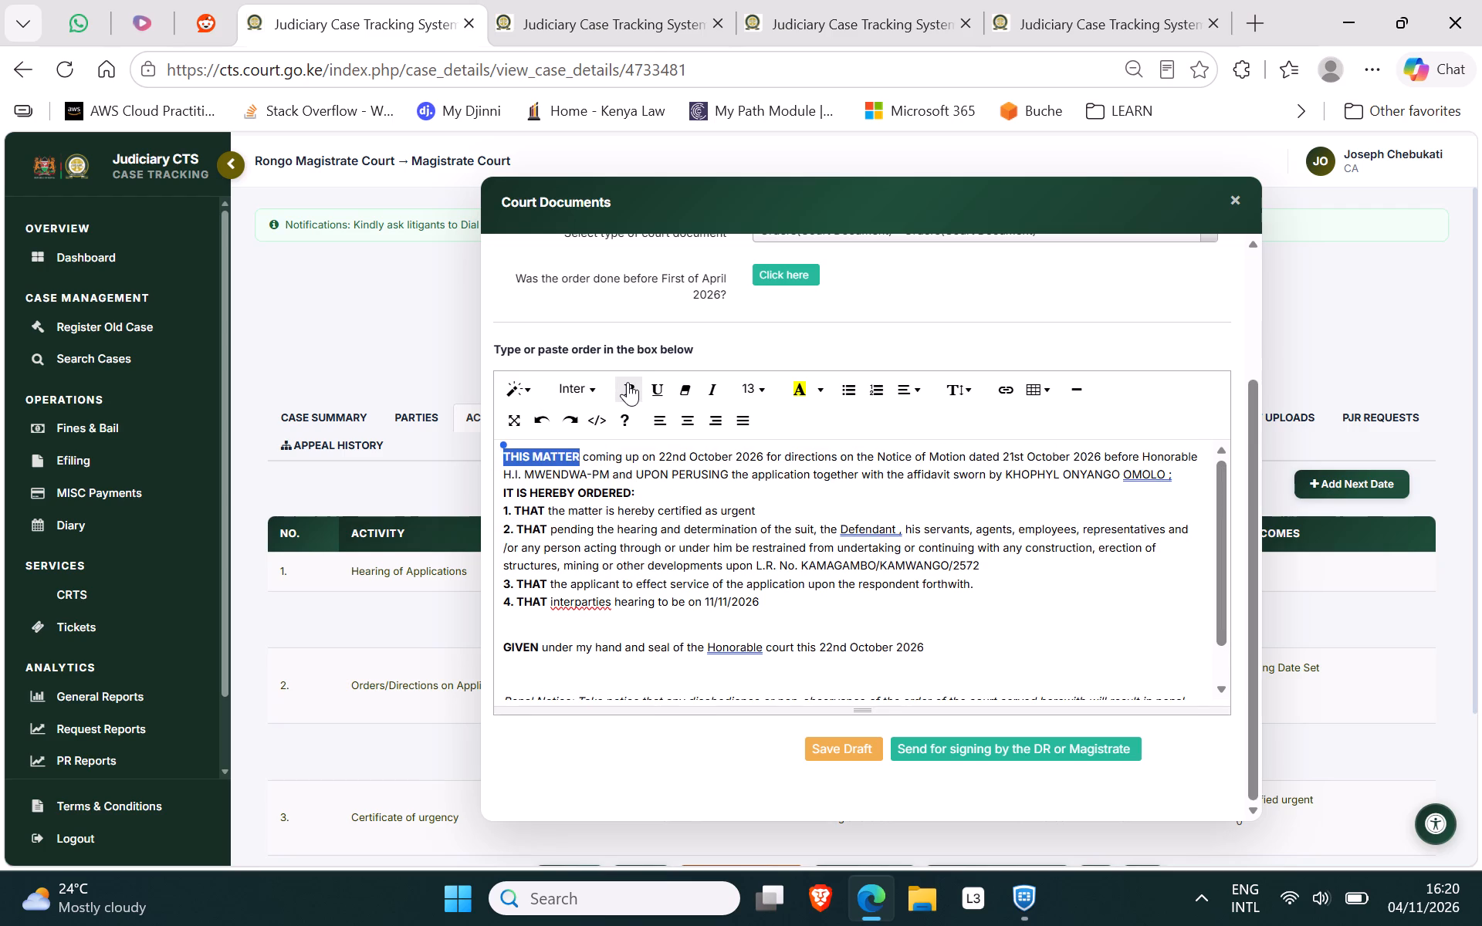
pyautogui.moveTo(607, 472); pyautogui.dragTo(499, 477)
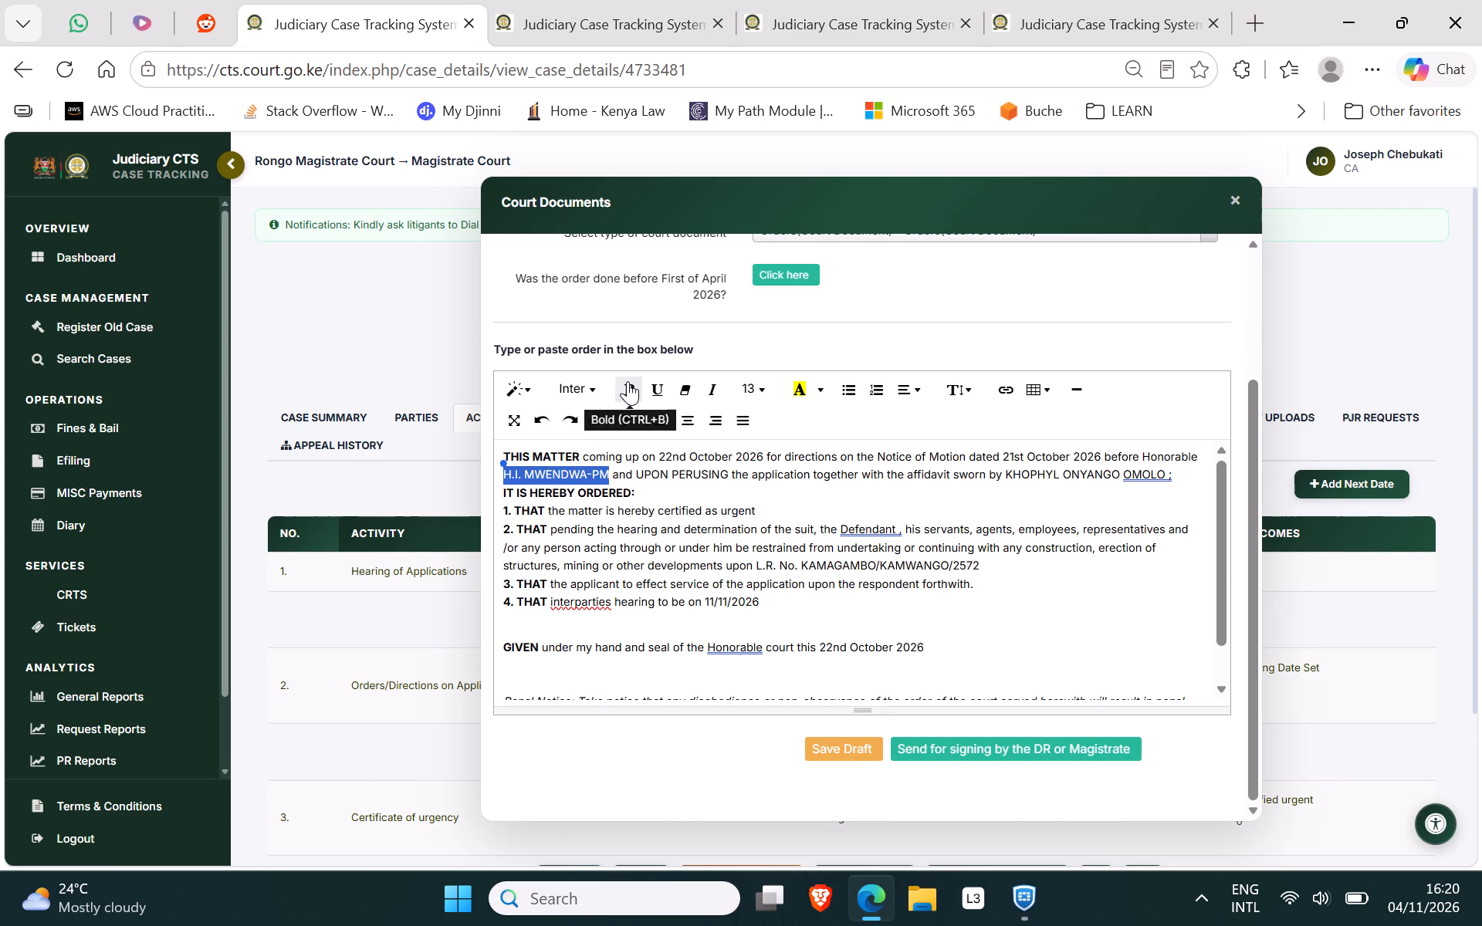
pyautogui.click(628, 381)
pyautogui.moveTo(638, 470); pyautogui.dragTo(682, 475)
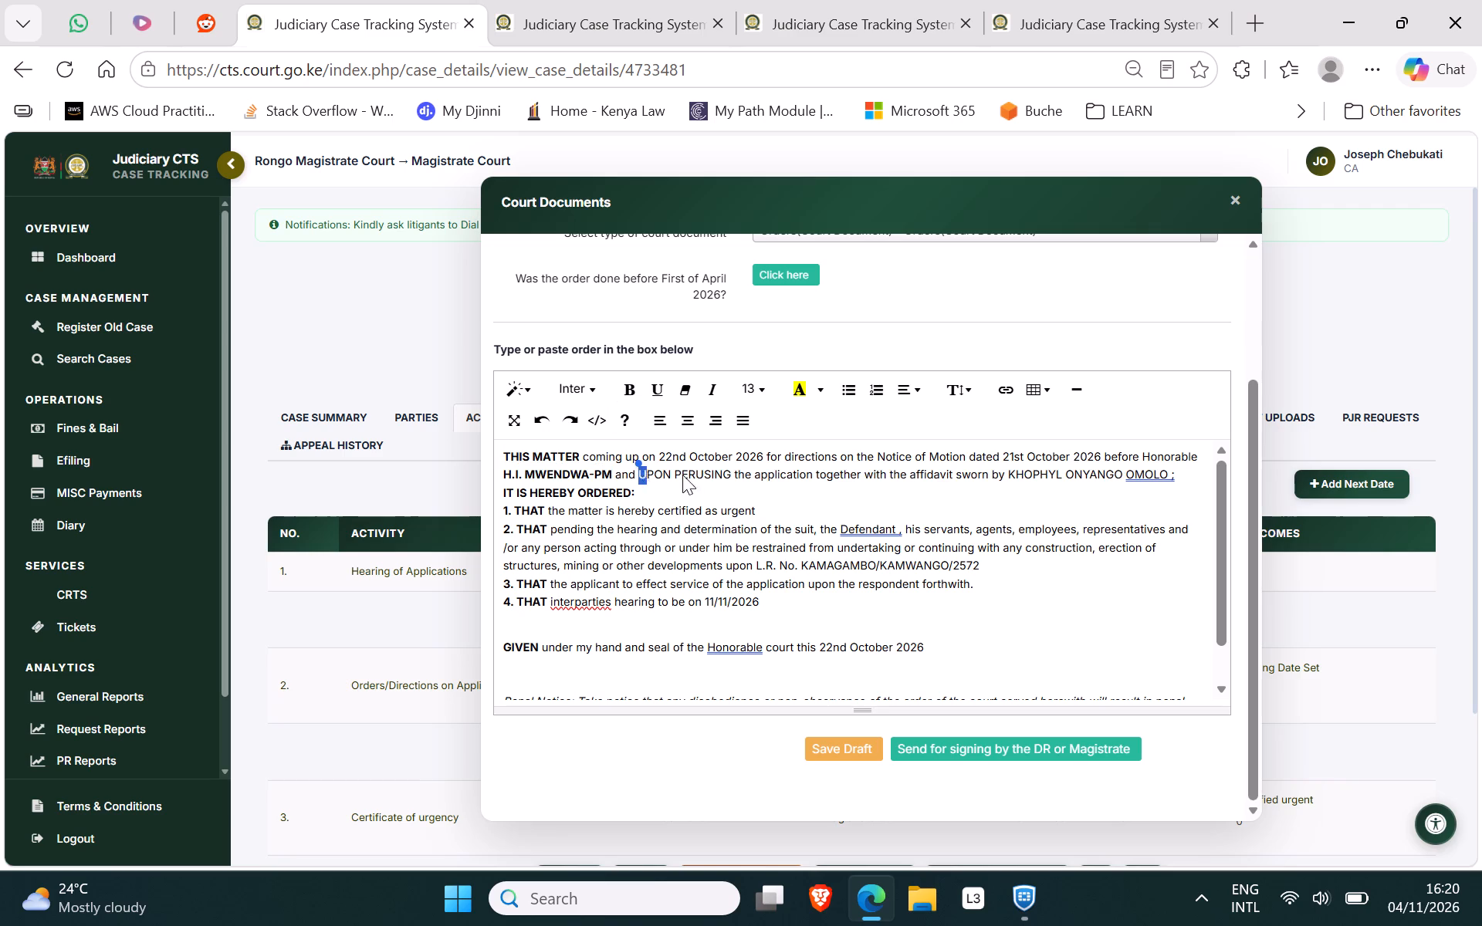
pyautogui.moveTo(682, 475); pyautogui.dragTo(729, 468)
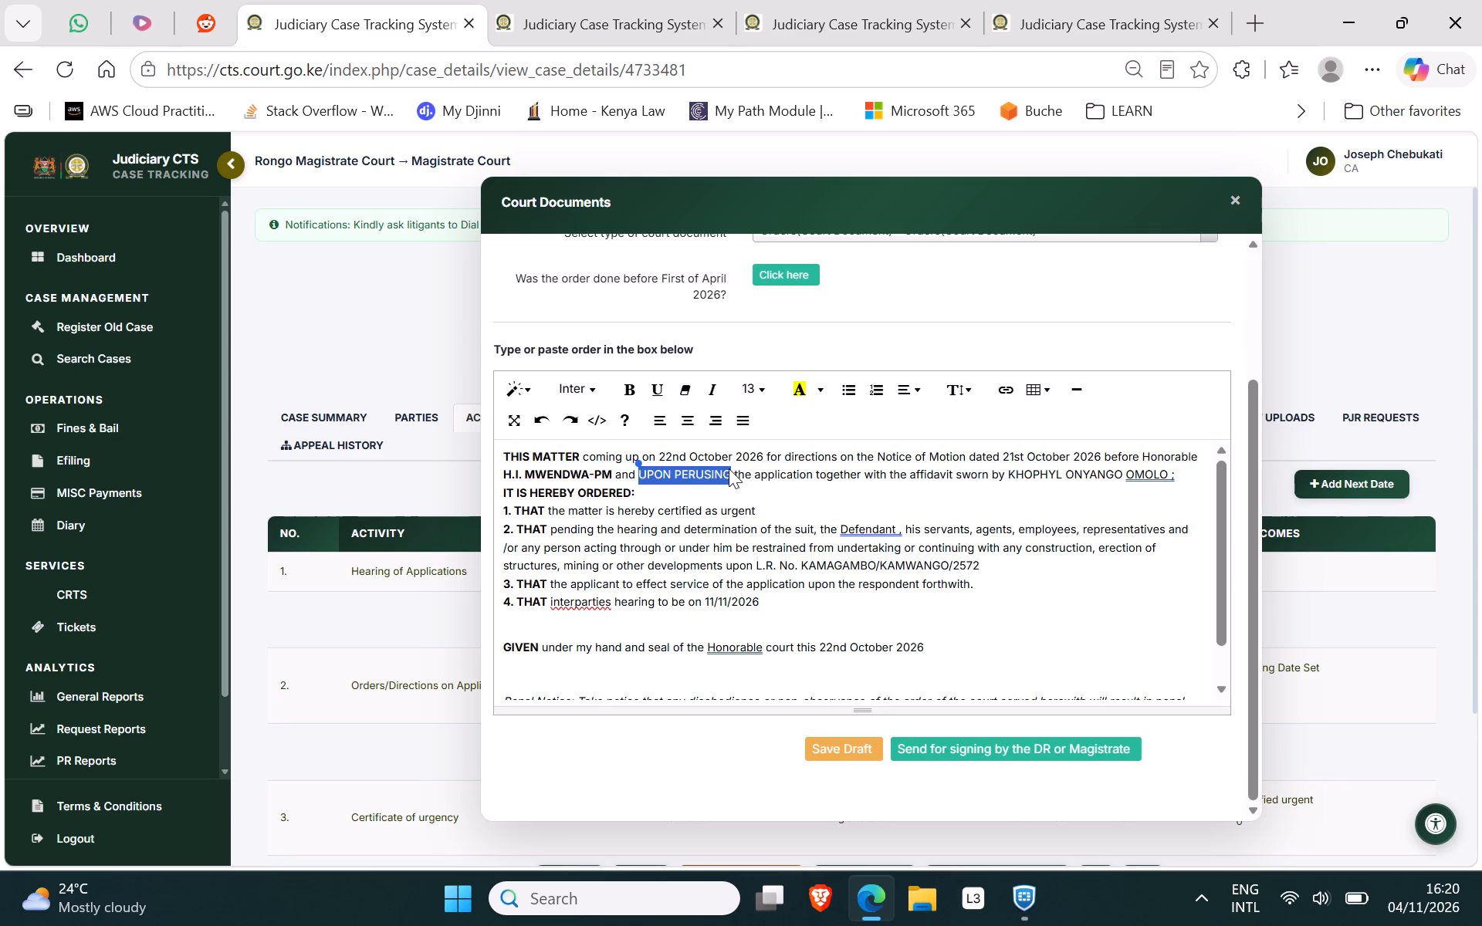
pyautogui.click(636, 389)
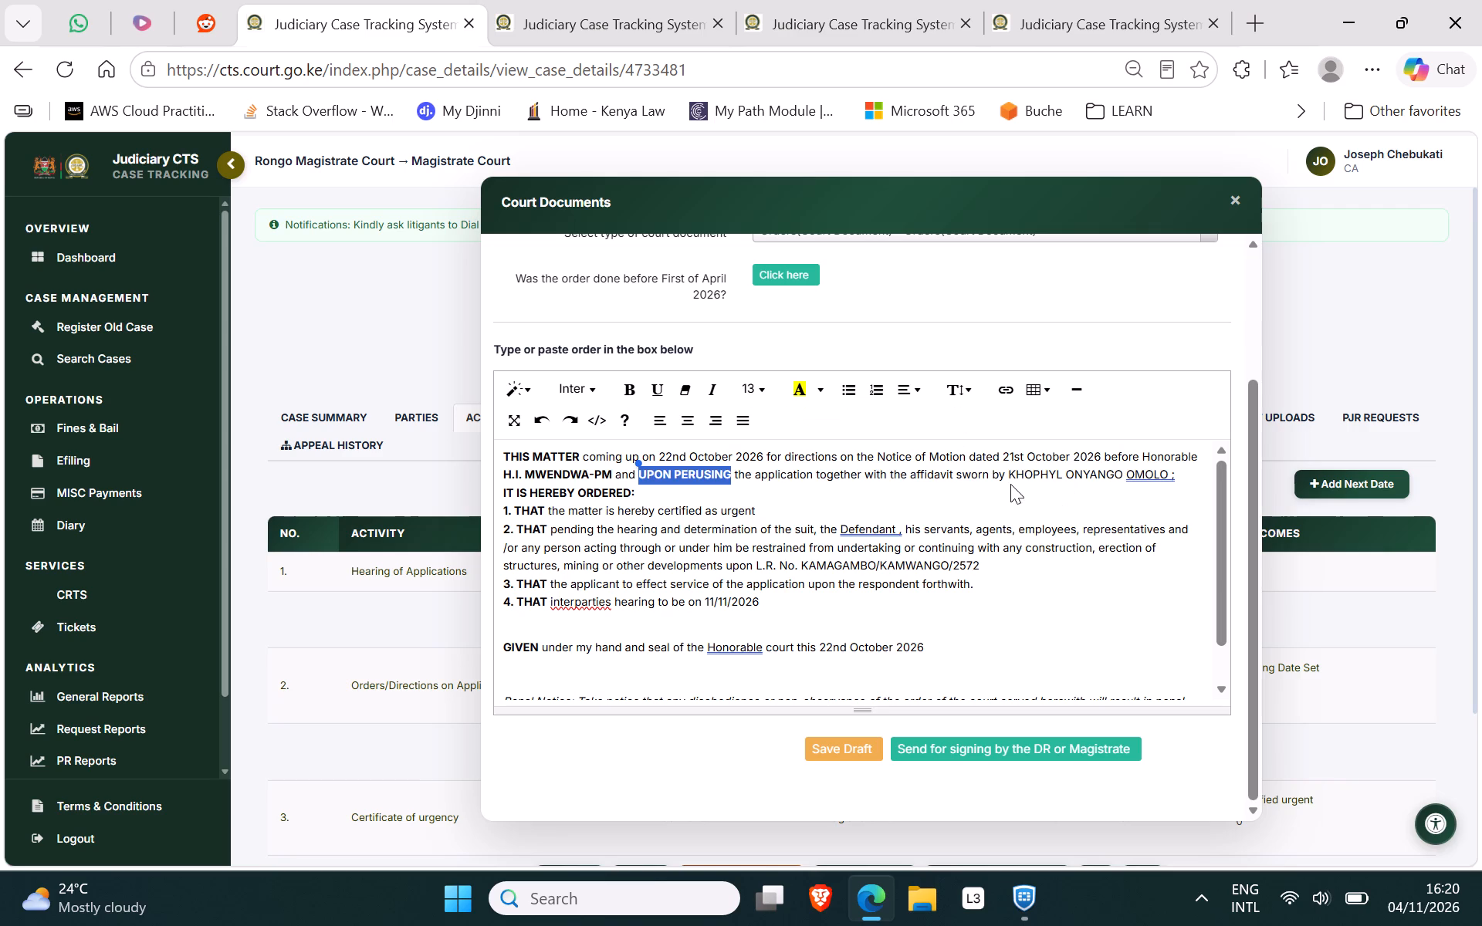
pyautogui.moveTo(1010, 477); pyautogui.dragTo(1168, 476)
pyautogui.click(624, 394)
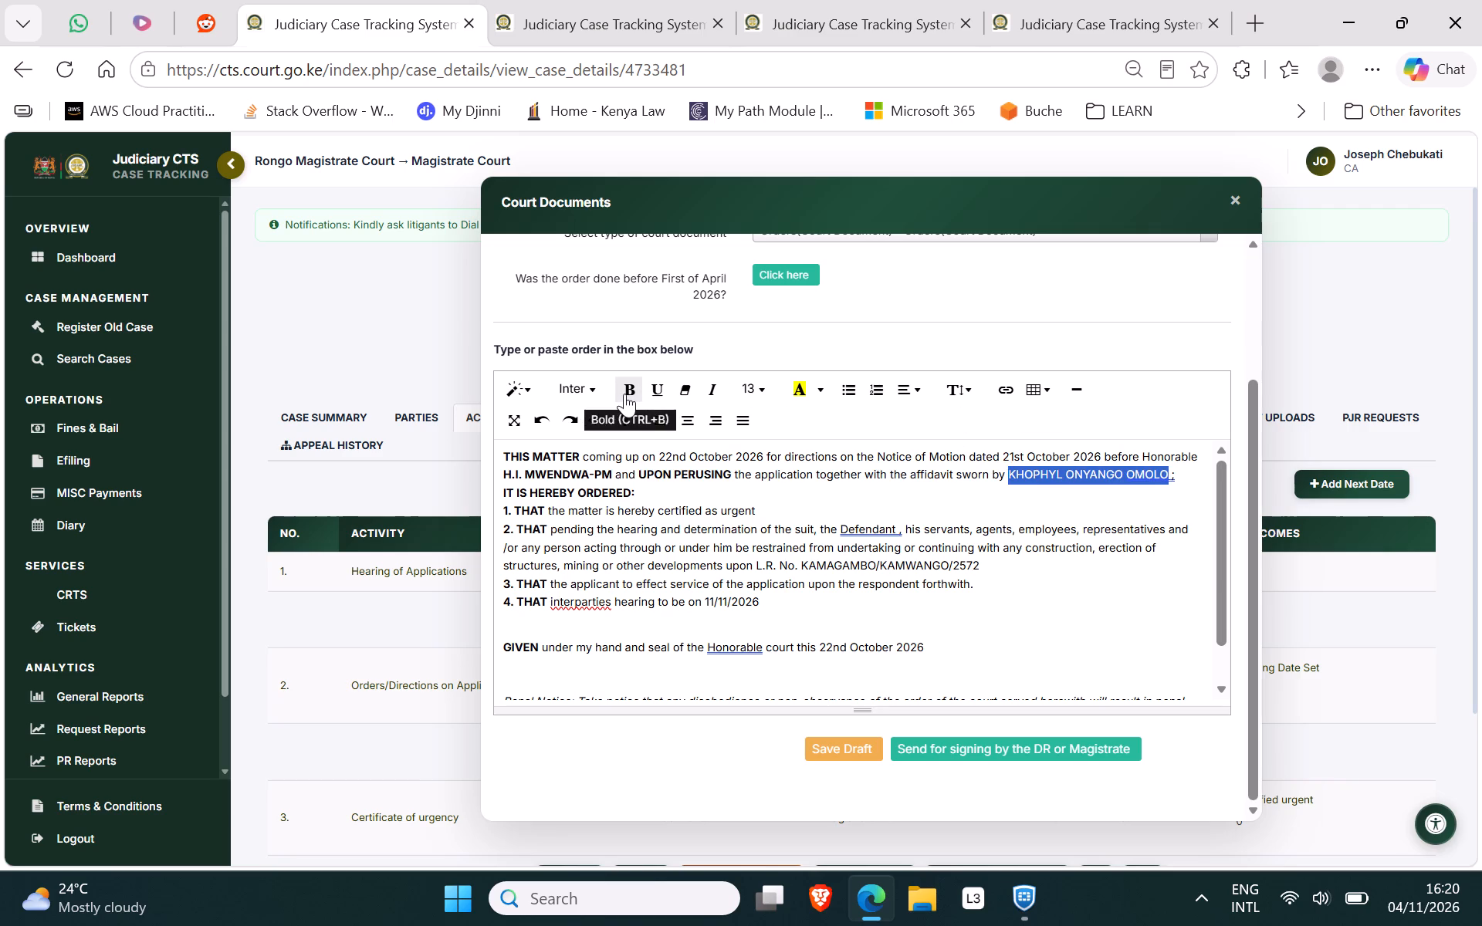
pyautogui.click(844, 502)
# Remove one surplus blank line above the Penal Notice and one above the GIVEN line.
pyautogui.click(605, 677)
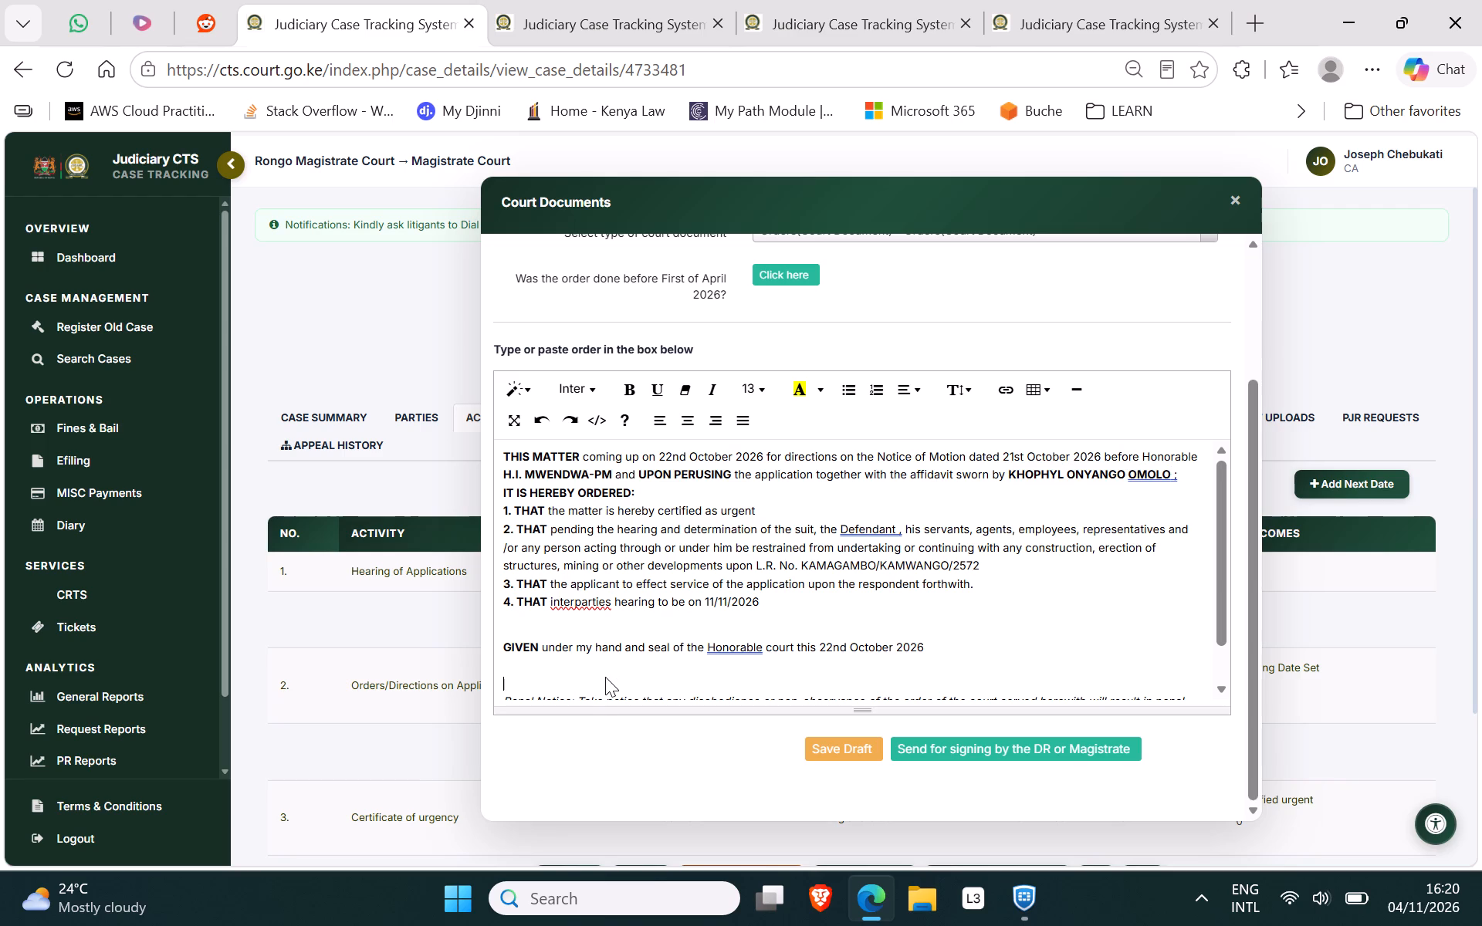
pyautogui.press('BackSpace')
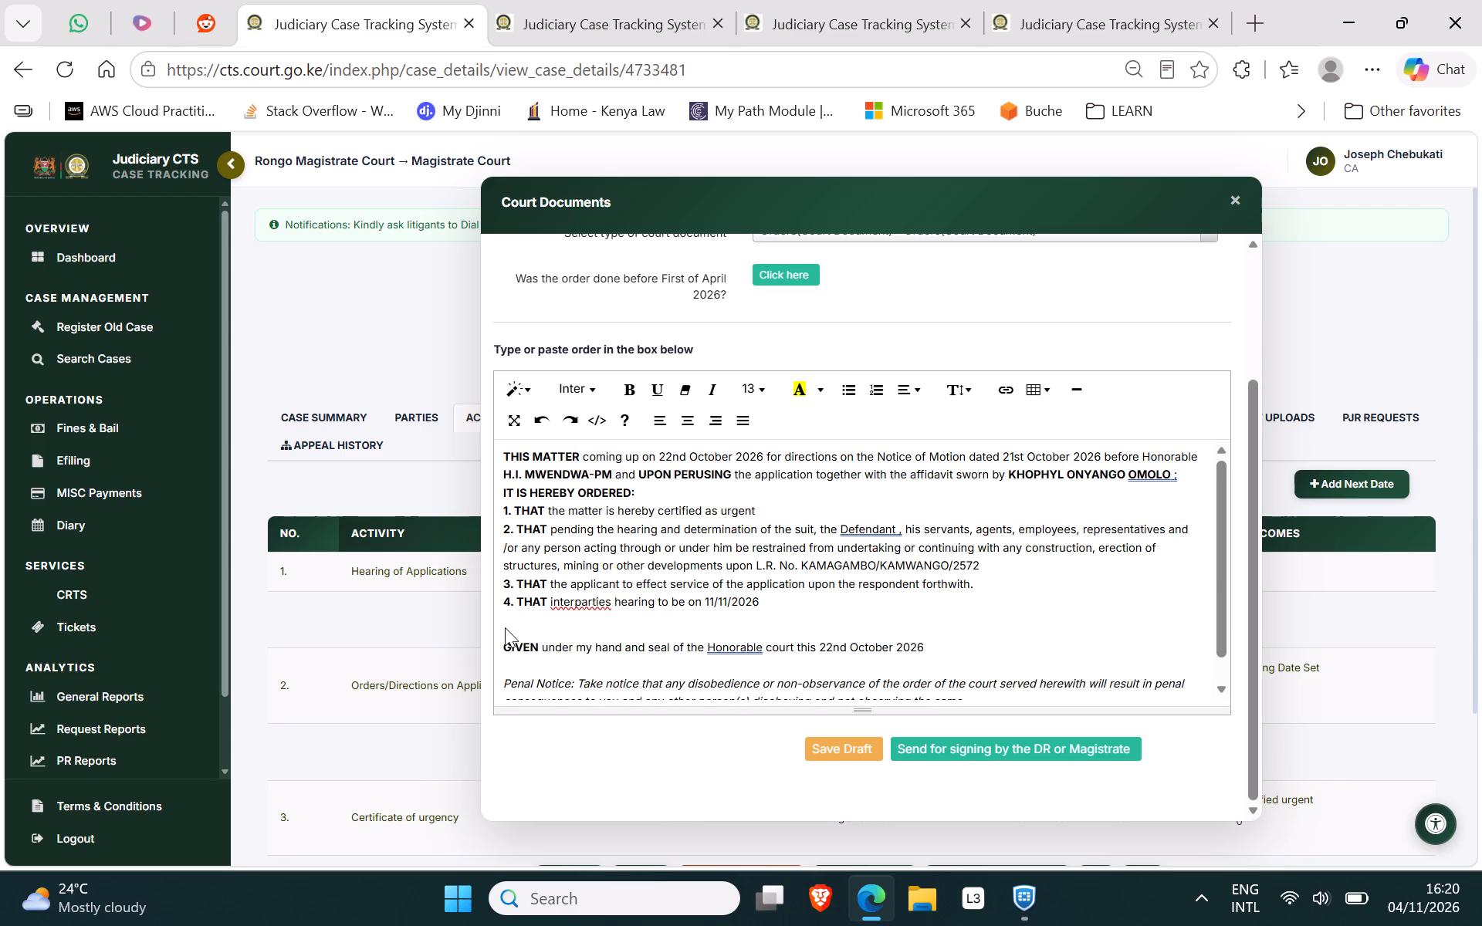
pyautogui.click(495, 621)
pyautogui.press('BackSpace')
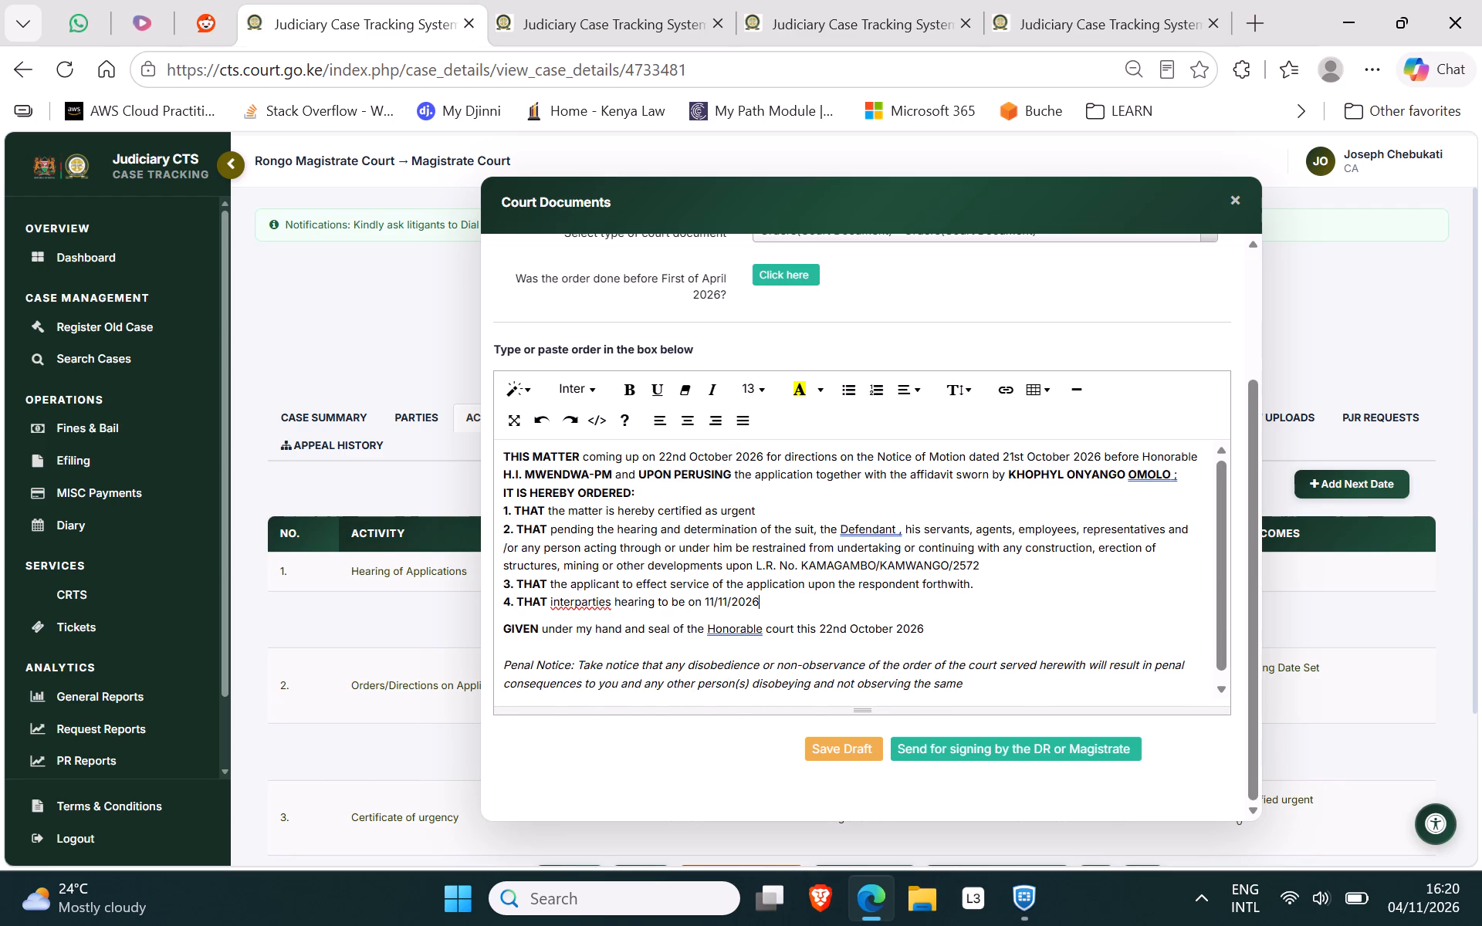
# Send the finished order for signing by the DR or Magistrate and acknowledge the message.
pyautogui.click(953, 753)
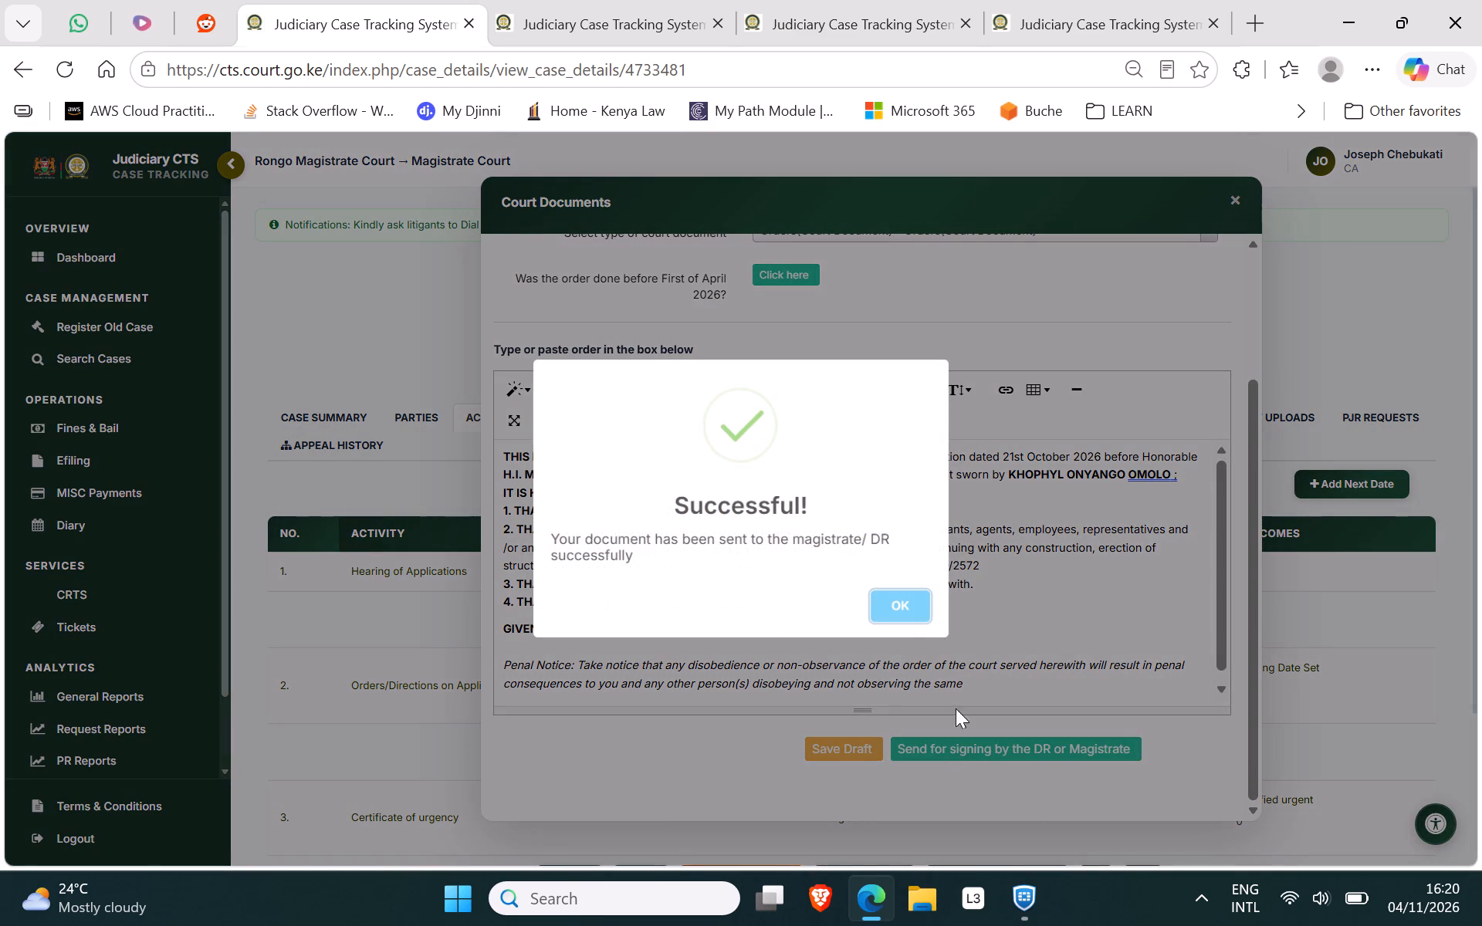
pyautogui.click(912, 610)
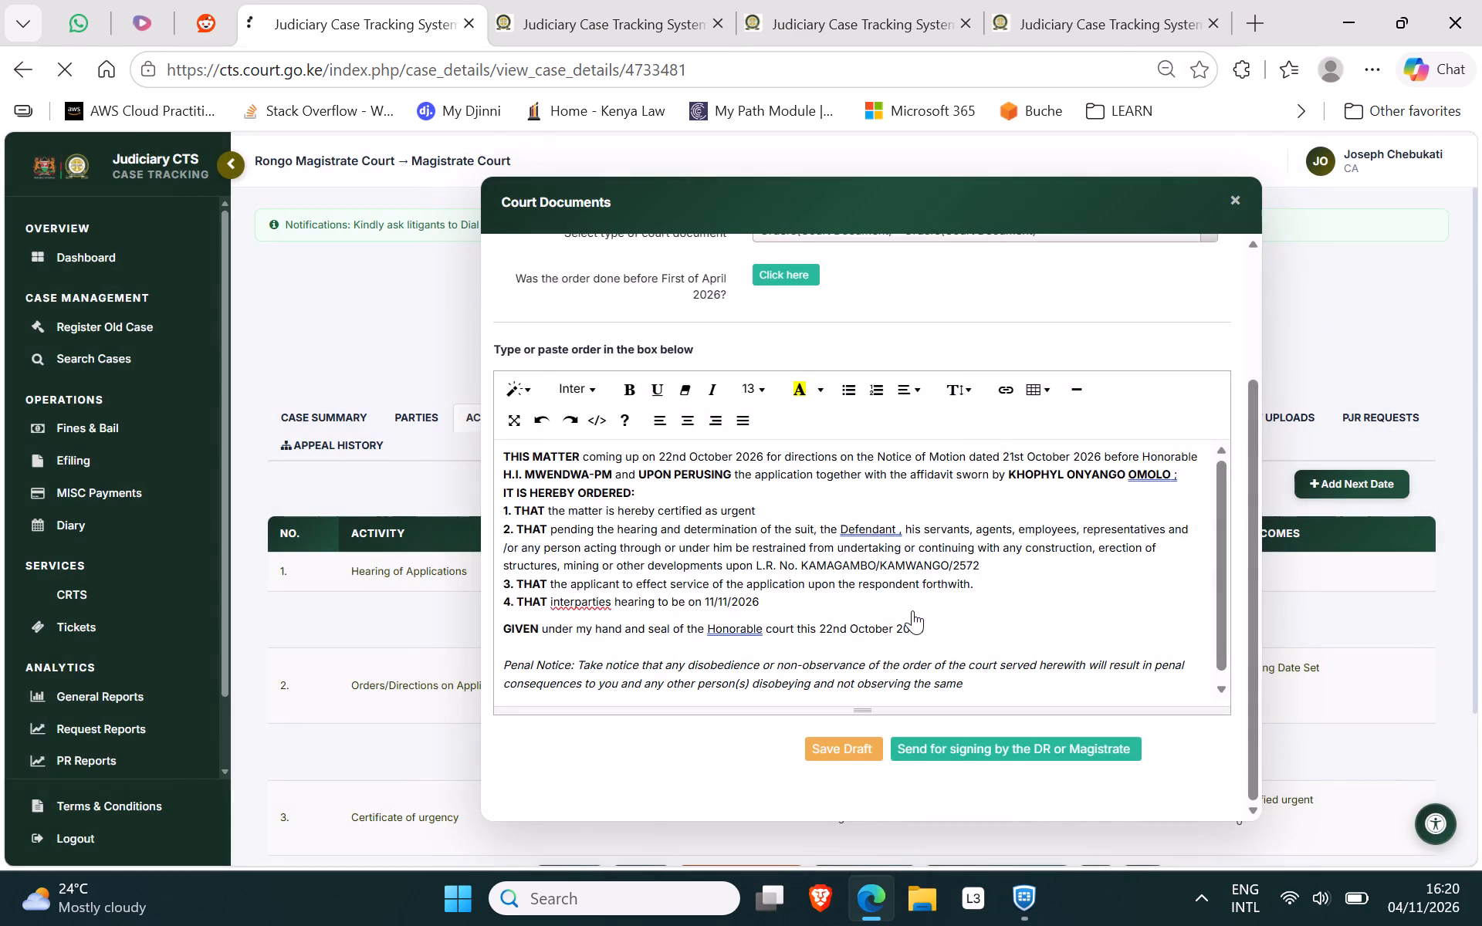
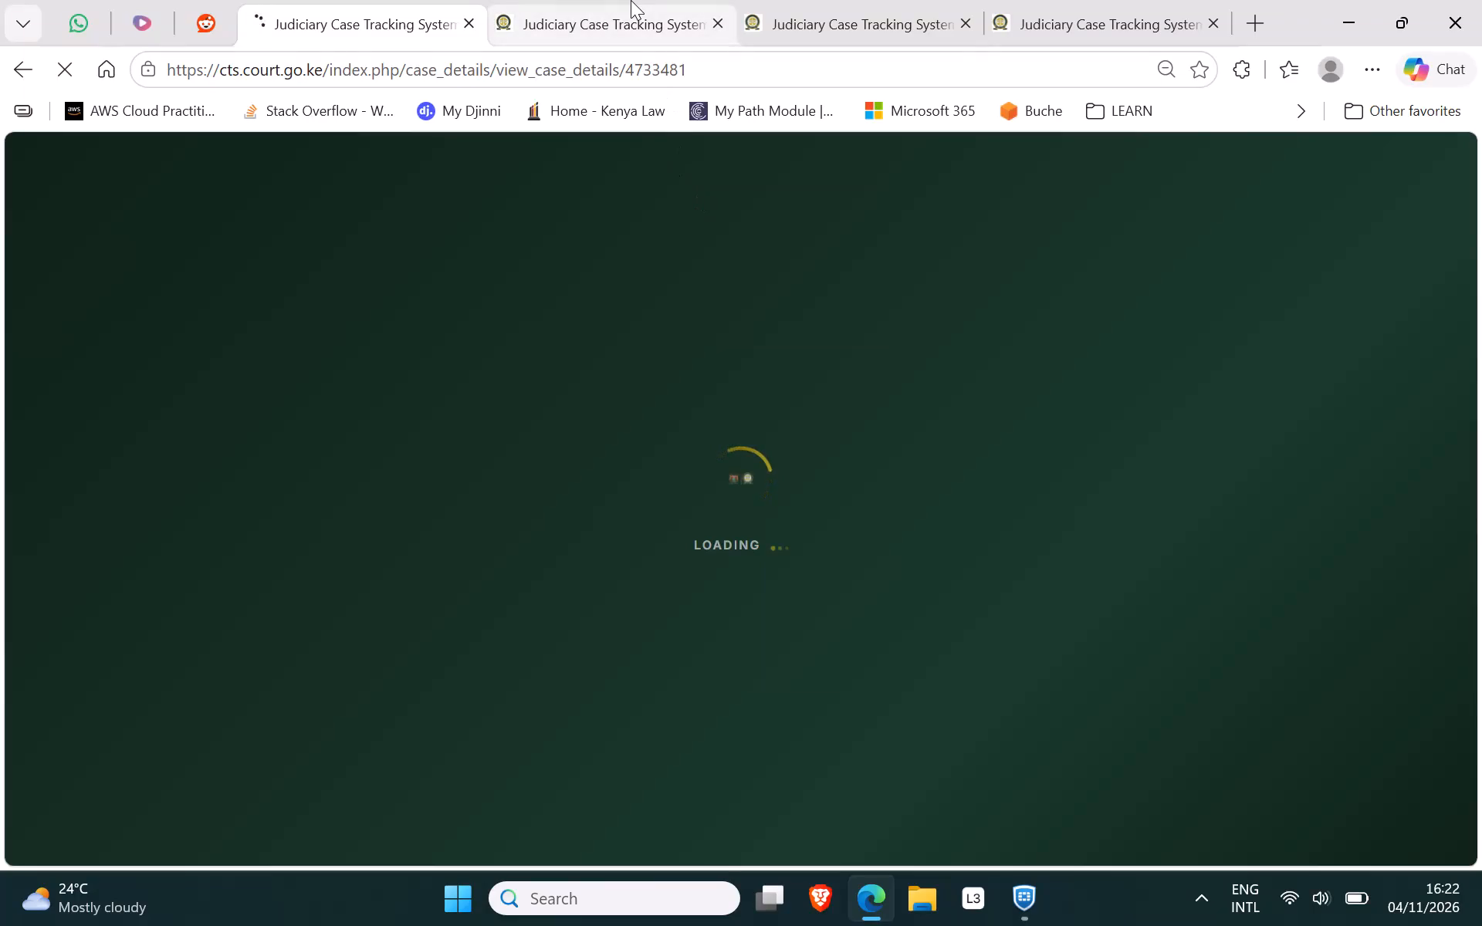
# From the Magistrate Court cause list for 4 November 2026, open the Causelist Outcomes report.
pyautogui.click(631, 0)
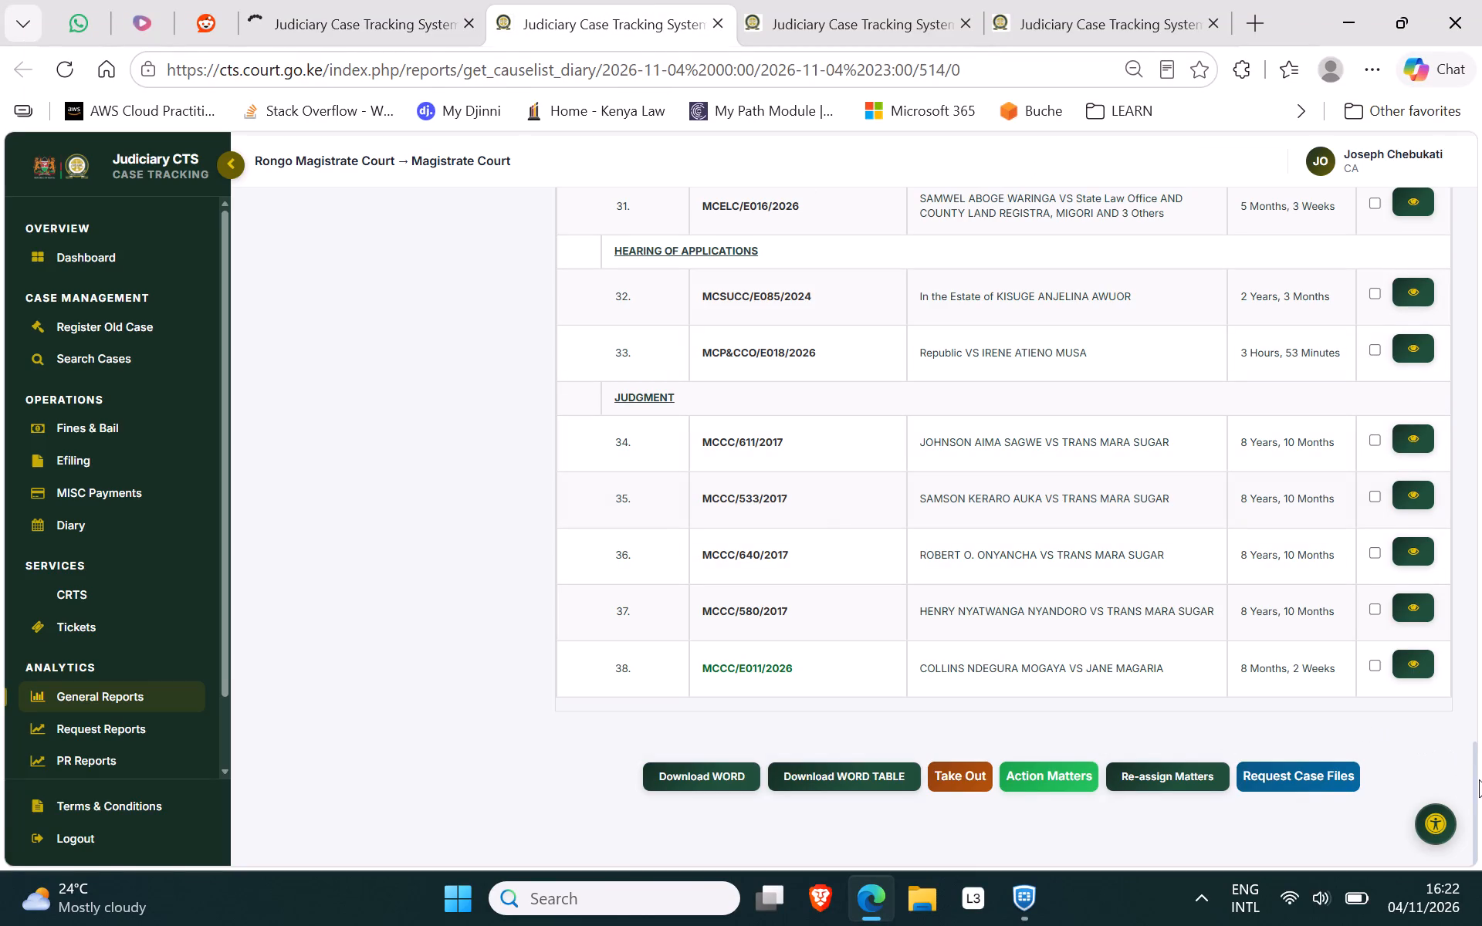
pyautogui.moveTo(1480, 780); pyautogui.dragTo(1475, 332)
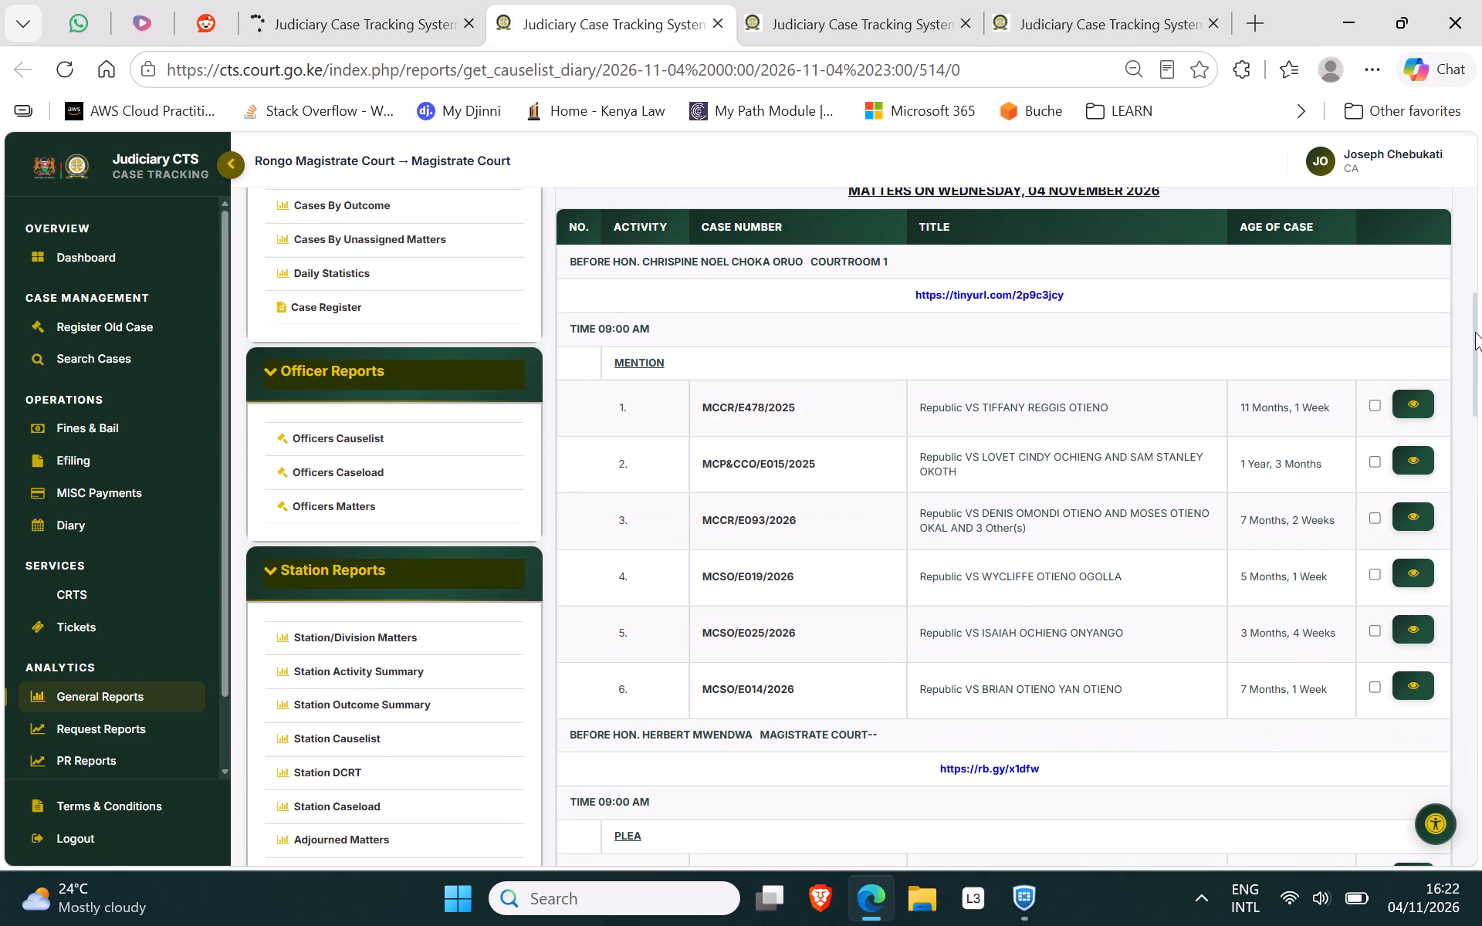
pyautogui.moveTo(1475, 332); pyautogui.dragTo(1481, 242)
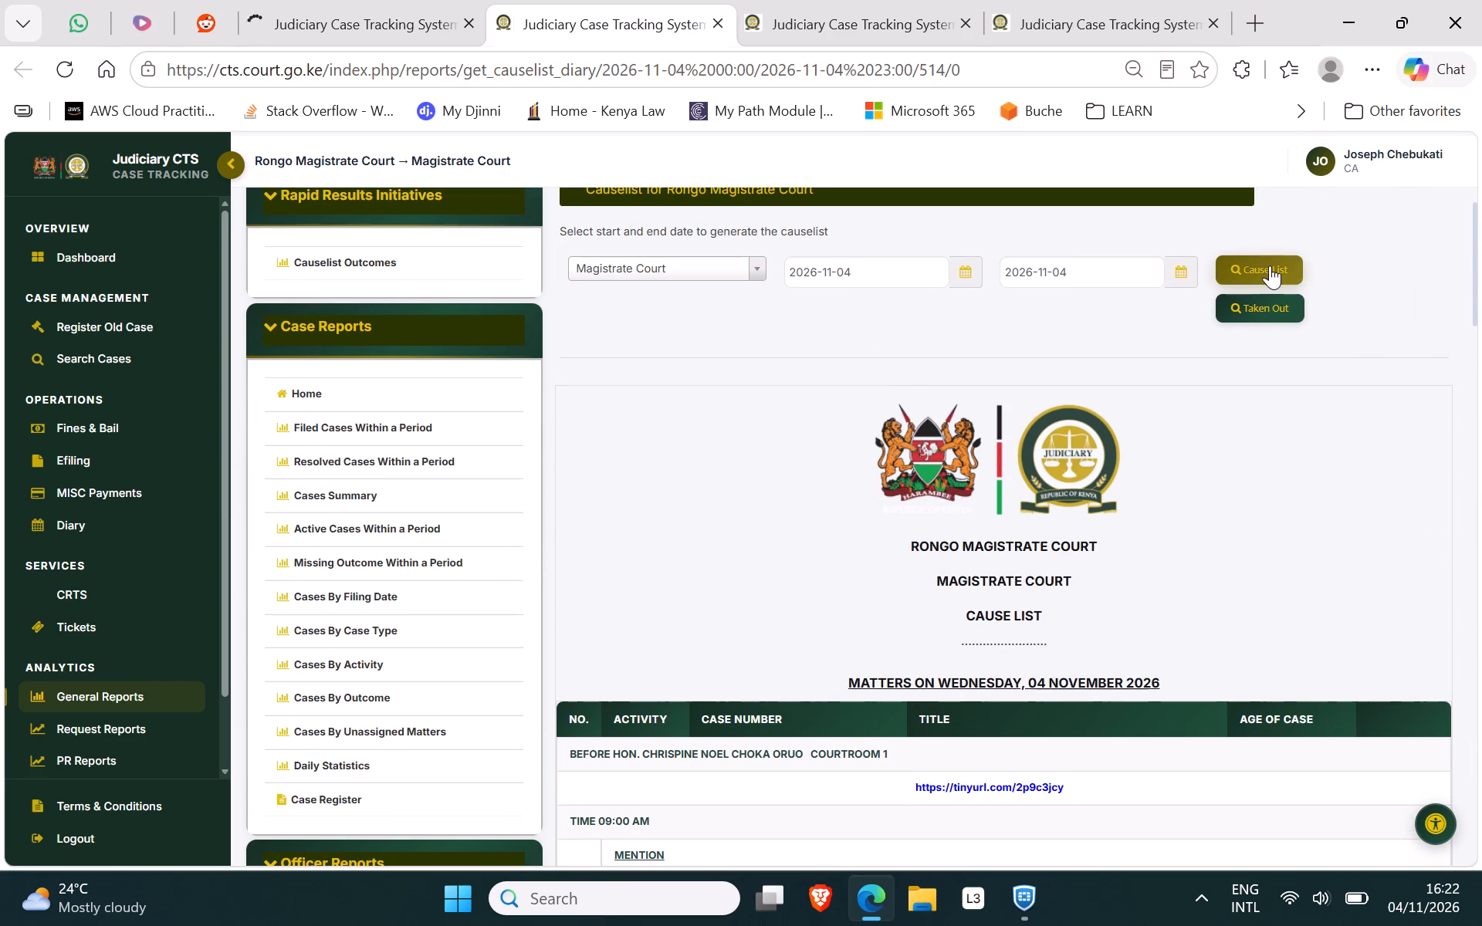
pyautogui.click(358, 258)
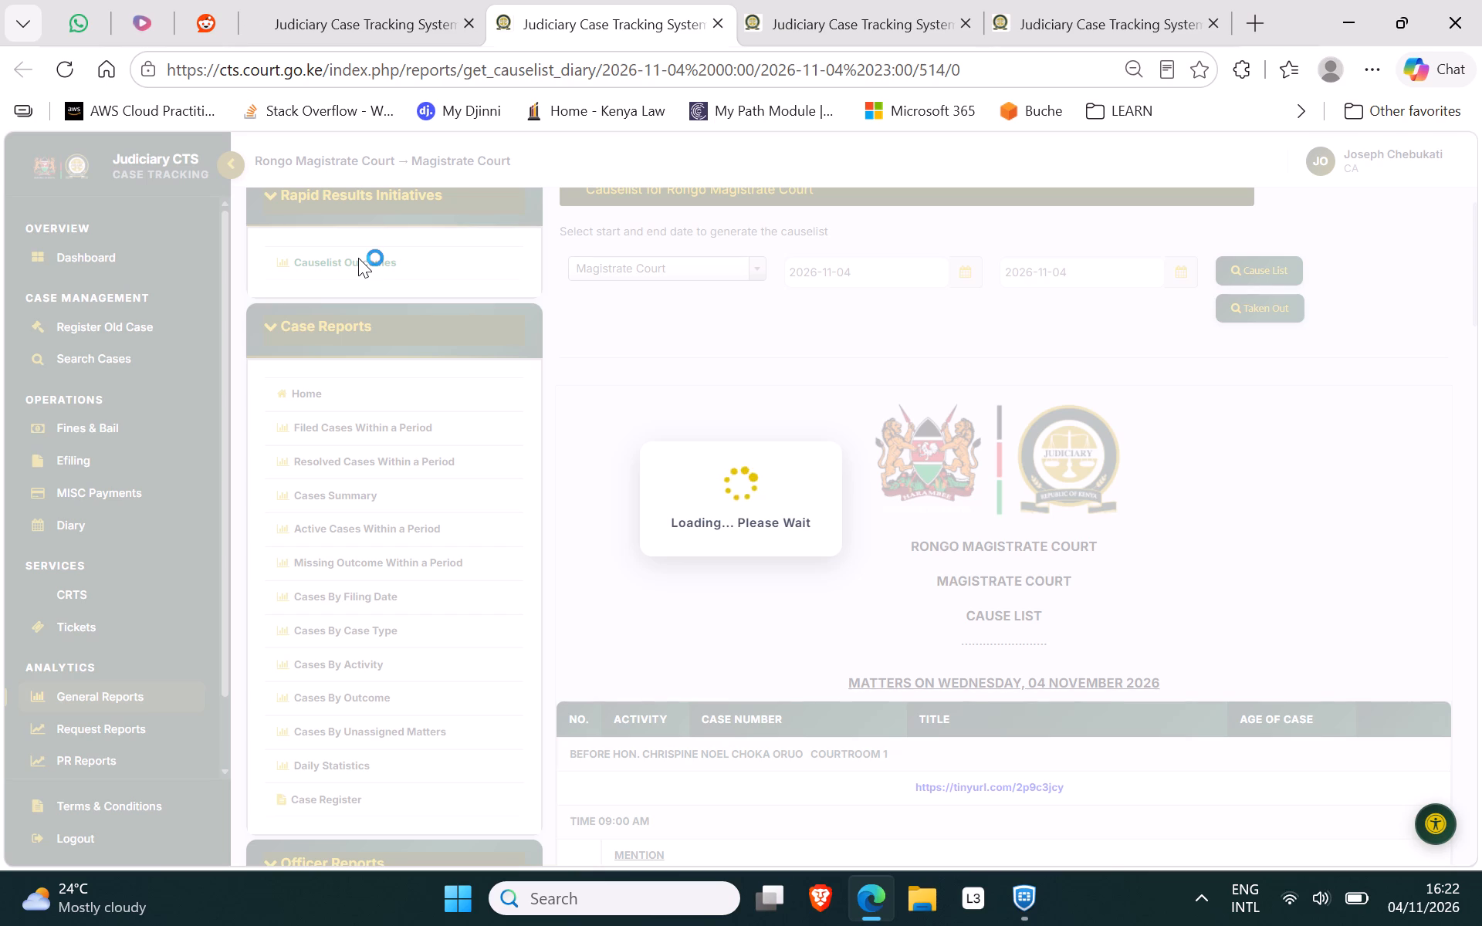
# Search for Rongo Magistrate Court civil case (MCCC) number E130 of 2022.
pyautogui.click(814, 3)
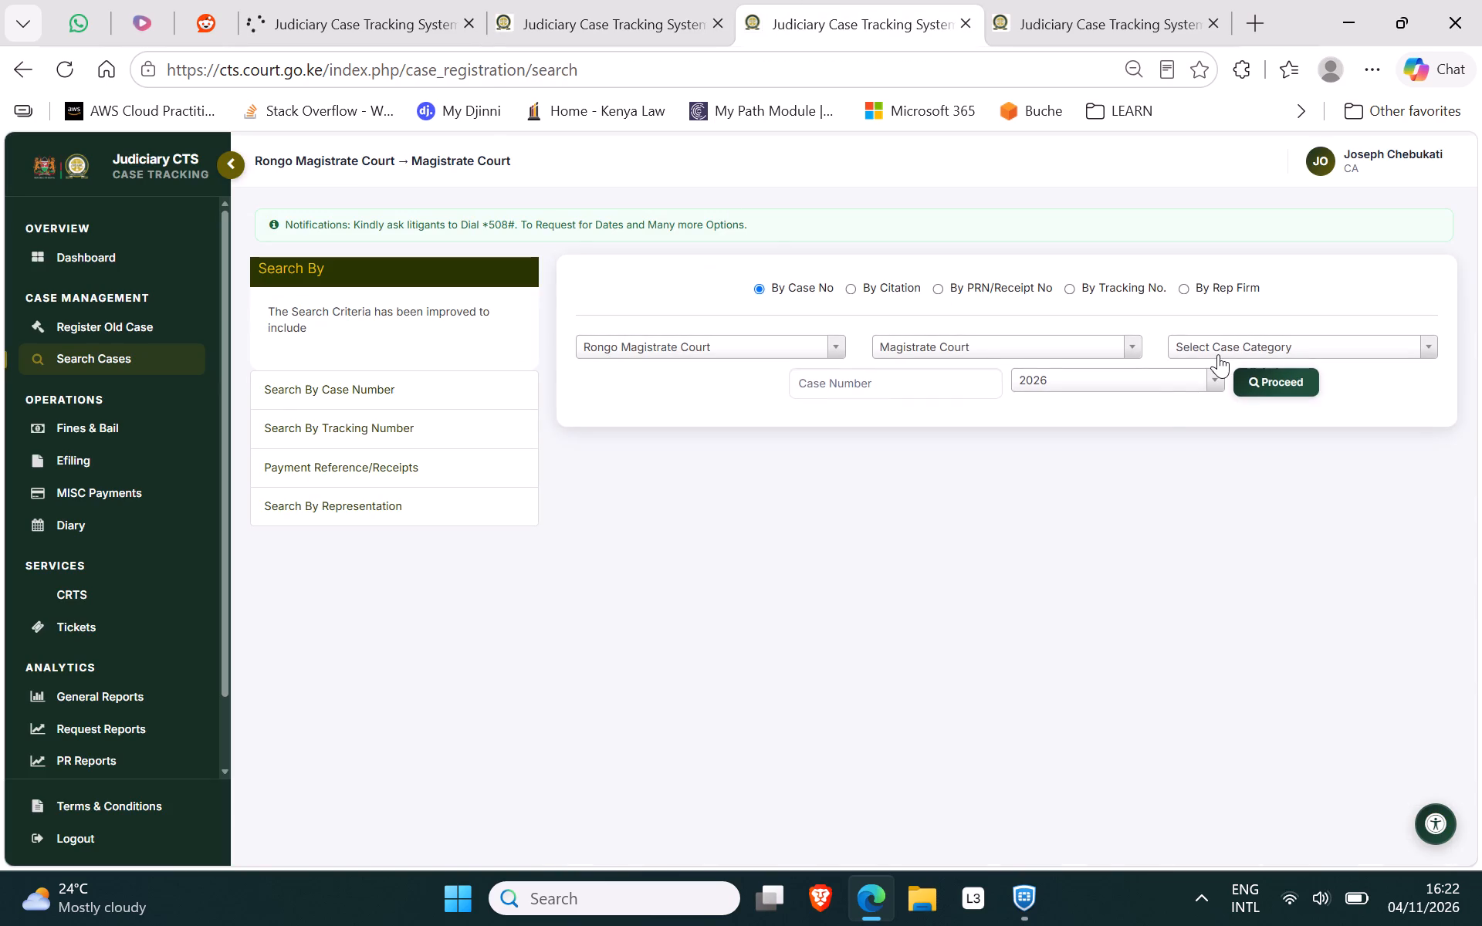
pyautogui.click(1218, 354)
pyautogui.click(1200, 434)
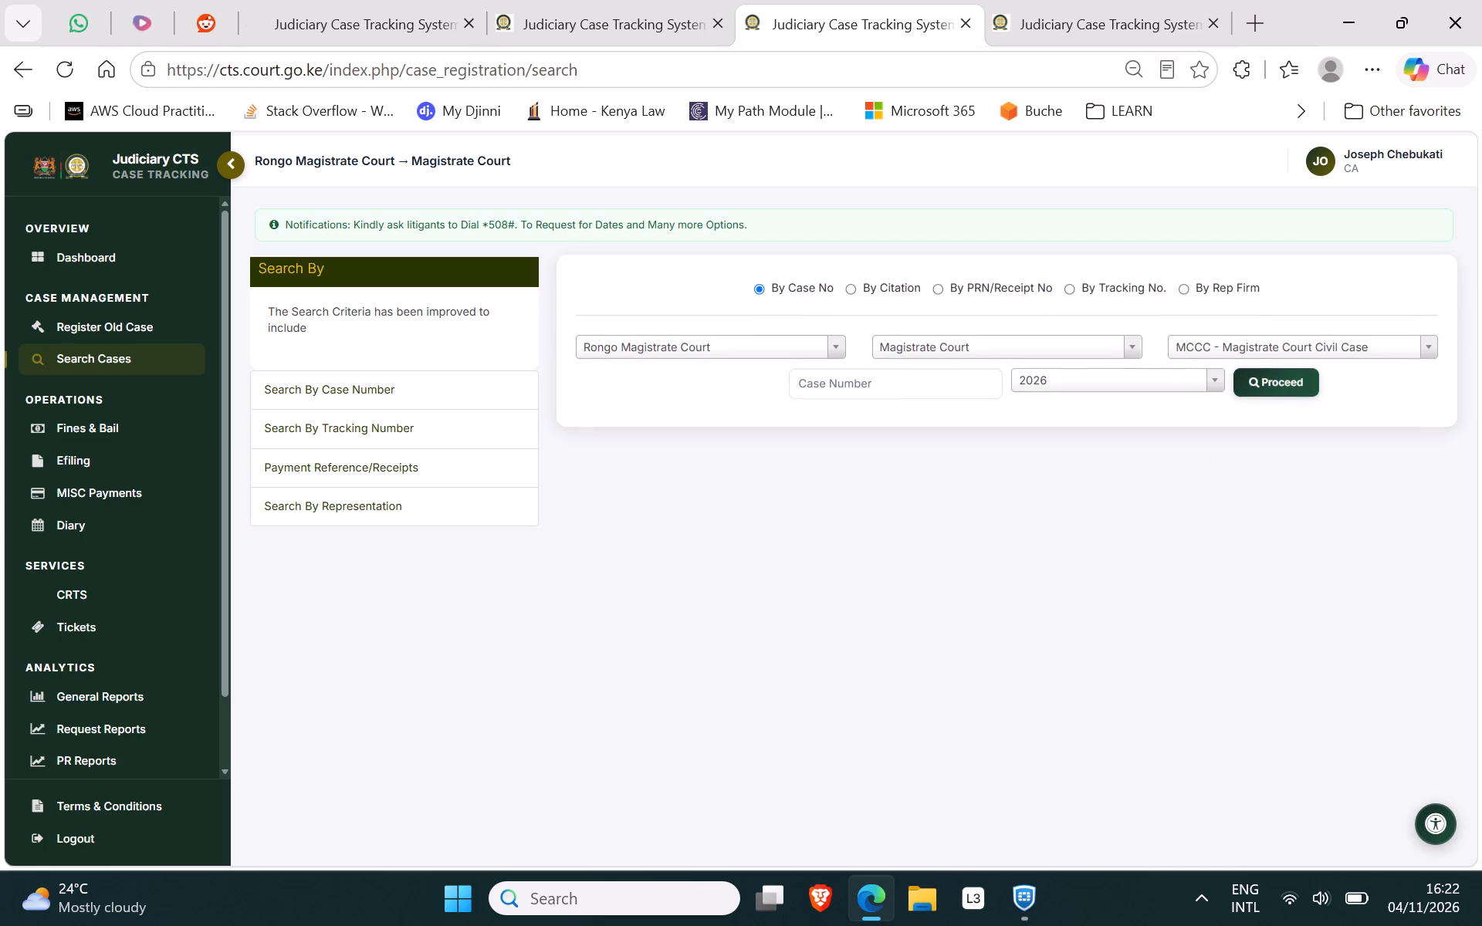
pyautogui.click(953, 373)
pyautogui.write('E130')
pyautogui.click(1074, 372)
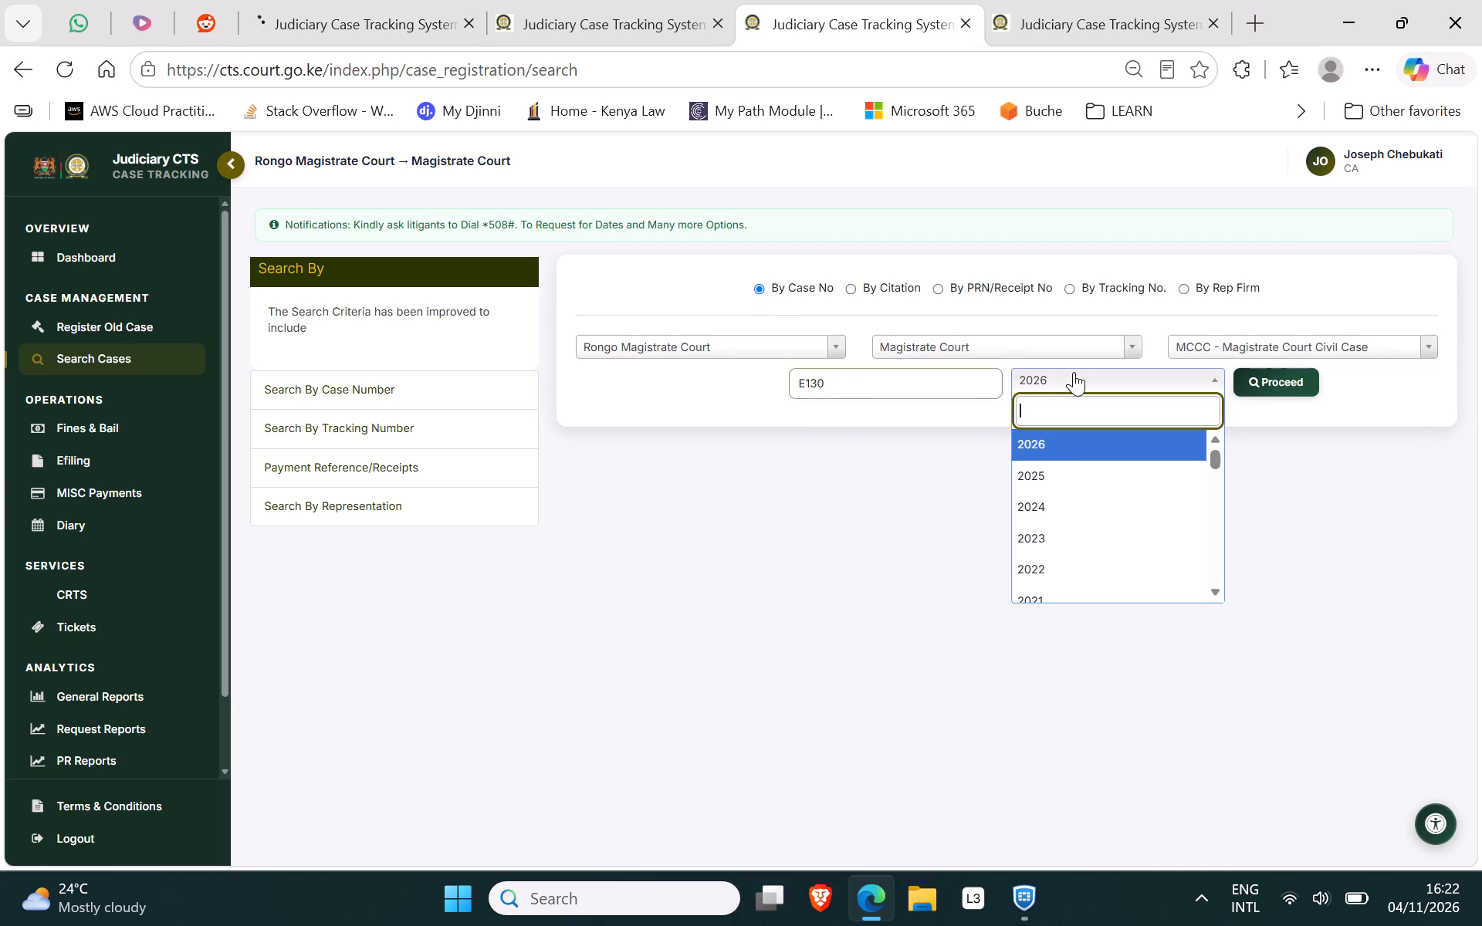
pyautogui.click(1032, 569)
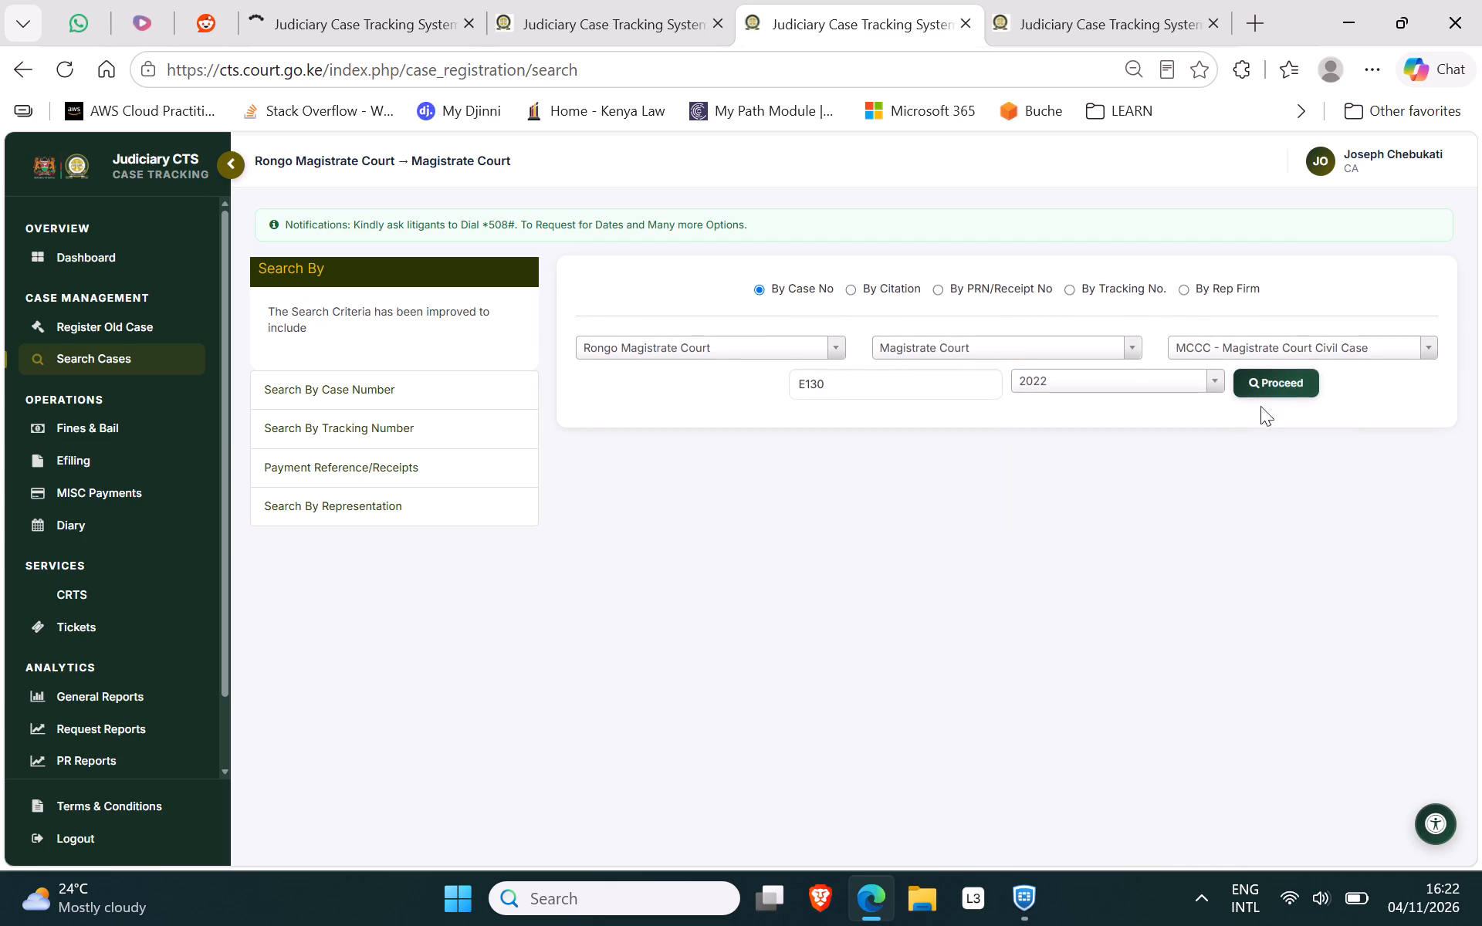
pyautogui.click(1273, 392)
pyautogui.click(1065, 0)
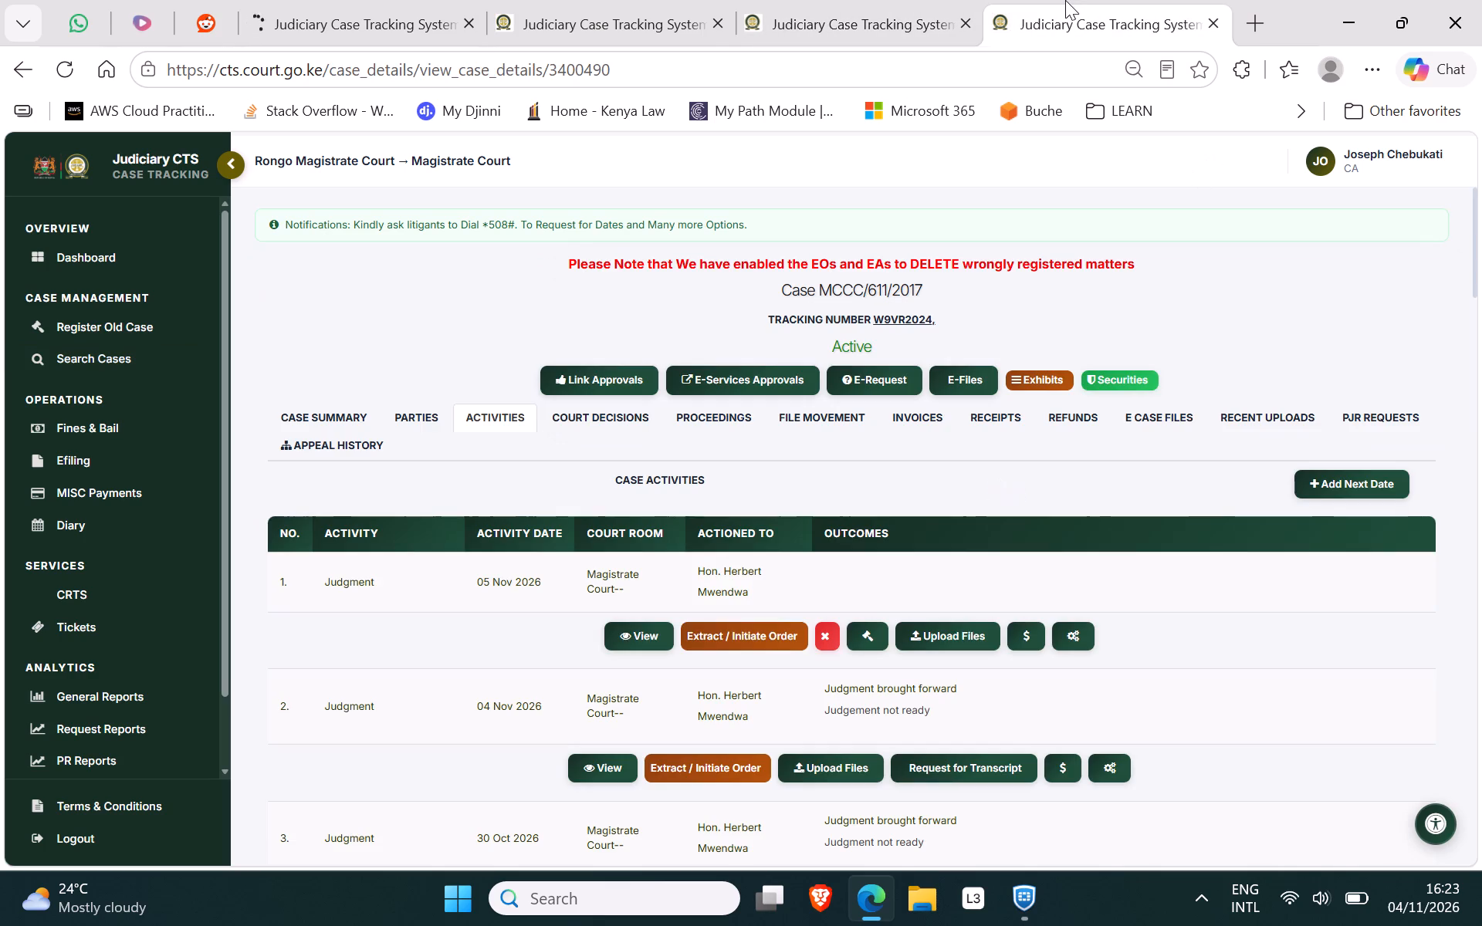
pyautogui.keyDown('ctrl'); pyautogui.click(107, 366); pyautogui.keyUp('ctrl')
pyautogui.keyDown('ctrl'); pyautogui.click(107, 366); pyautogui.keyUp('ctrl')
pyautogui.click(107, 366)
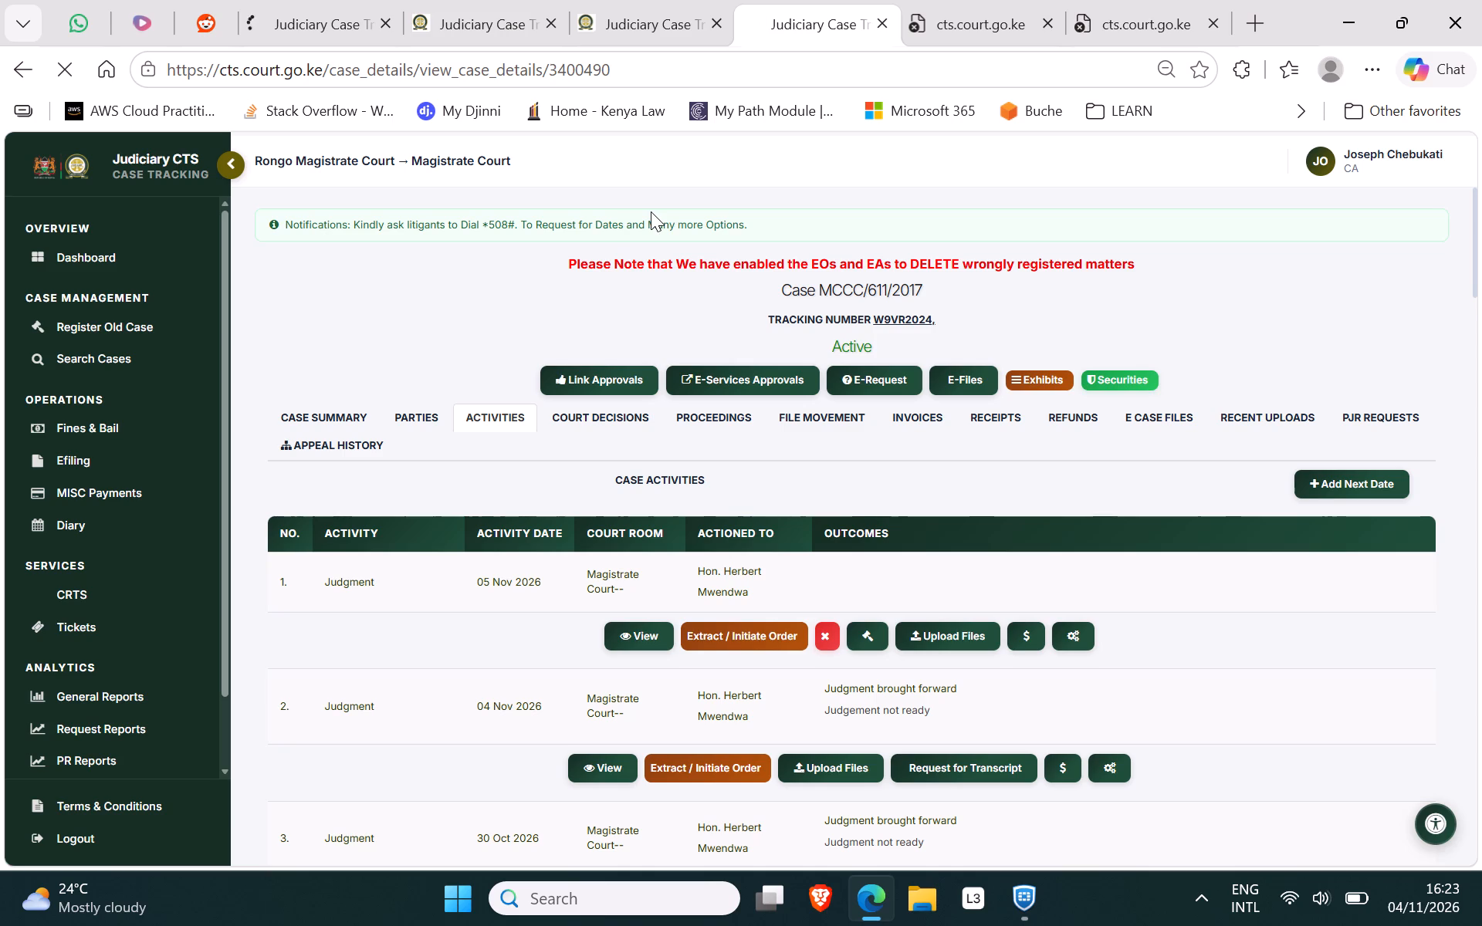
pyautogui.click(976, 7)
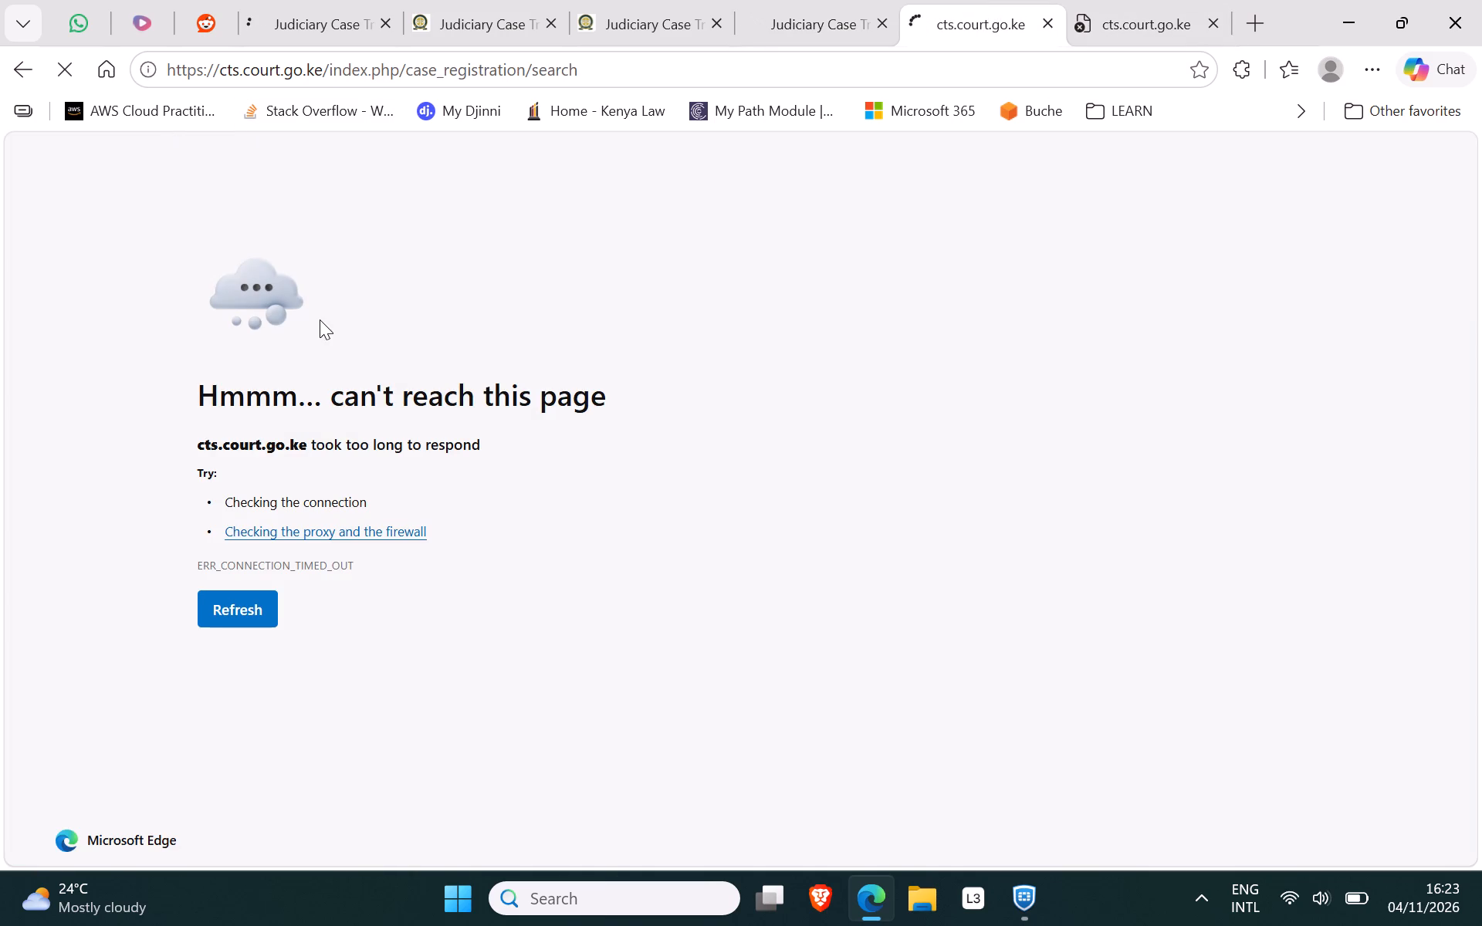
pyautogui.click(1132, 24)
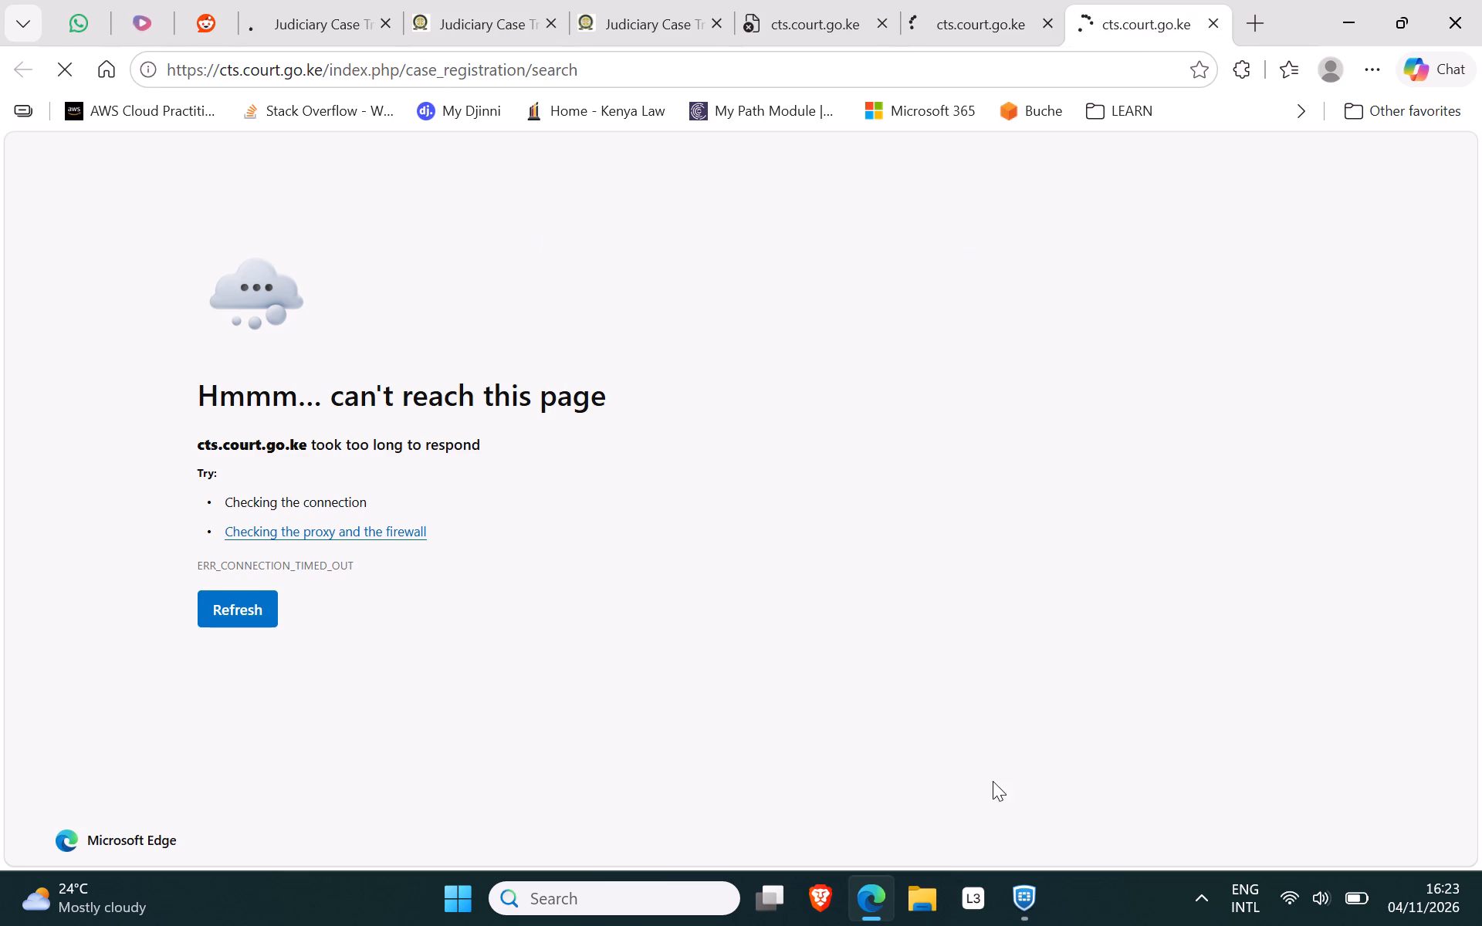
# Switch to FortiClient VPN to check the connection status.
pyautogui.click(1019, 899)
pyautogui.click(1019, 899)
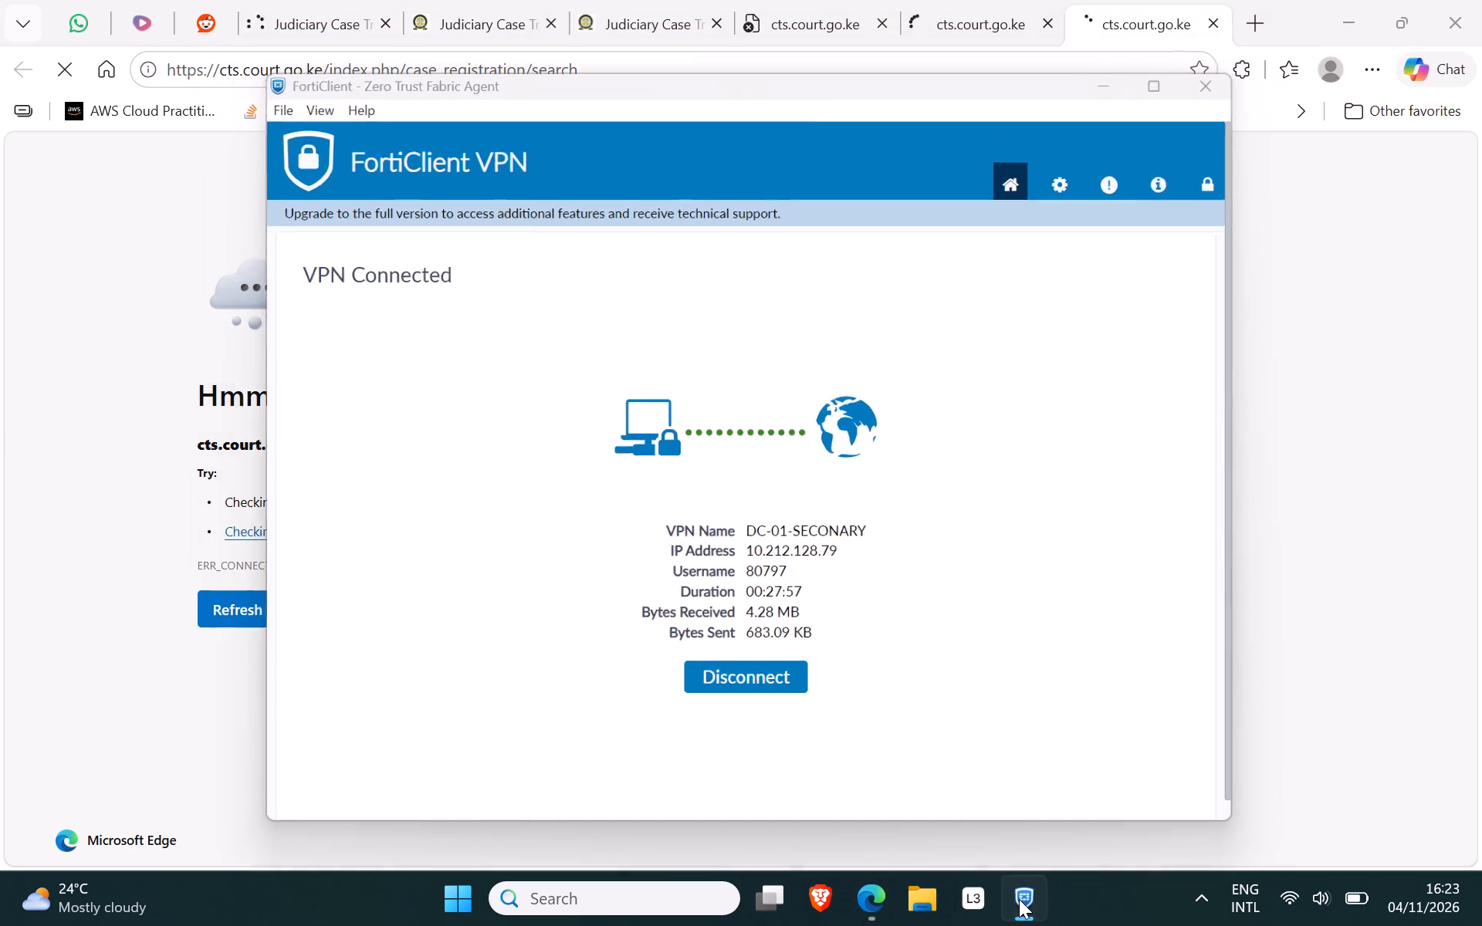
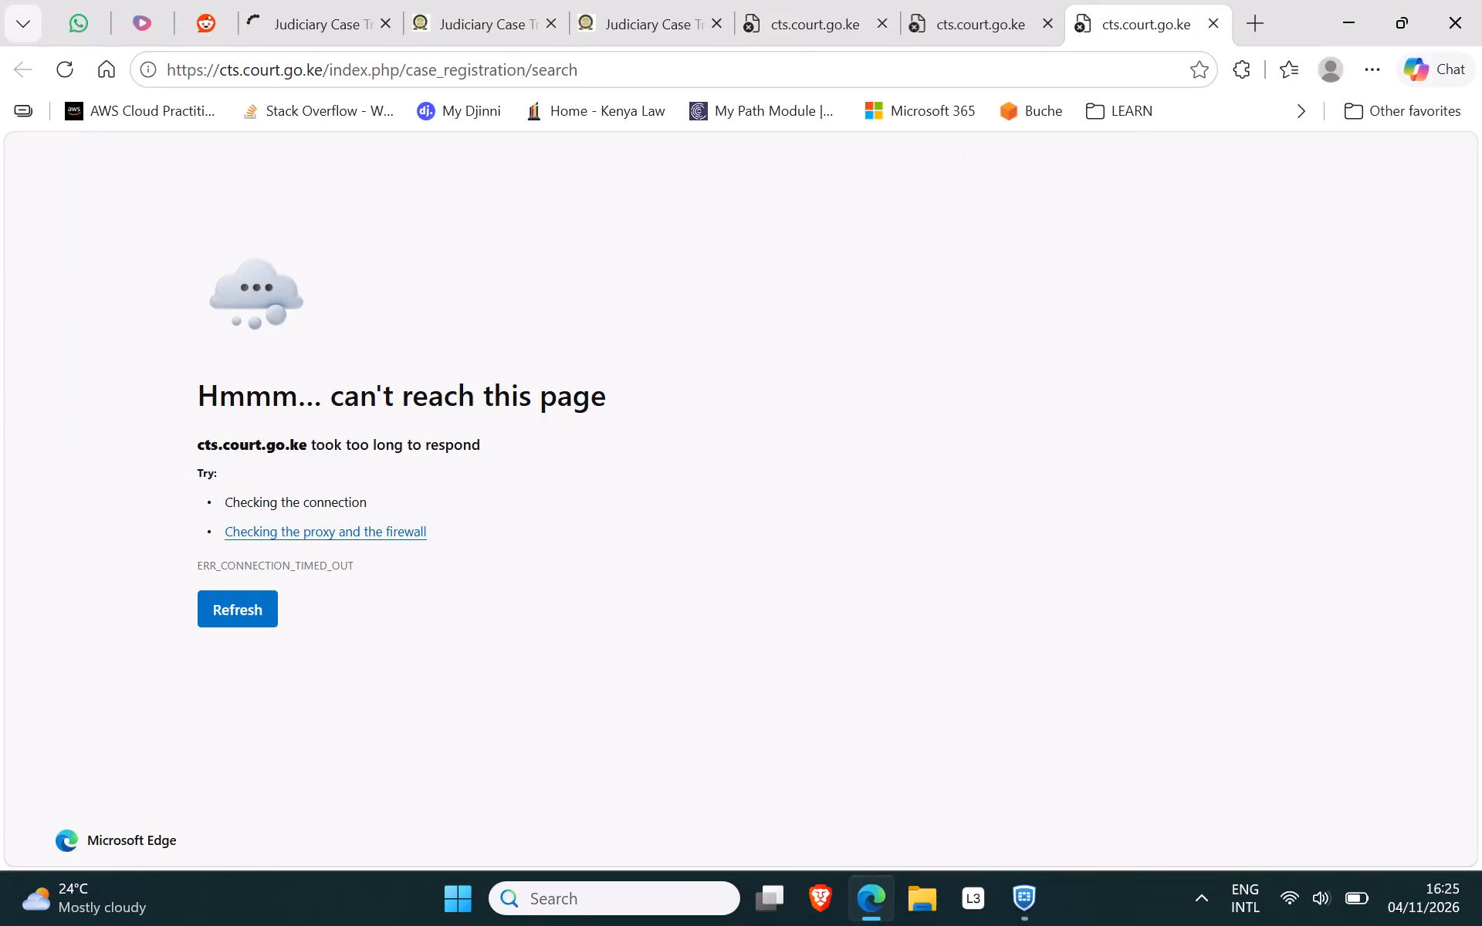
# Reload the timed-out Search Cases pages and check the open Case Tracking System tabs.
pyautogui.click(779, 17)
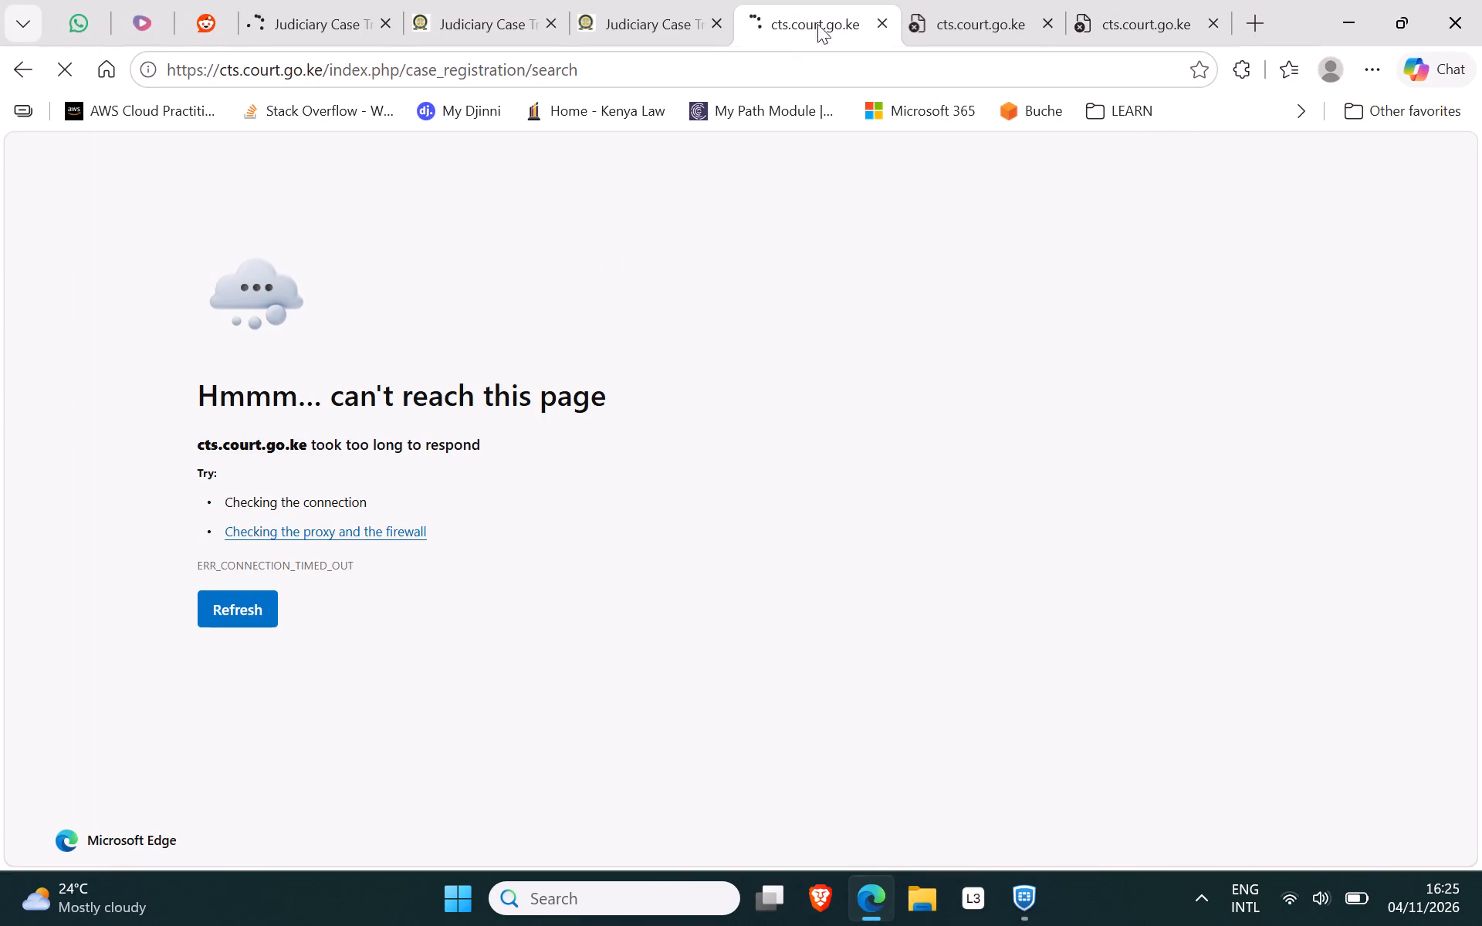
pyautogui.click(972, 9)
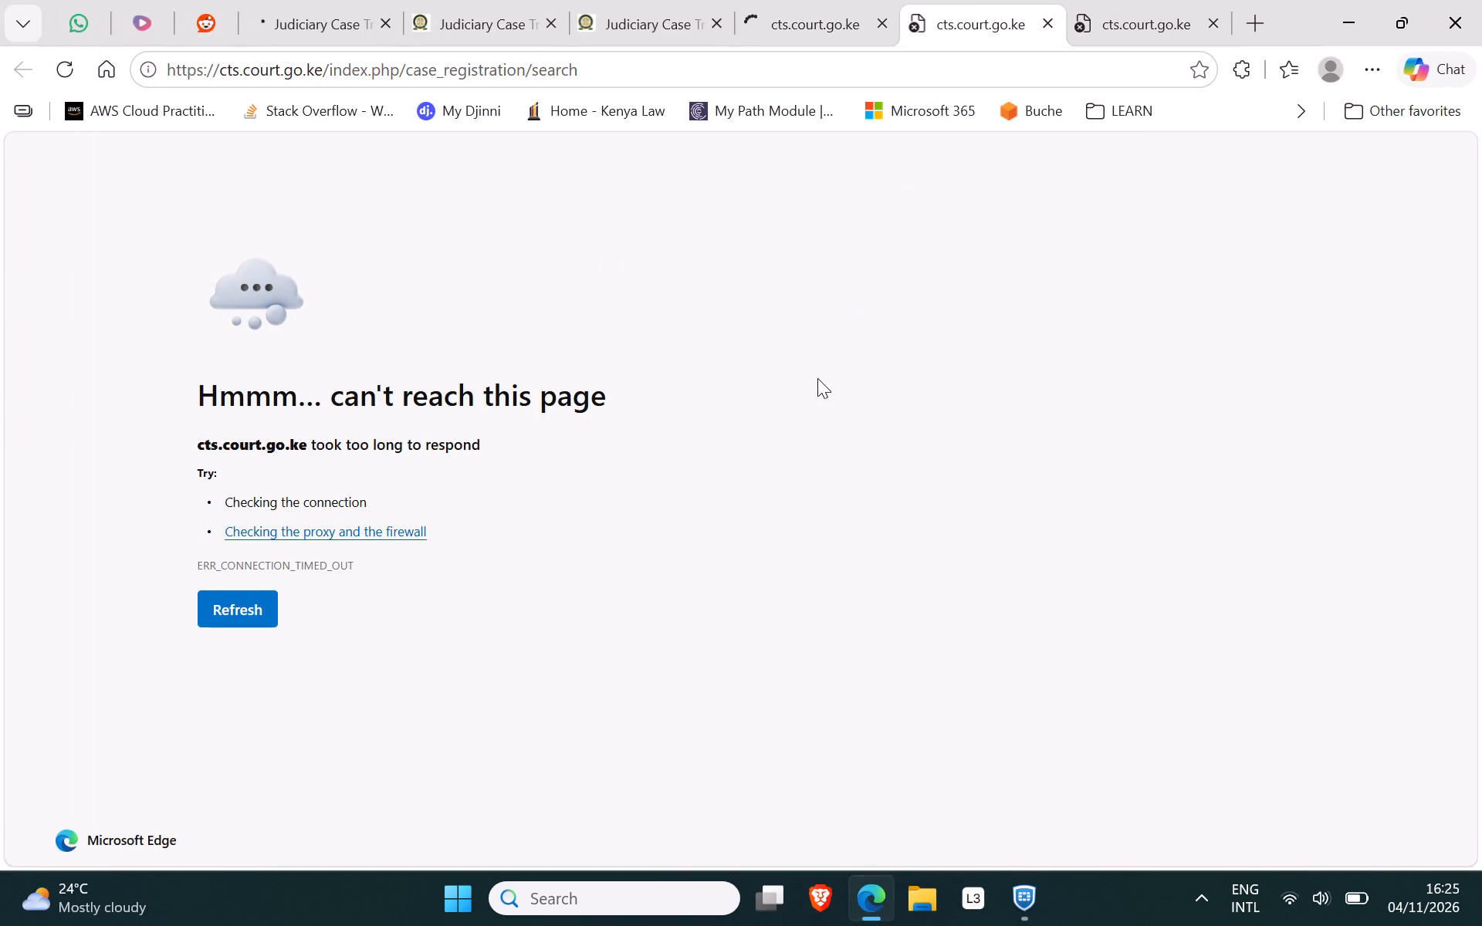
pyautogui.click(64, 73)
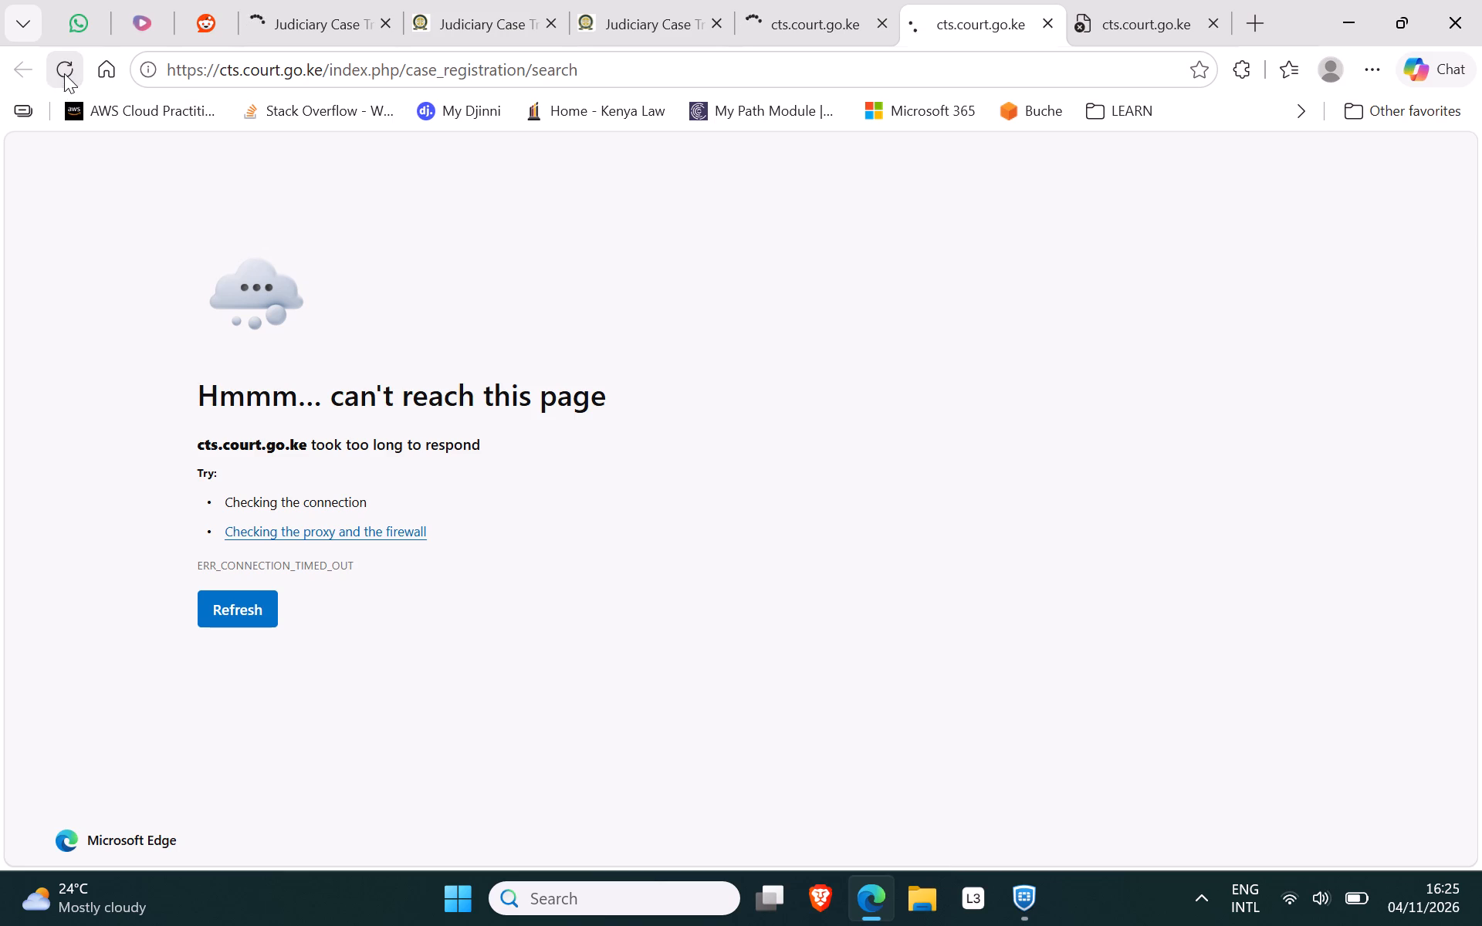
pyautogui.click(1127, 20)
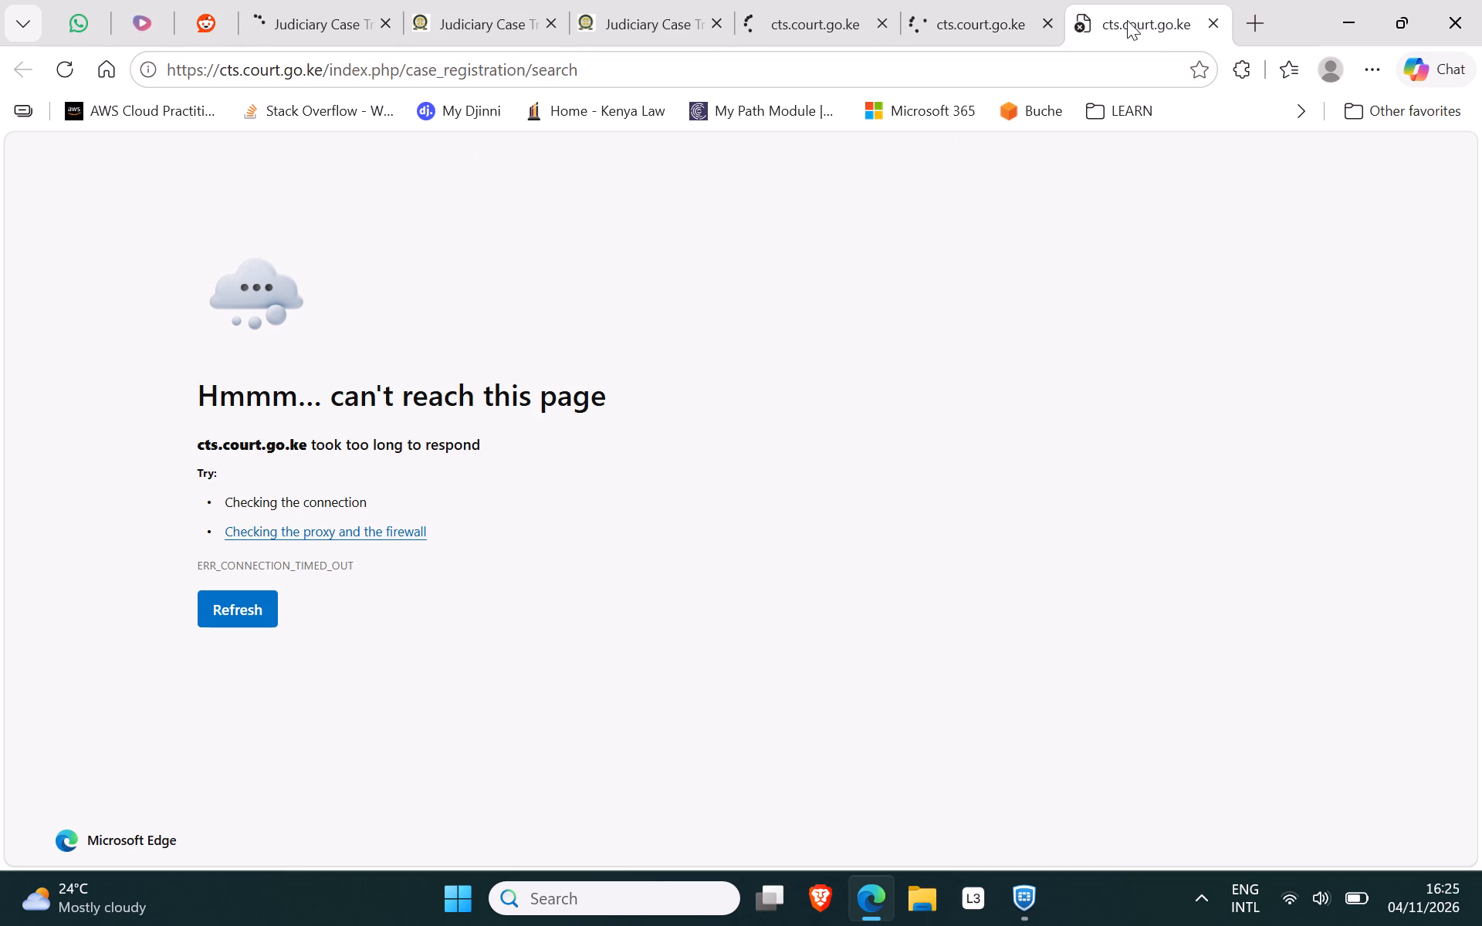
pyautogui.click(56, 60)
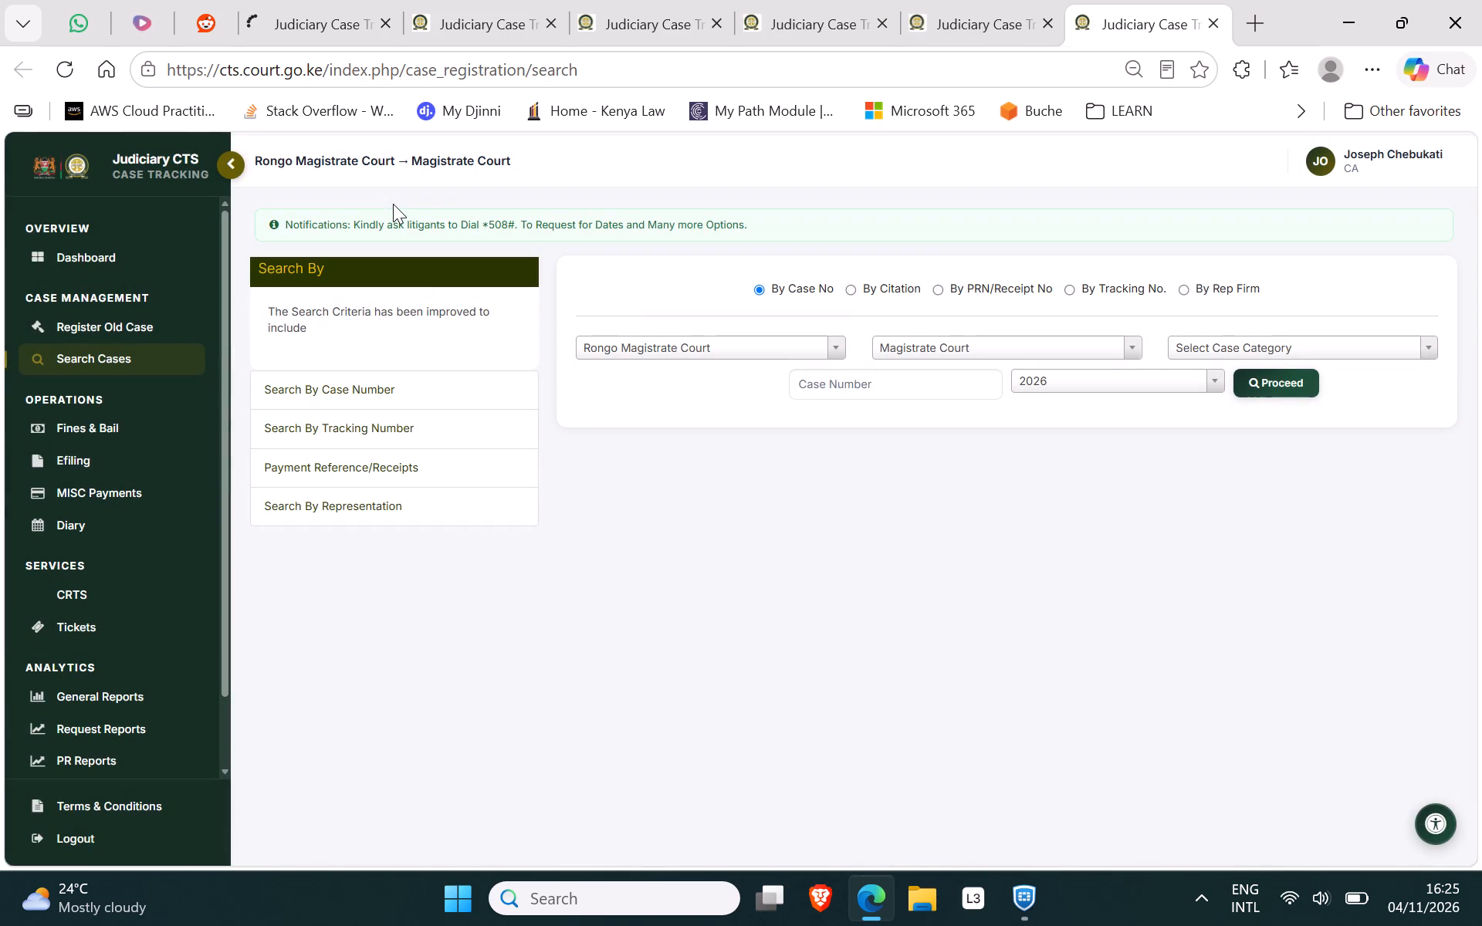
pyautogui.click(315, 8)
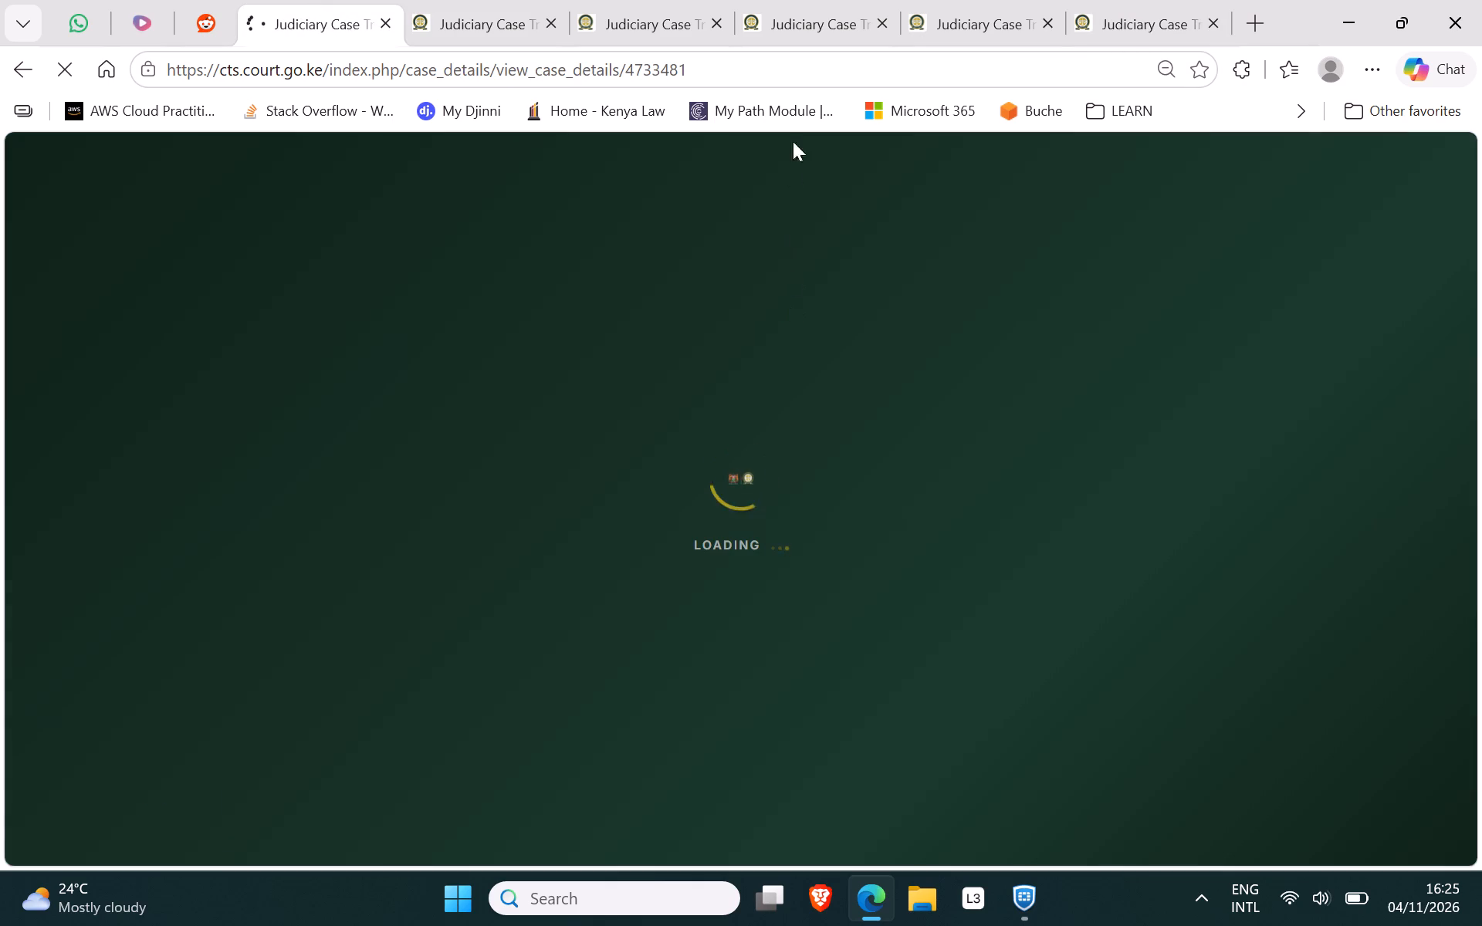
pyautogui.click(808, 23)
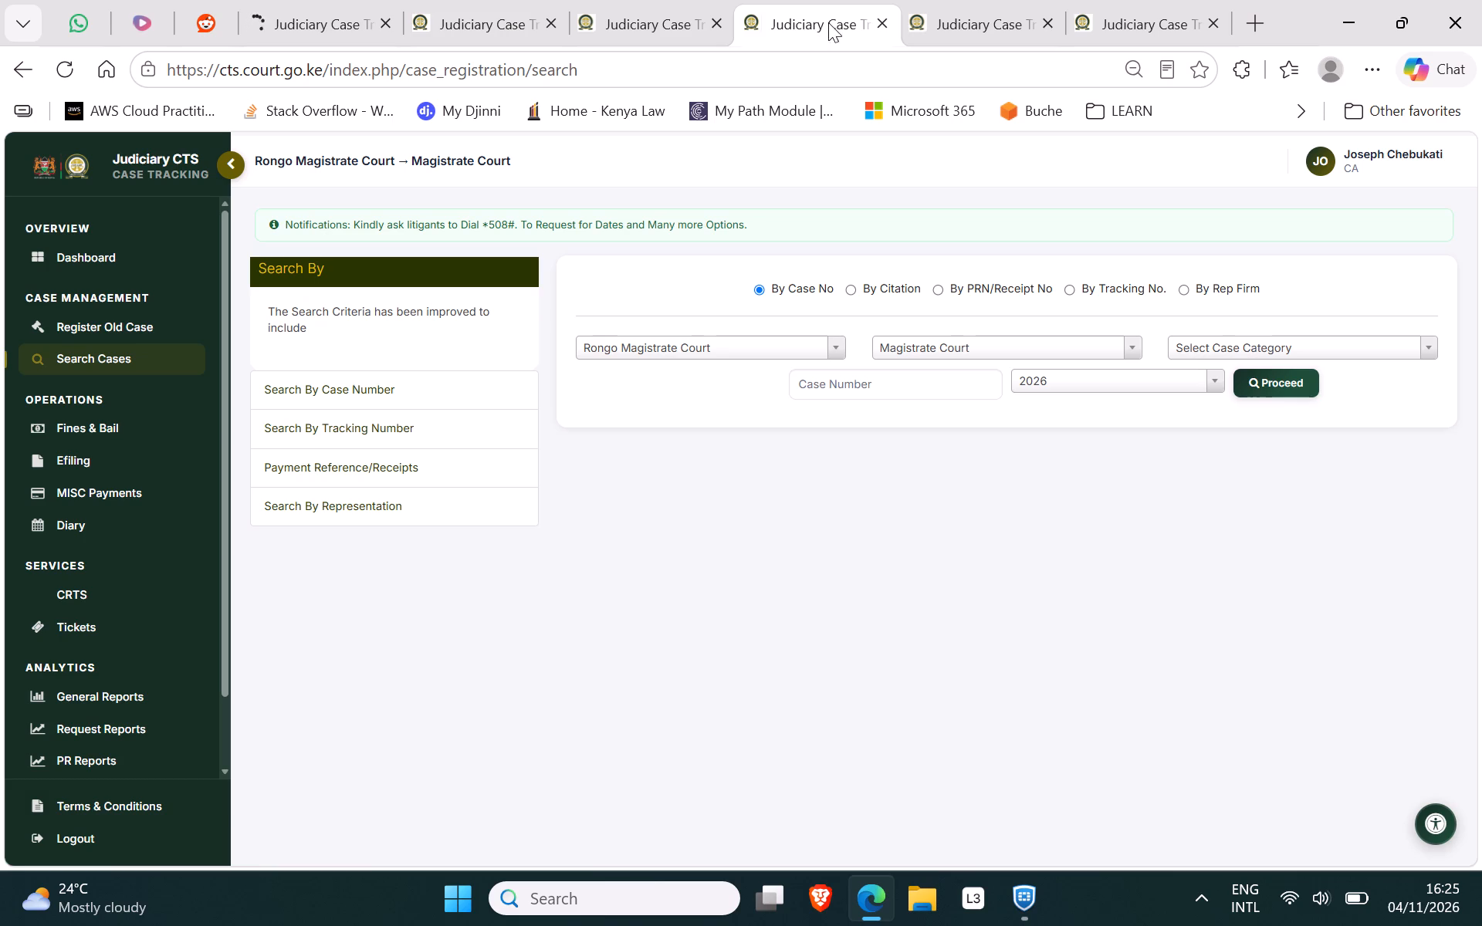
pyautogui.click(1023, 12)
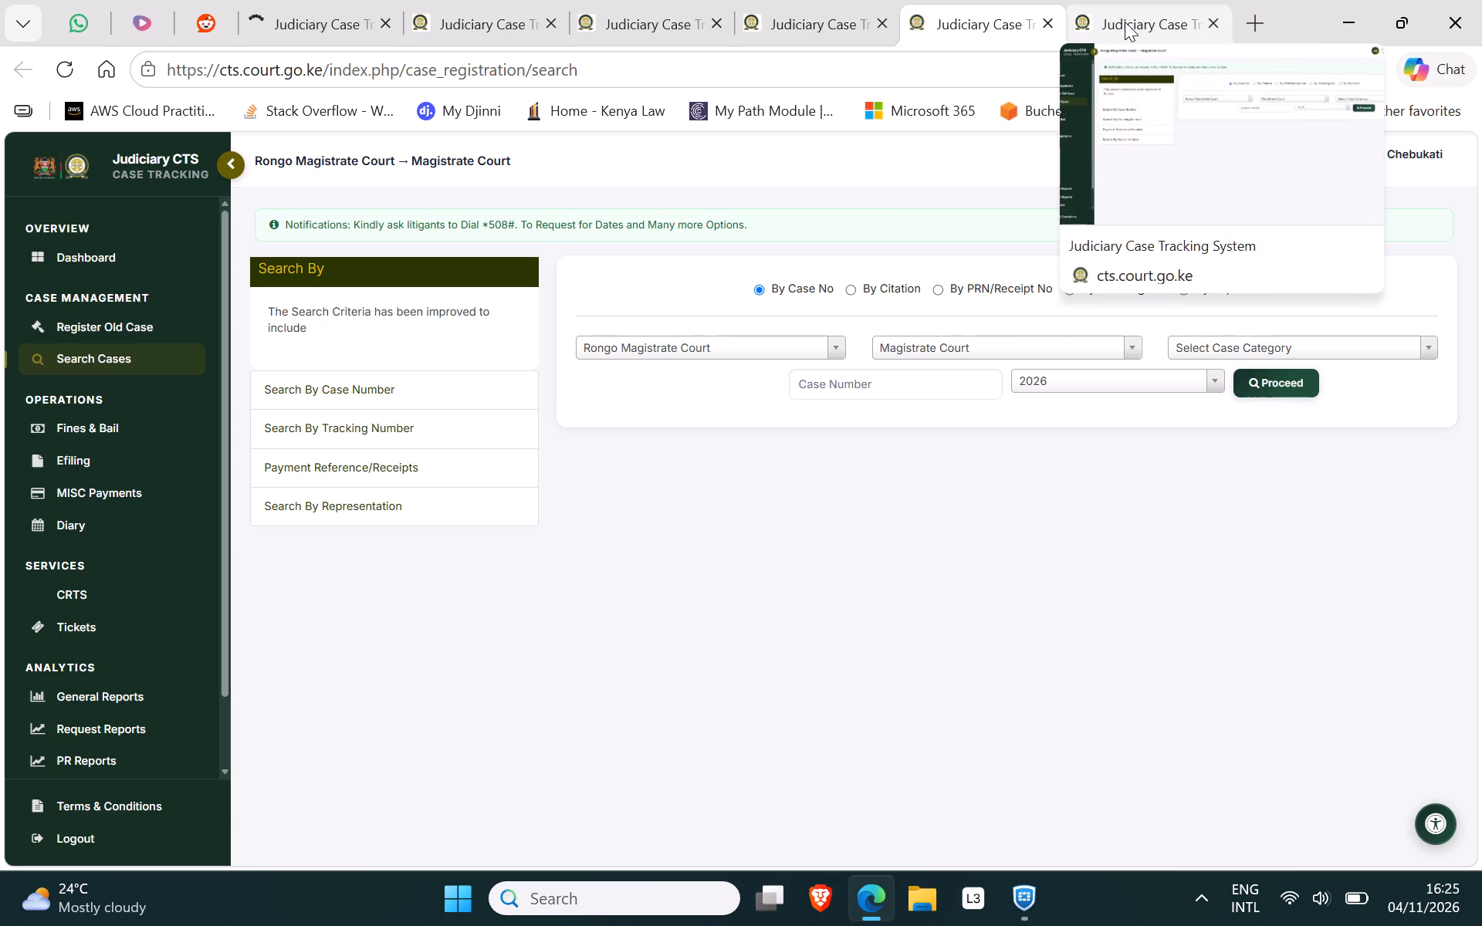
pyautogui.click(1125, 22)
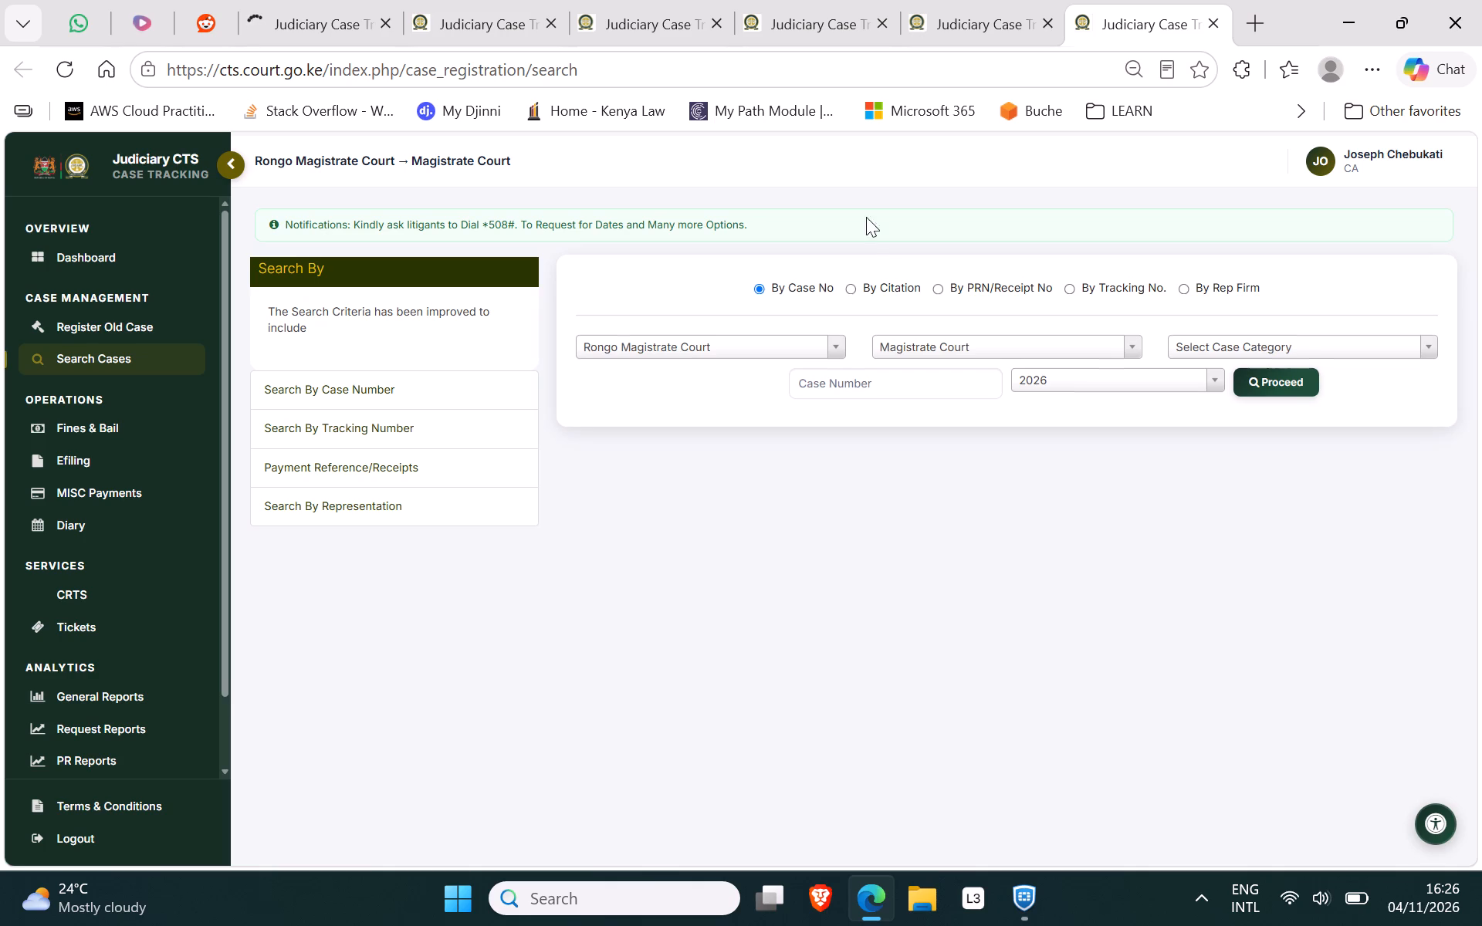
# Rerun the Rongo Magistrate Court search for civil case MCCC E130 of 2022 and open the case details.
pyautogui.click(641, 13)
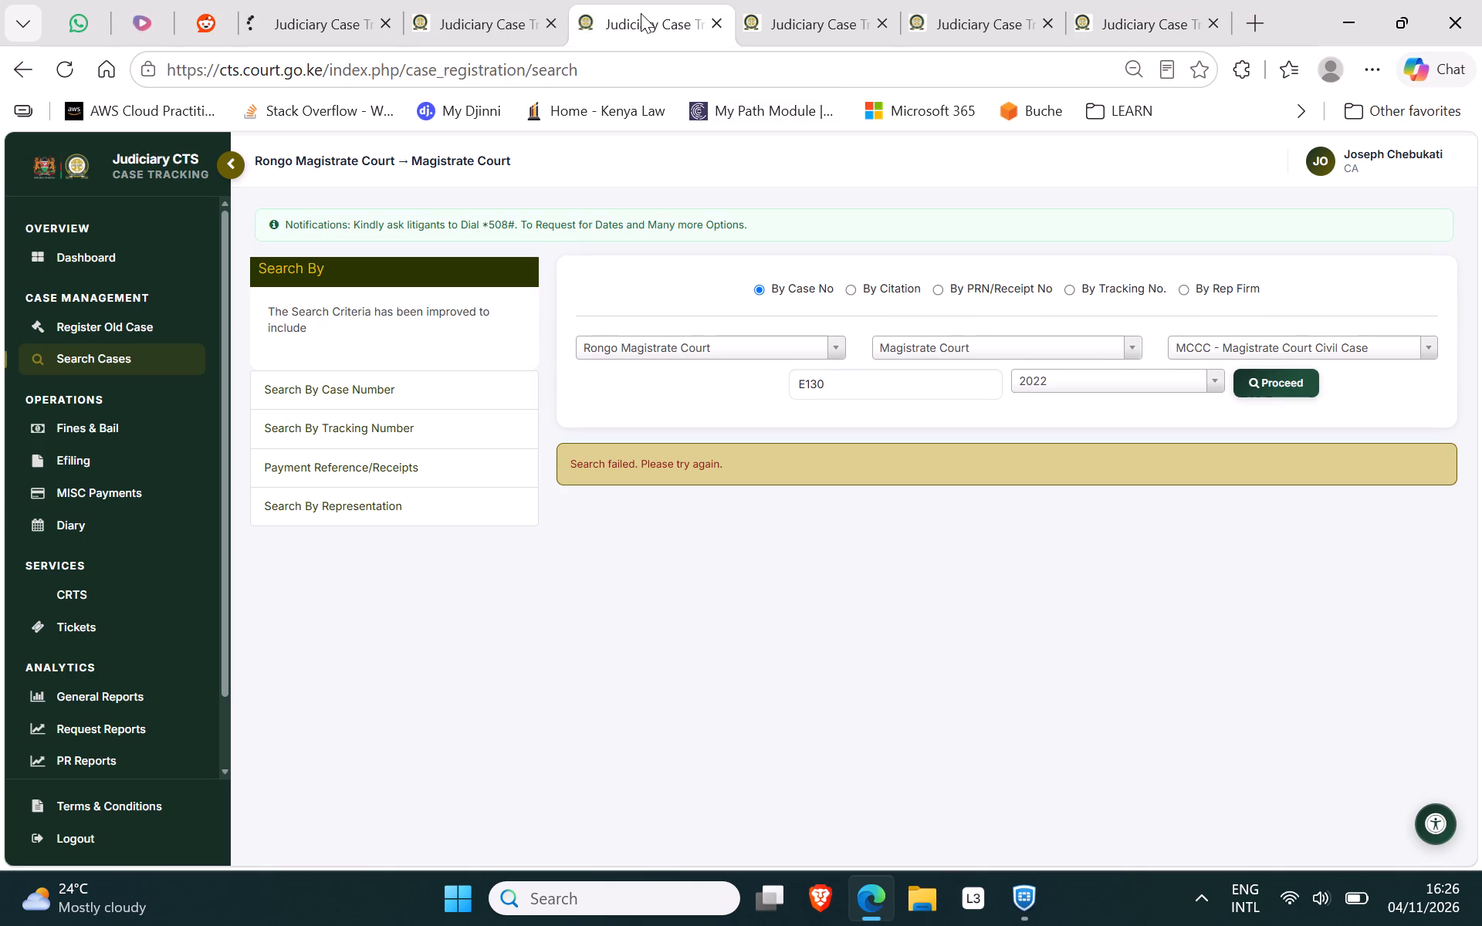
pyautogui.click(1277, 381)
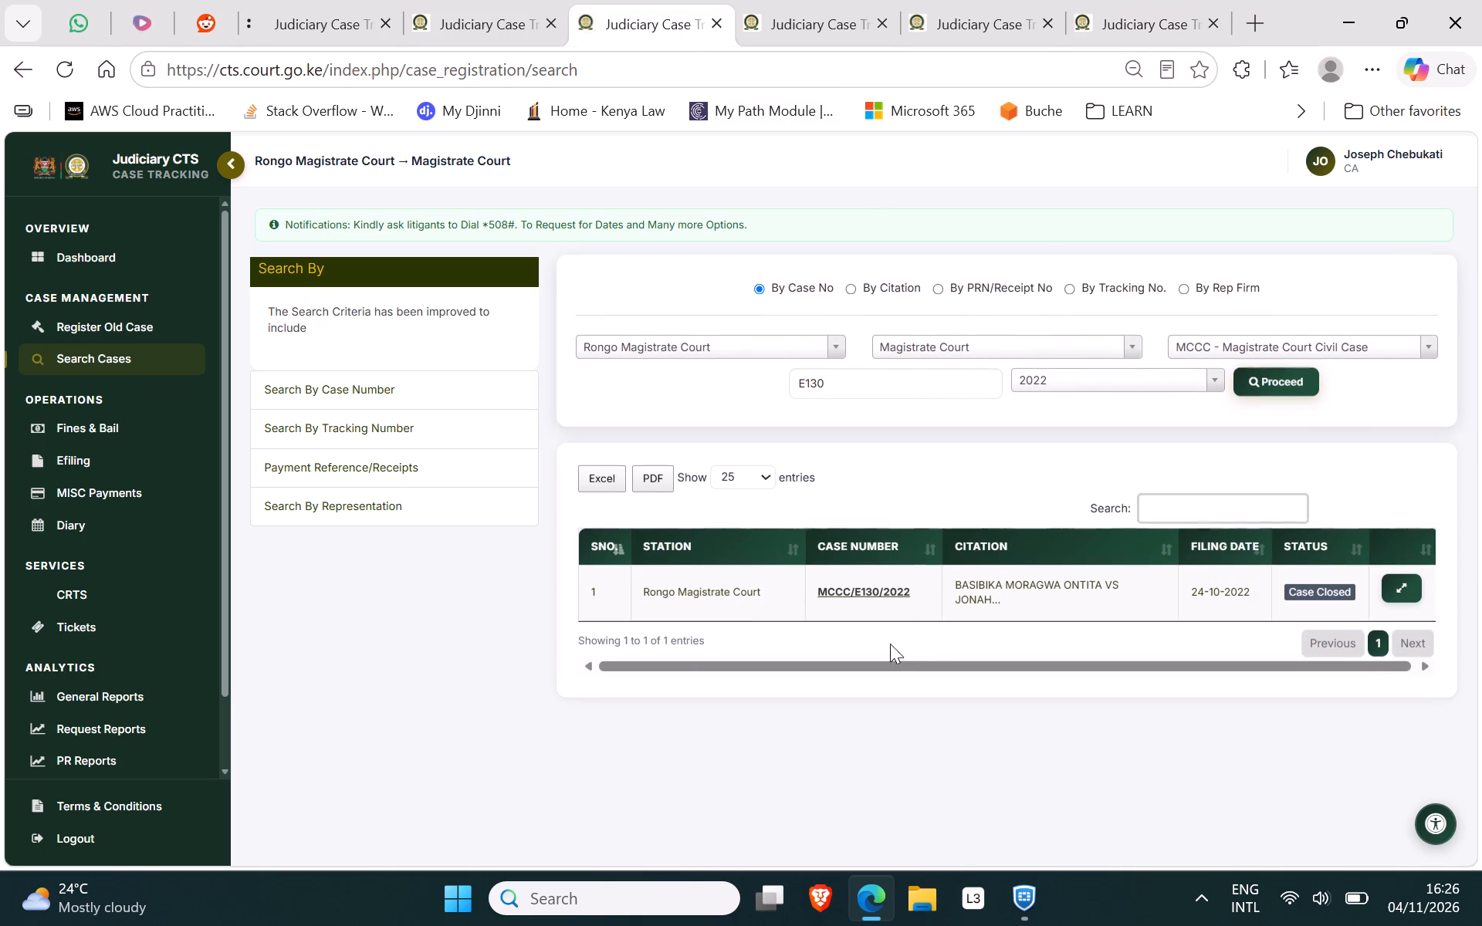
pyautogui.click(884, 596)
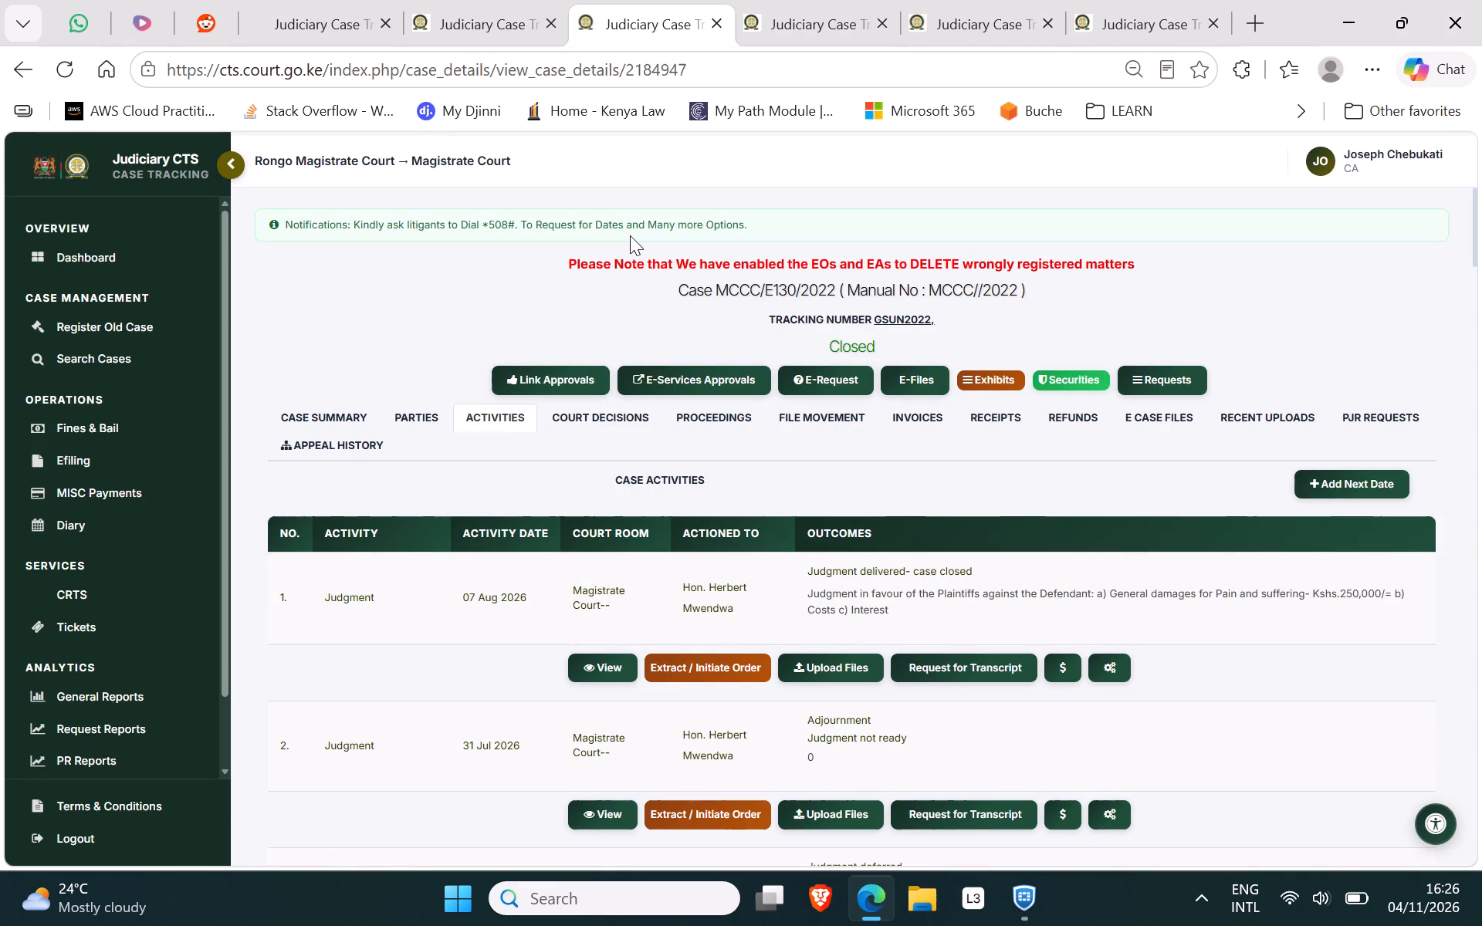
# Start a new case search in a blank Search Cases page by opening the case category choices.
pyautogui.click(815, 0)
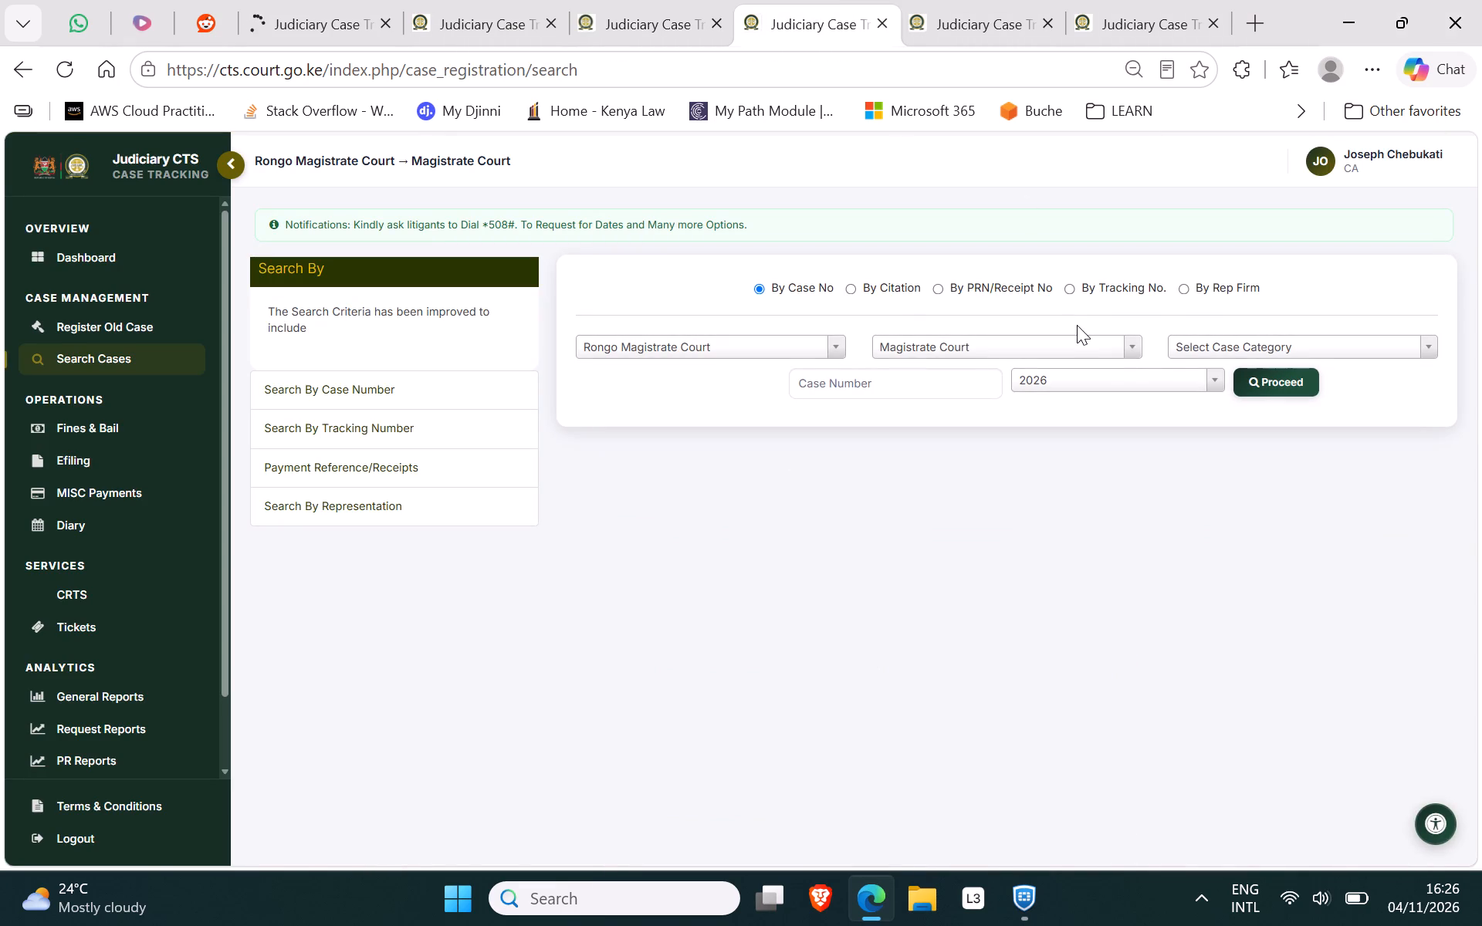
pyautogui.click(1206, 348)
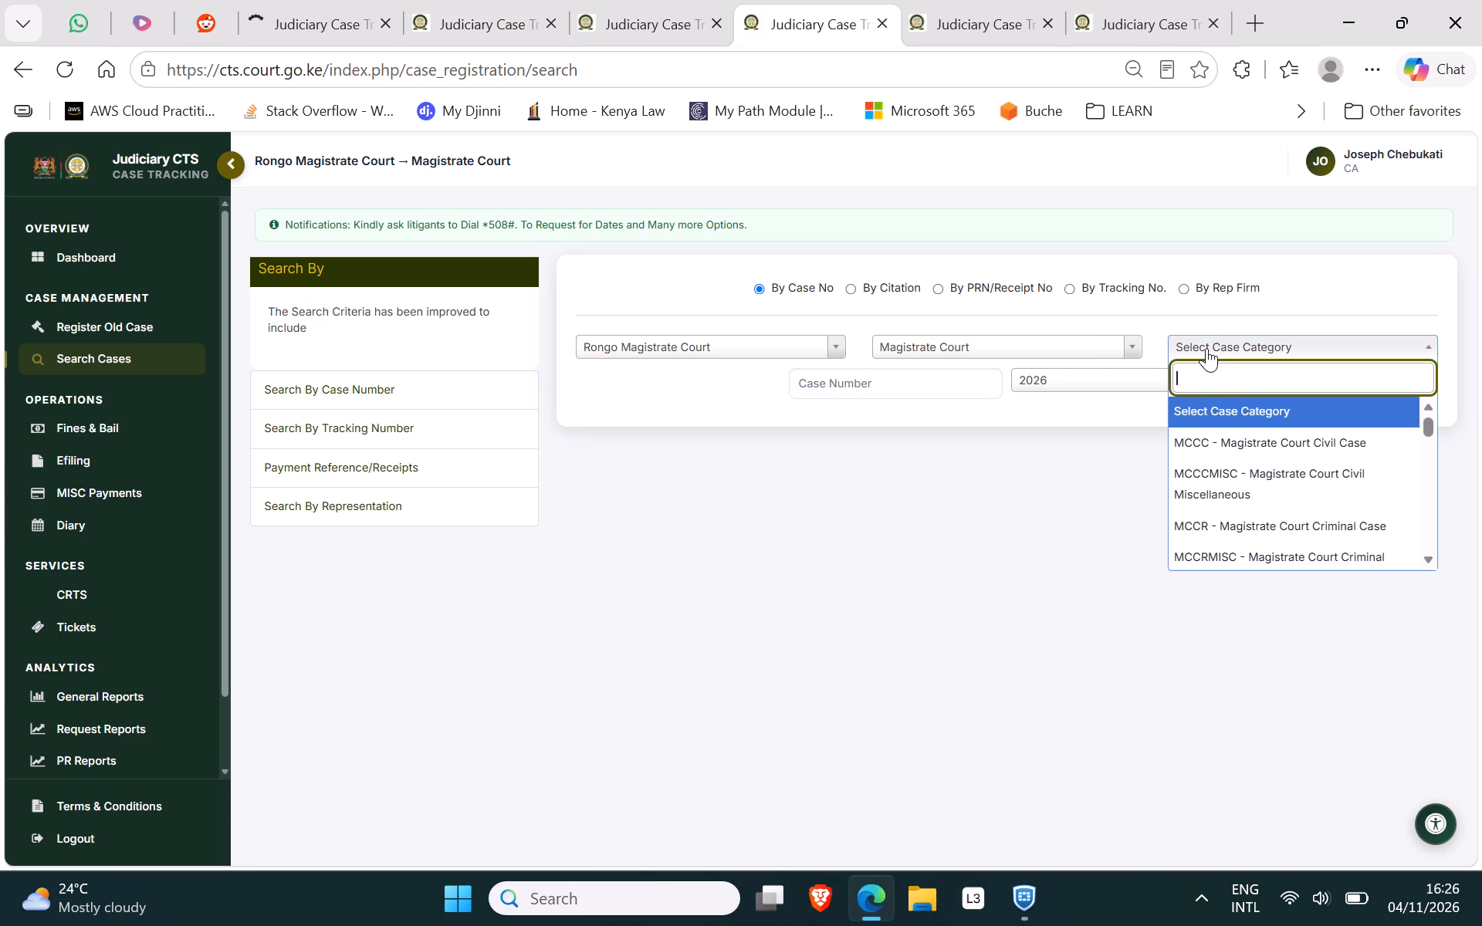
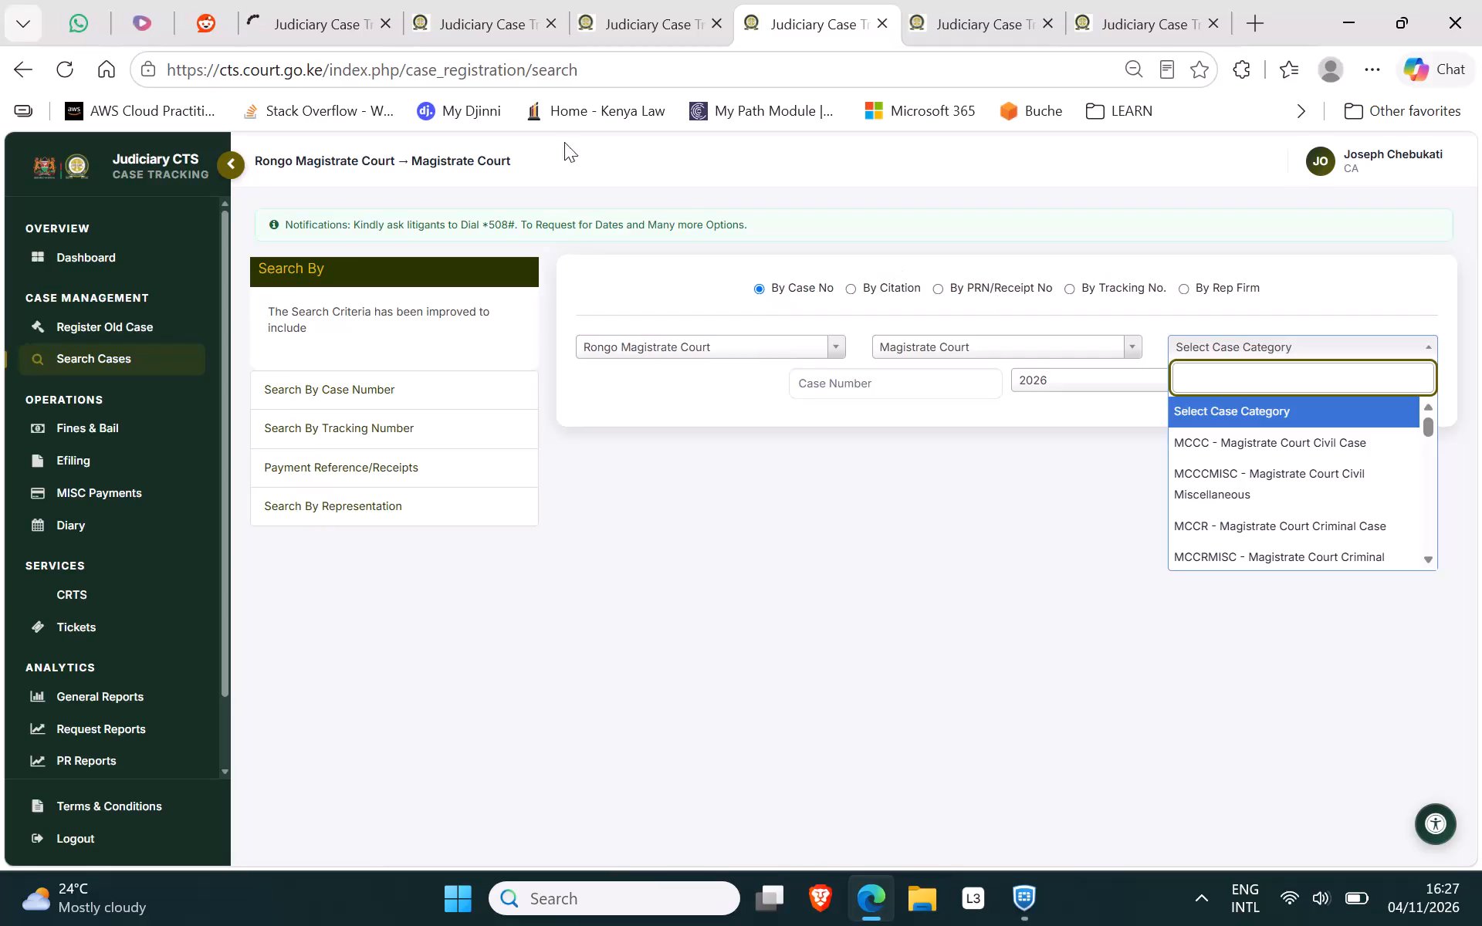
pyautogui.click(330, 16)
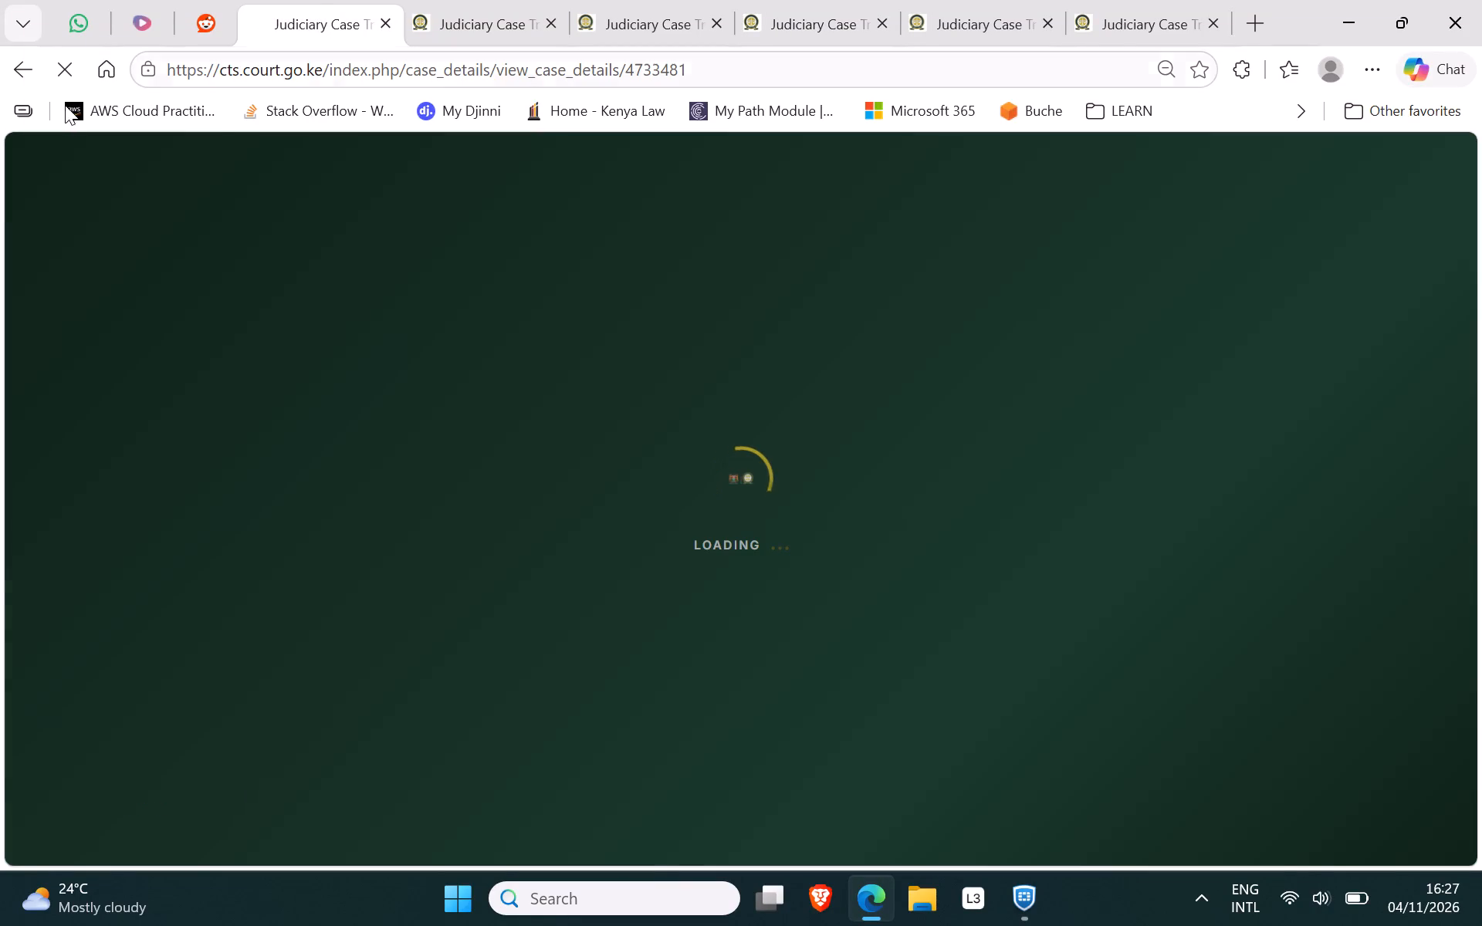
pyautogui.click(69, 73)
pyautogui.click(69, 73)
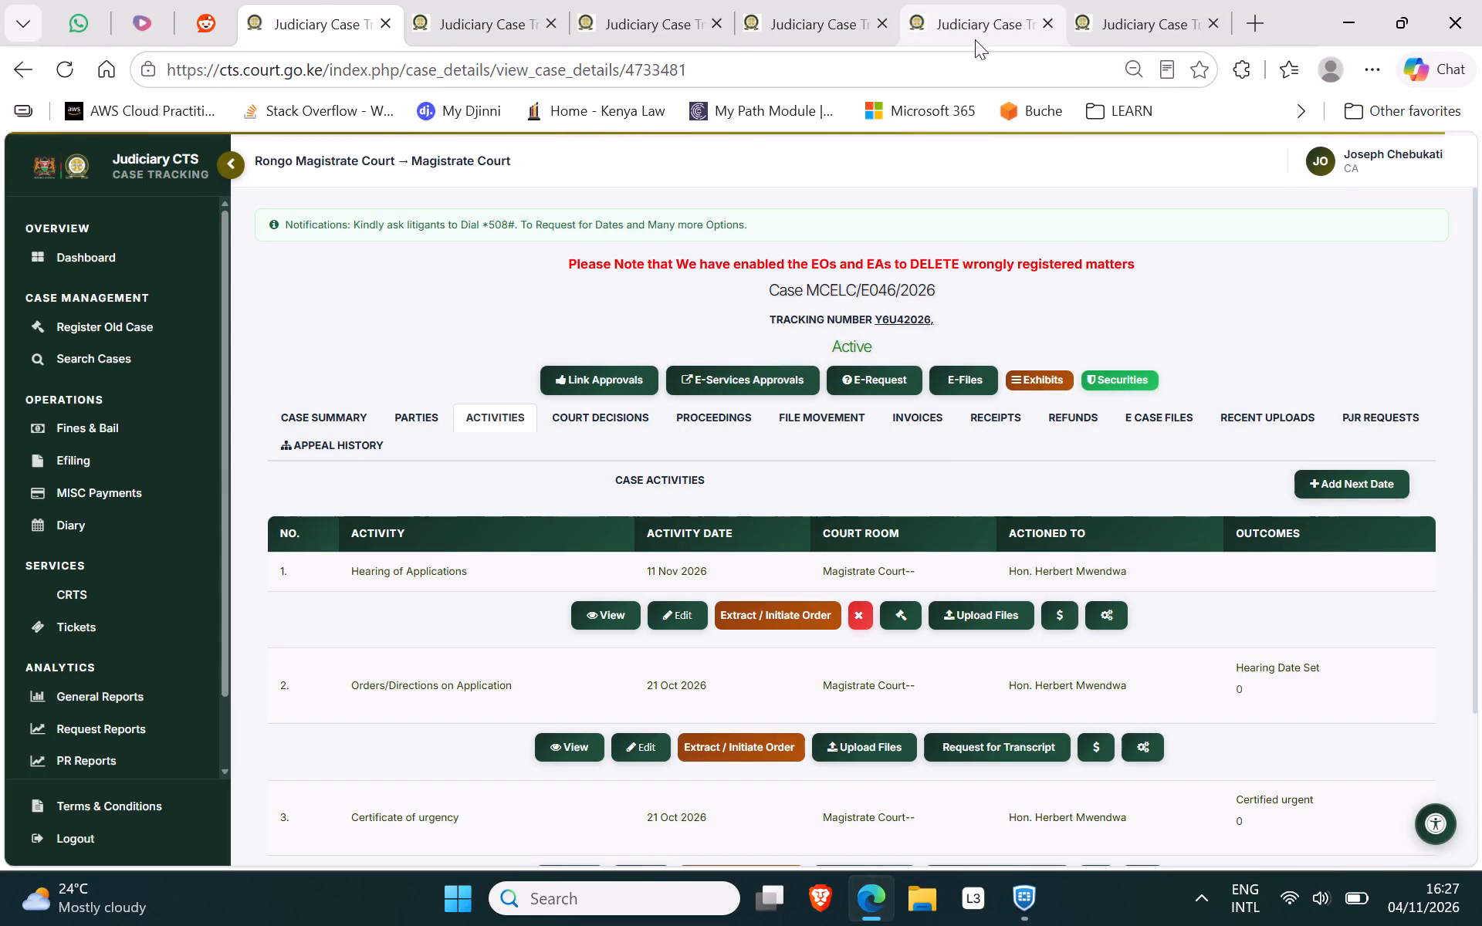
pyautogui.click(578, 411)
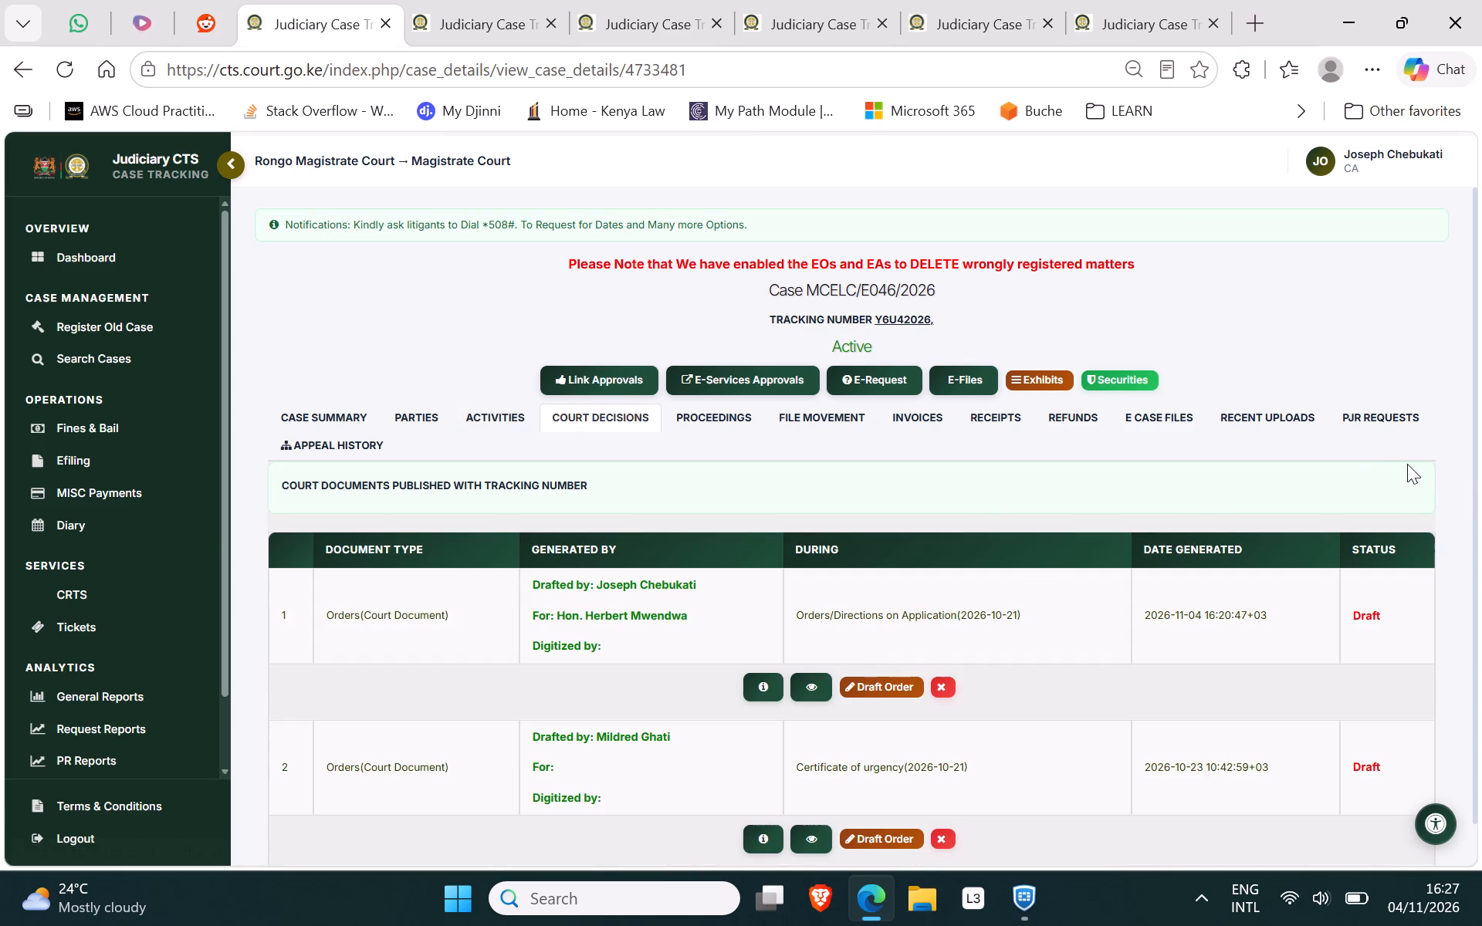
pyautogui.moveTo(1480, 494); pyautogui.dragTo(1481, 620)
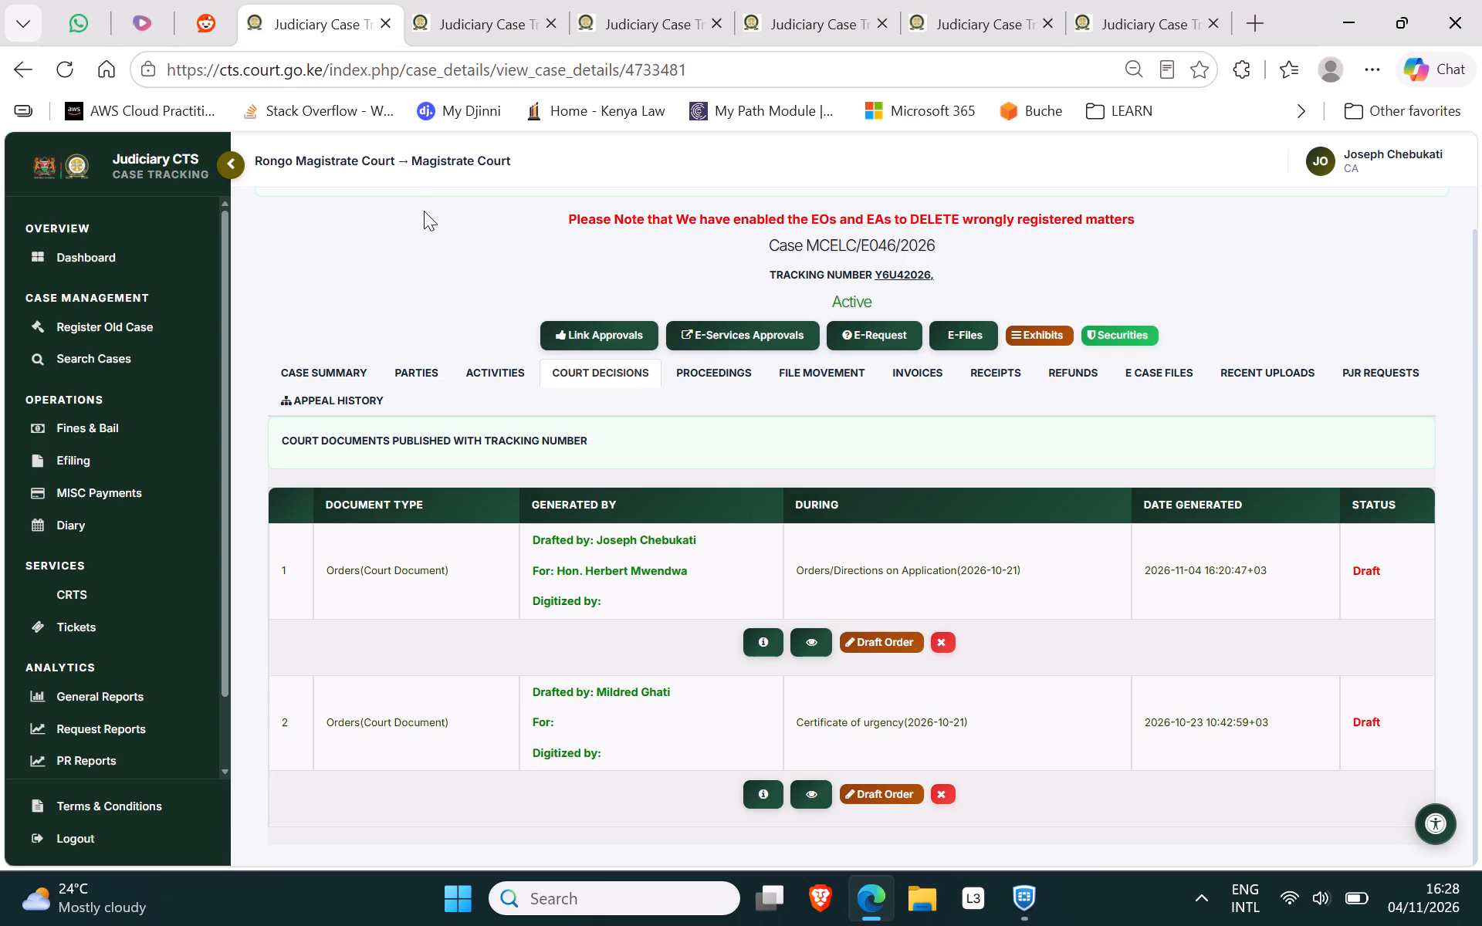
pyautogui.click(472, 0)
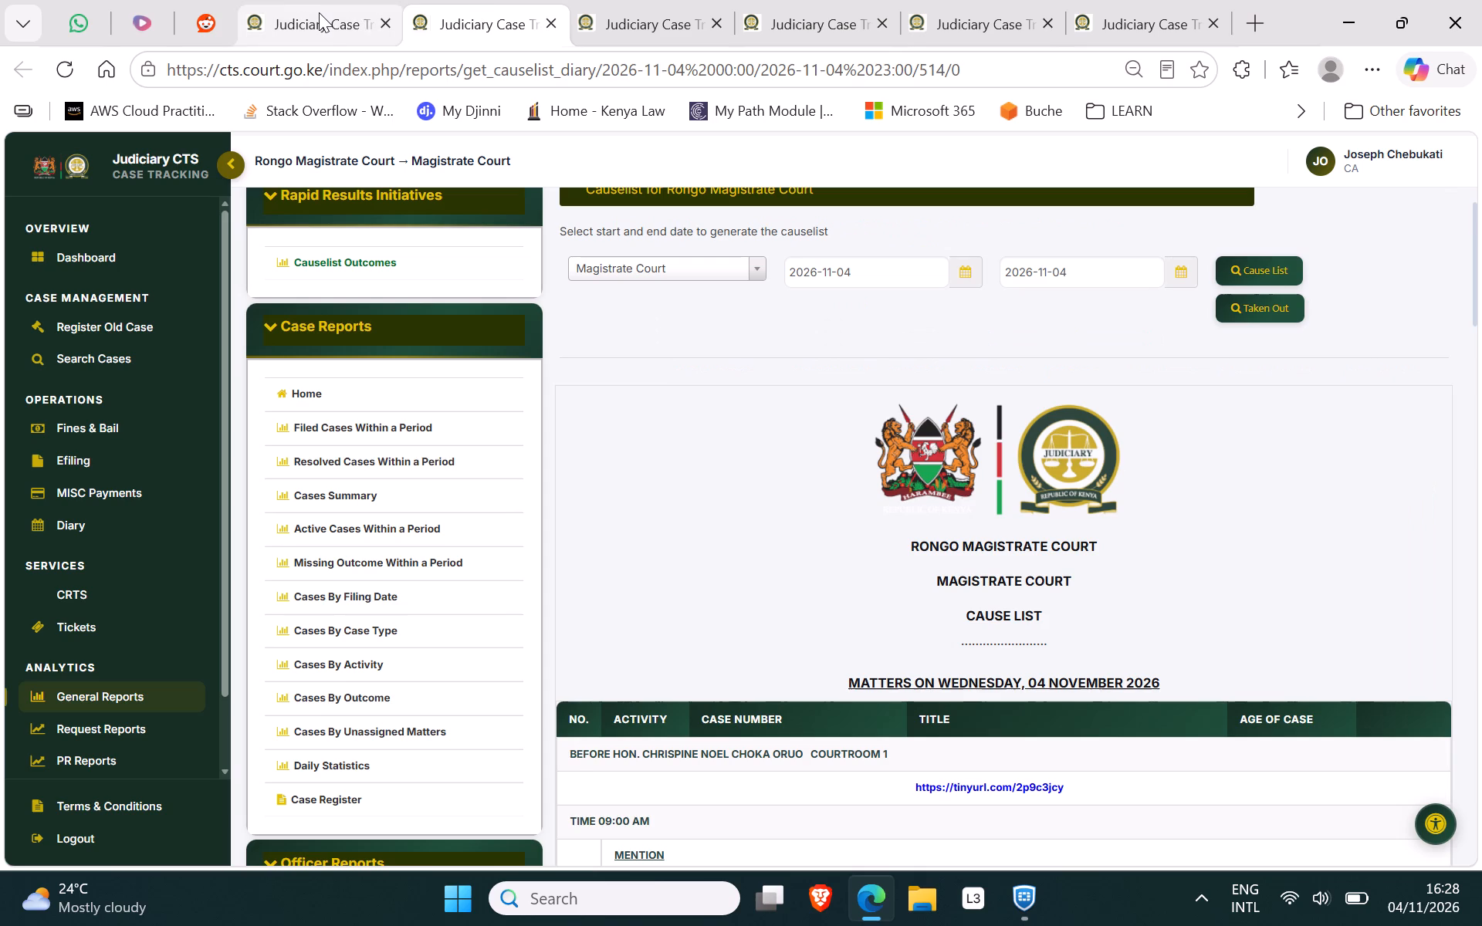
pyautogui.click(319, 12)
pyautogui.click(82, 249)
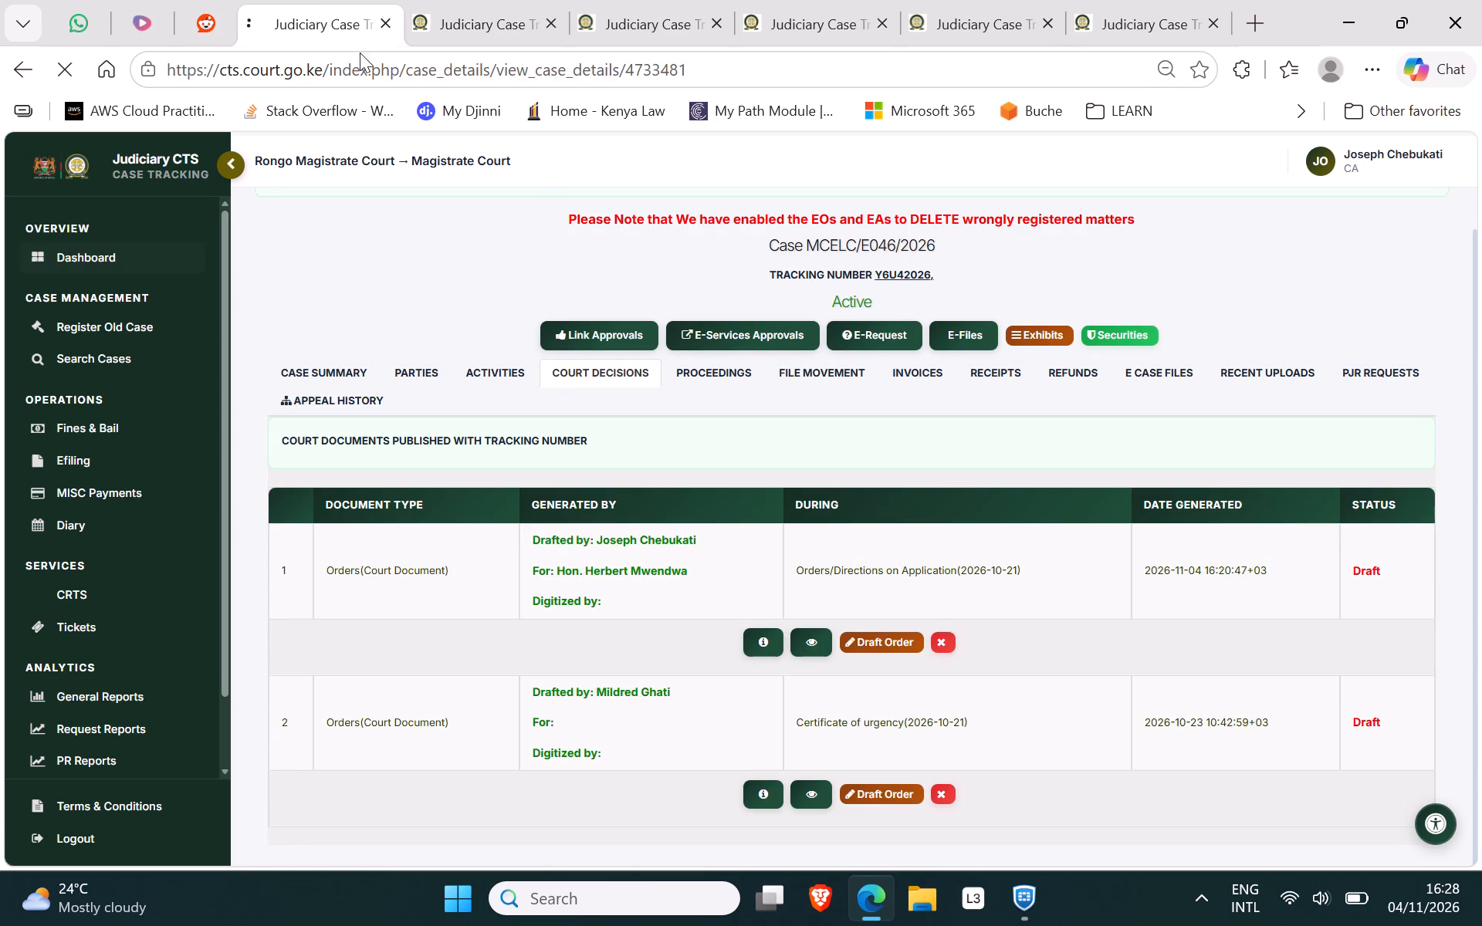
# Check the 4 November 2026 Rongo Magistrate Court cause list and close its page.
pyautogui.click(458, 0)
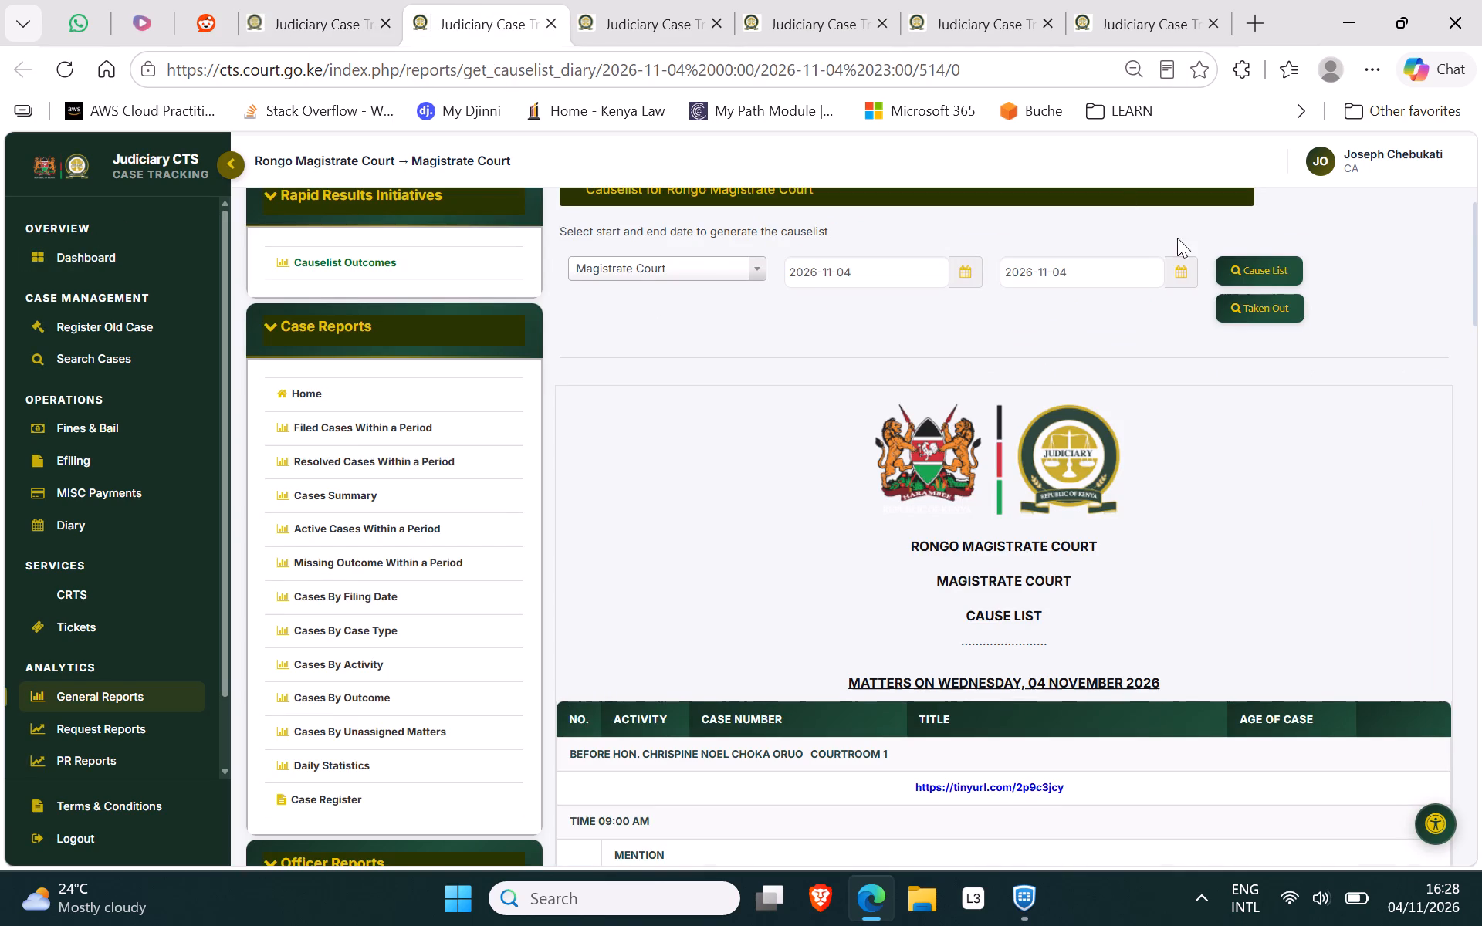
pyautogui.moveTo(1481, 252); pyautogui.dragTo(1481, 319)
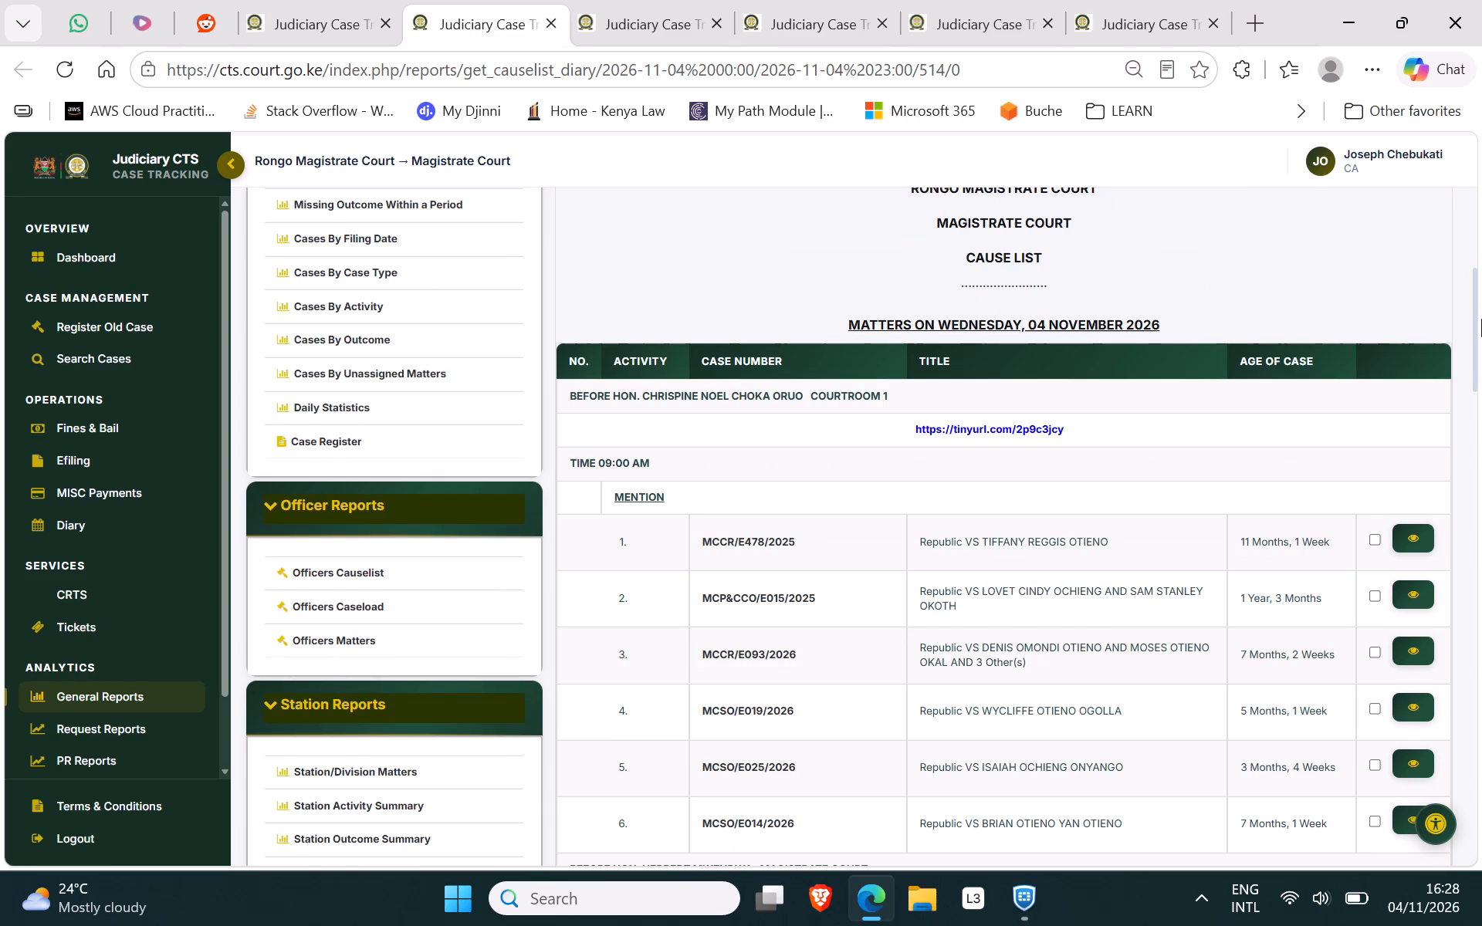
pyautogui.moveTo(1481, 319); pyautogui.dragTo(1480, 186)
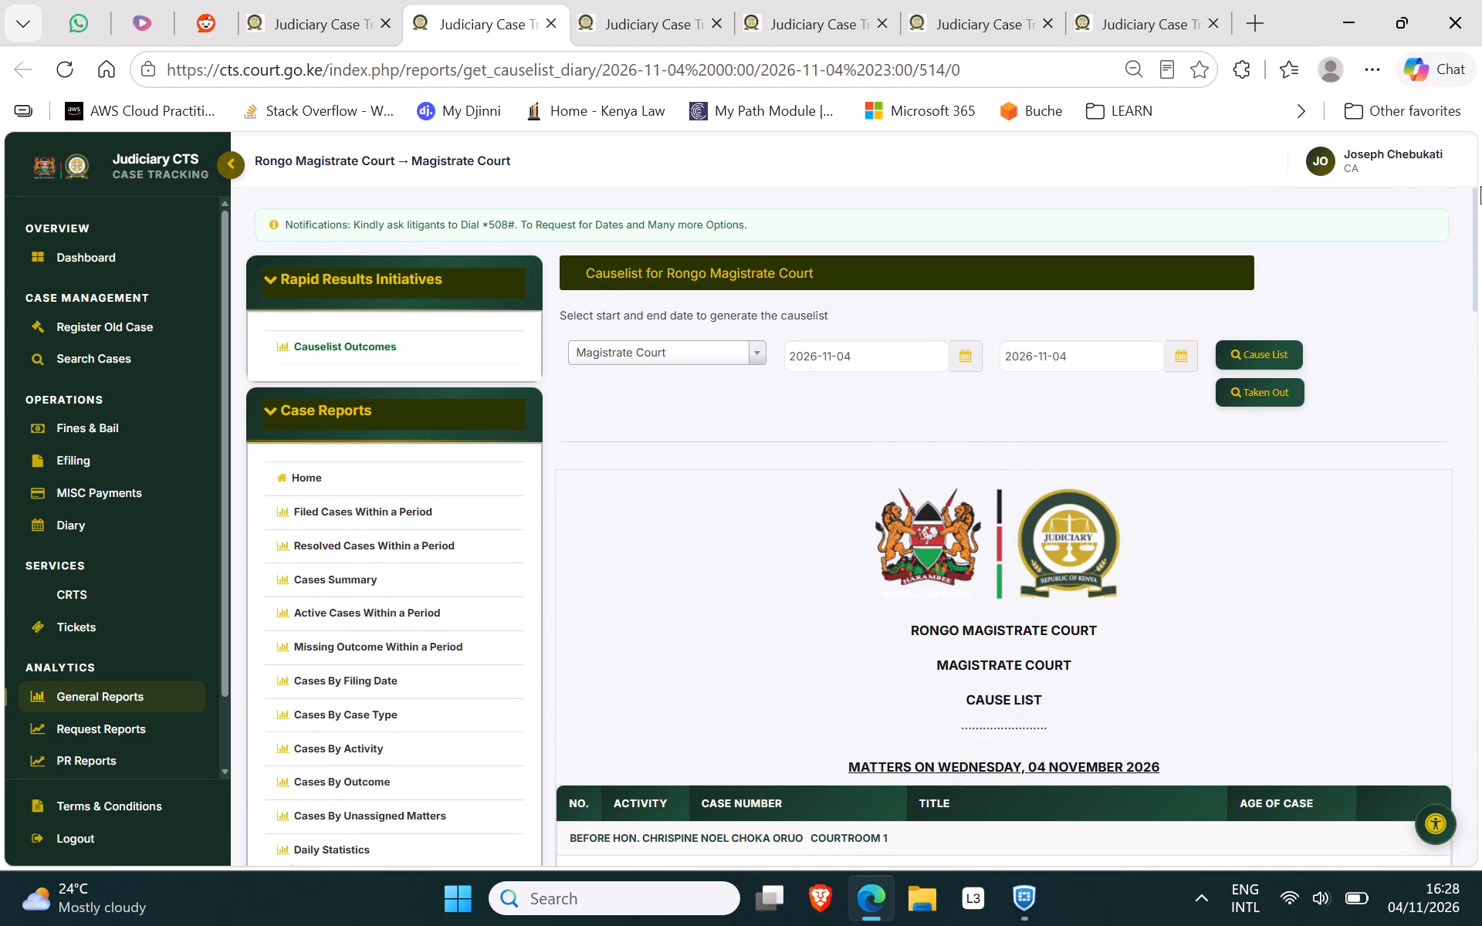
pyautogui.click(557, 30)
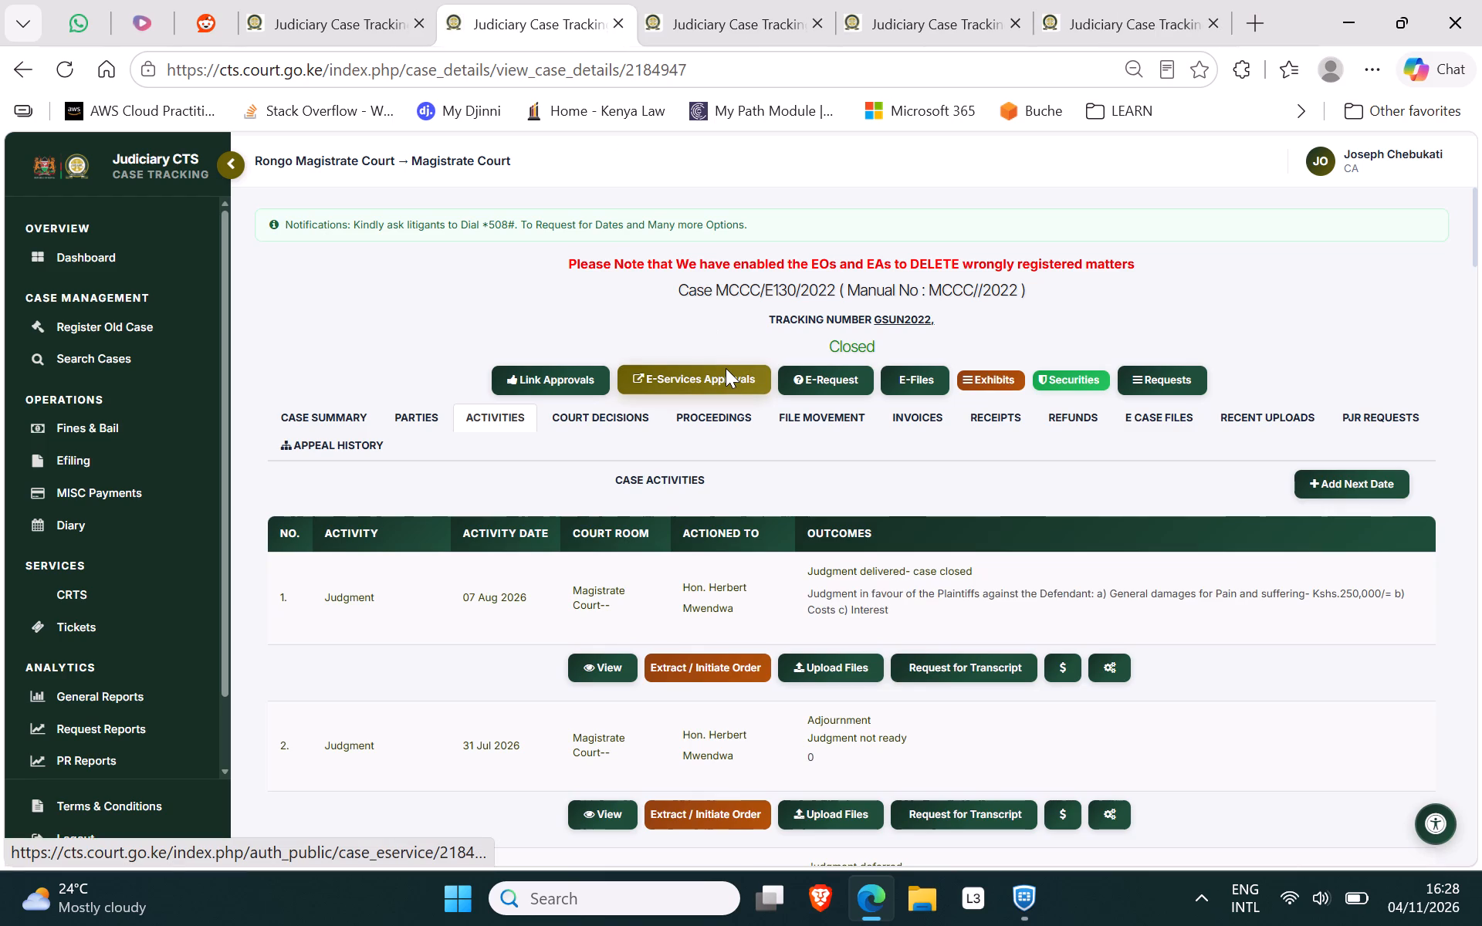
# Open the published judgment in the MCCC/E130/2022 court decisions and read its damages analysis, final orders and signature page.
pyautogui.click(583, 412)
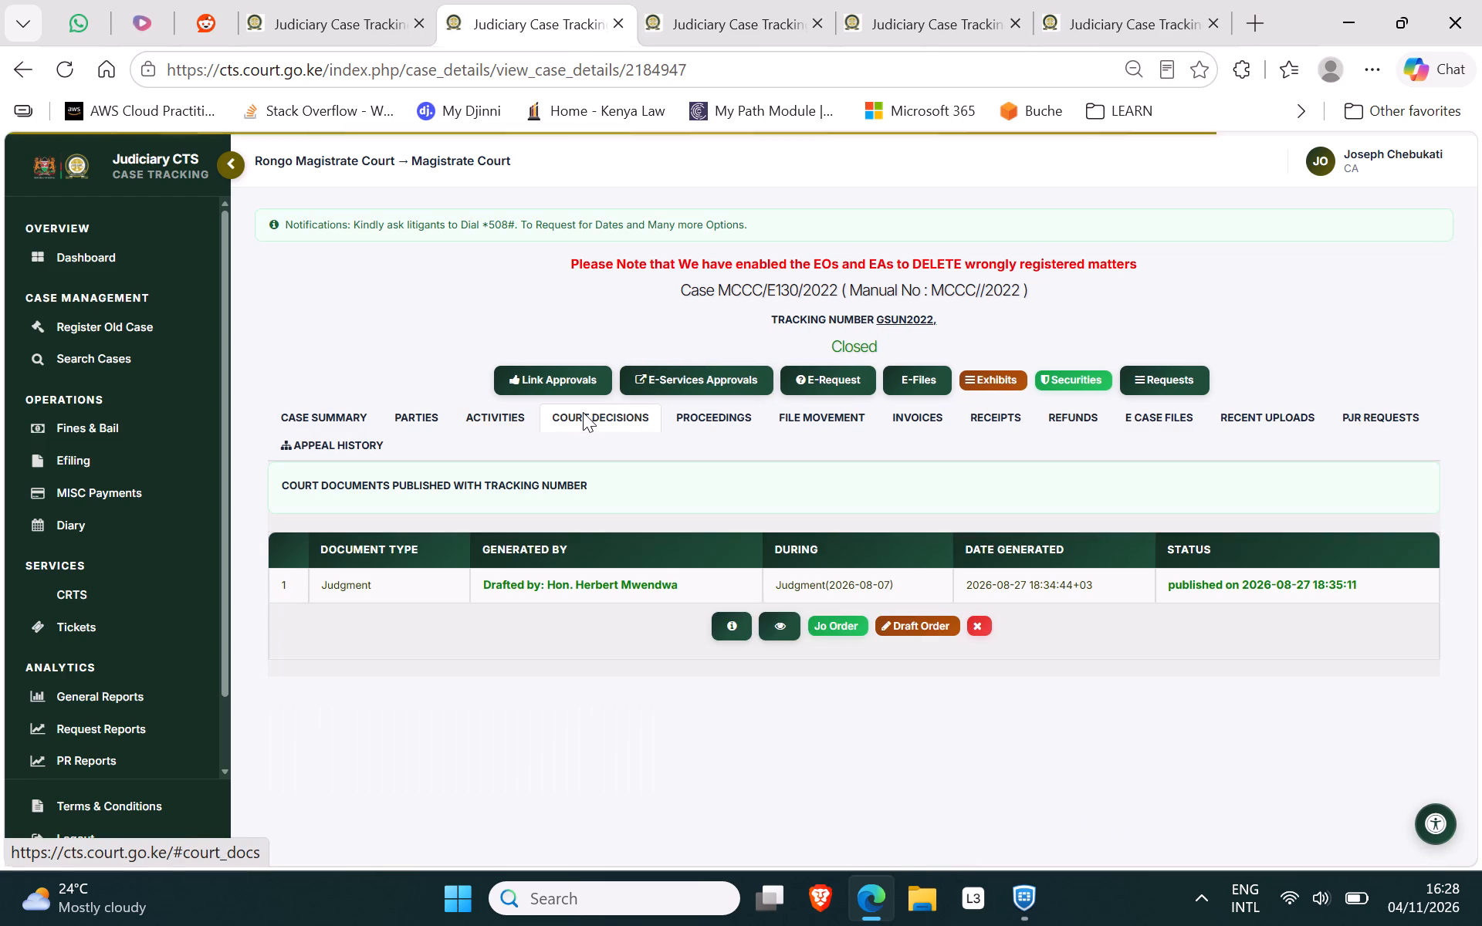
pyautogui.click(843, 617)
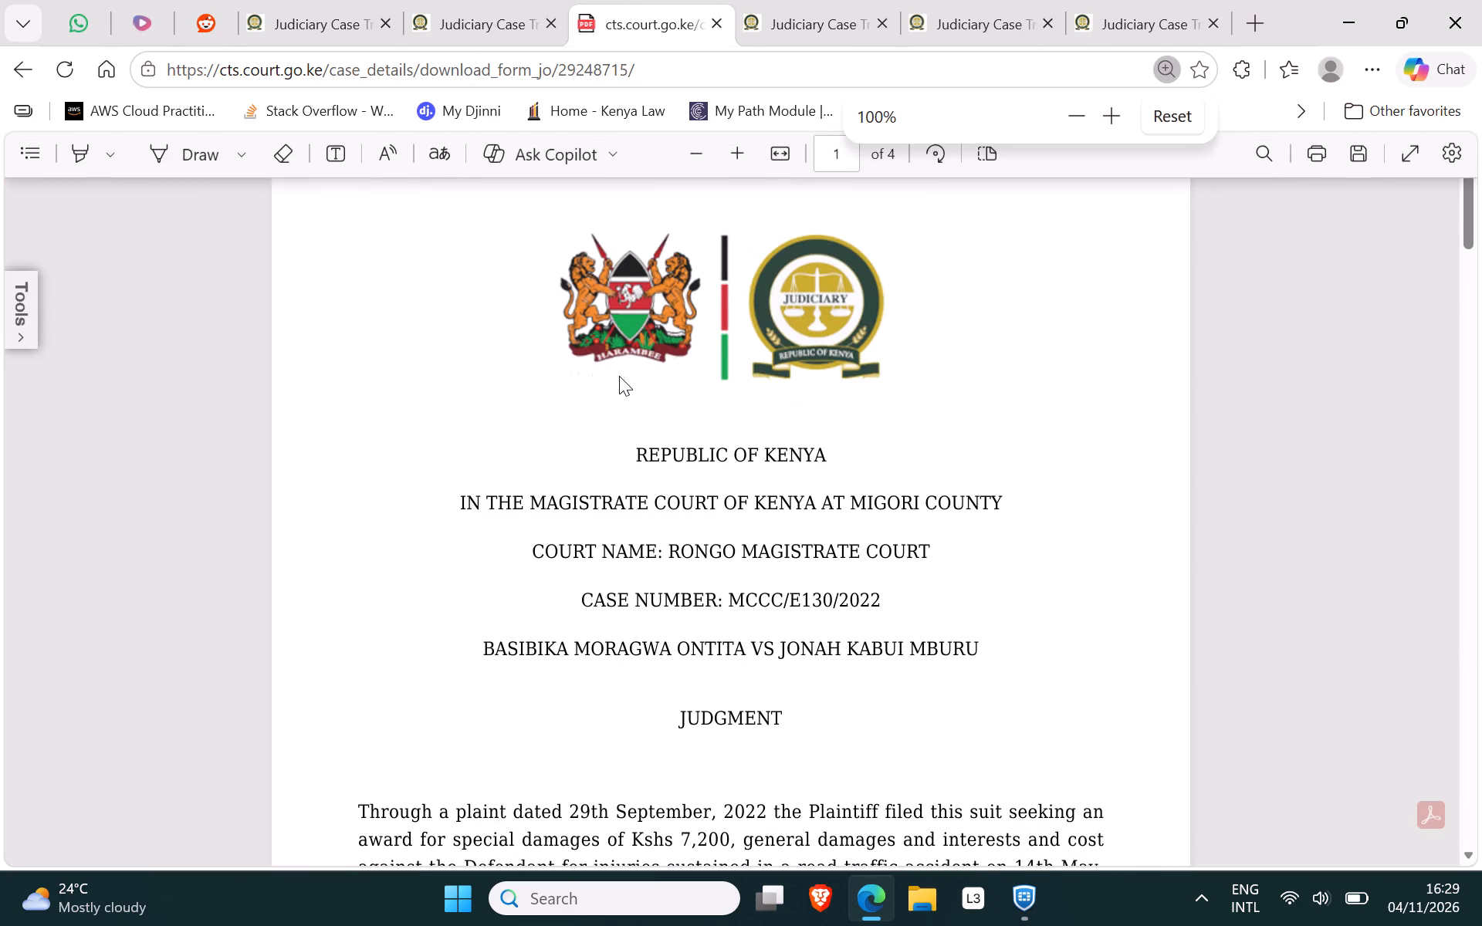
pyautogui.moveTo(1467, 223); pyautogui.dragTo(1481, 709)
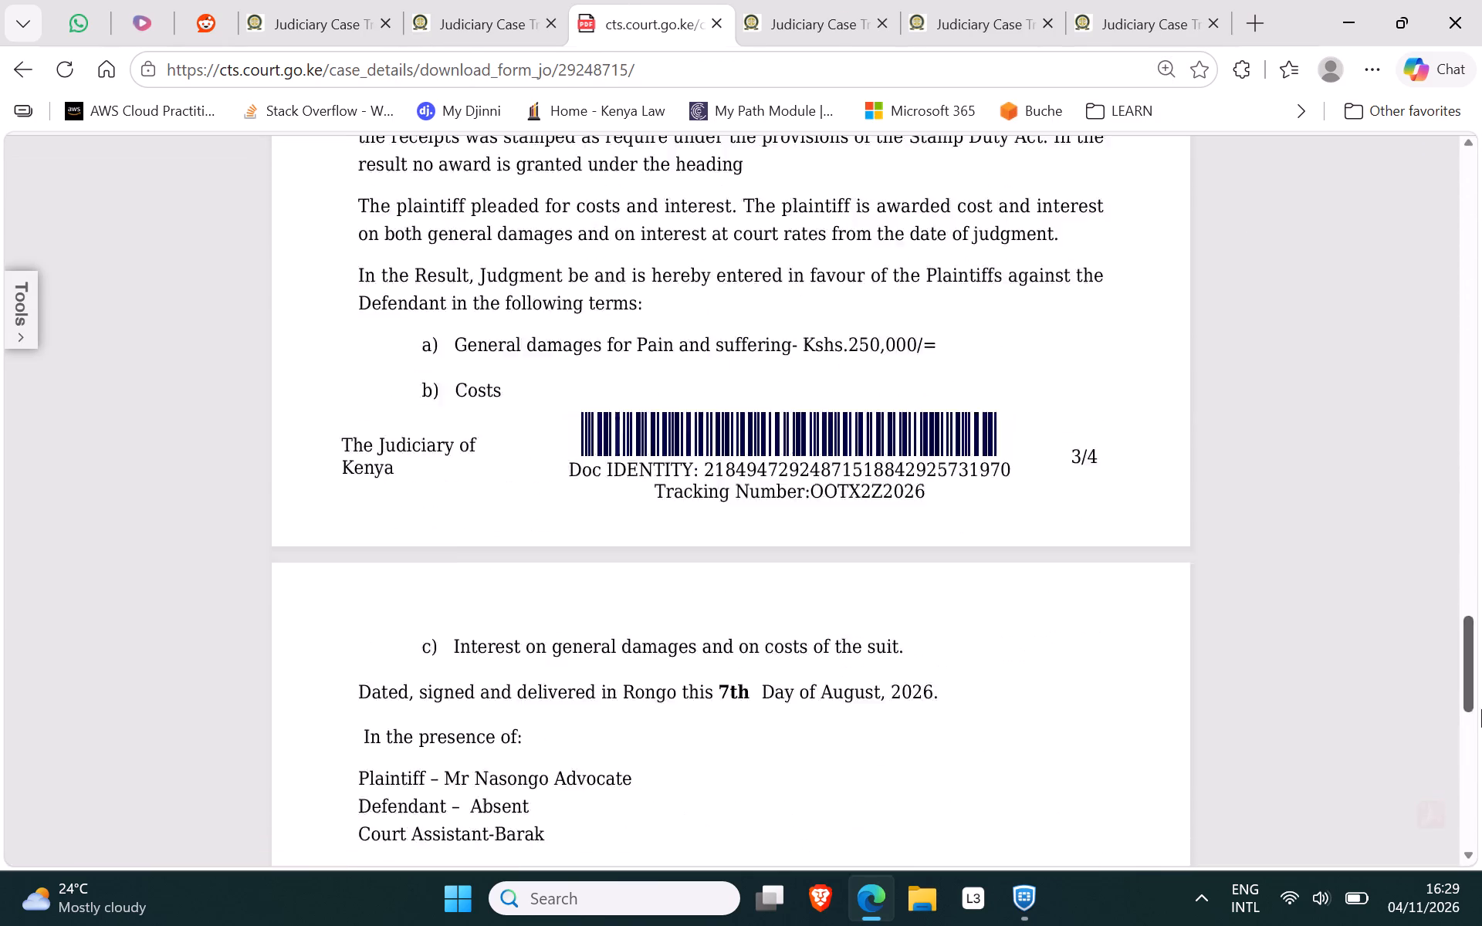
pyautogui.moveTo(1481, 709); pyautogui.dragTo(1479, 759)
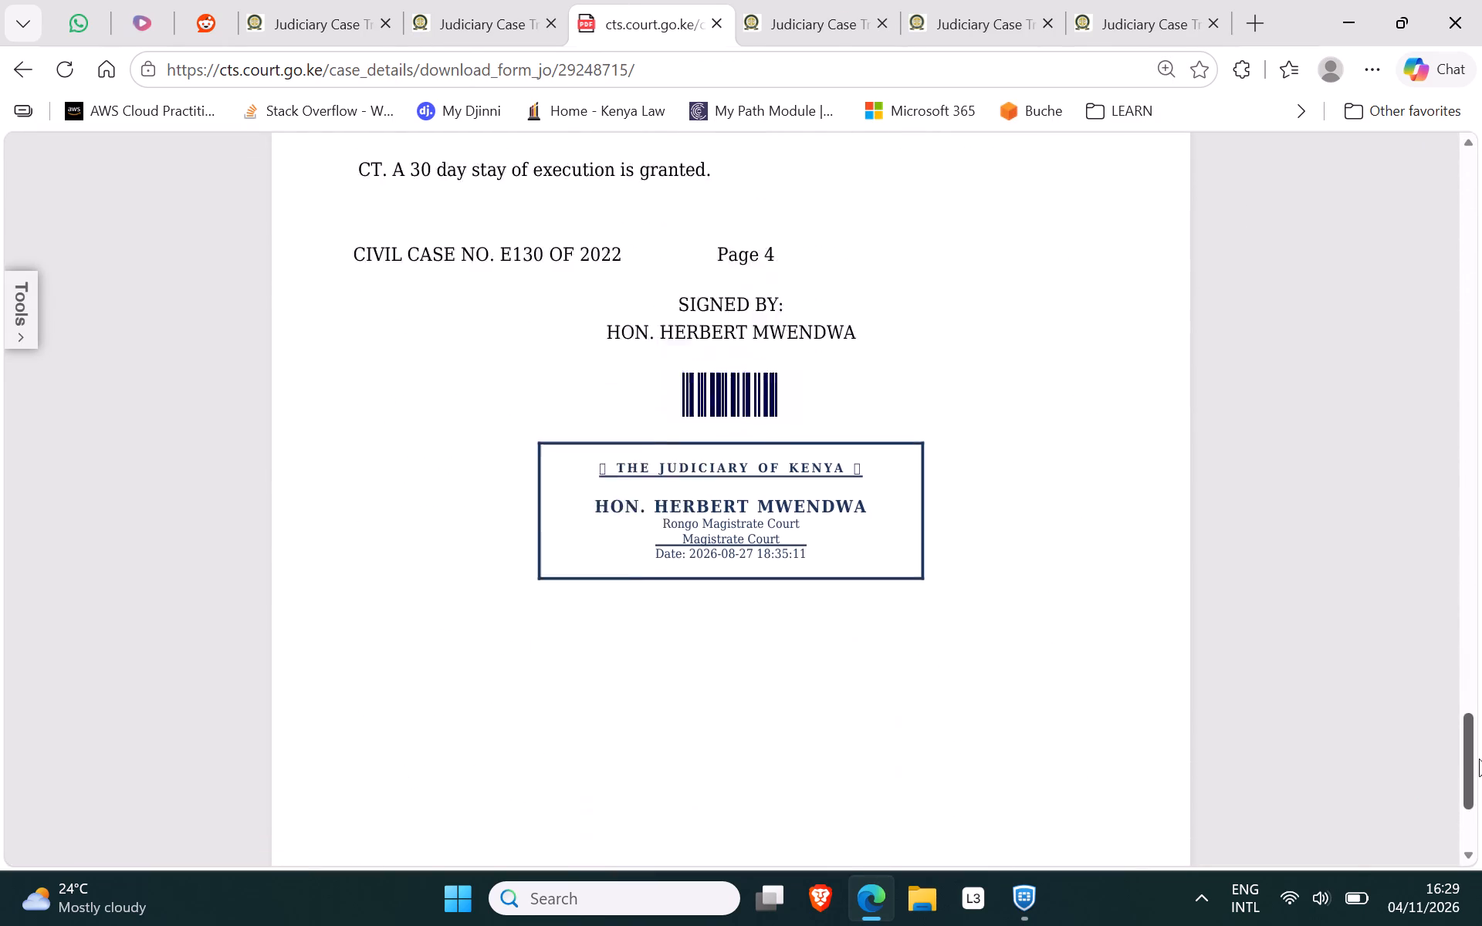
pyautogui.moveTo(1479, 759); pyautogui.dragTo(1480, 737)
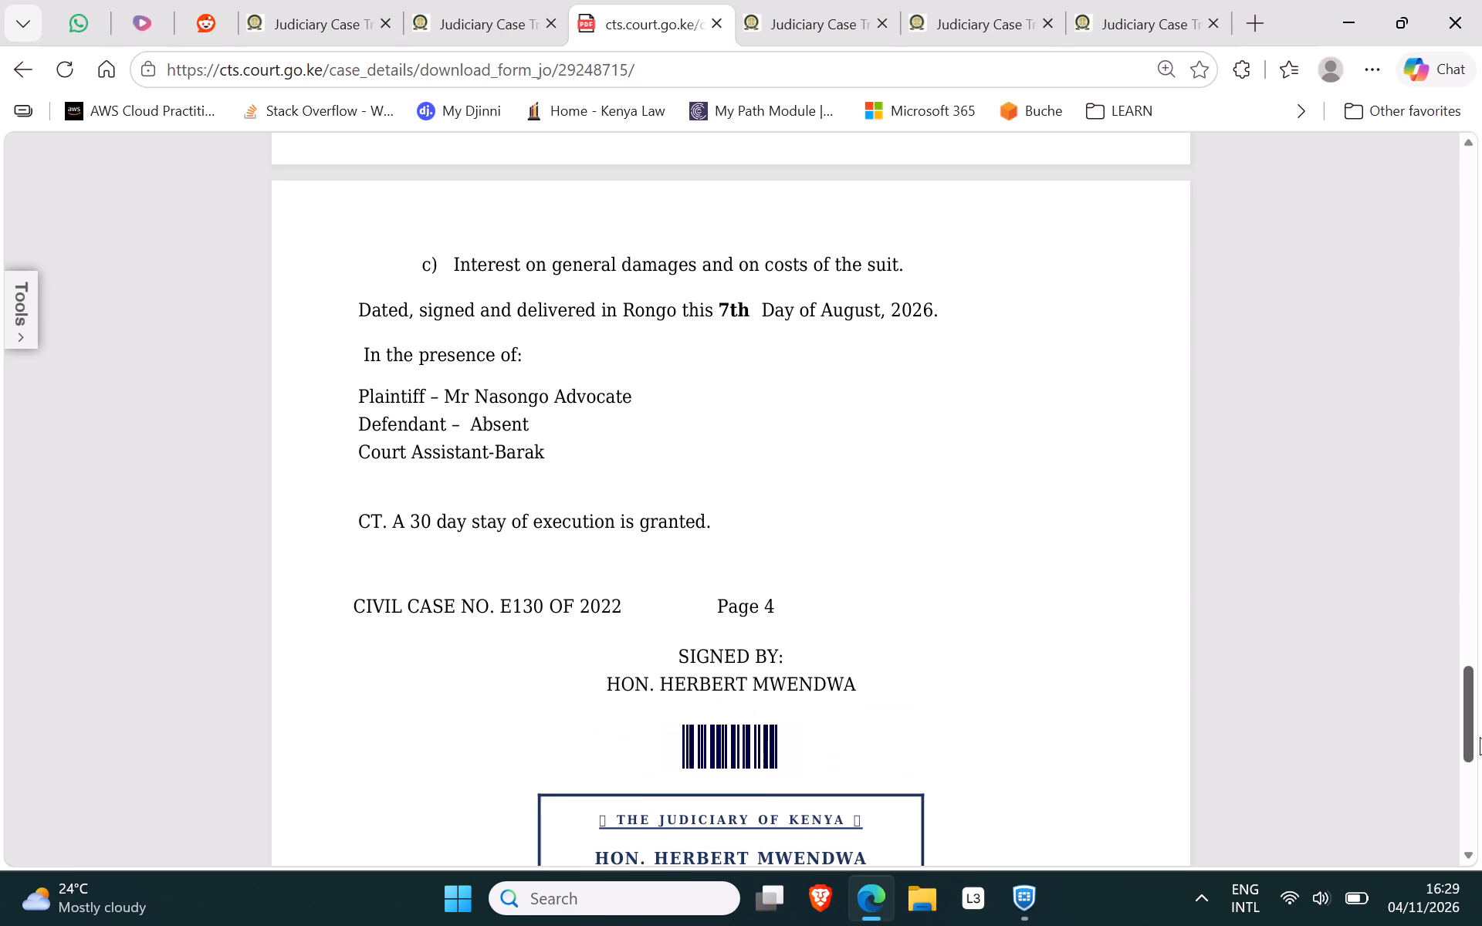
pyautogui.moveTo(1480, 737); pyautogui.dragTo(1474, 669)
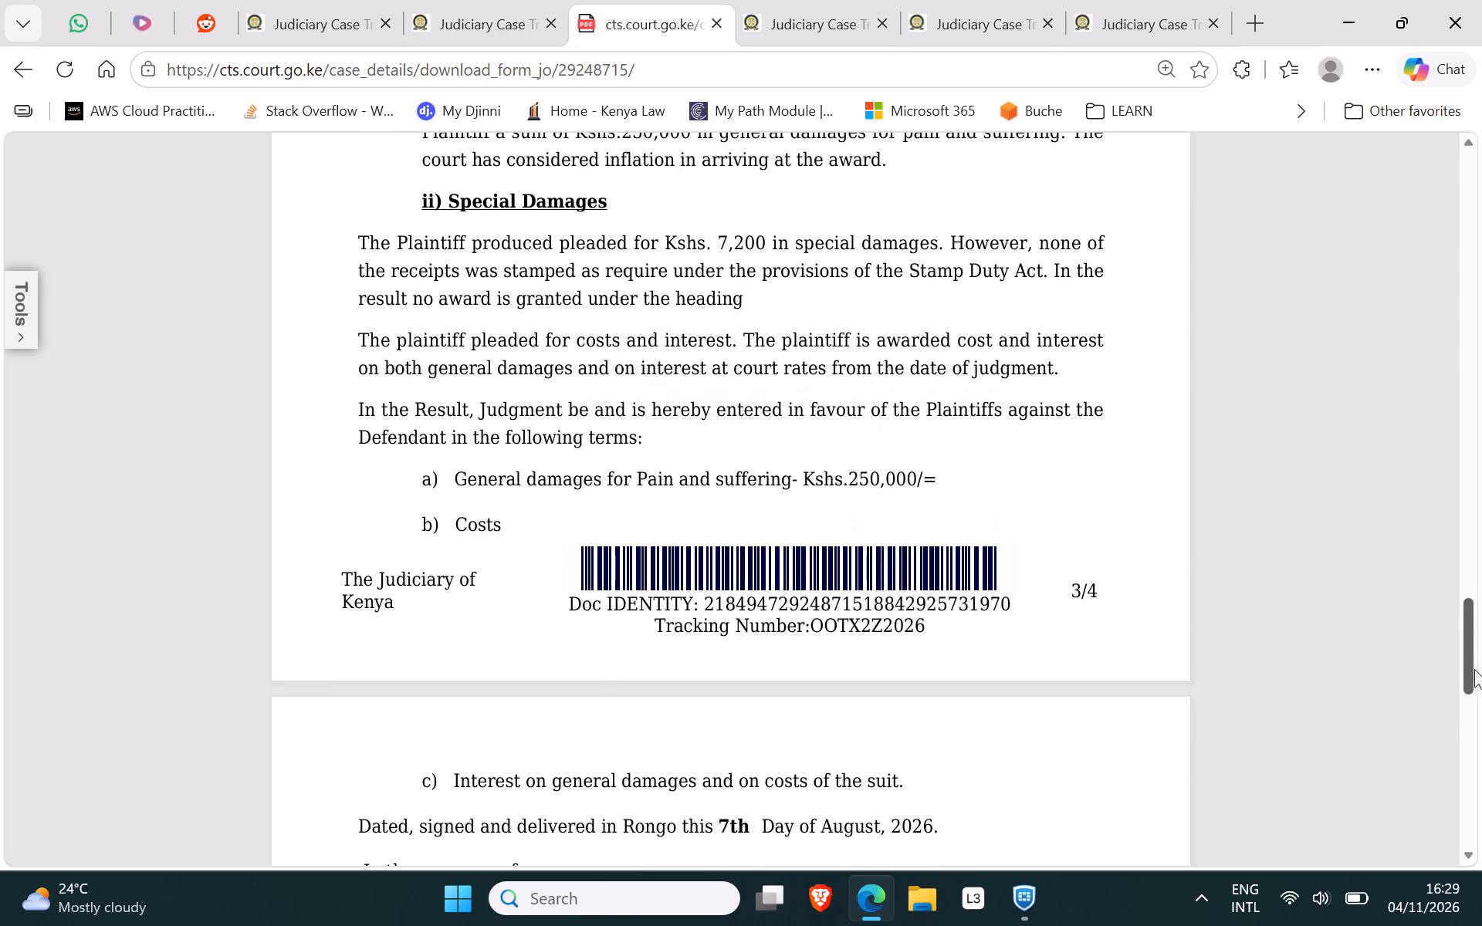
pyautogui.moveTo(1474, 669); pyautogui.dragTo(1474, 686)
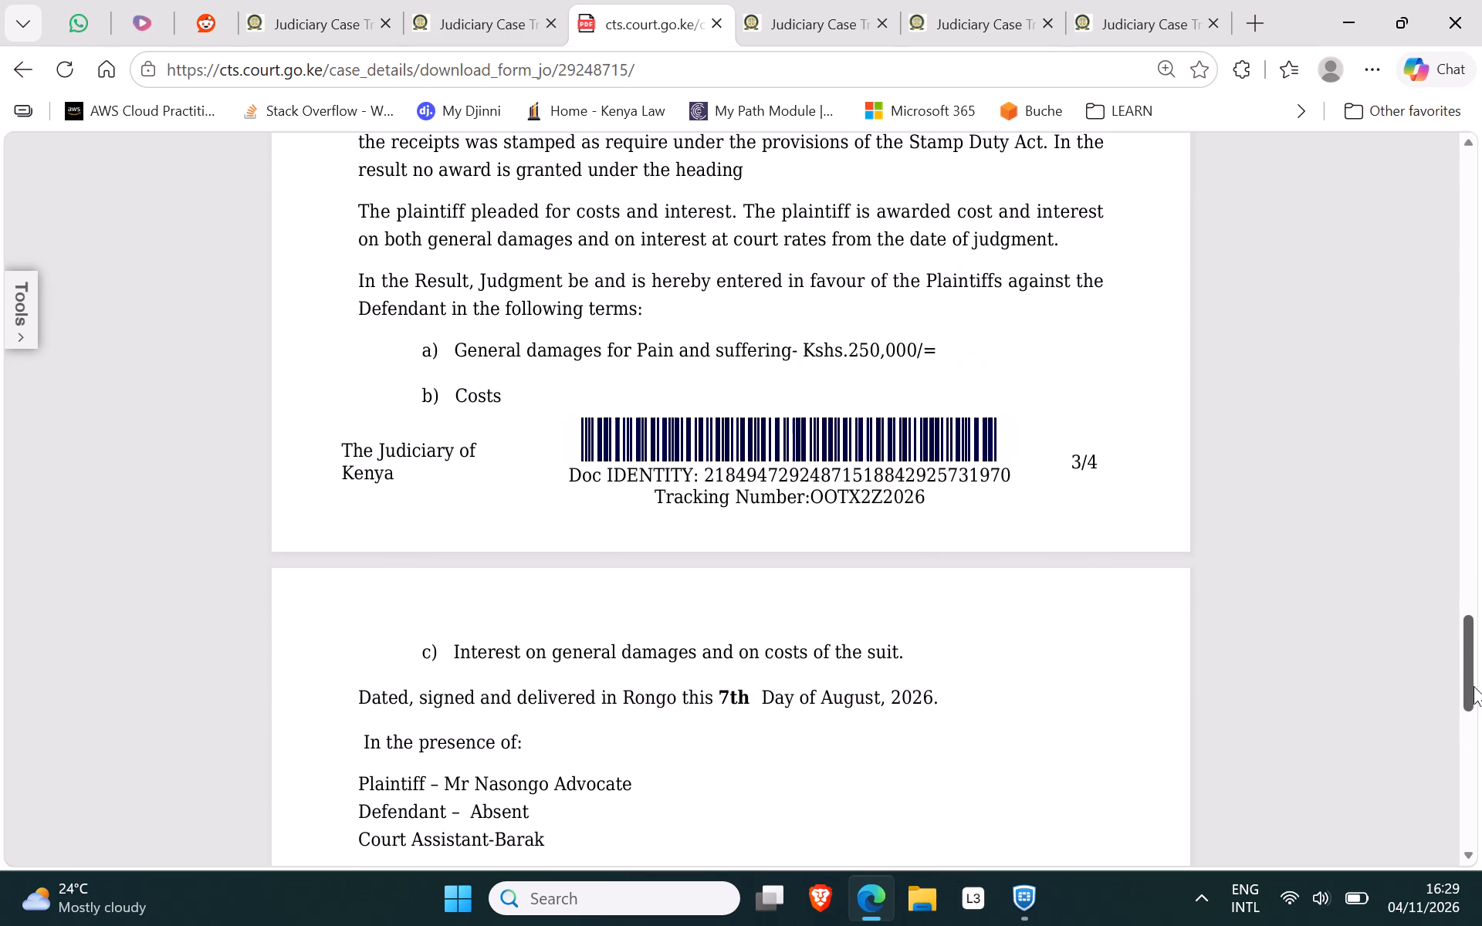
pyautogui.moveTo(1474, 686); pyautogui.dragTo(1468, 705)
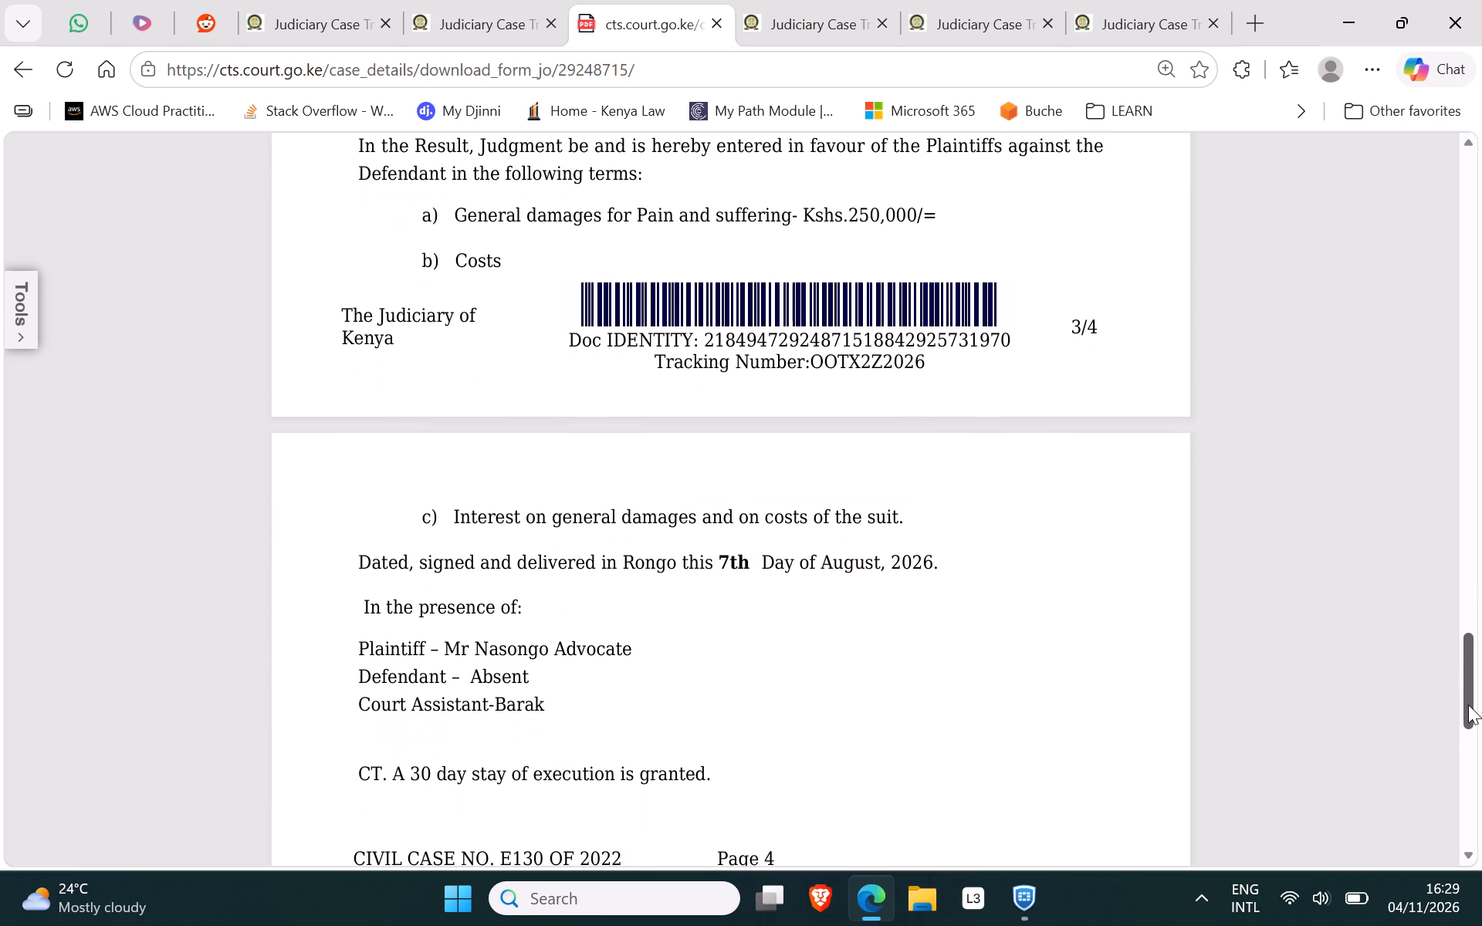
pyautogui.moveTo(1468, 705); pyautogui.dragTo(1461, 728)
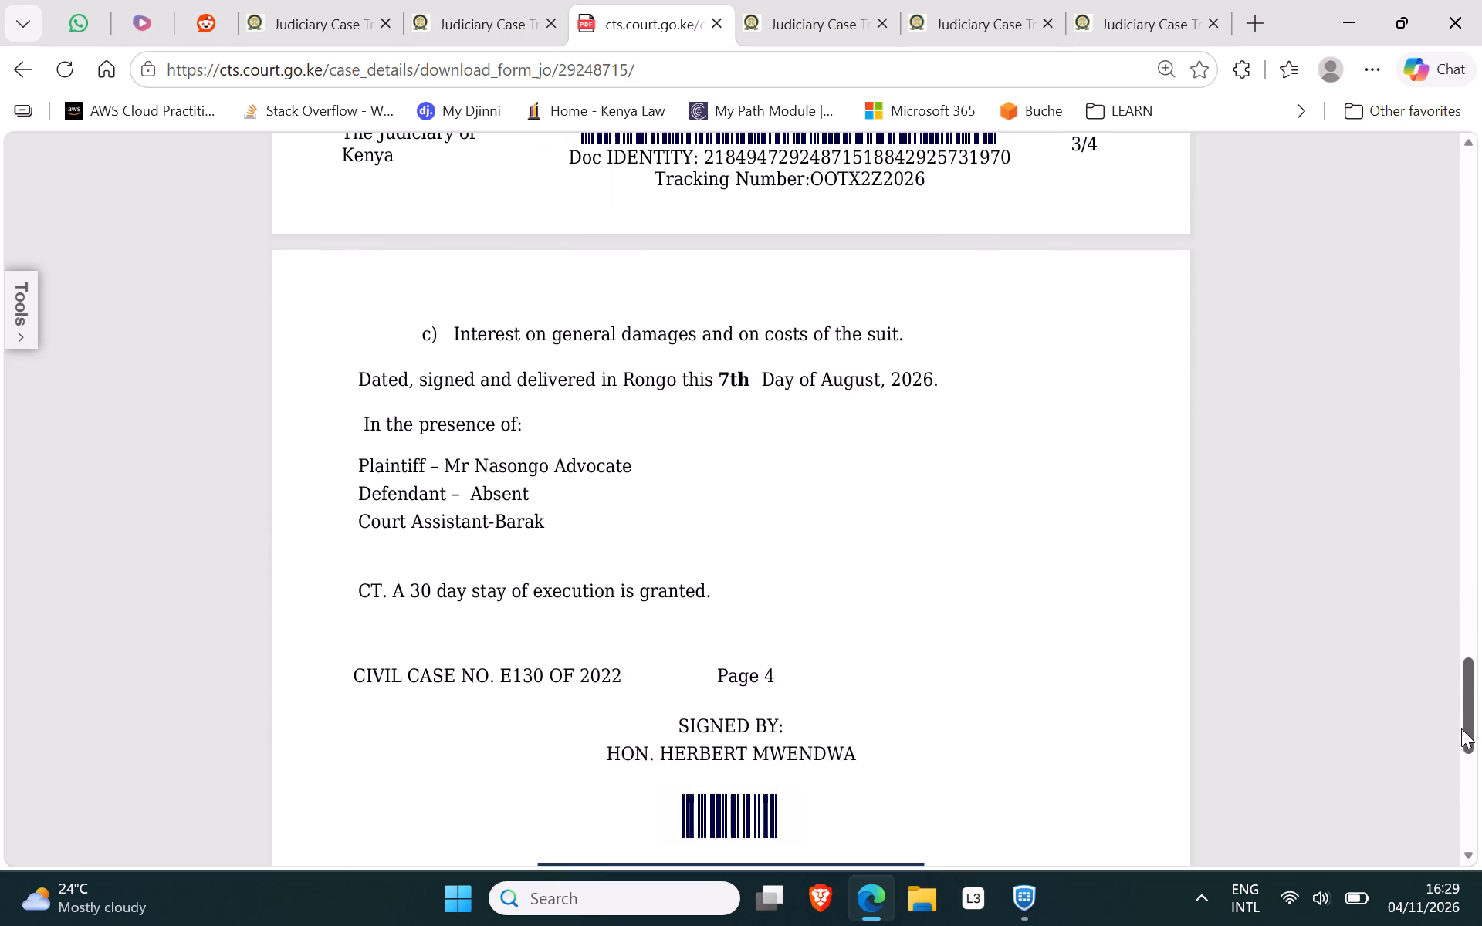
pyautogui.moveTo(1461, 728); pyautogui.dragTo(1460, 727)
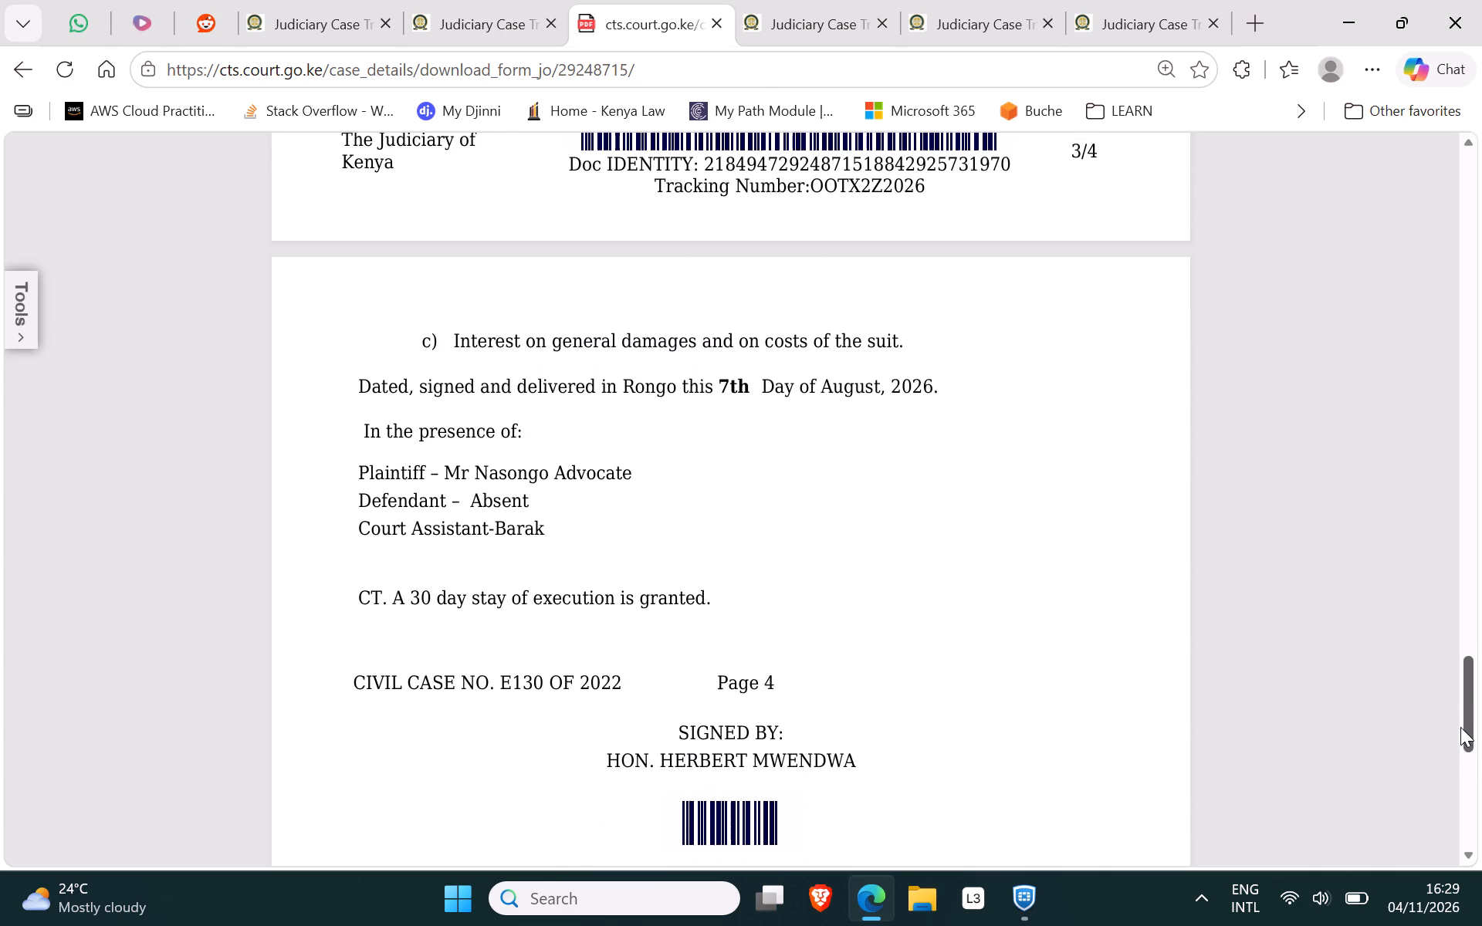
pyautogui.moveTo(1460, 727); pyautogui.dragTo(1453, 657)
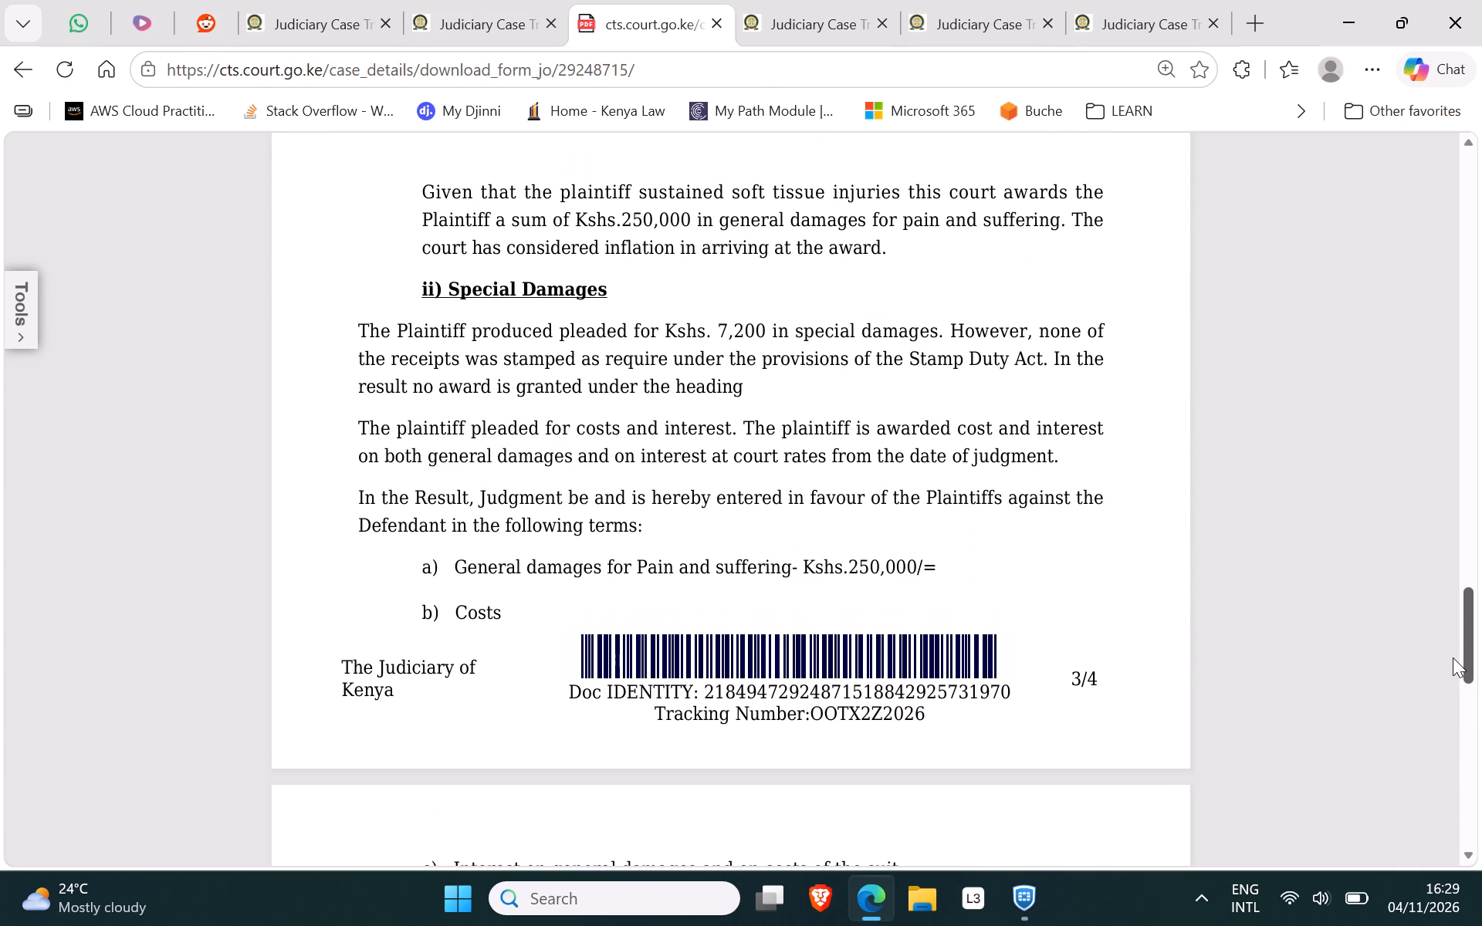
pyautogui.moveTo(1453, 657); pyautogui.dragTo(1450, 659)
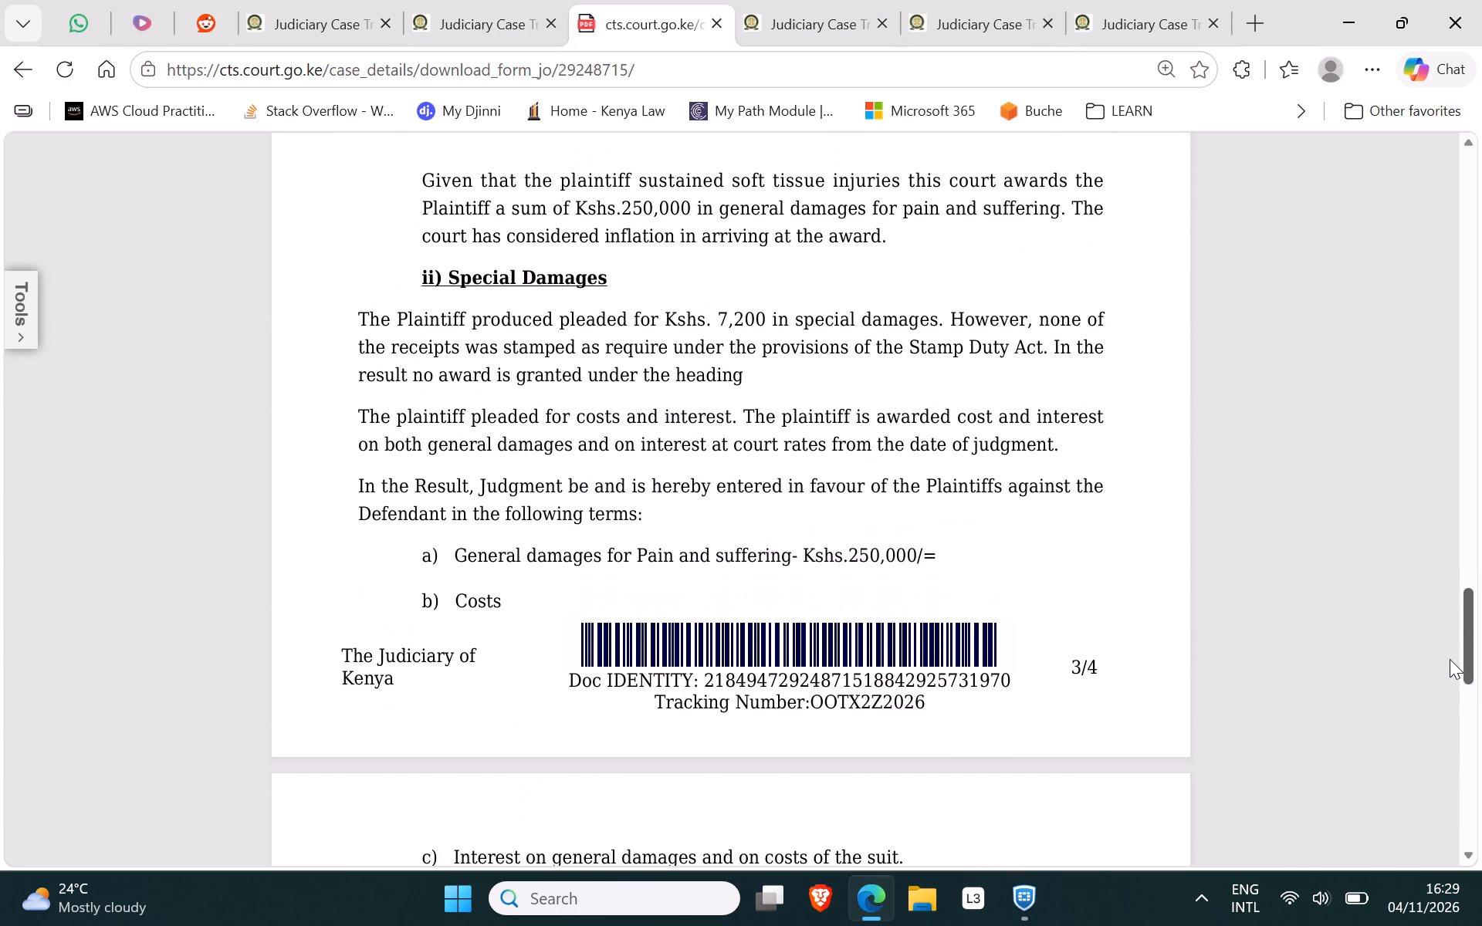
pyautogui.moveTo(1450, 659); pyautogui.dragTo(1454, 700)
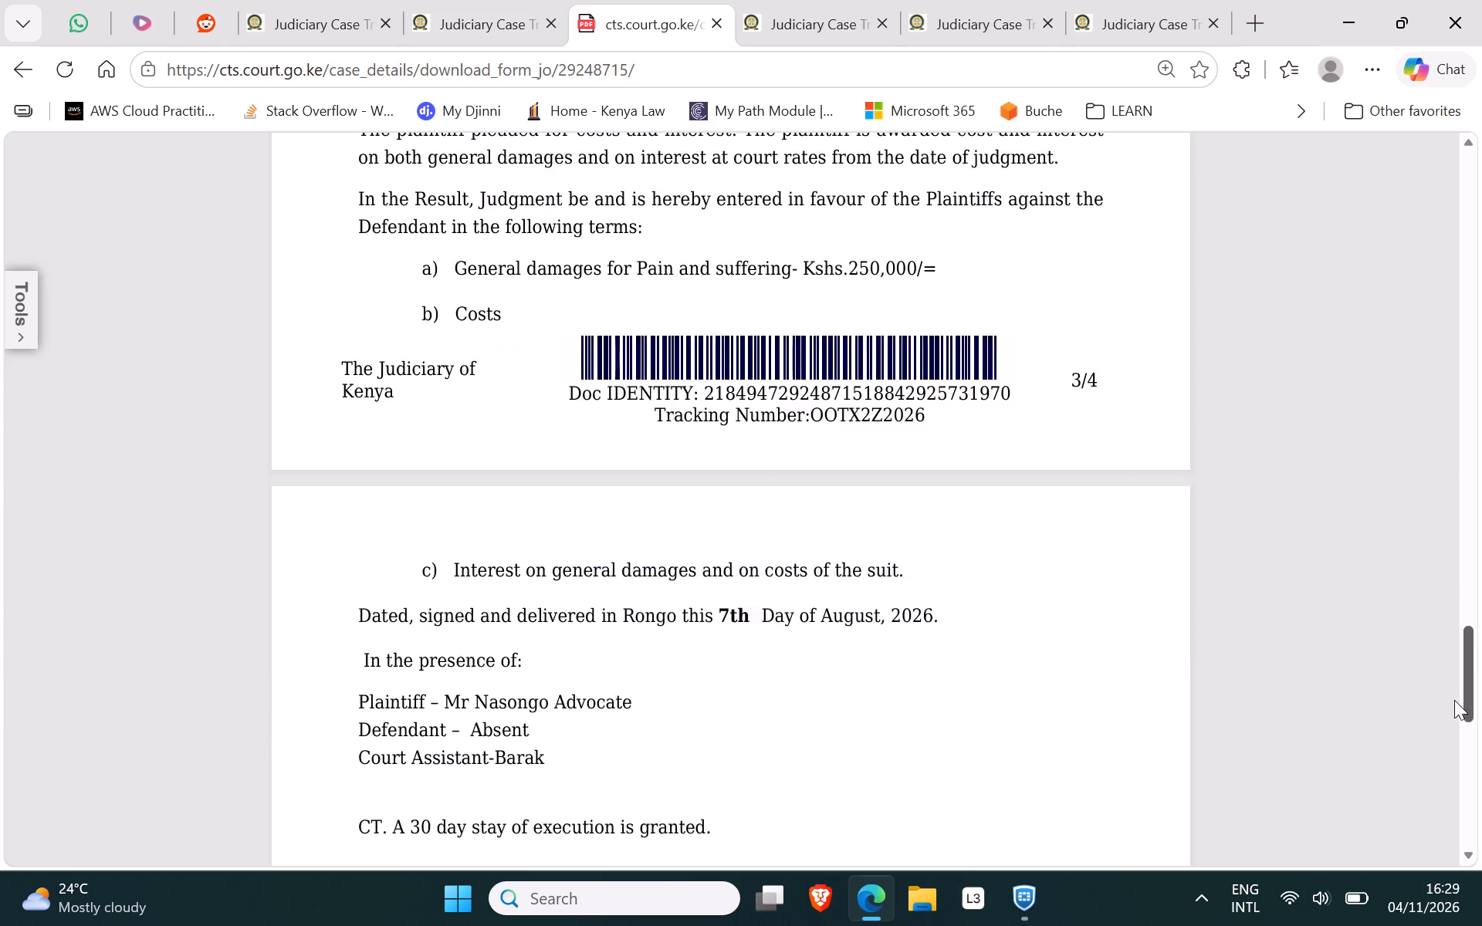
pyautogui.moveTo(1454, 700); pyautogui.dragTo(1475, 598)
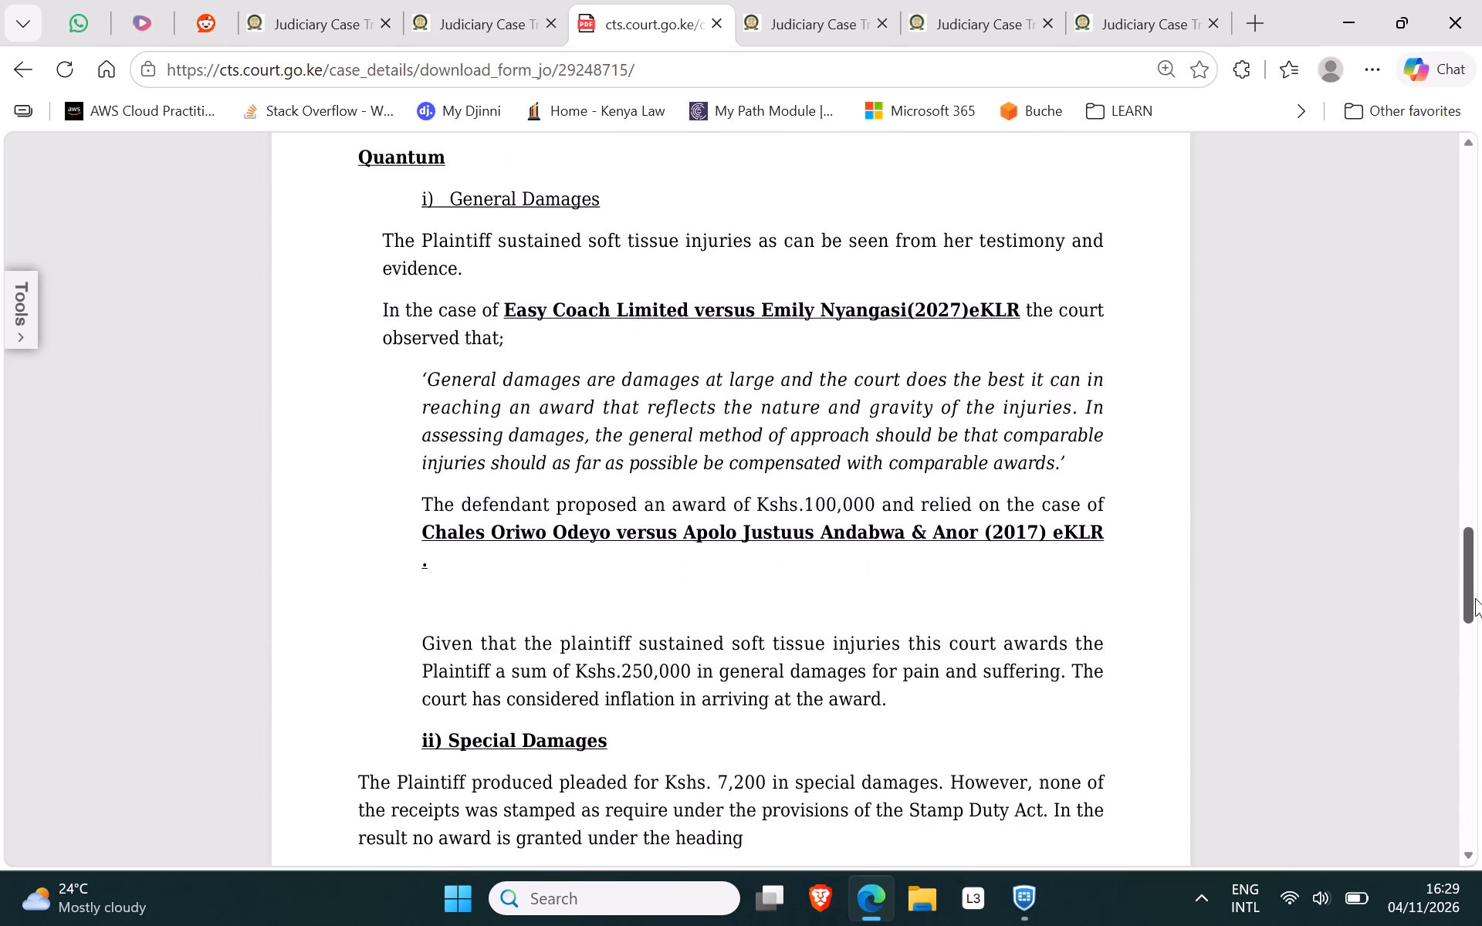
pyautogui.moveTo(1475, 598); pyautogui.dragTo(1452, 170)
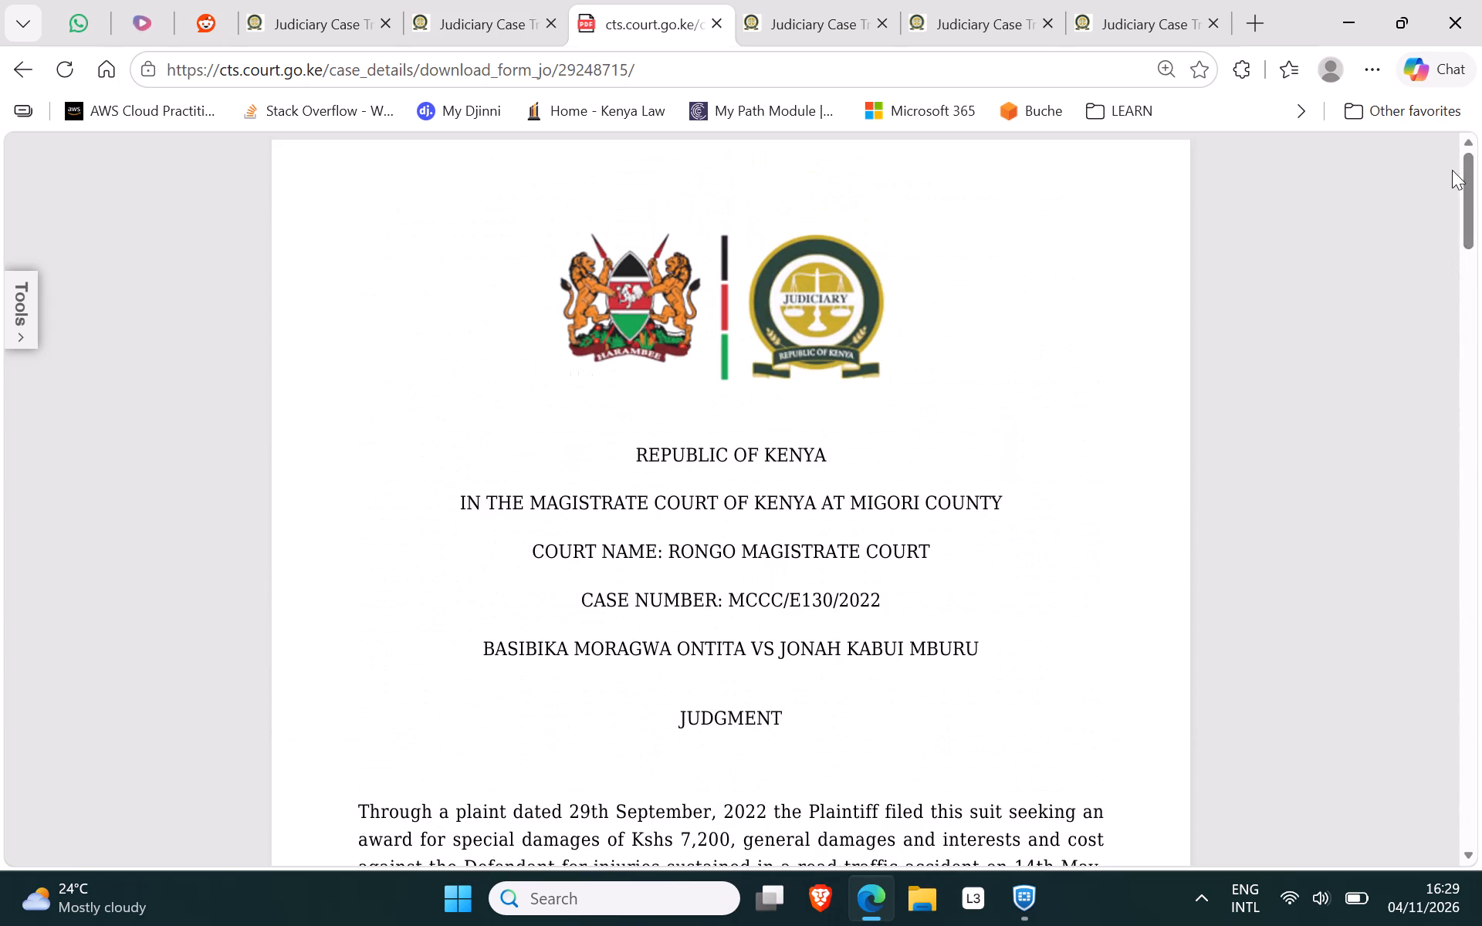
# Search Rongo Magistrate Court for Magistrate Court Civil Case (MCCC) number 131 of 2022.
pyautogui.click(807, 3)
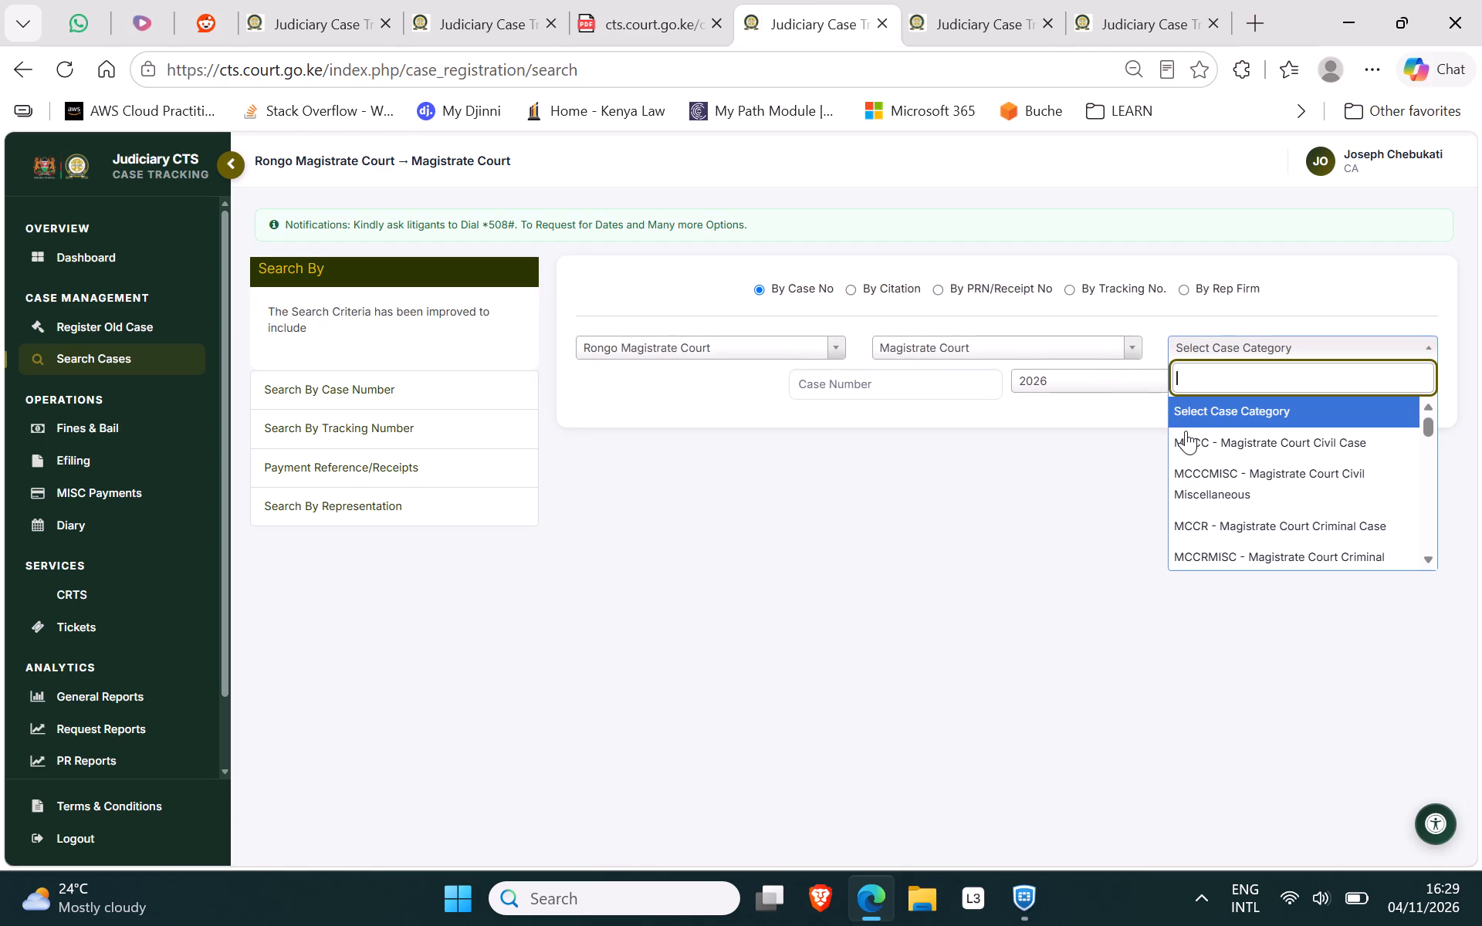
pyautogui.click(1186, 431)
pyautogui.click(981, 387)
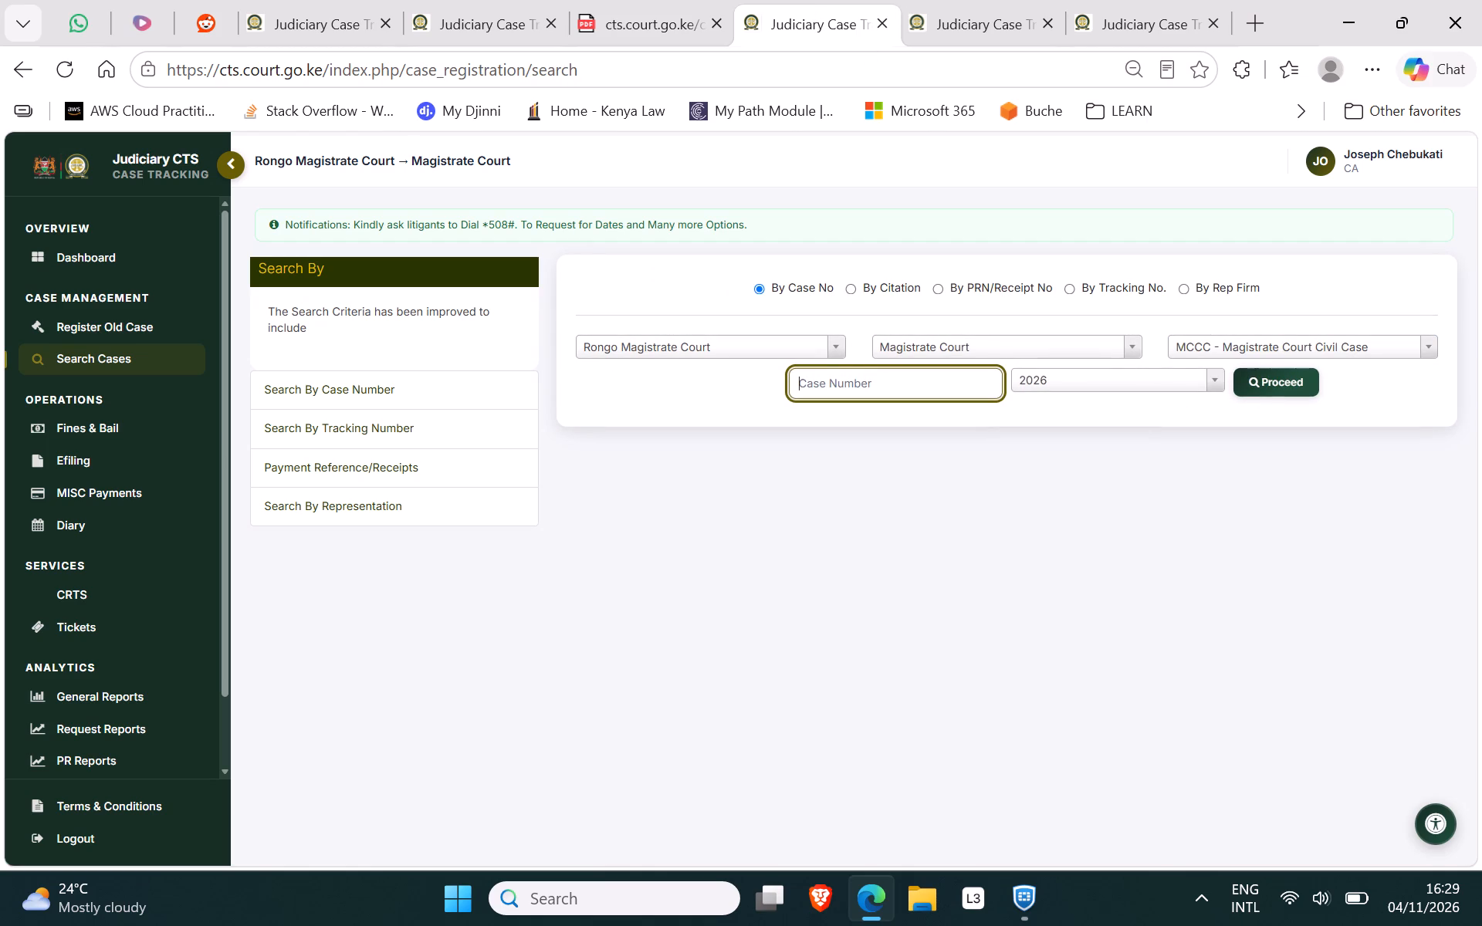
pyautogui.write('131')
pyautogui.click(1126, 391)
pyautogui.click(1060, 563)
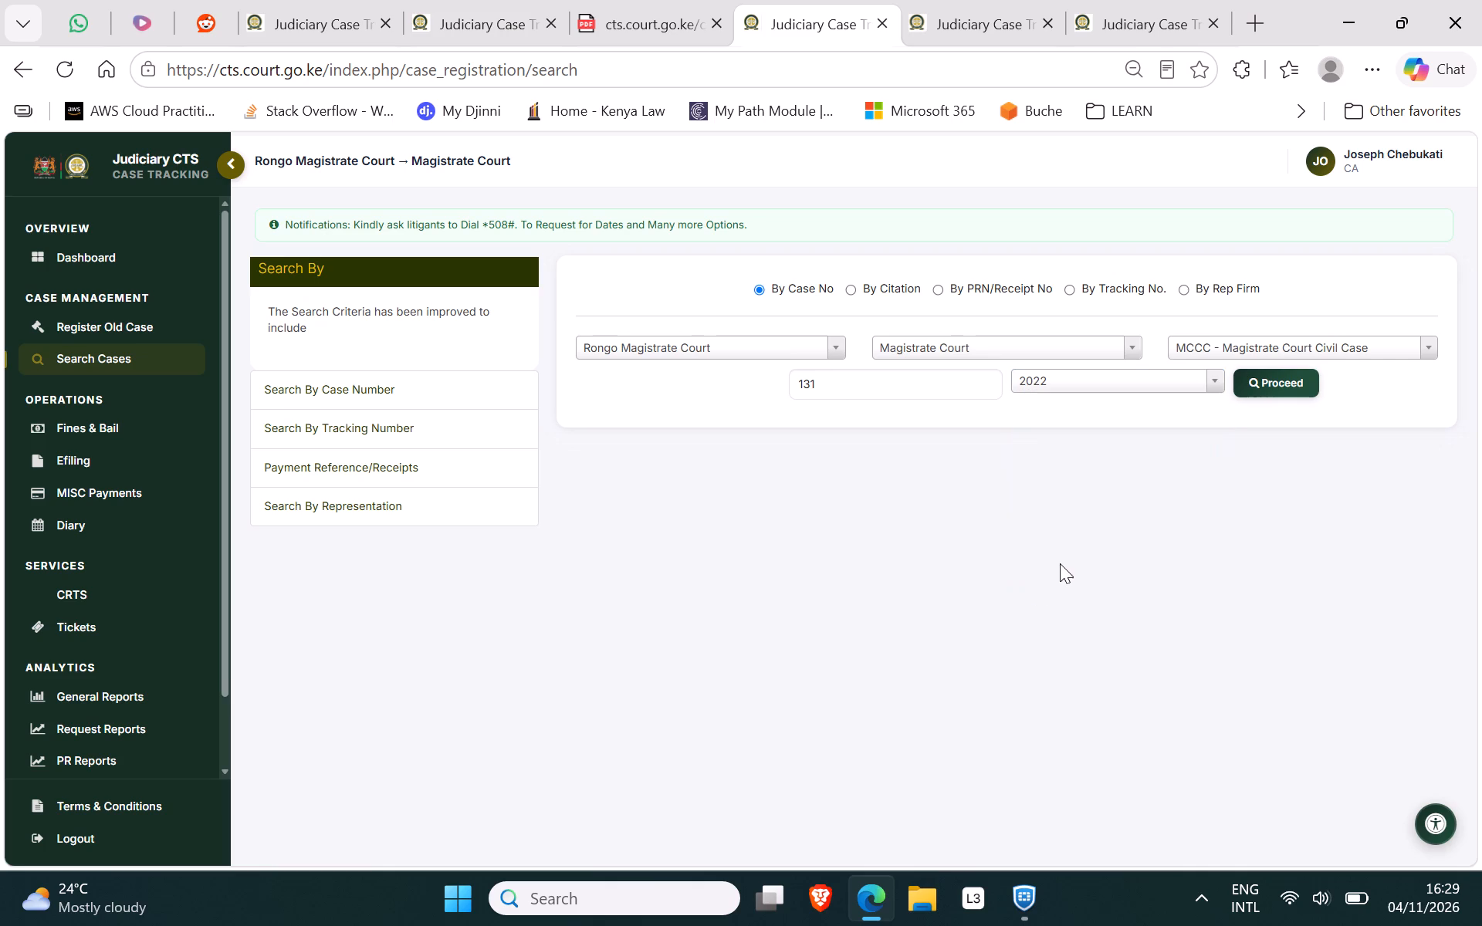
pyautogui.click(1278, 376)
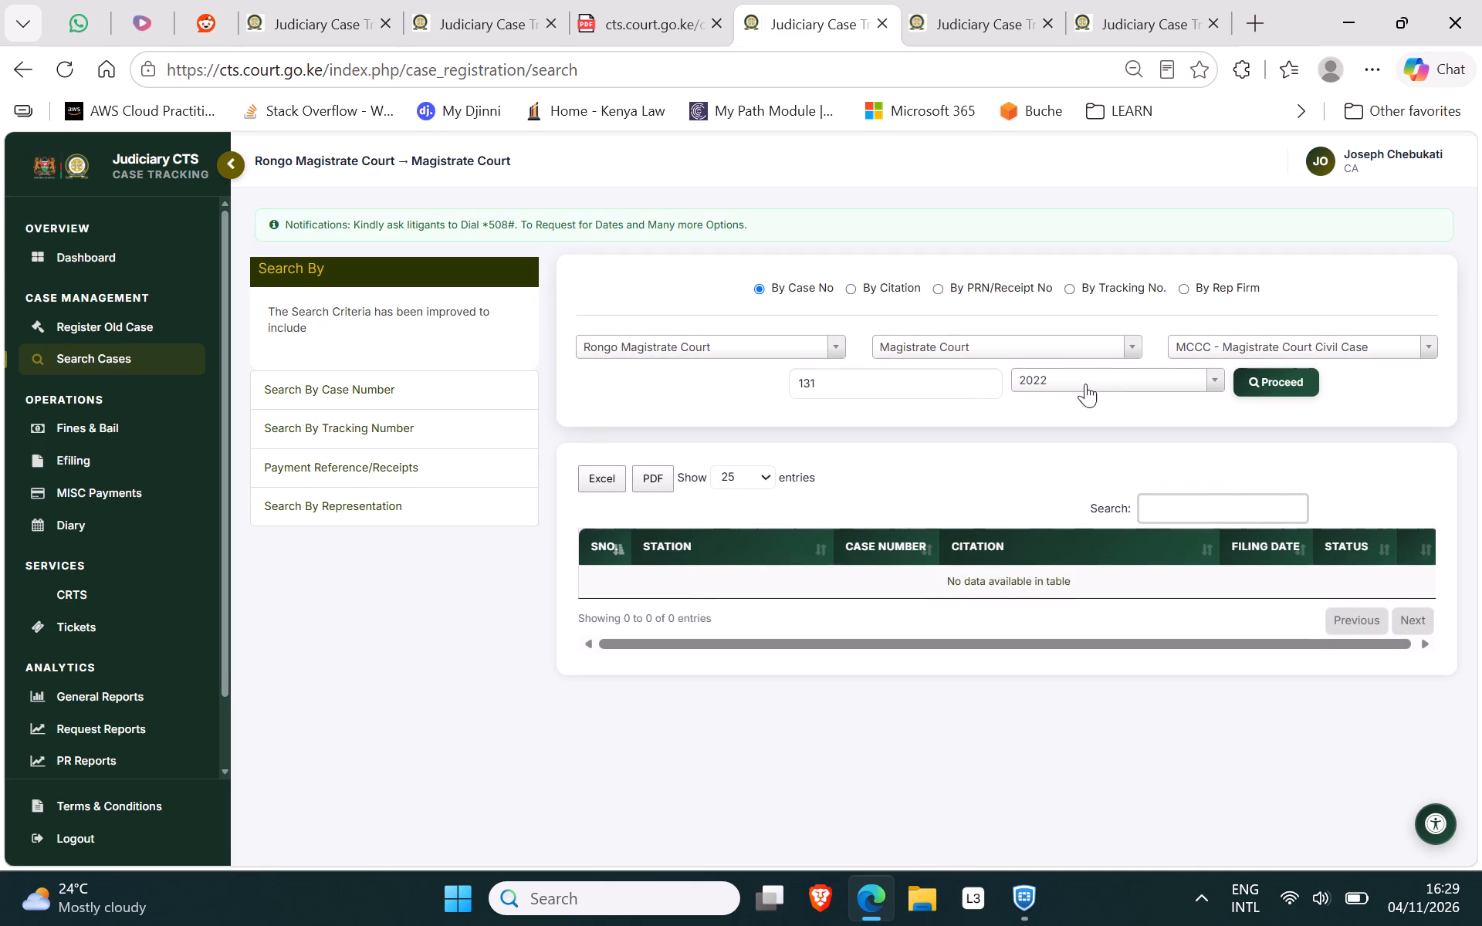
# Correct the case number to E131, rerun the search and open the matching case's details.
pyautogui.click(800, 388)
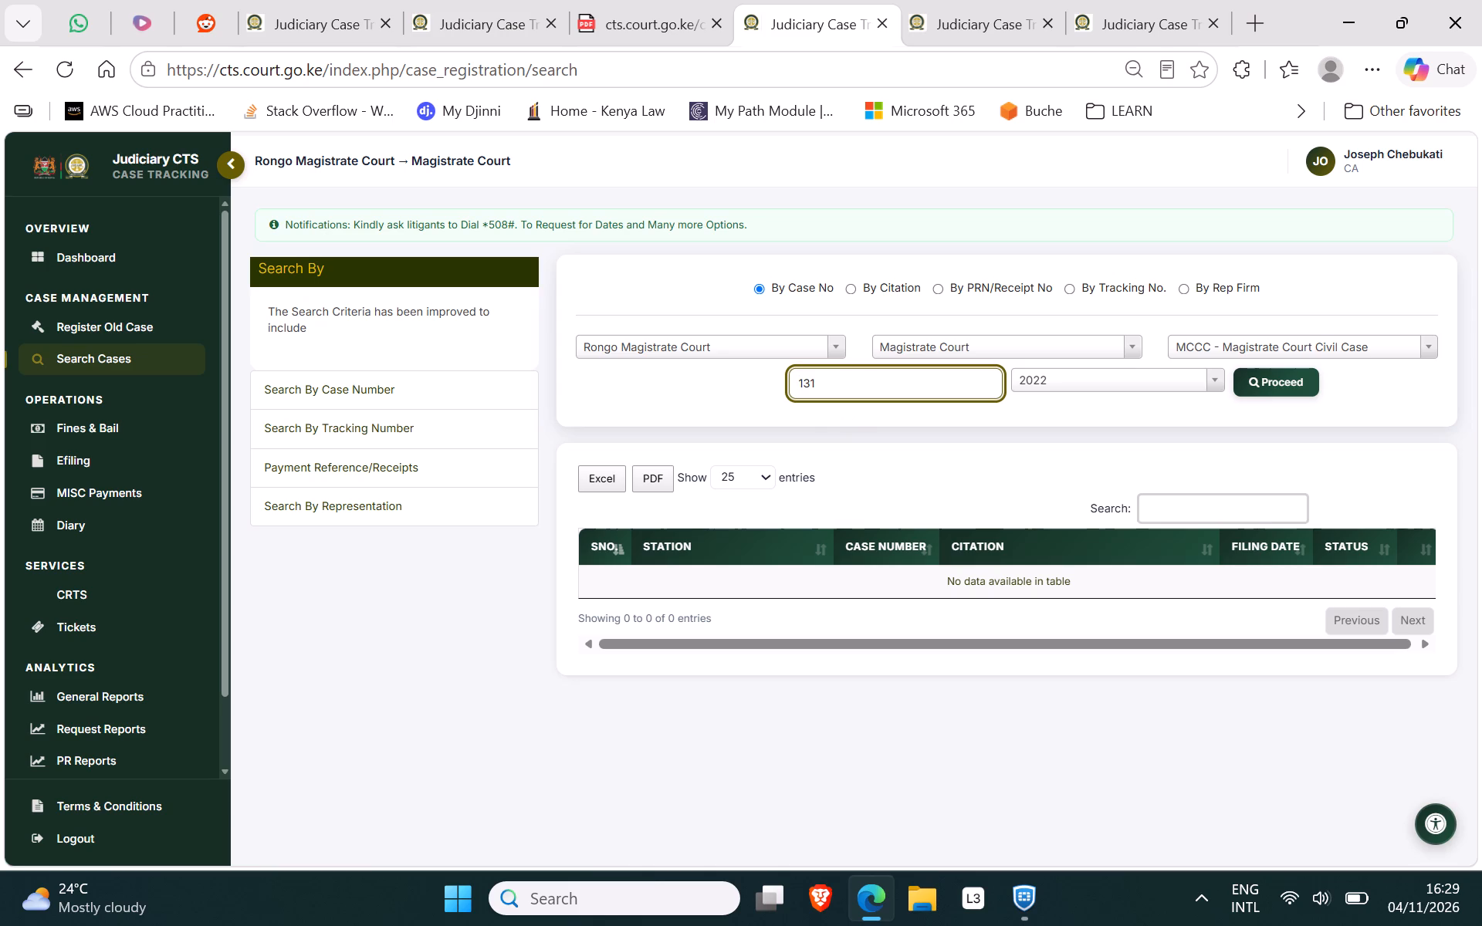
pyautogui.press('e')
pyautogui.click(1262, 377)
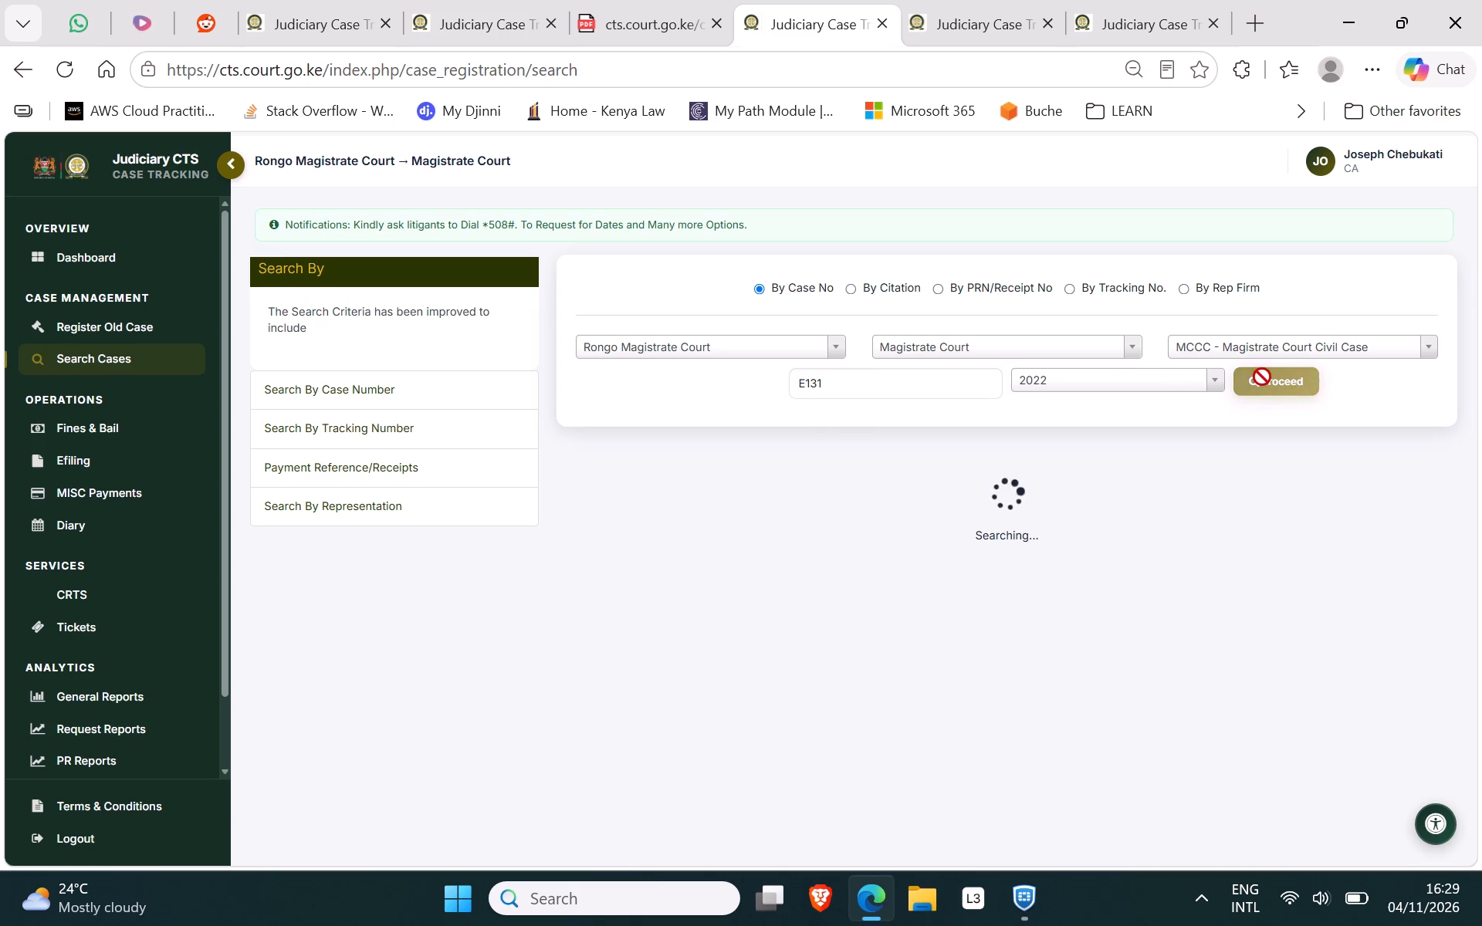
pyautogui.click(851, 590)
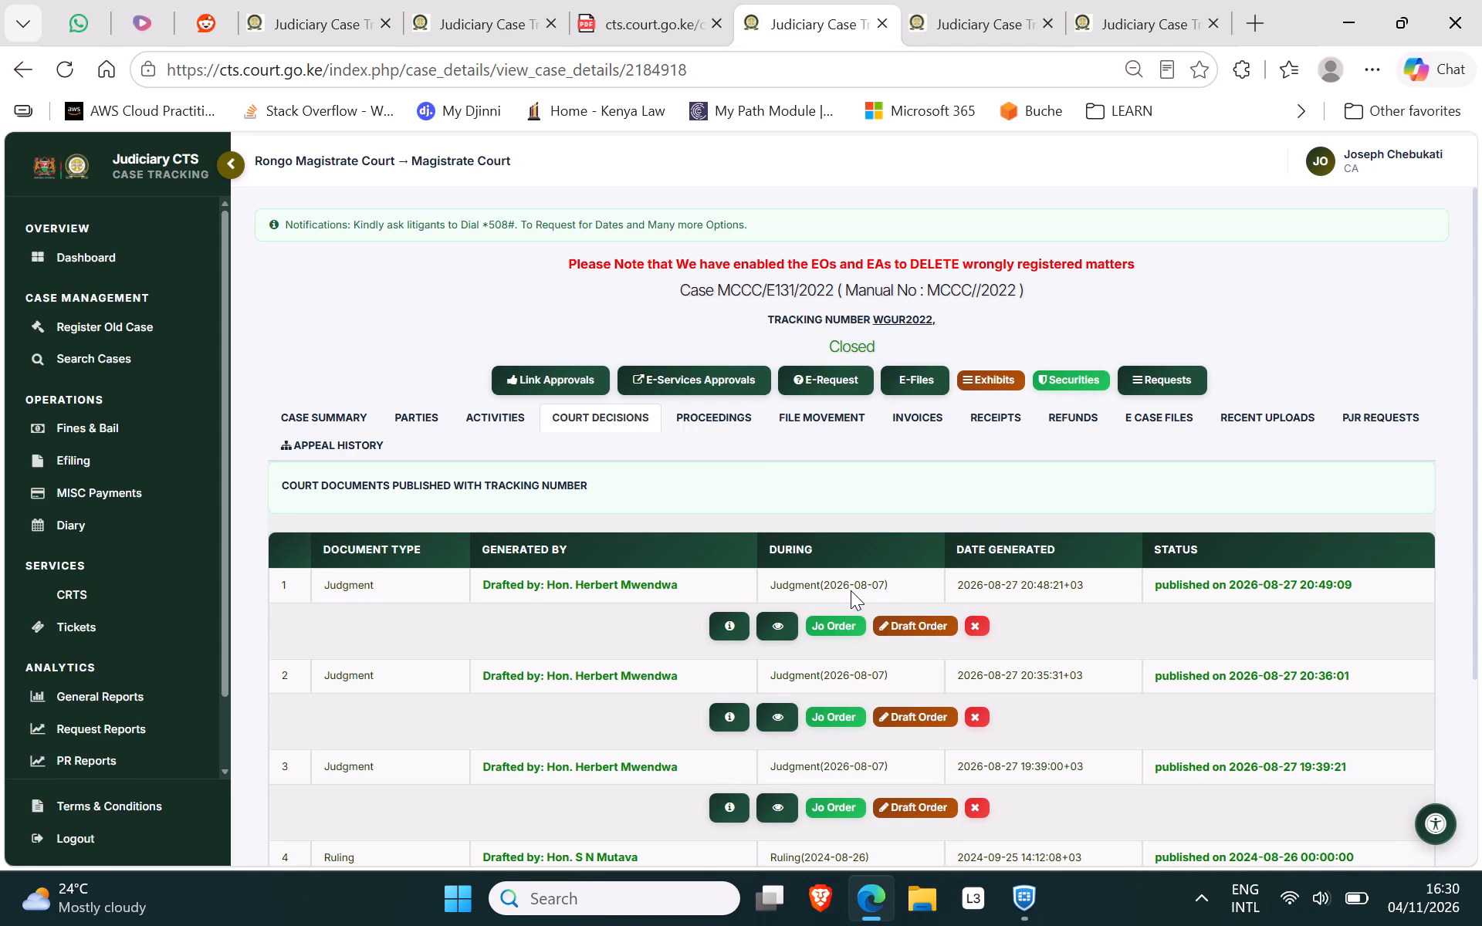
# Review the MCCC/E131/2022 court decisions and open the judgments published on 2026-08-27 at 19:39:21 and 20:36:01.
pyautogui.moveTo(1481, 456); pyautogui.dragTo(1479, 649)
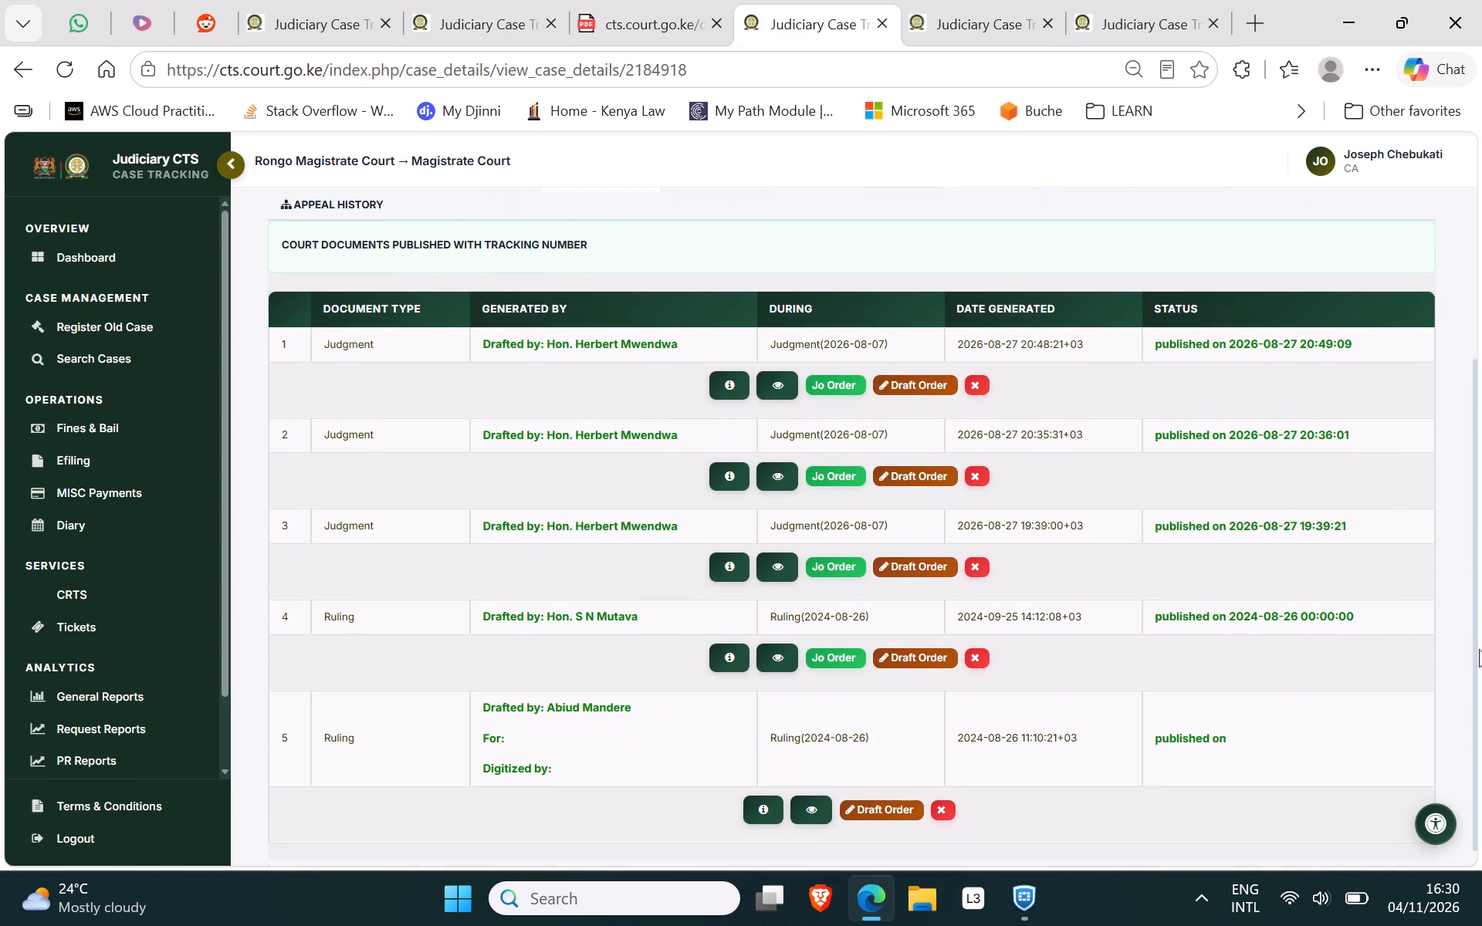
pyautogui.moveTo(1479, 649); pyautogui.dragTo(1476, 673)
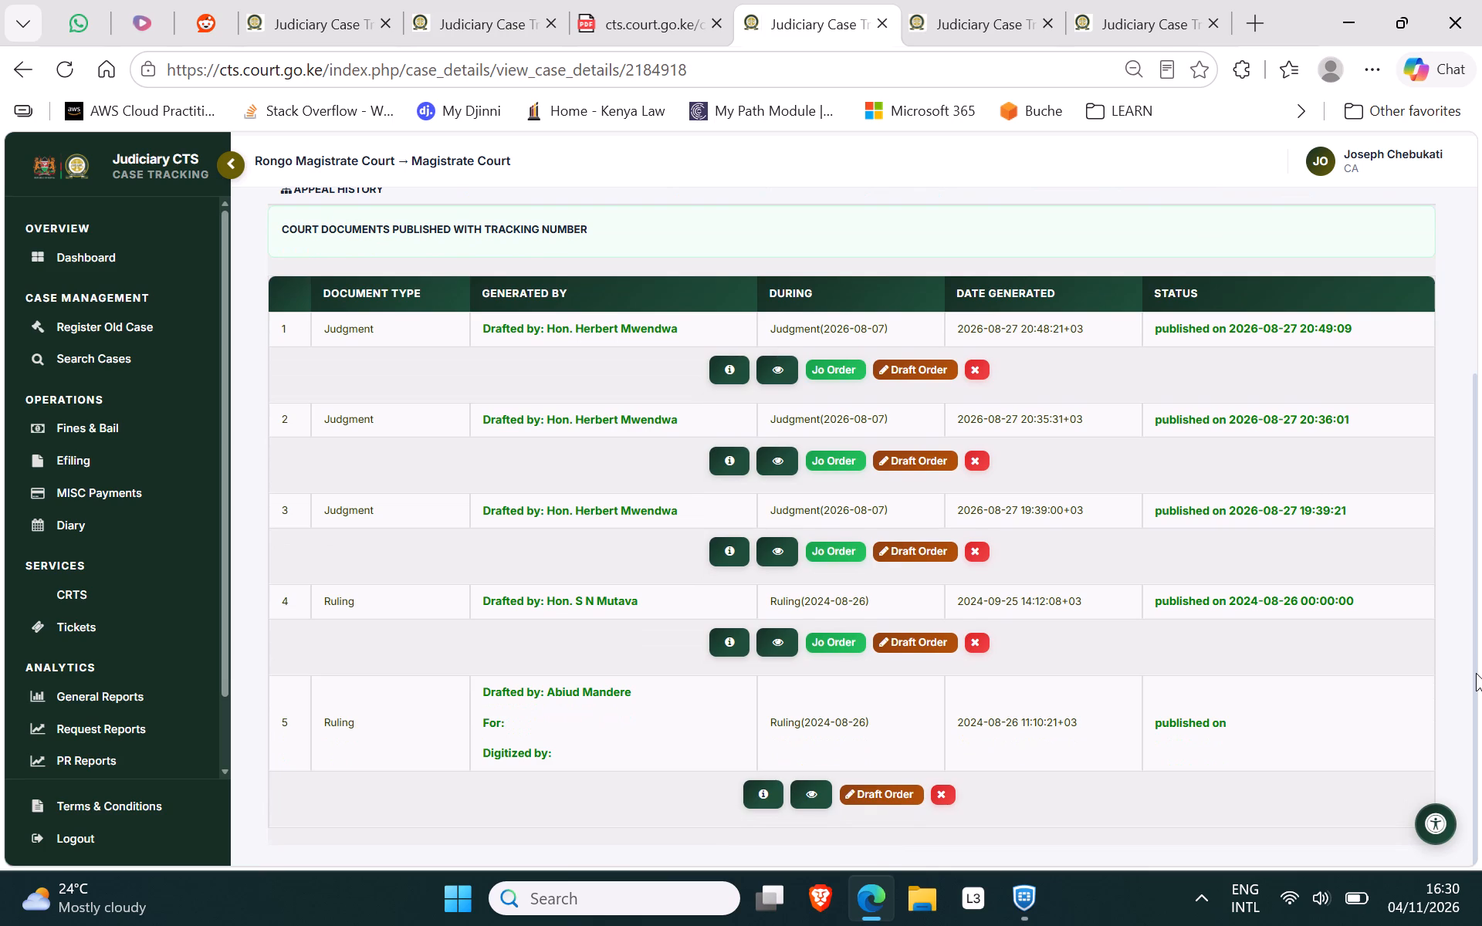
pyautogui.moveTo(1476, 673); pyautogui.dragTo(1481, 656)
pyautogui.moveTo(1481, 656); pyautogui.dragTo(1481, 578)
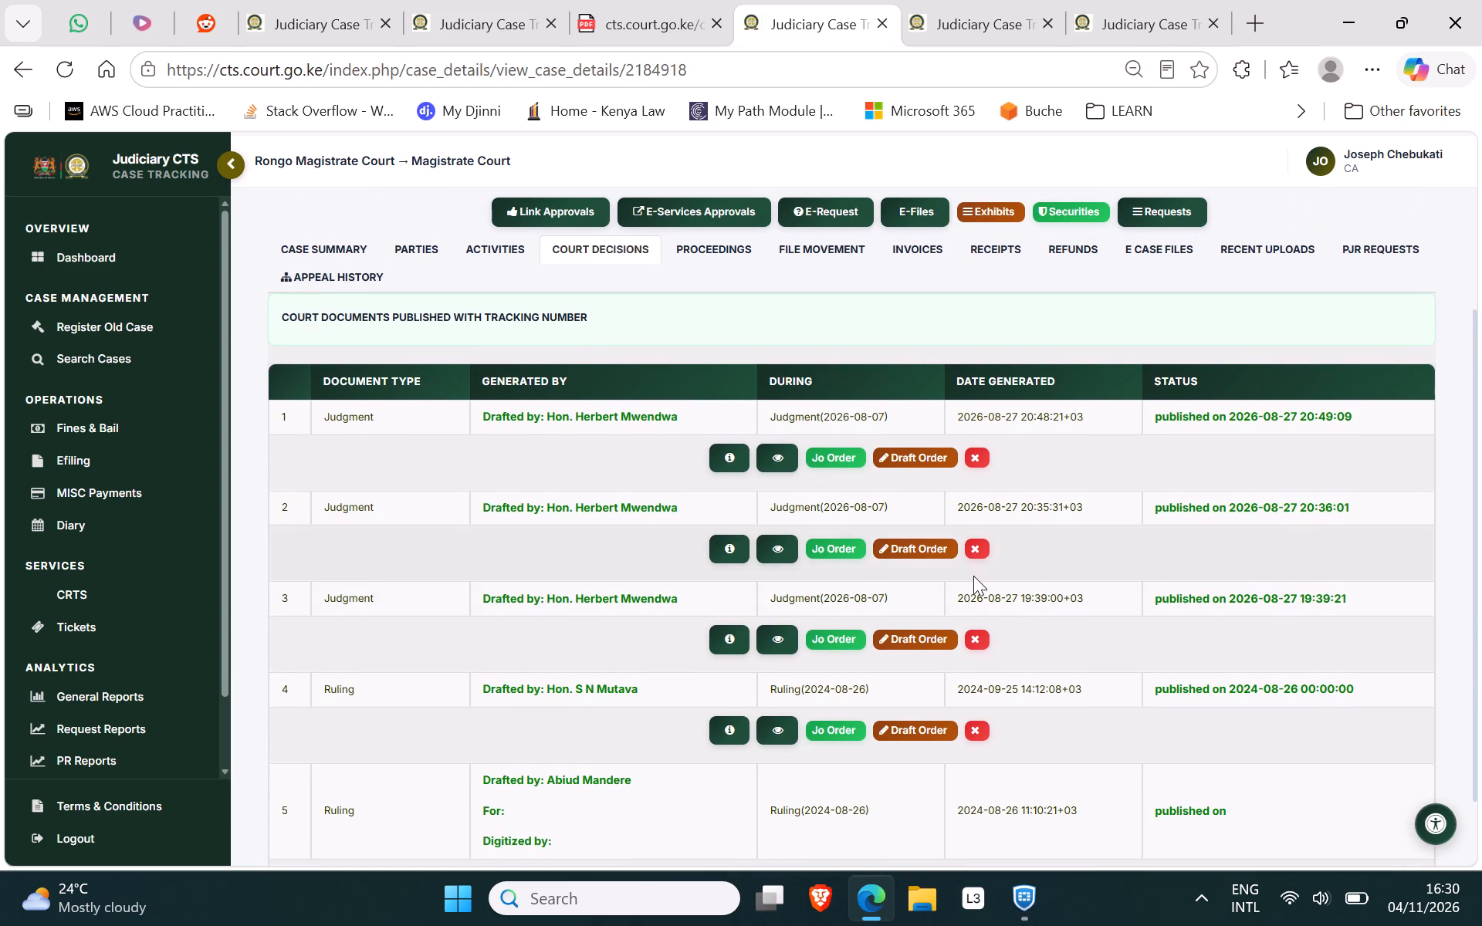
pyautogui.click(817, 632)
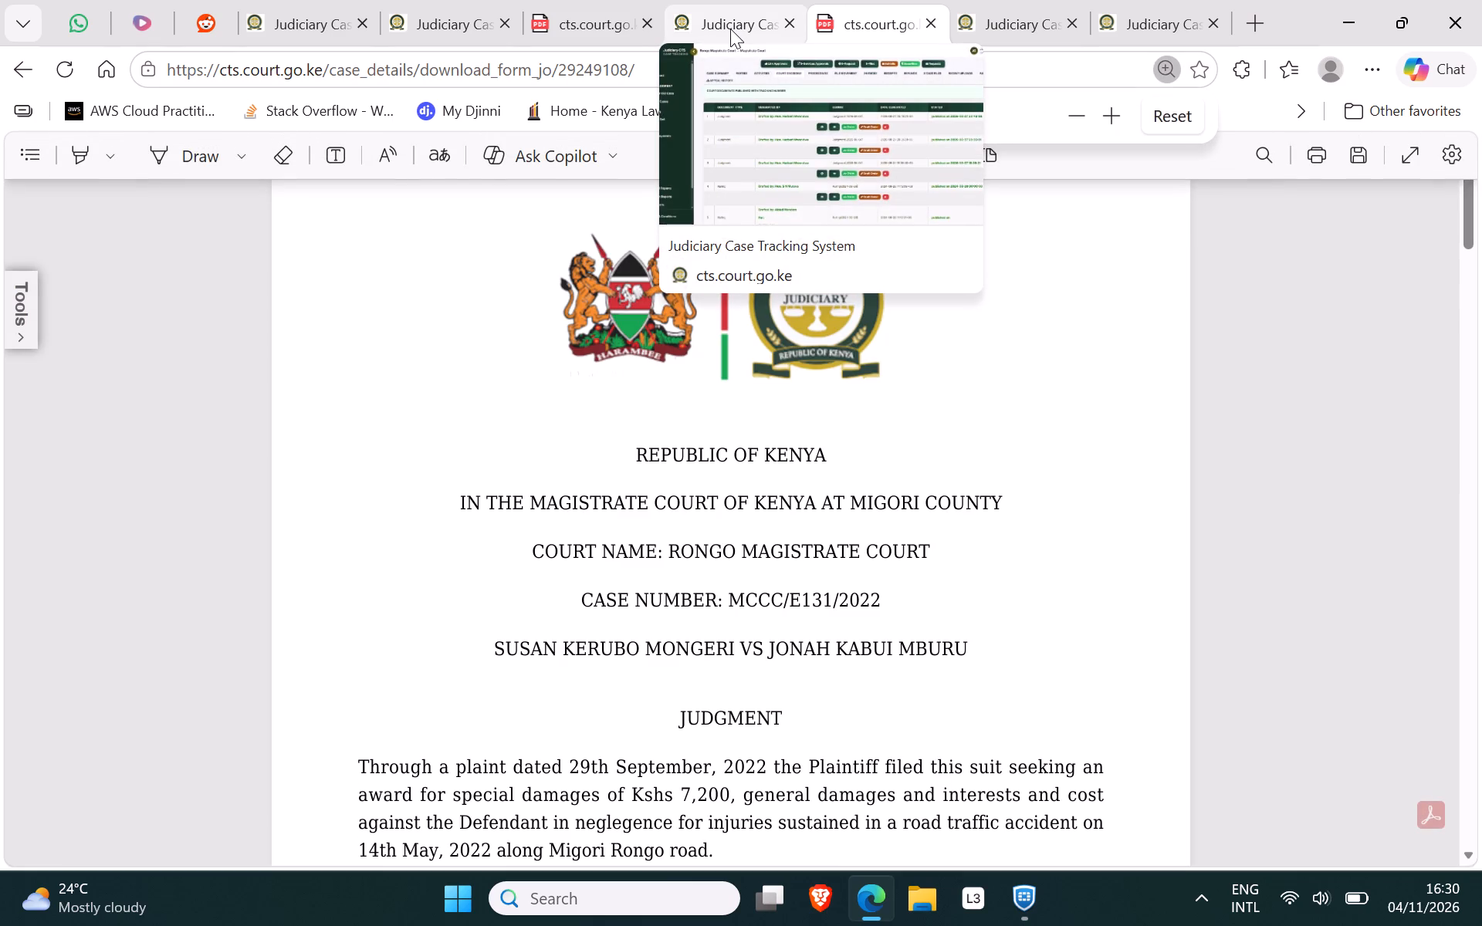
pyautogui.click(730, 29)
pyautogui.click(848, 547)
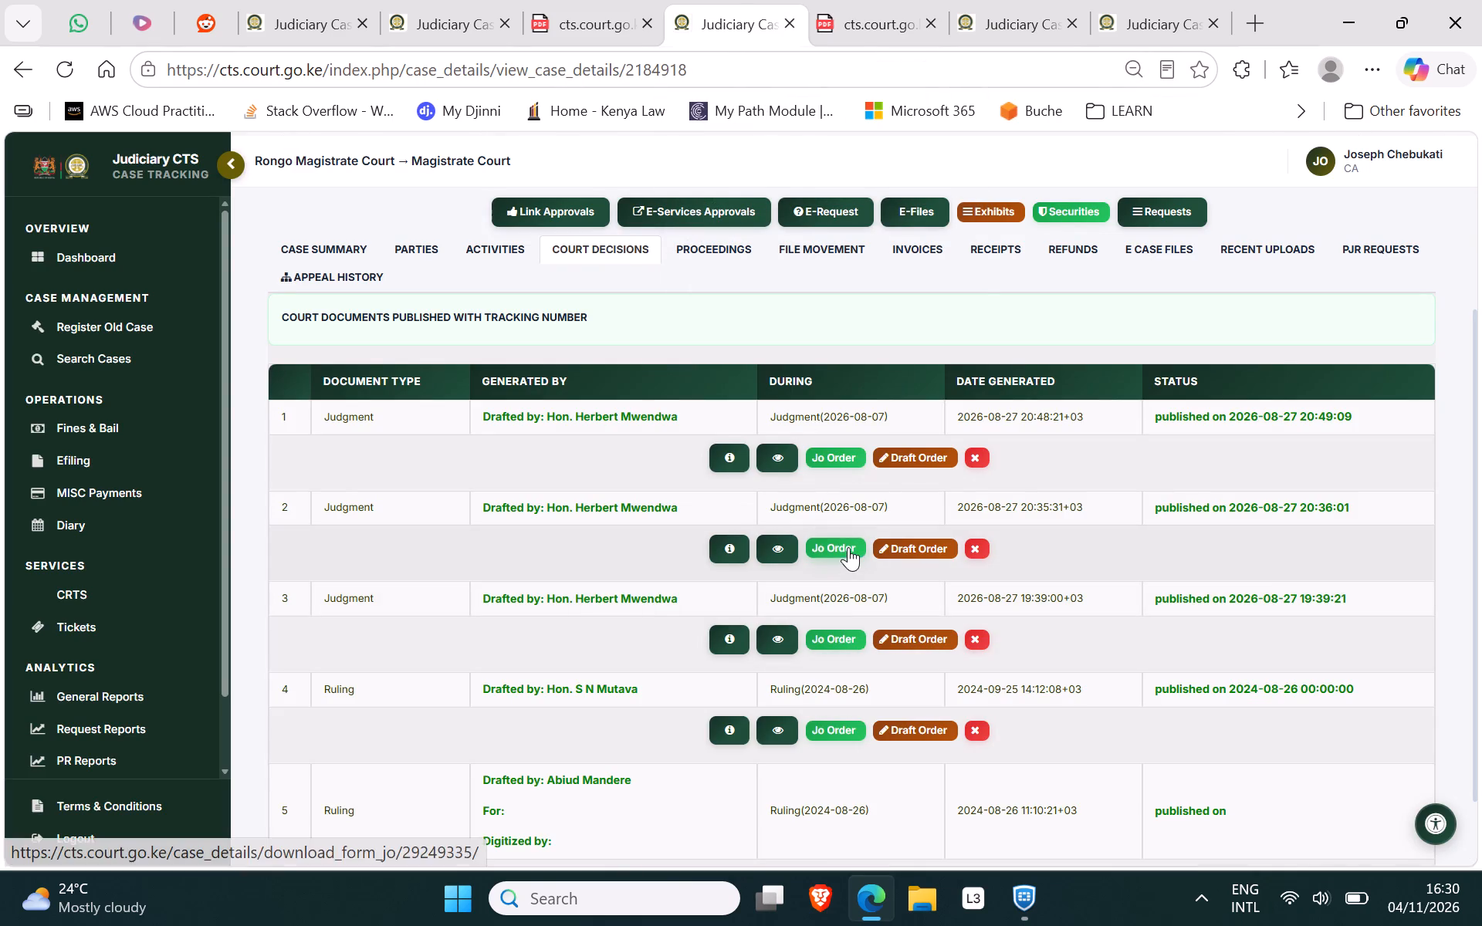
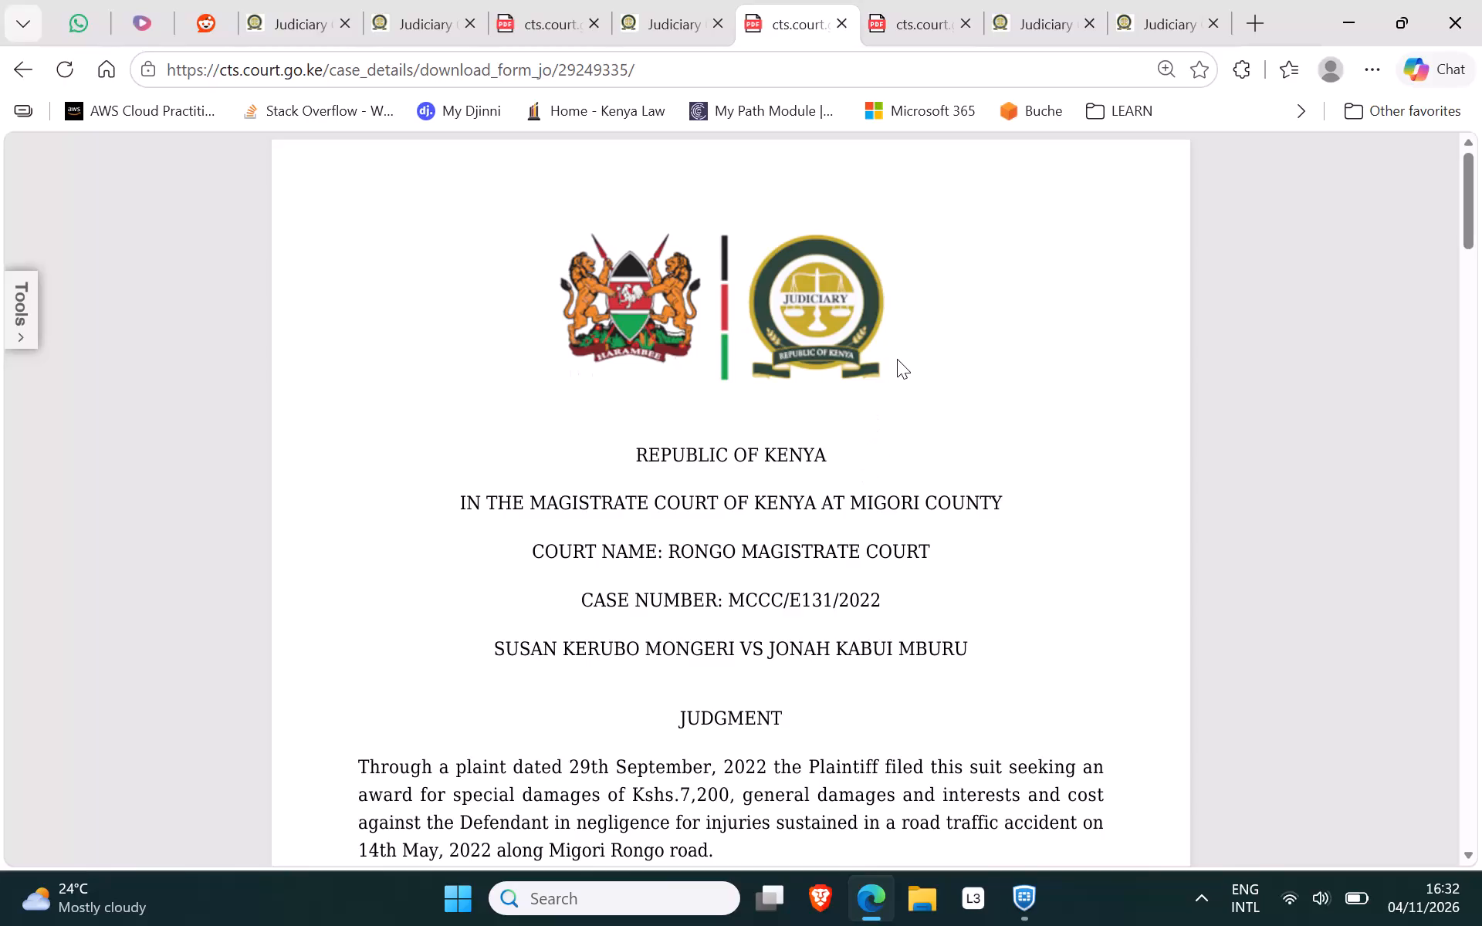
# Read the MCCC/E131/2022 judgment published on 2026-08-27 at 20:36:01, covering its opening, special damages, final orders and signature page.
pyautogui.moveTo(1465, 218); pyautogui.dragTo(1475, 264)
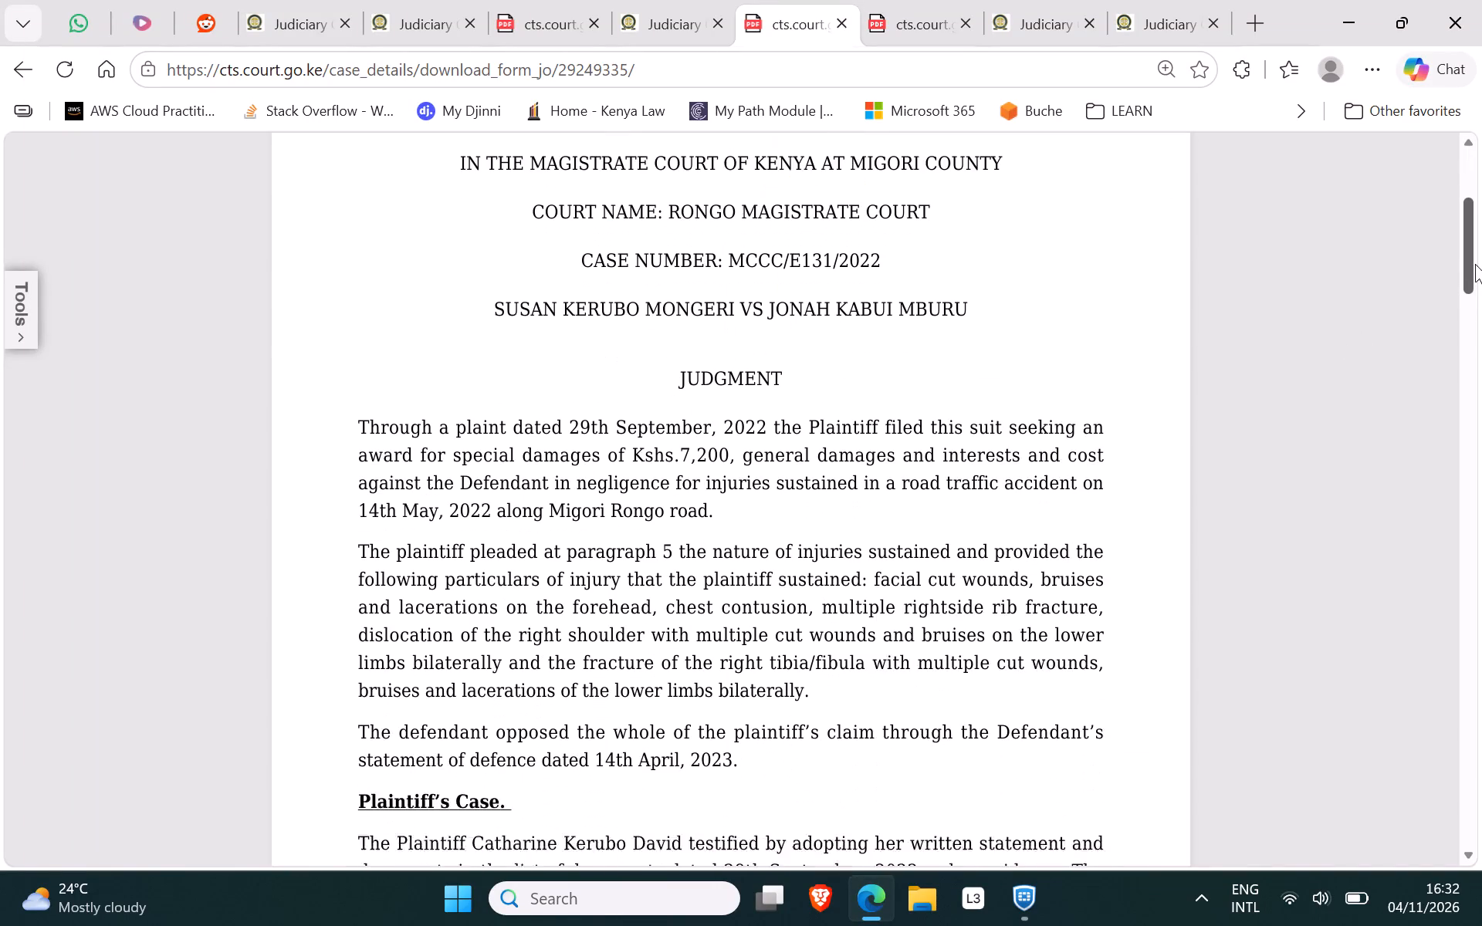
pyautogui.moveTo(1475, 264); pyautogui.dragTo(1481, 833)
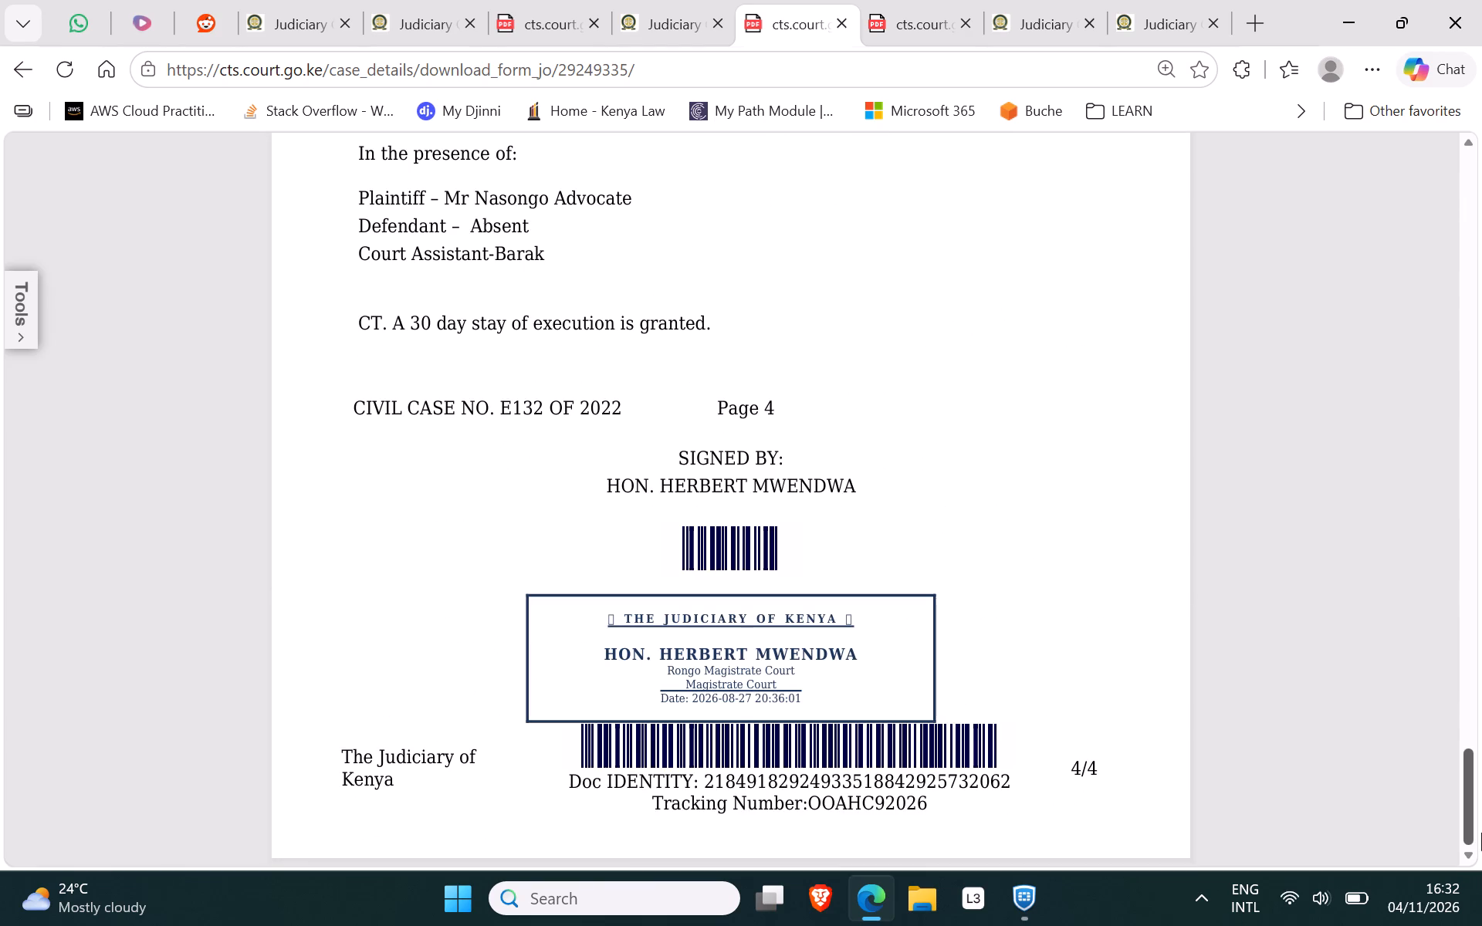
pyautogui.moveTo(1481, 833); pyautogui.dragTo(1481, 747)
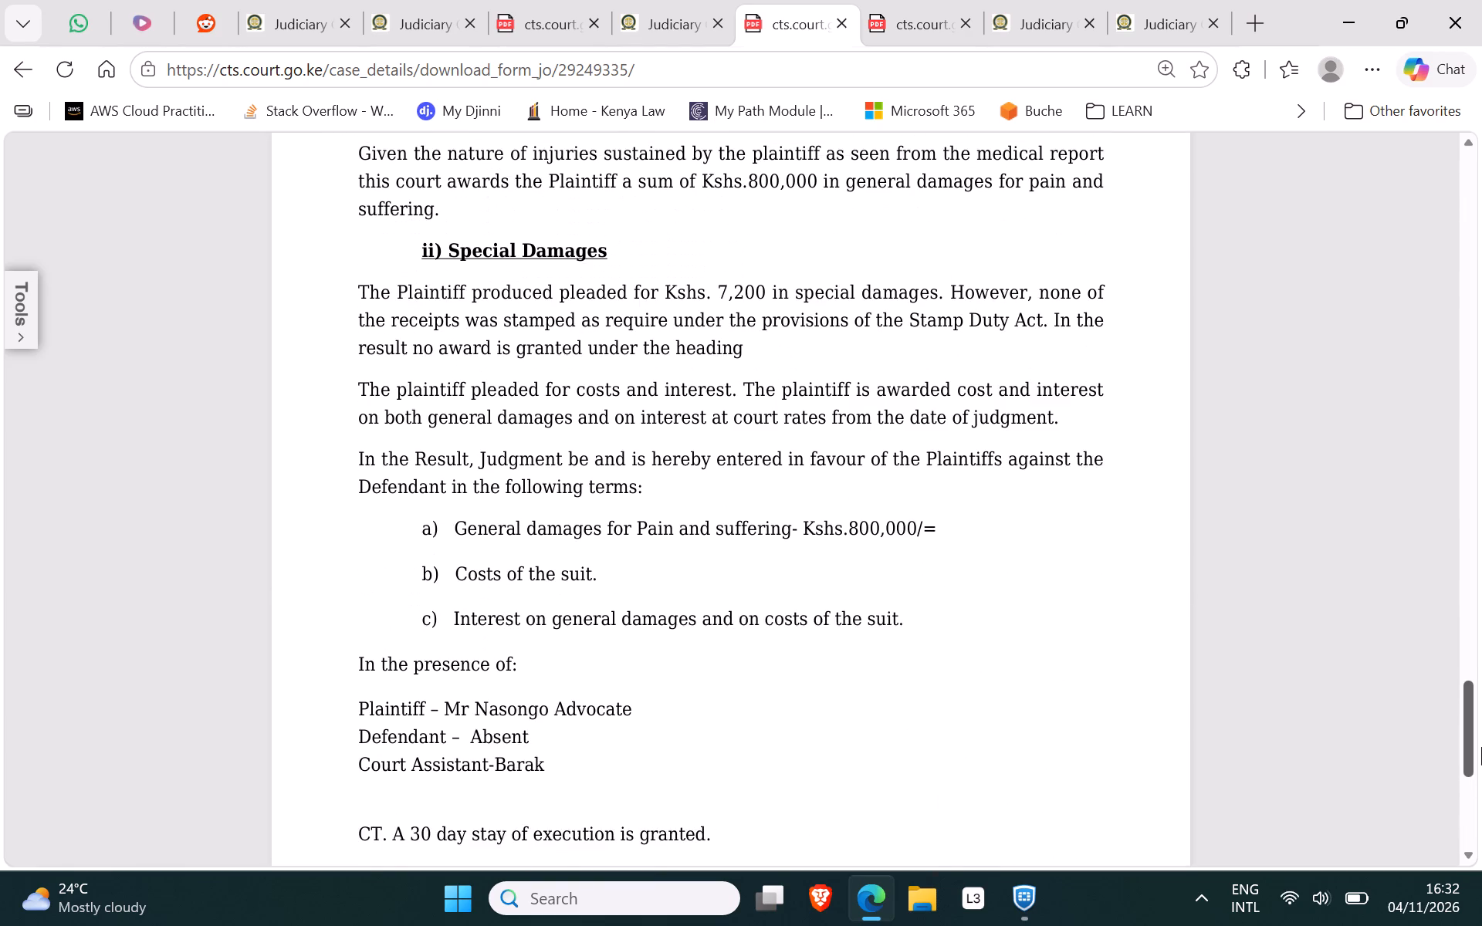
pyautogui.moveTo(1481, 747); pyautogui.dragTo(1481, 755)
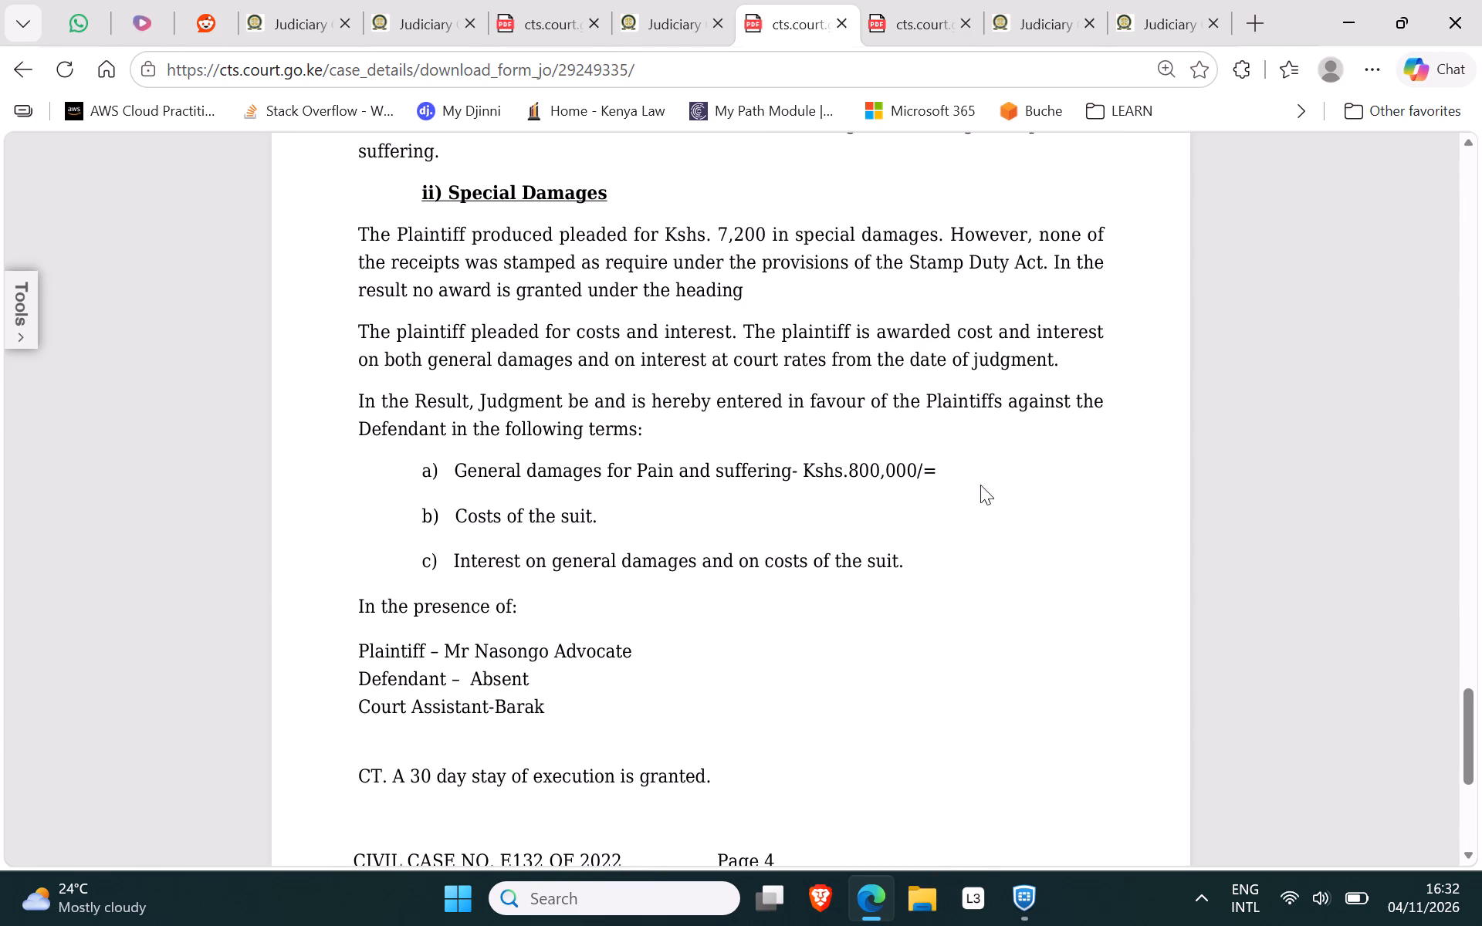
# Read the MCCC/E131/2022 judgment published on 2026-08-27 at 19:39:21, checking its damages award, final orders, case-number footer, signature stamp and opening page.
pyautogui.click(896, 8)
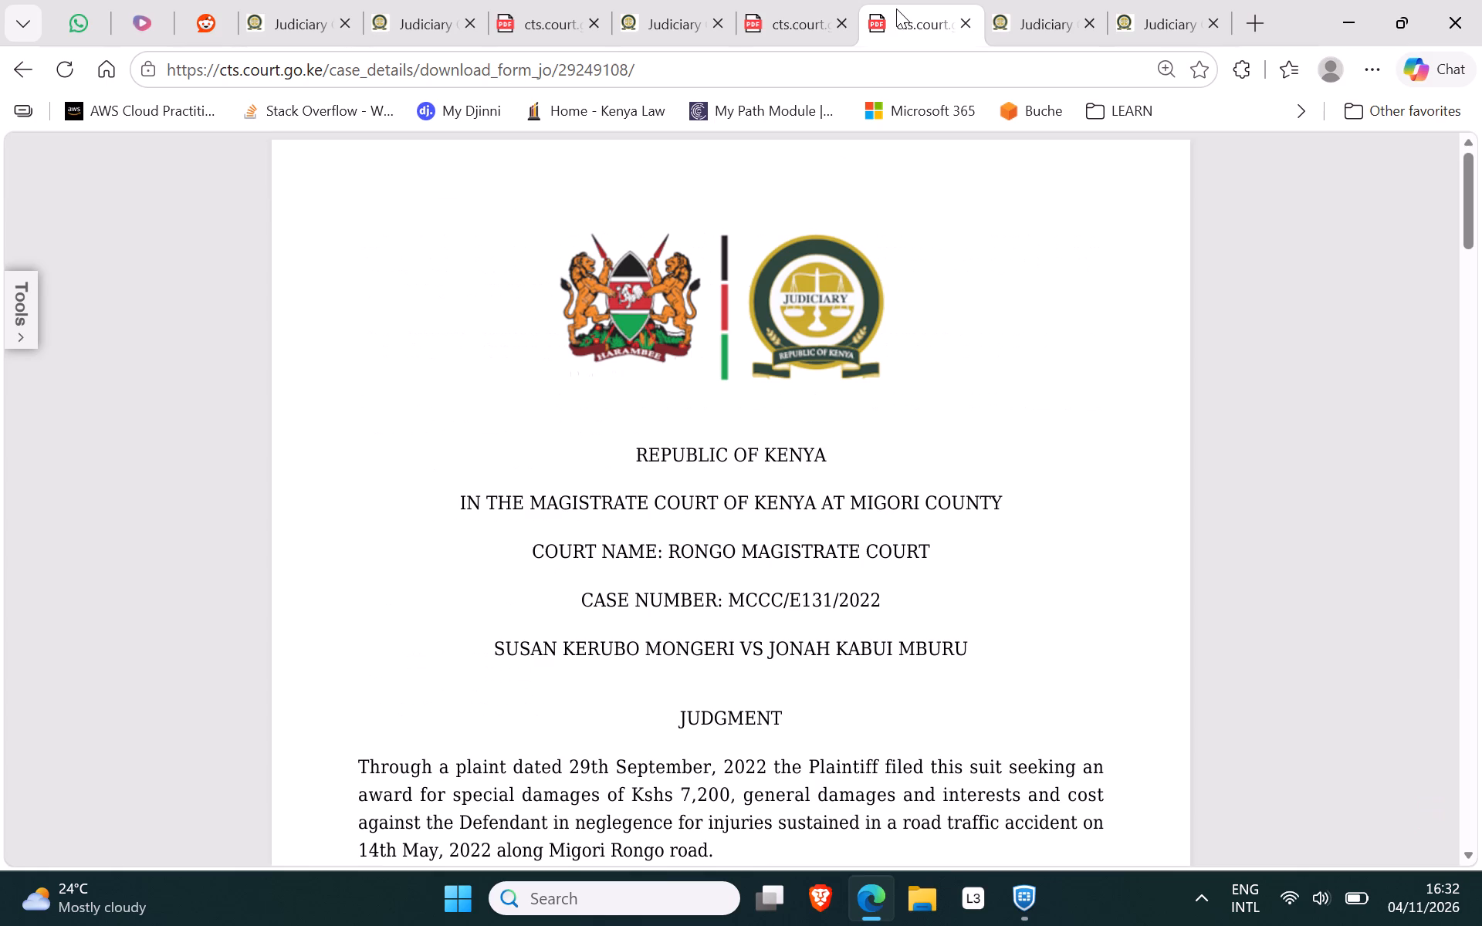
pyautogui.moveTo(1477, 225); pyautogui.dragTo(1474, 672)
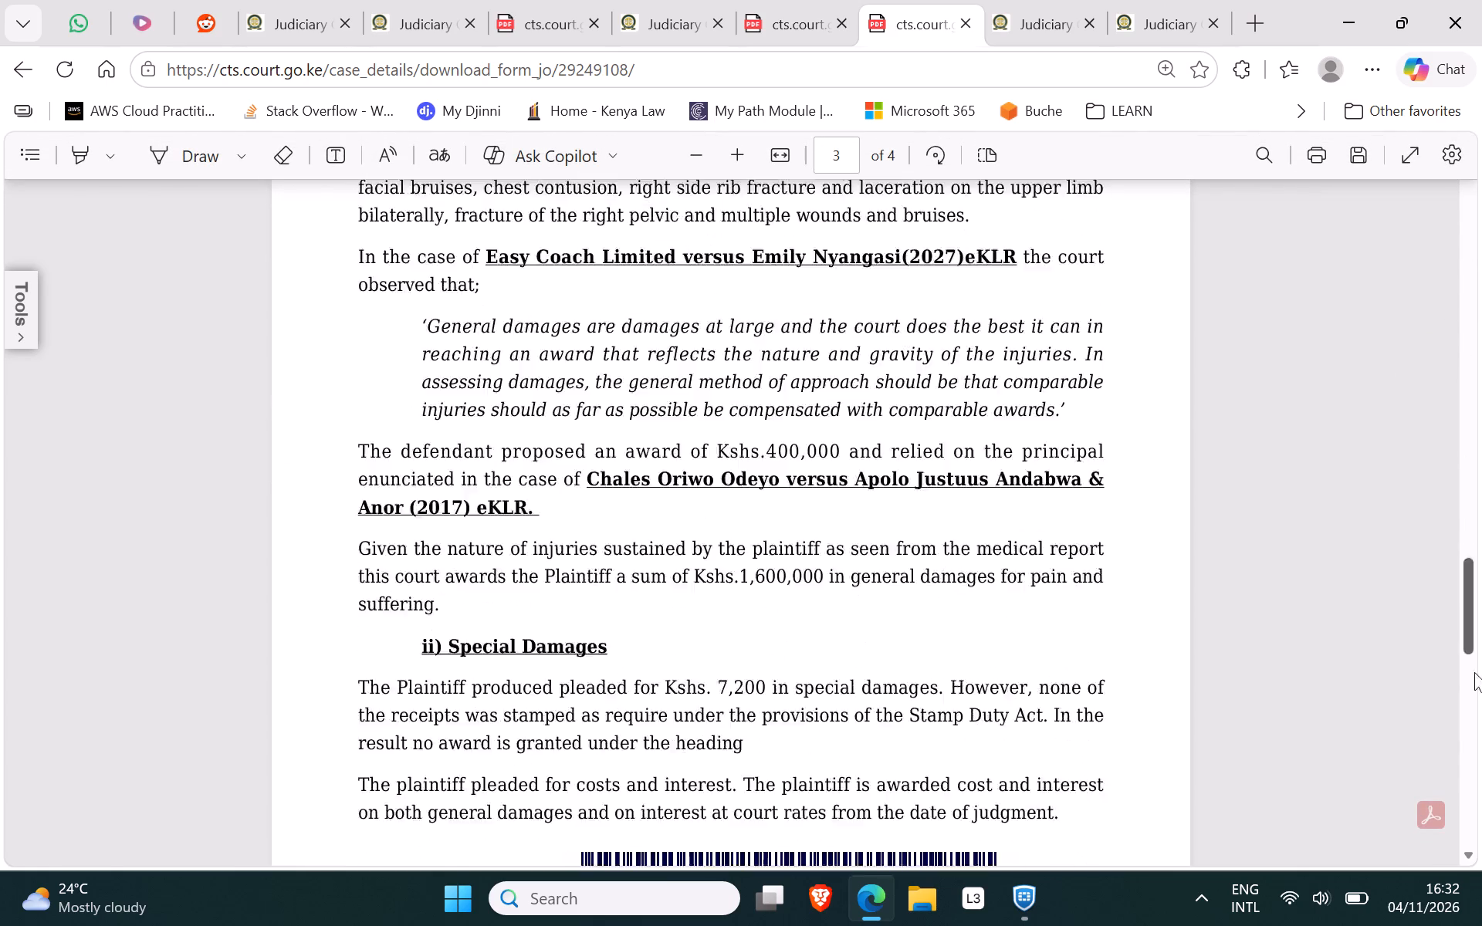
pyautogui.moveTo(1474, 672); pyautogui.dragTo(1481, 745)
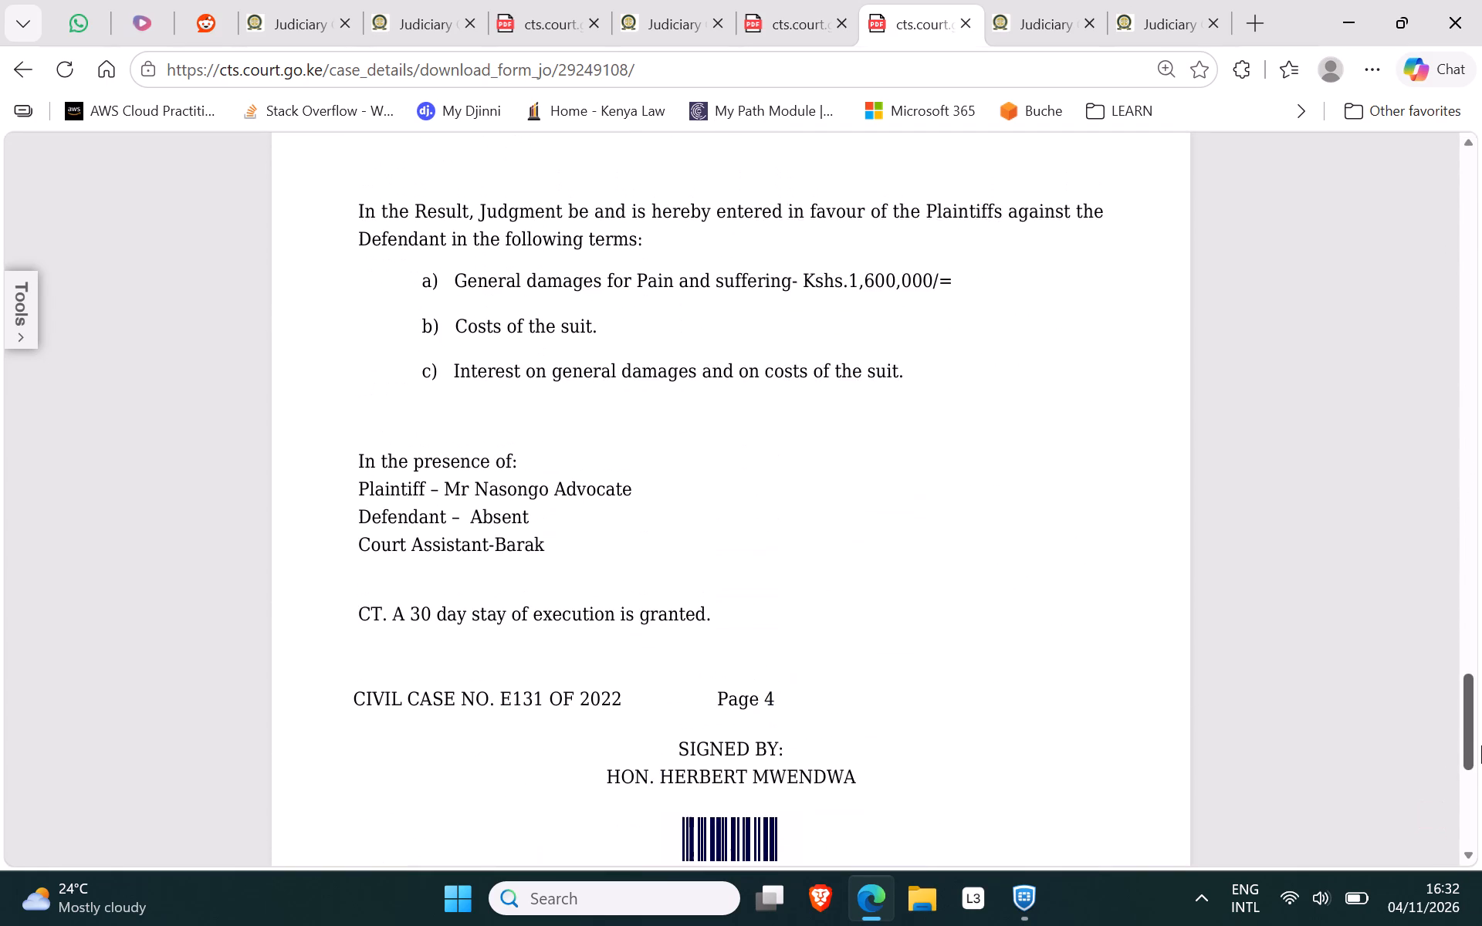
pyautogui.moveTo(1481, 745); pyautogui.dragTo(1481, 737)
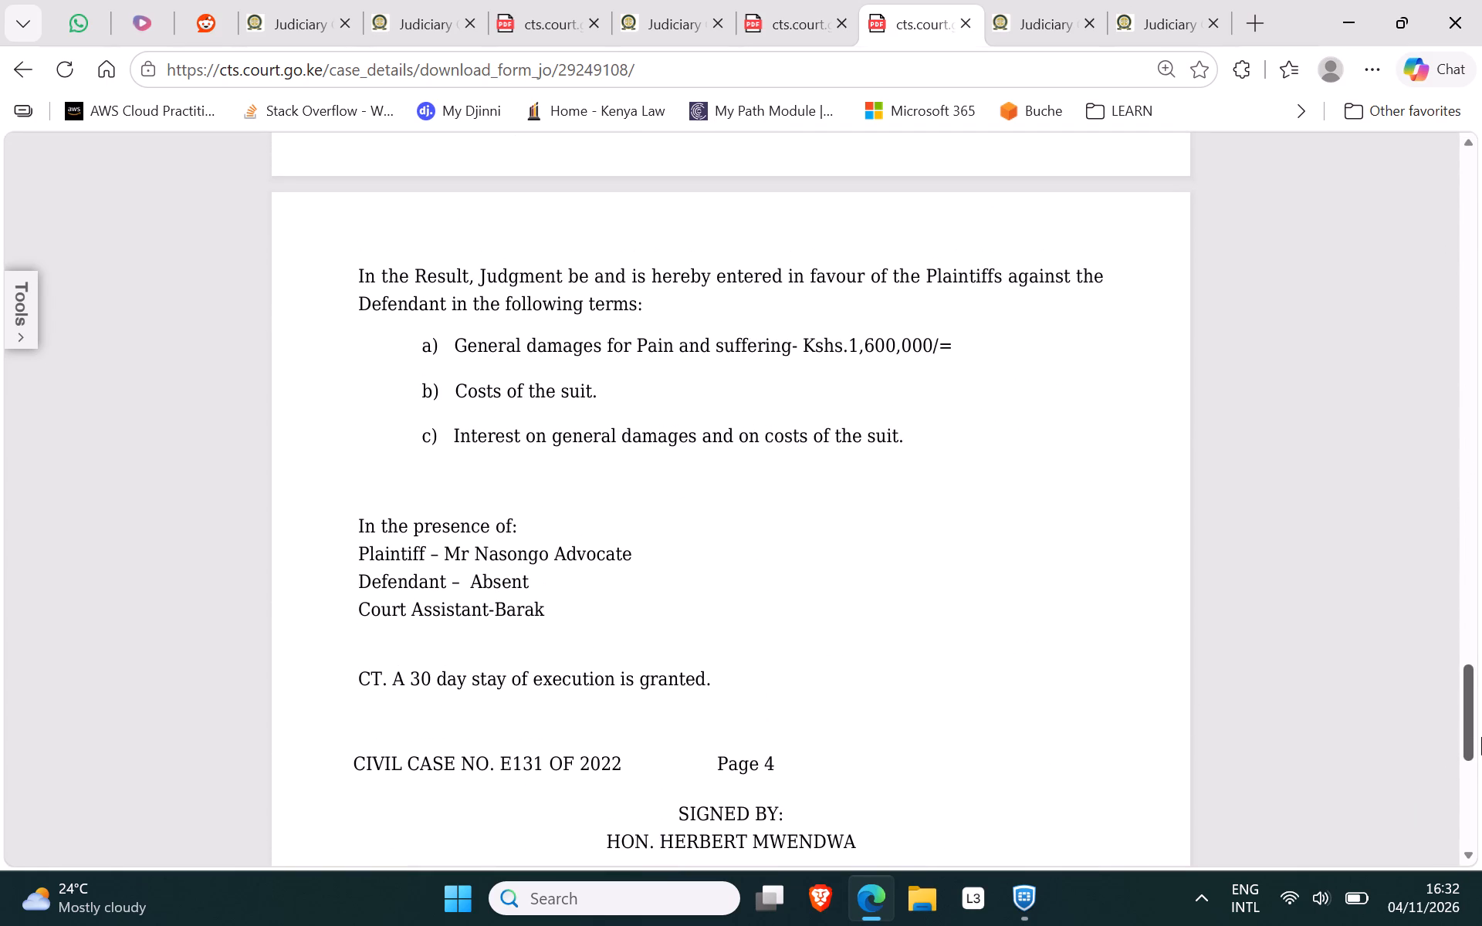
pyautogui.moveTo(1481, 737); pyautogui.dragTo(1481, 738)
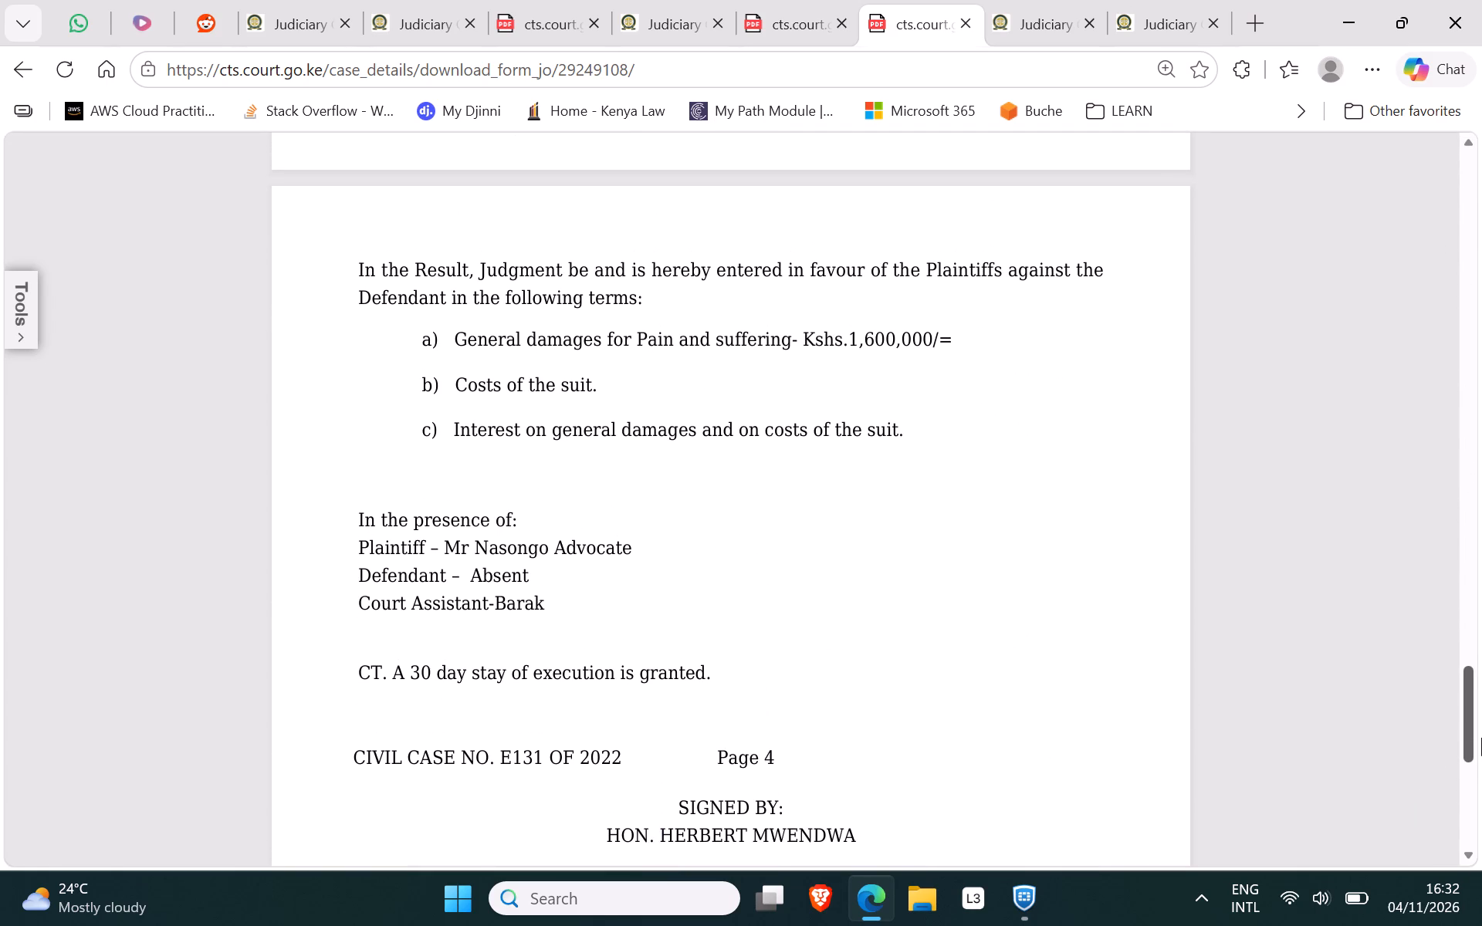
pyautogui.moveTo(1481, 738); pyautogui.dragTo(1457, 825)
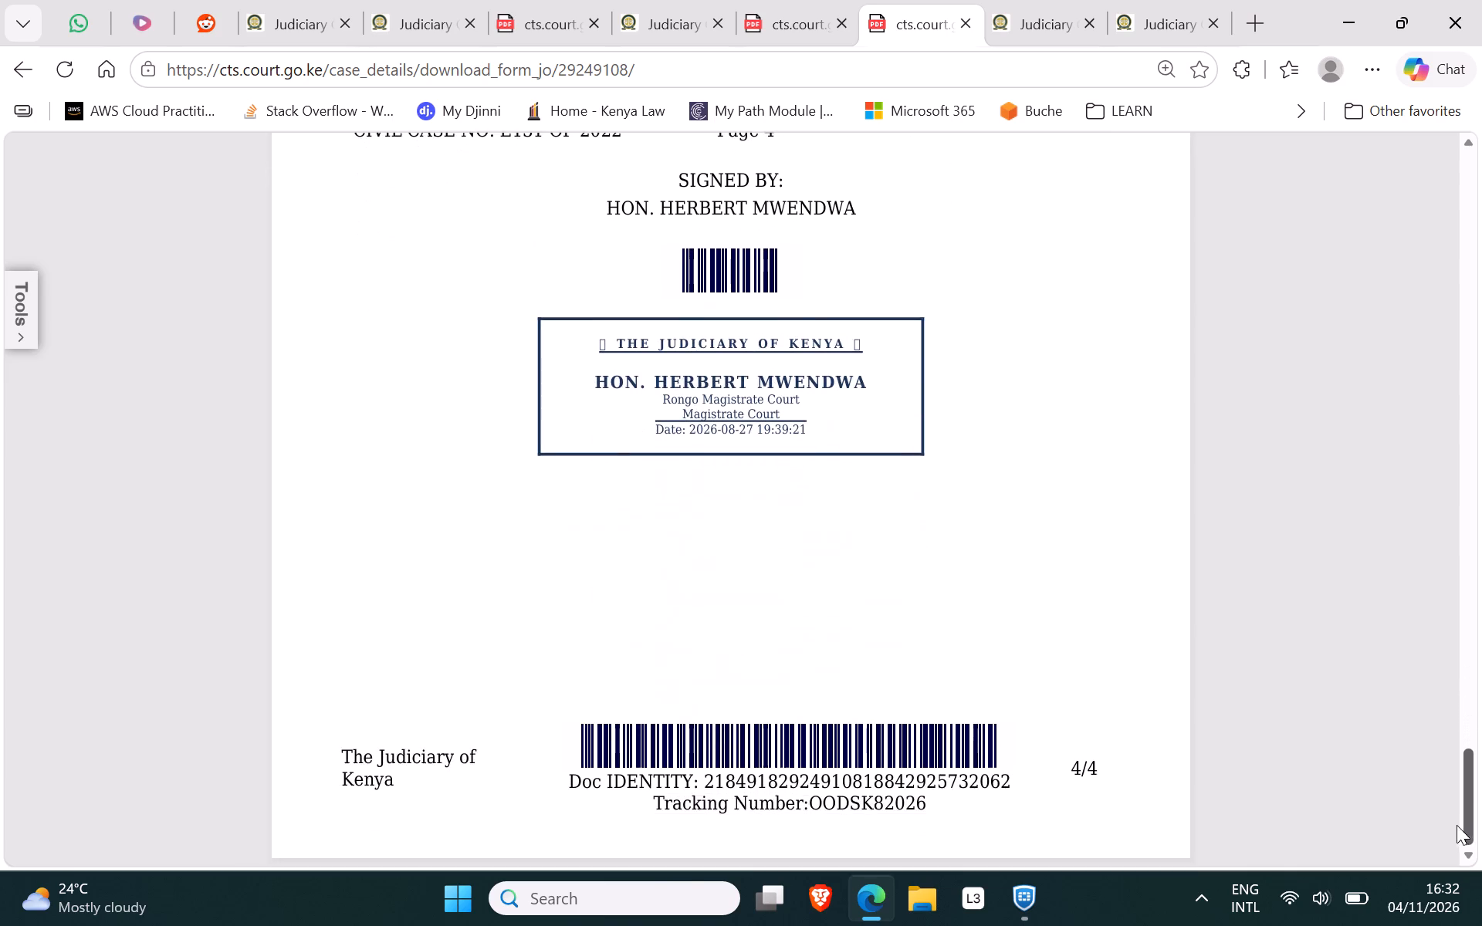
pyautogui.moveTo(1457, 825); pyautogui.dragTo(1463, 772)
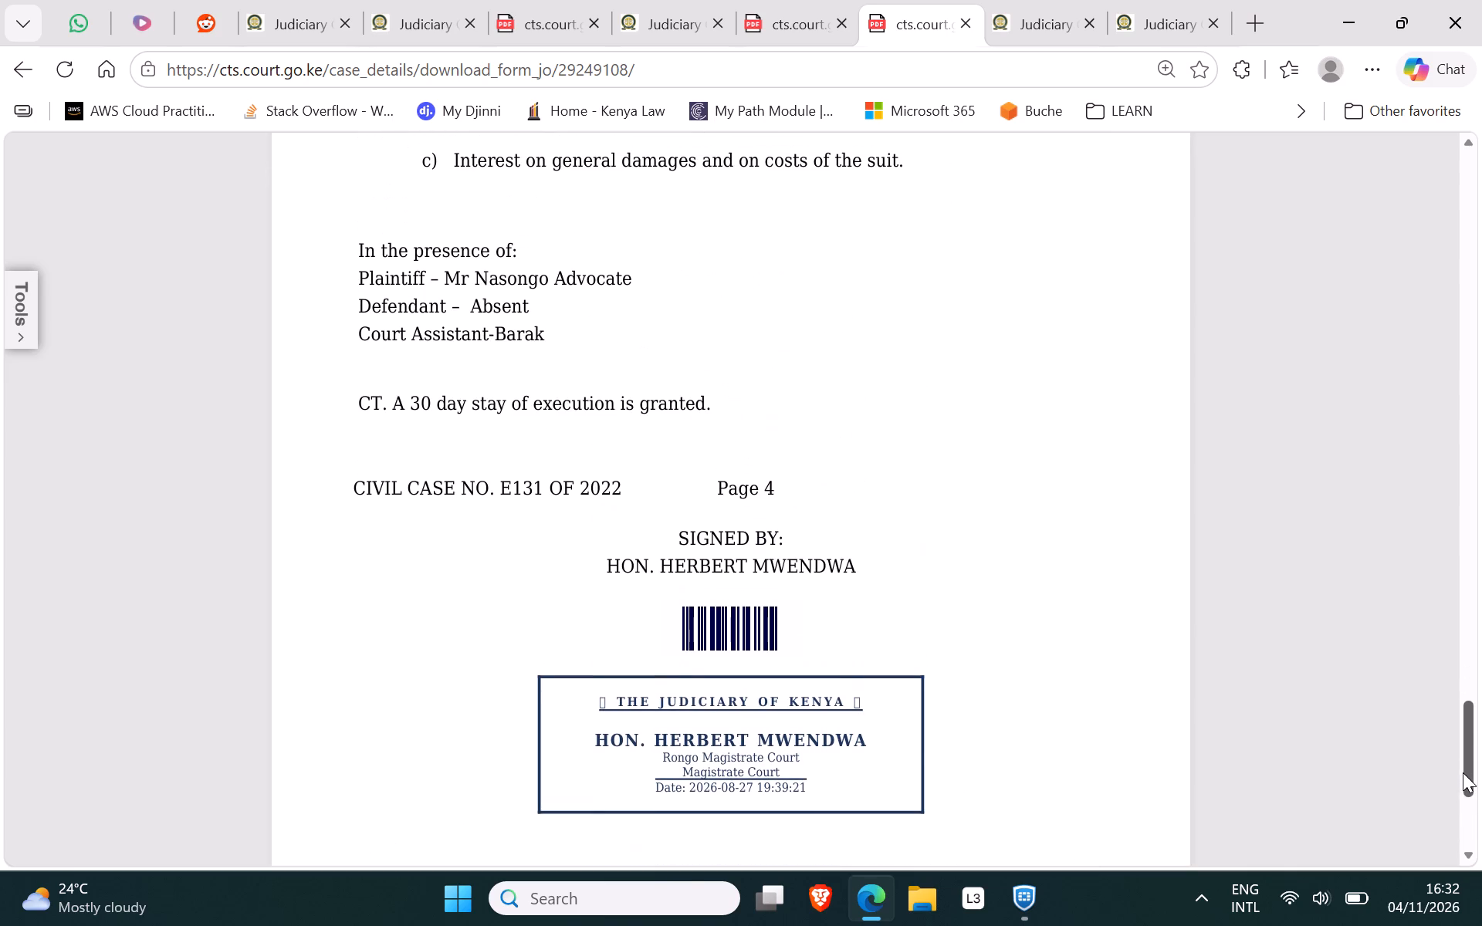
pyautogui.moveTo(1463, 772); pyautogui.dragTo(1464, 759)
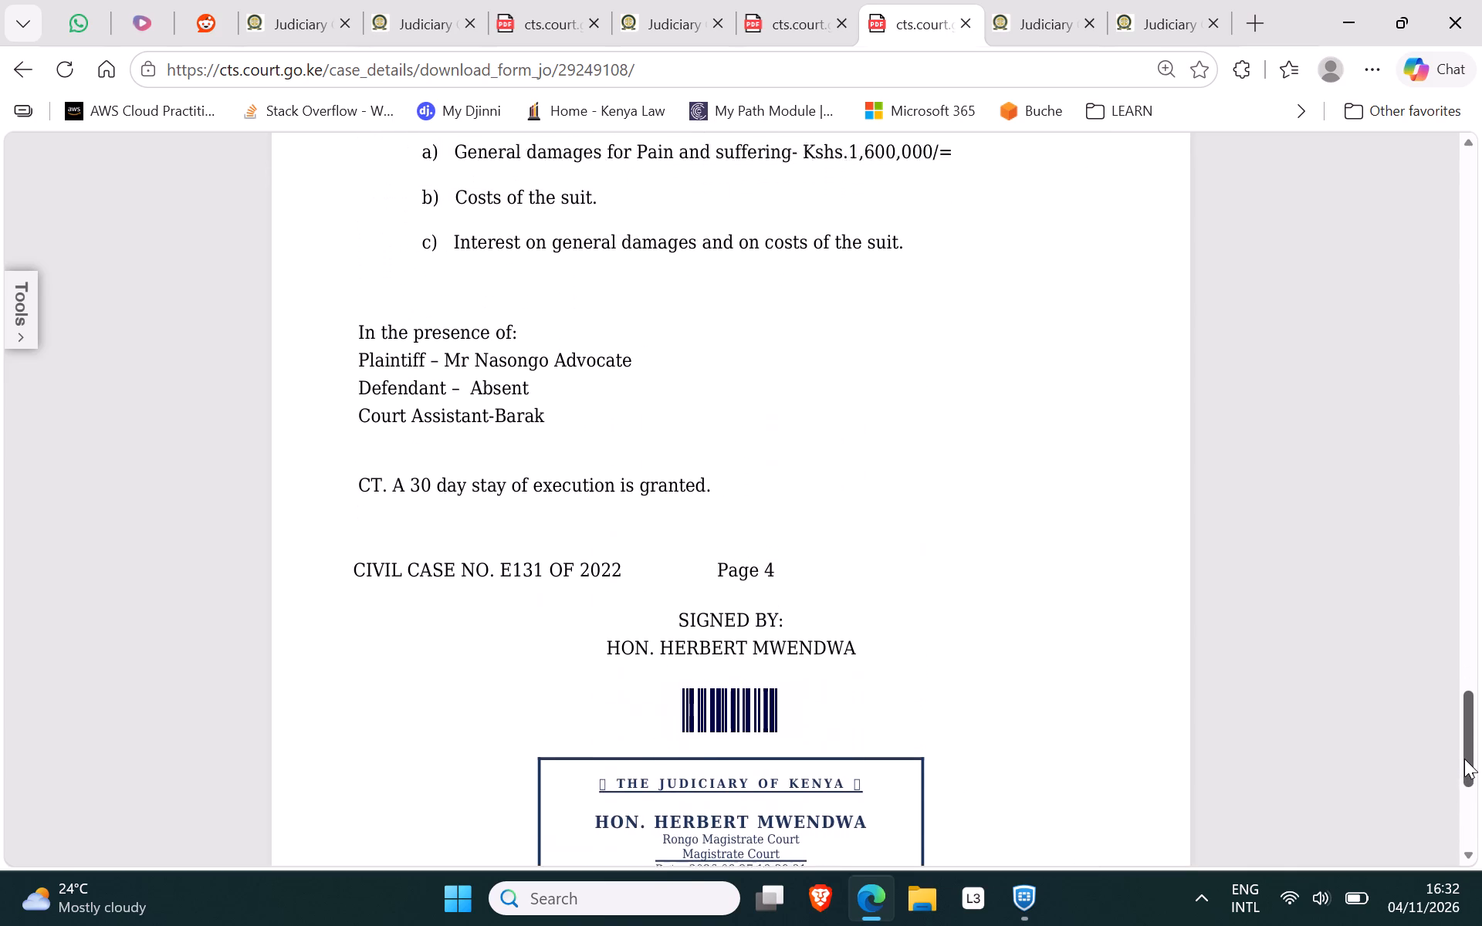
pyautogui.moveTo(1464, 759); pyautogui.dragTo(1436, 337)
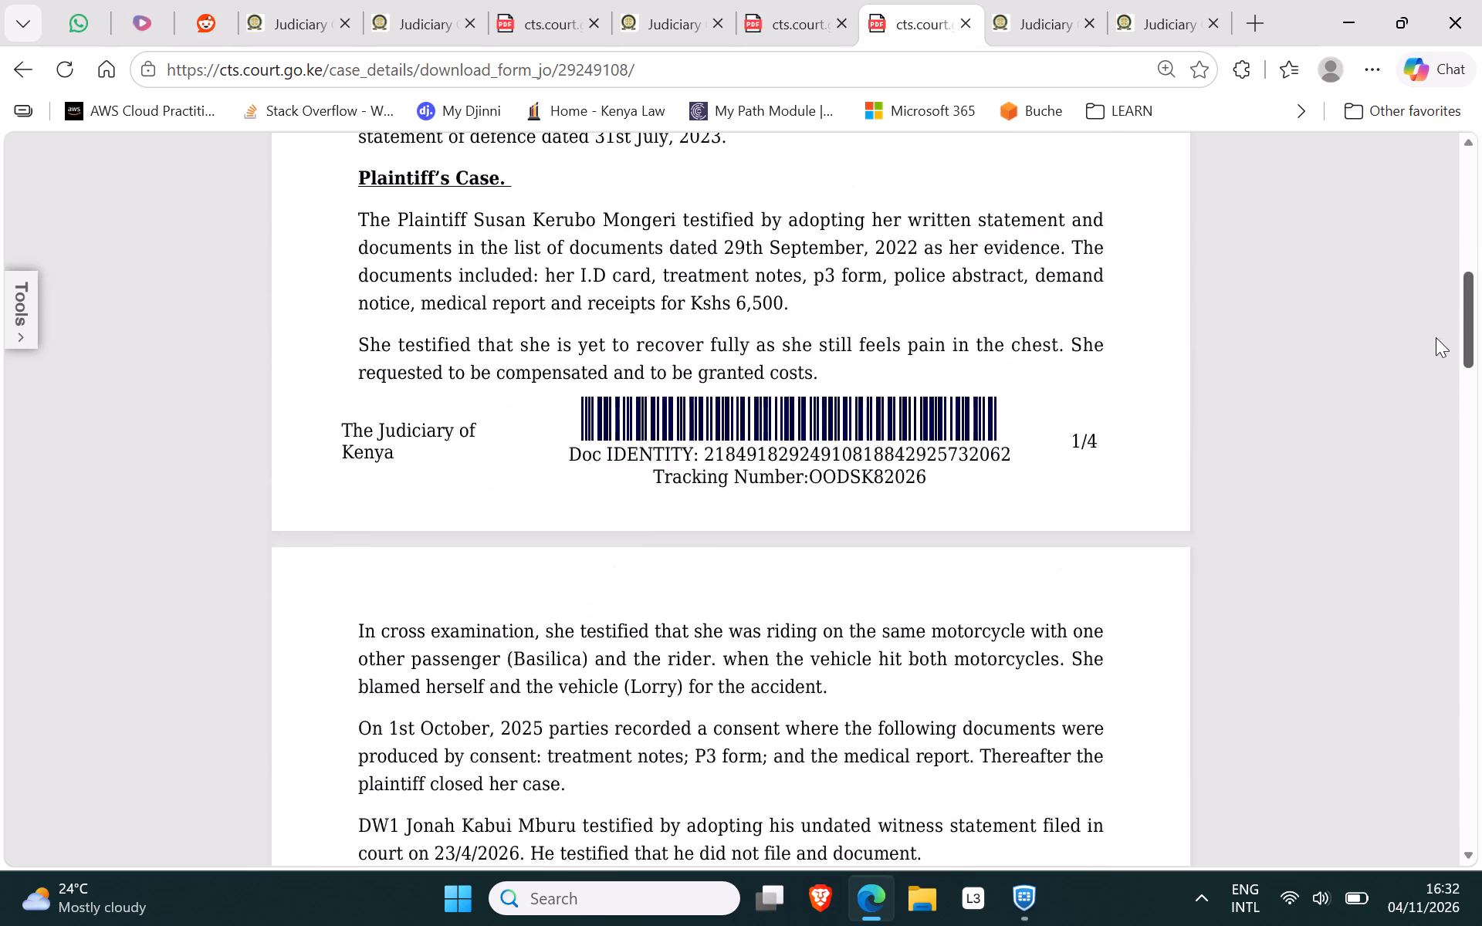
pyautogui.moveTo(1436, 337); pyautogui.dragTo(1423, 123)
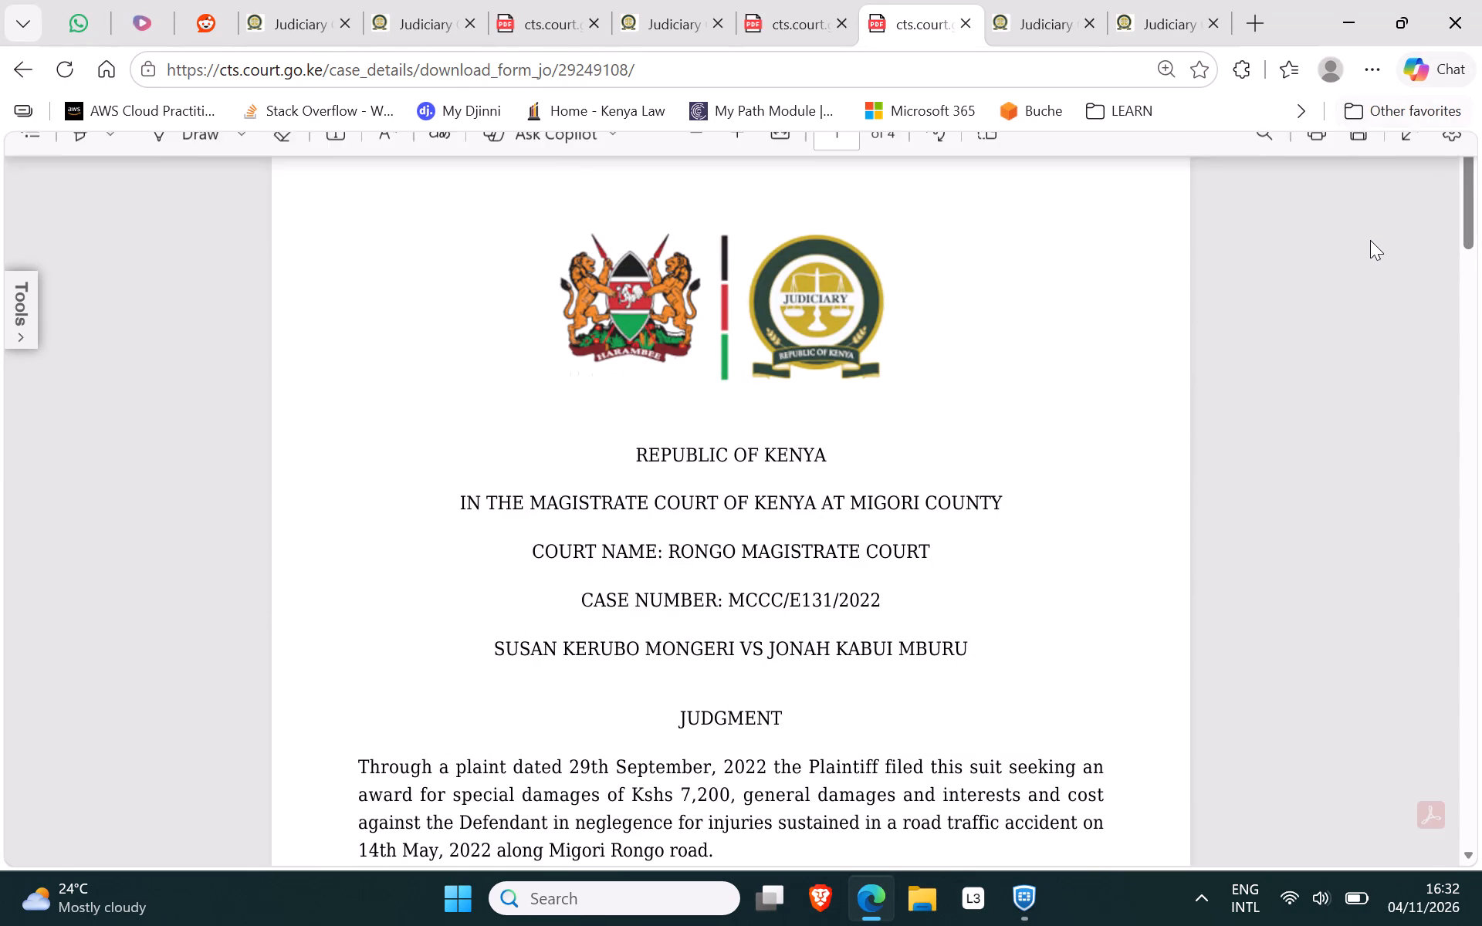
# Open the MCCC/E131/2022 judgment published on 2026-08-27 at 20:49:09 and check its final orders, case-number footer and signature page.
pyautogui.click(653, 0)
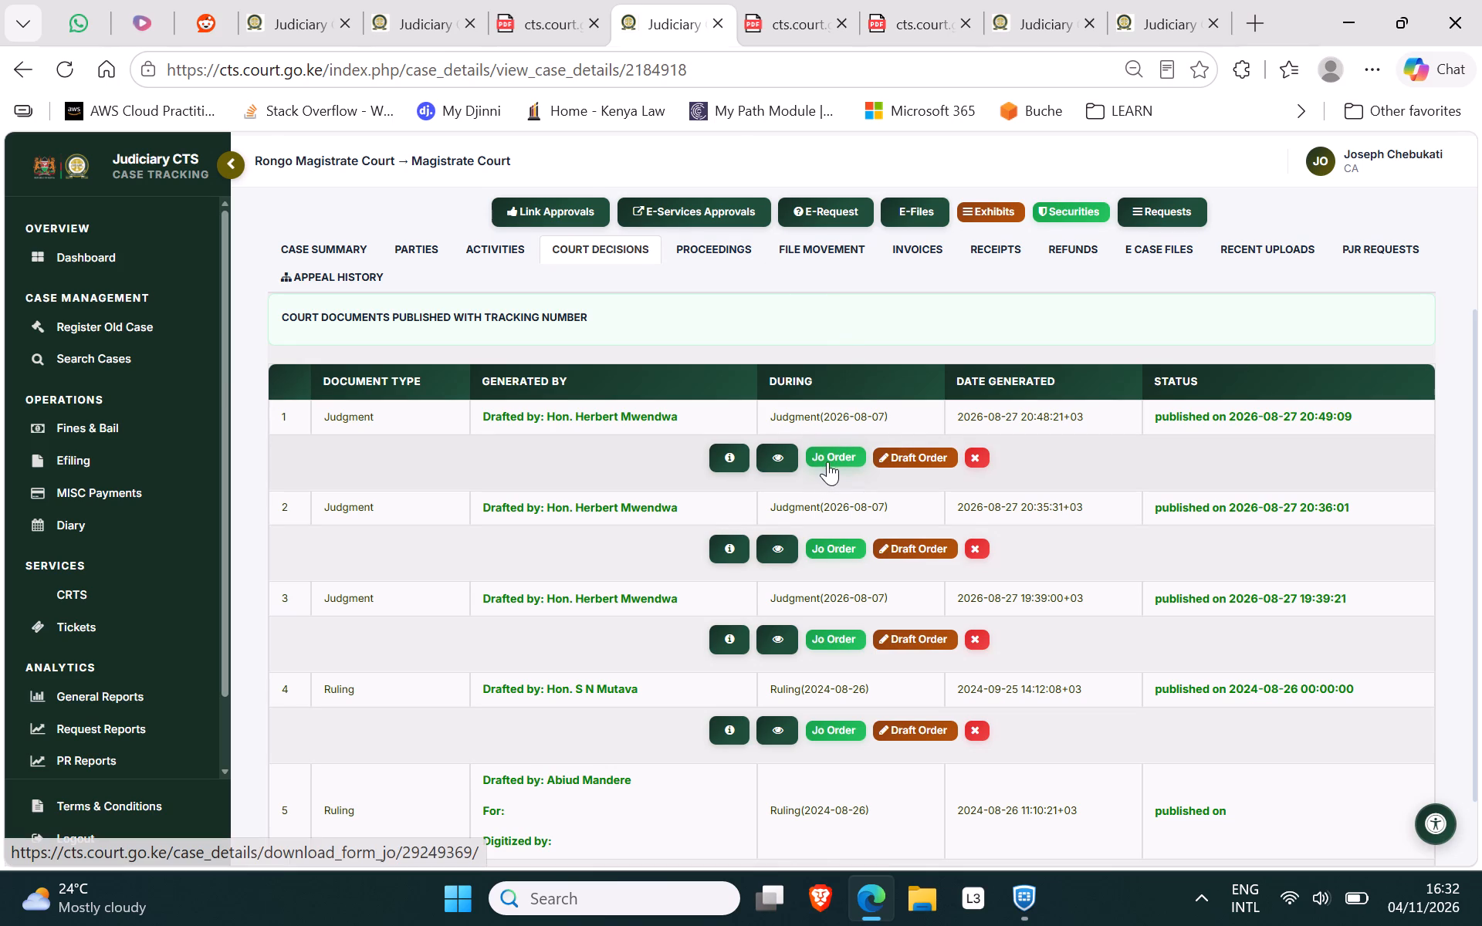
pyautogui.click(832, 456)
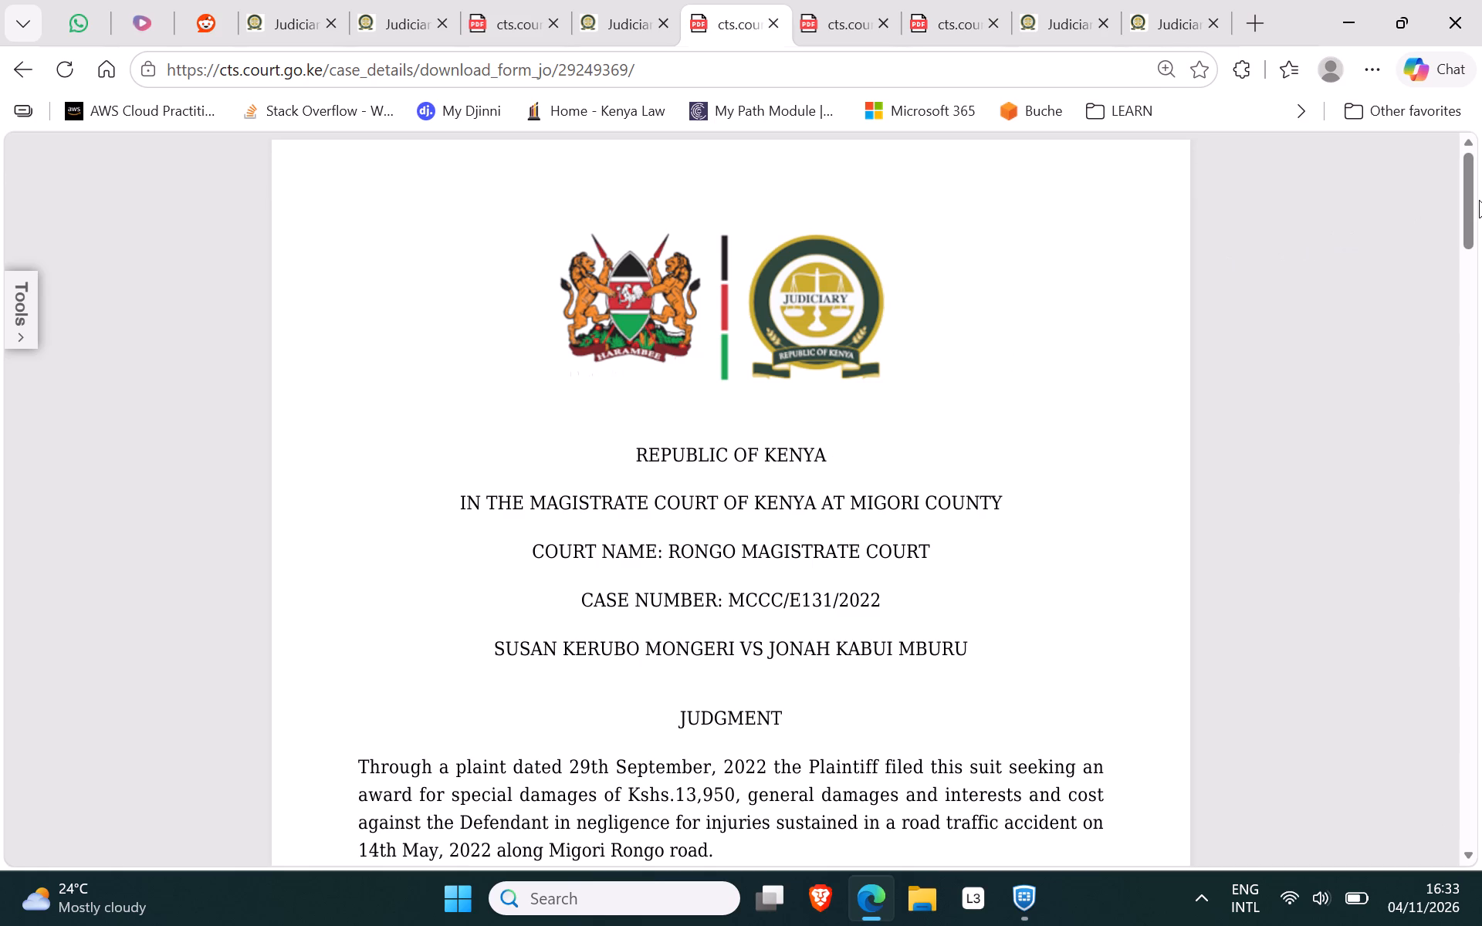
pyautogui.moveTo(1479, 200); pyautogui.dragTo(1481, 776)
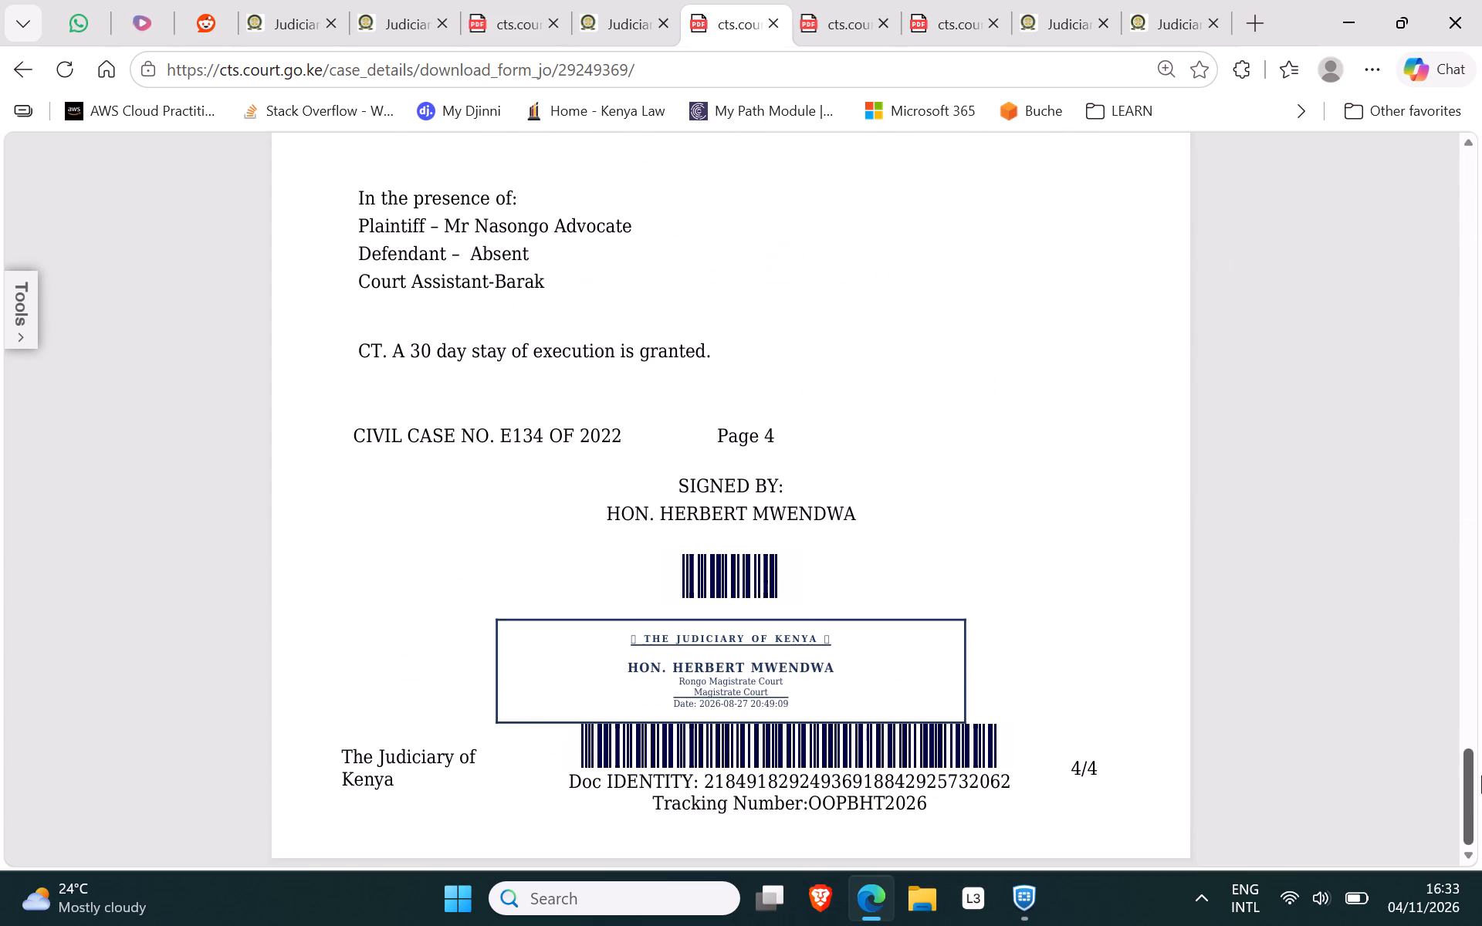
pyautogui.moveTo(1481, 776); pyautogui.dragTo(1481, 745)
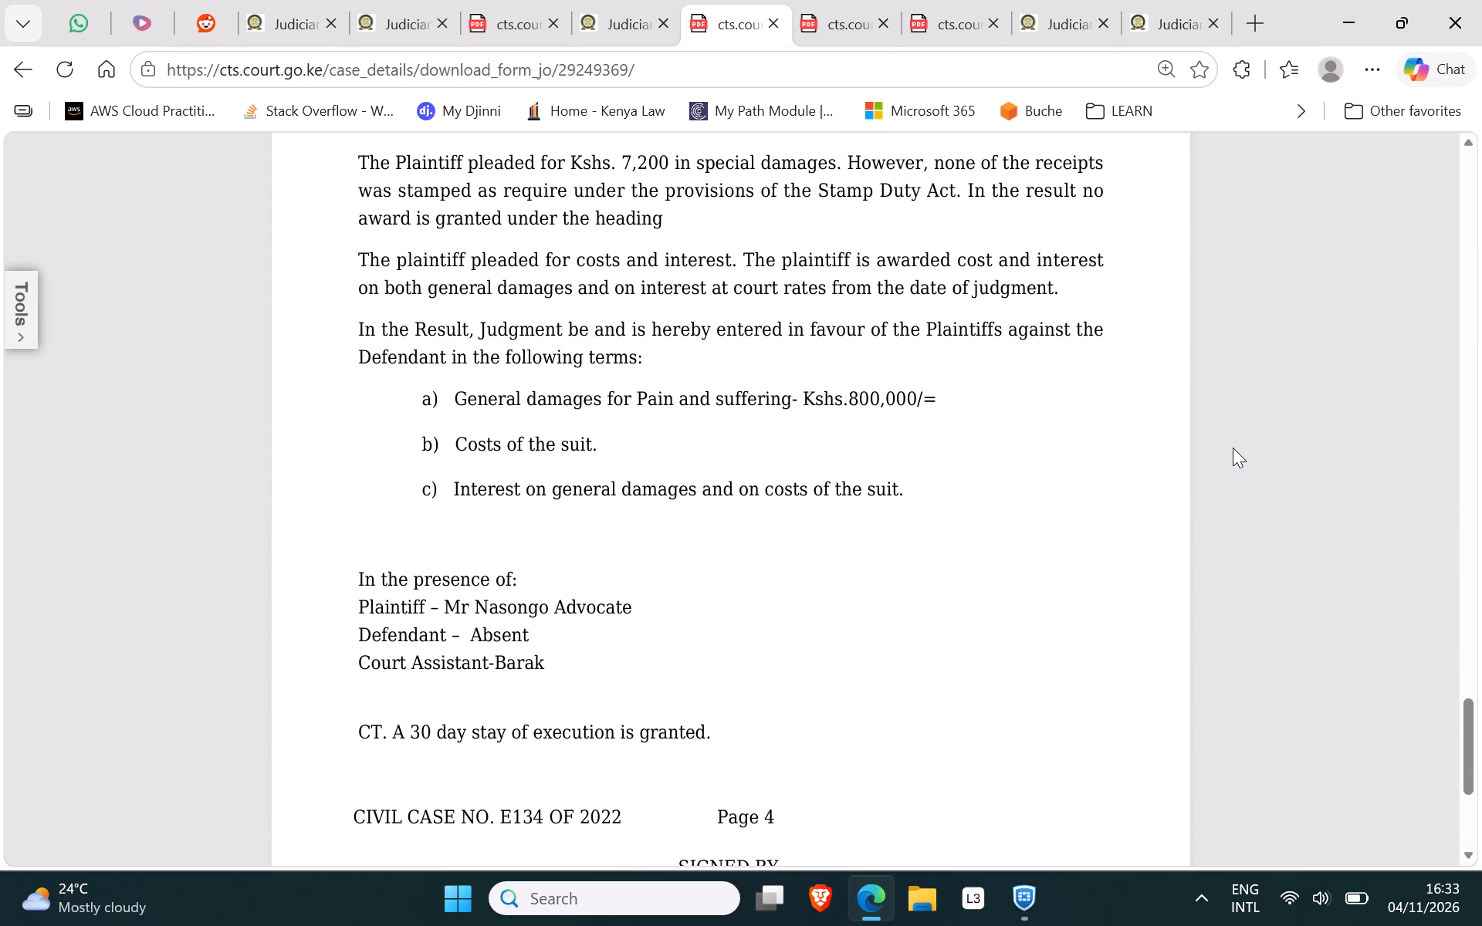
# Search Rongo Magistrate Court for Magistrate Court Civil Case (MCCC) number E132 of 2022 and open the matching case's details.
pyautogui.click(1054, 0)
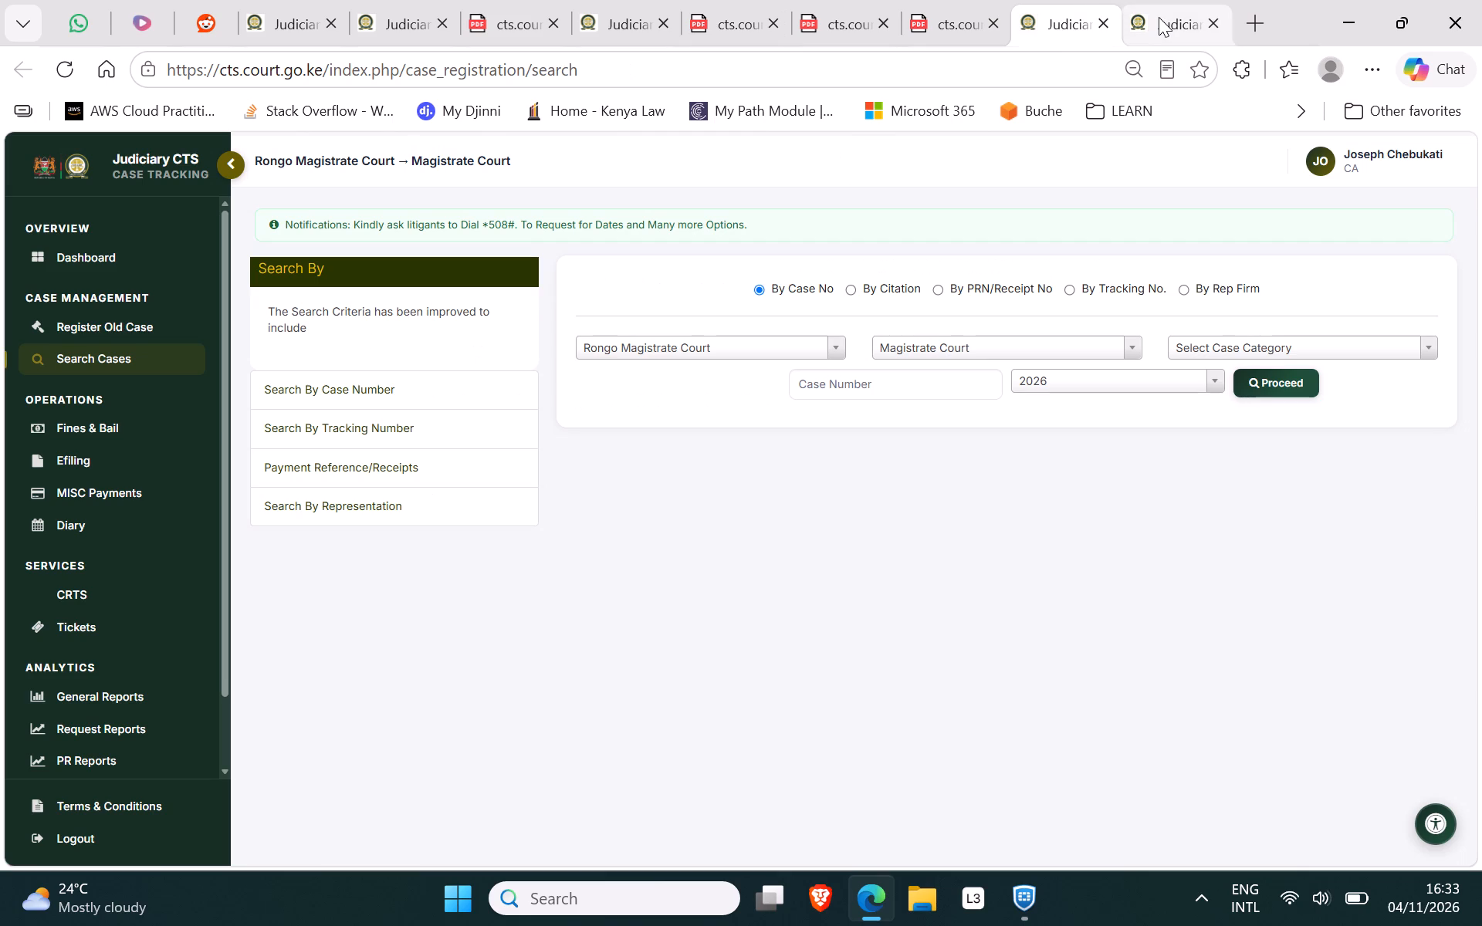
pyautogui.click(1159, 17)
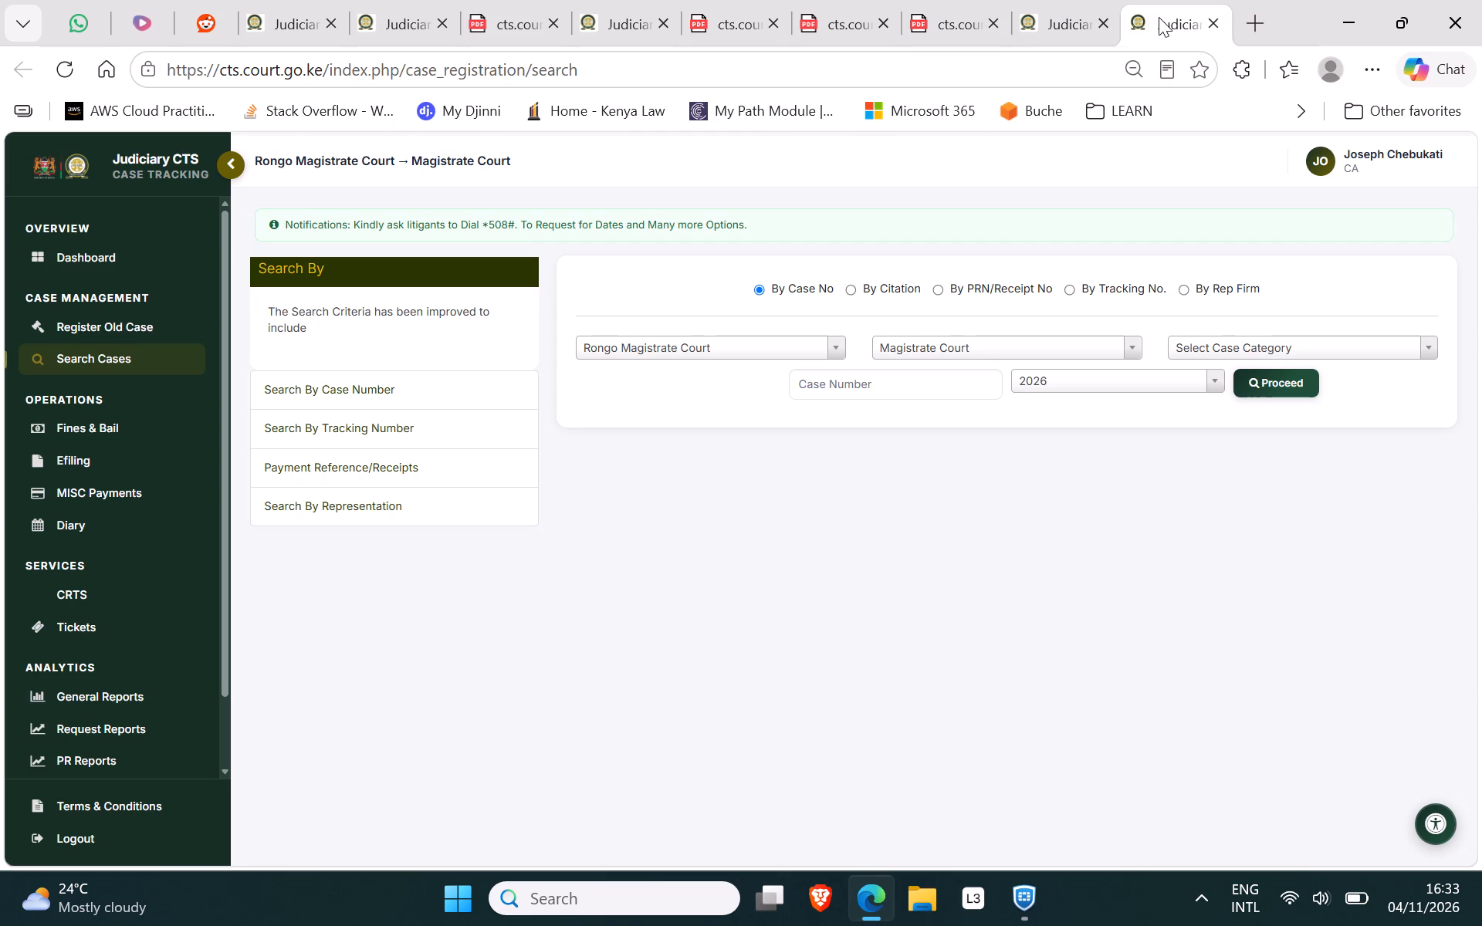
pyautogui.click(1064, 5)
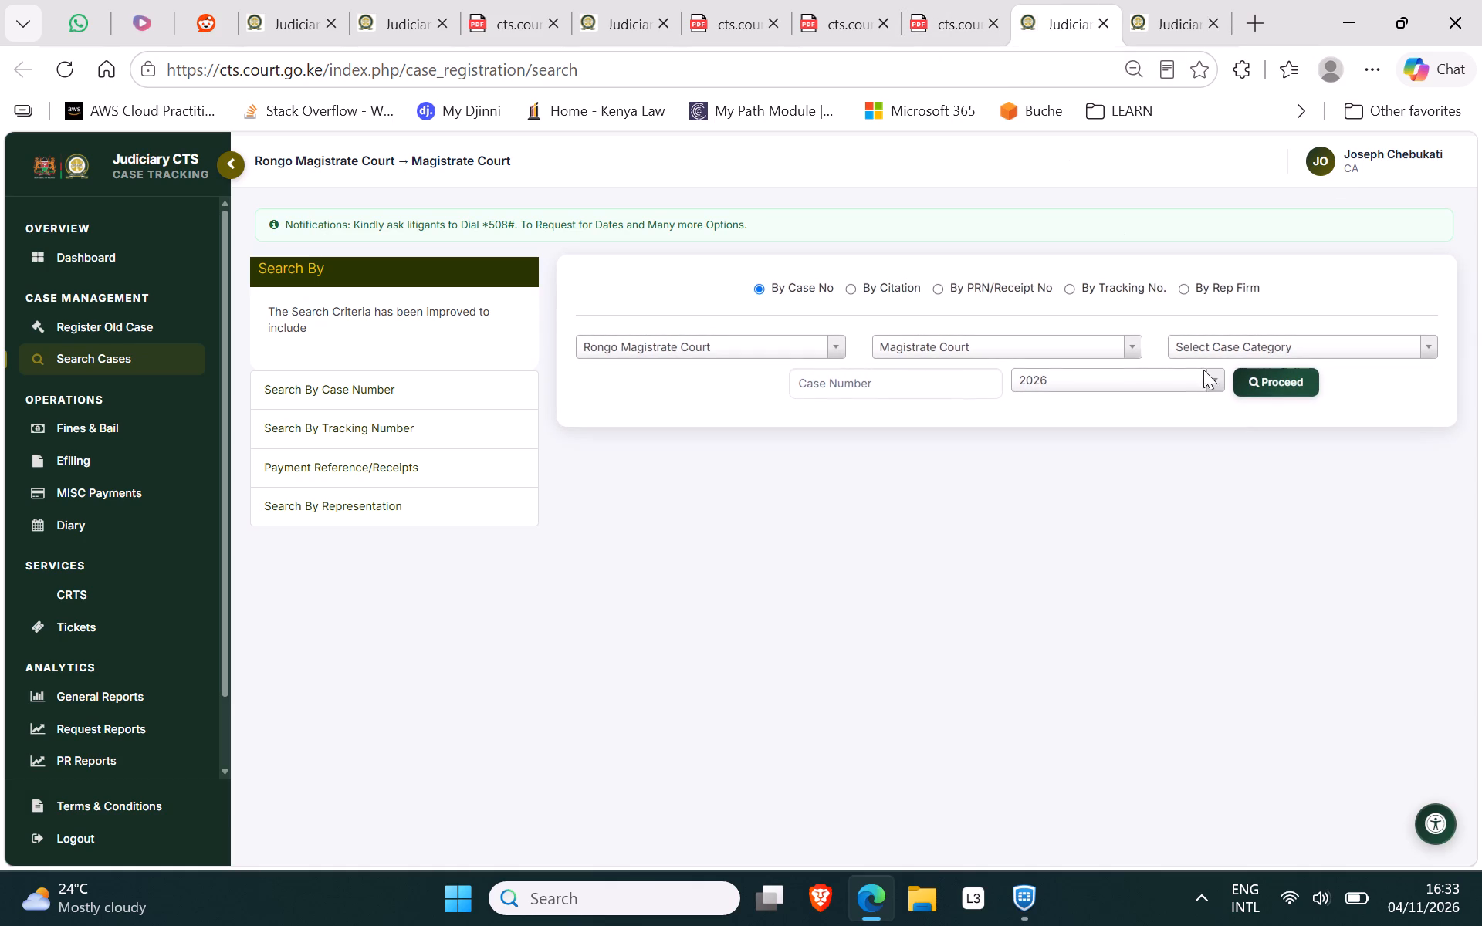
pyautogui.click(1219, 345)
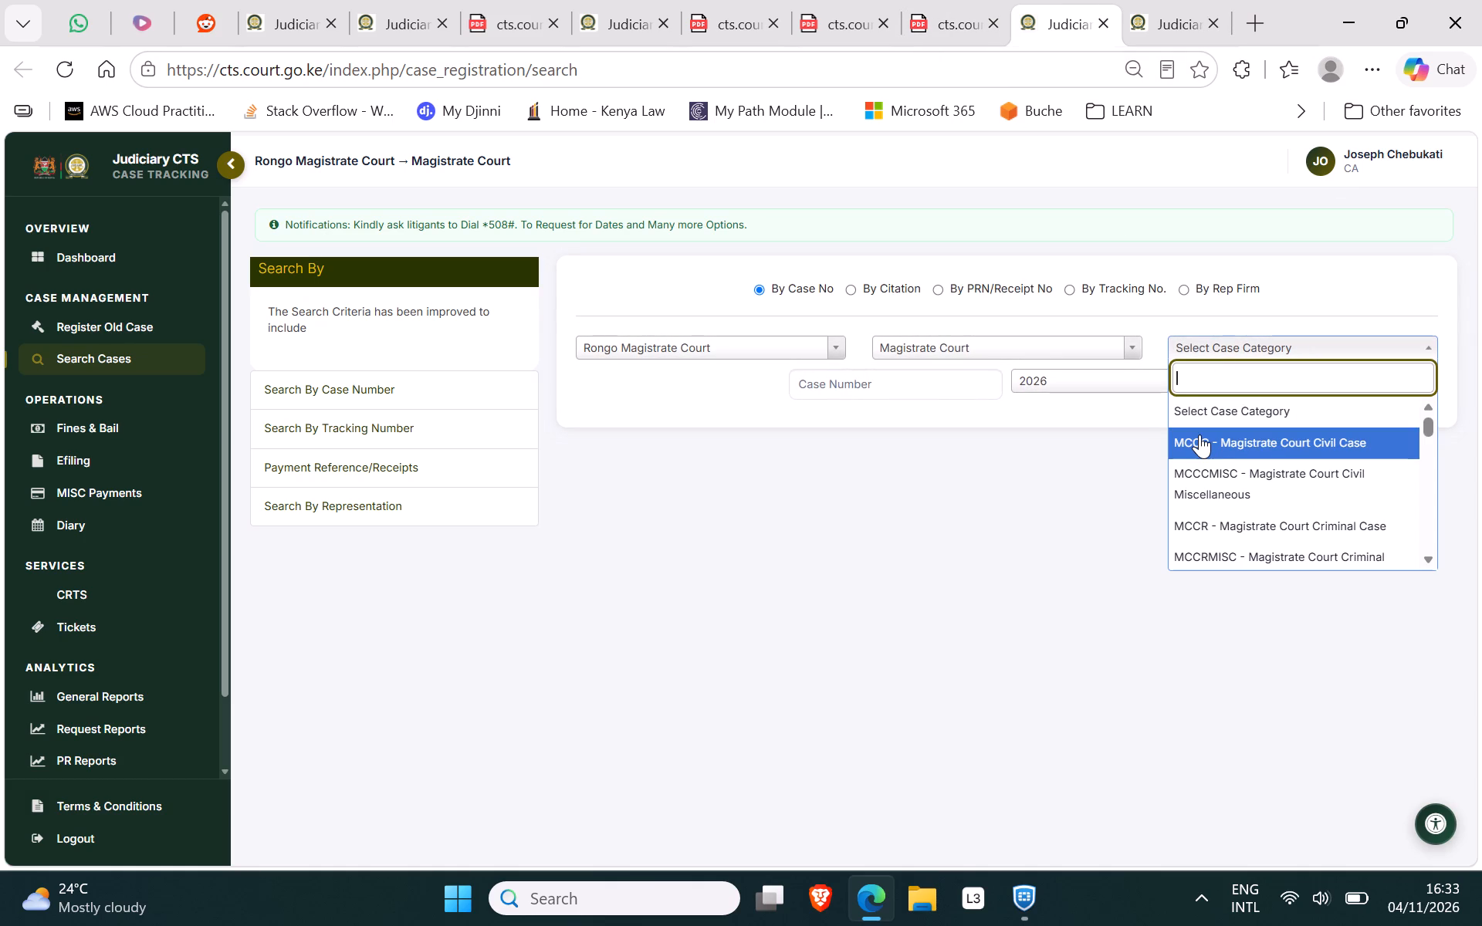
pyautogui.click(1199, 434)
pyautogui.click(932, 374)
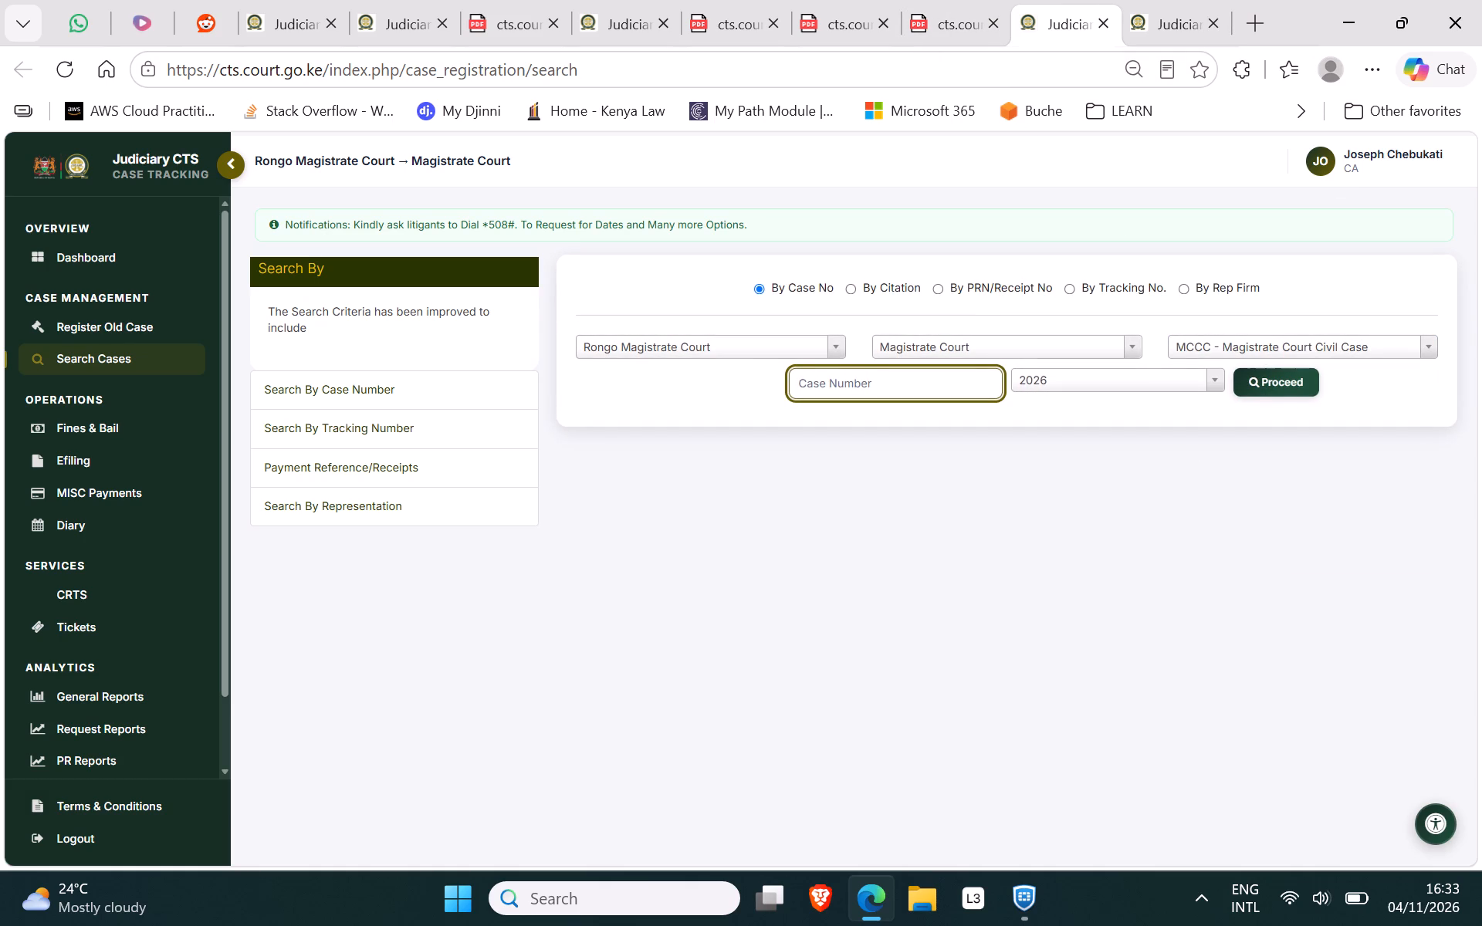
pyautogui.write('E132')
pyautogui.click(1145, 376)
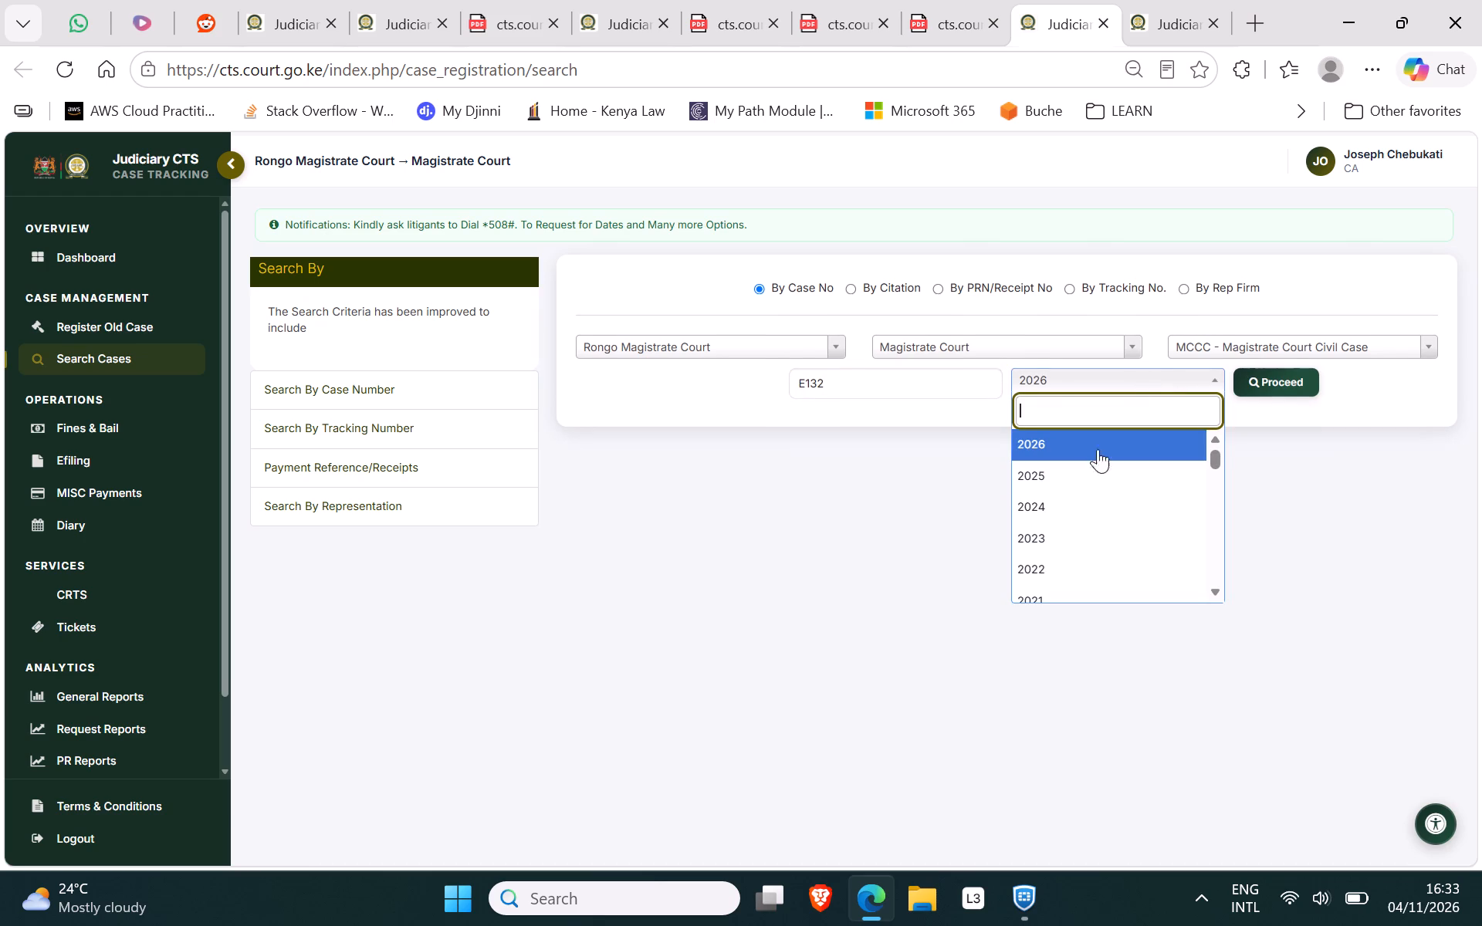
pyautogui.click(1047, 568)
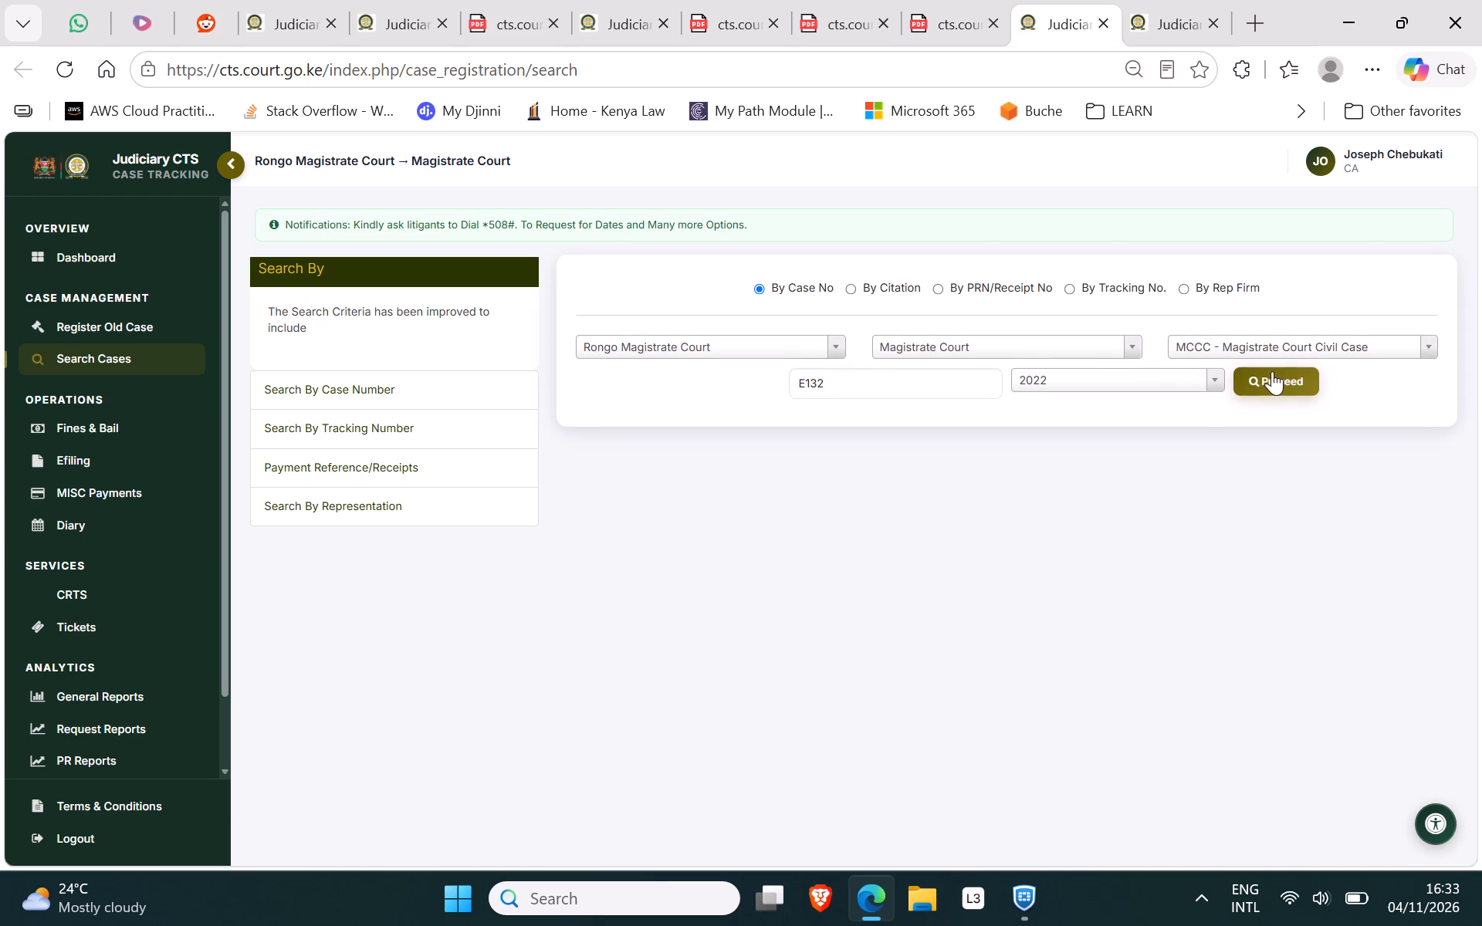
pyautogui.click(1274, 371)
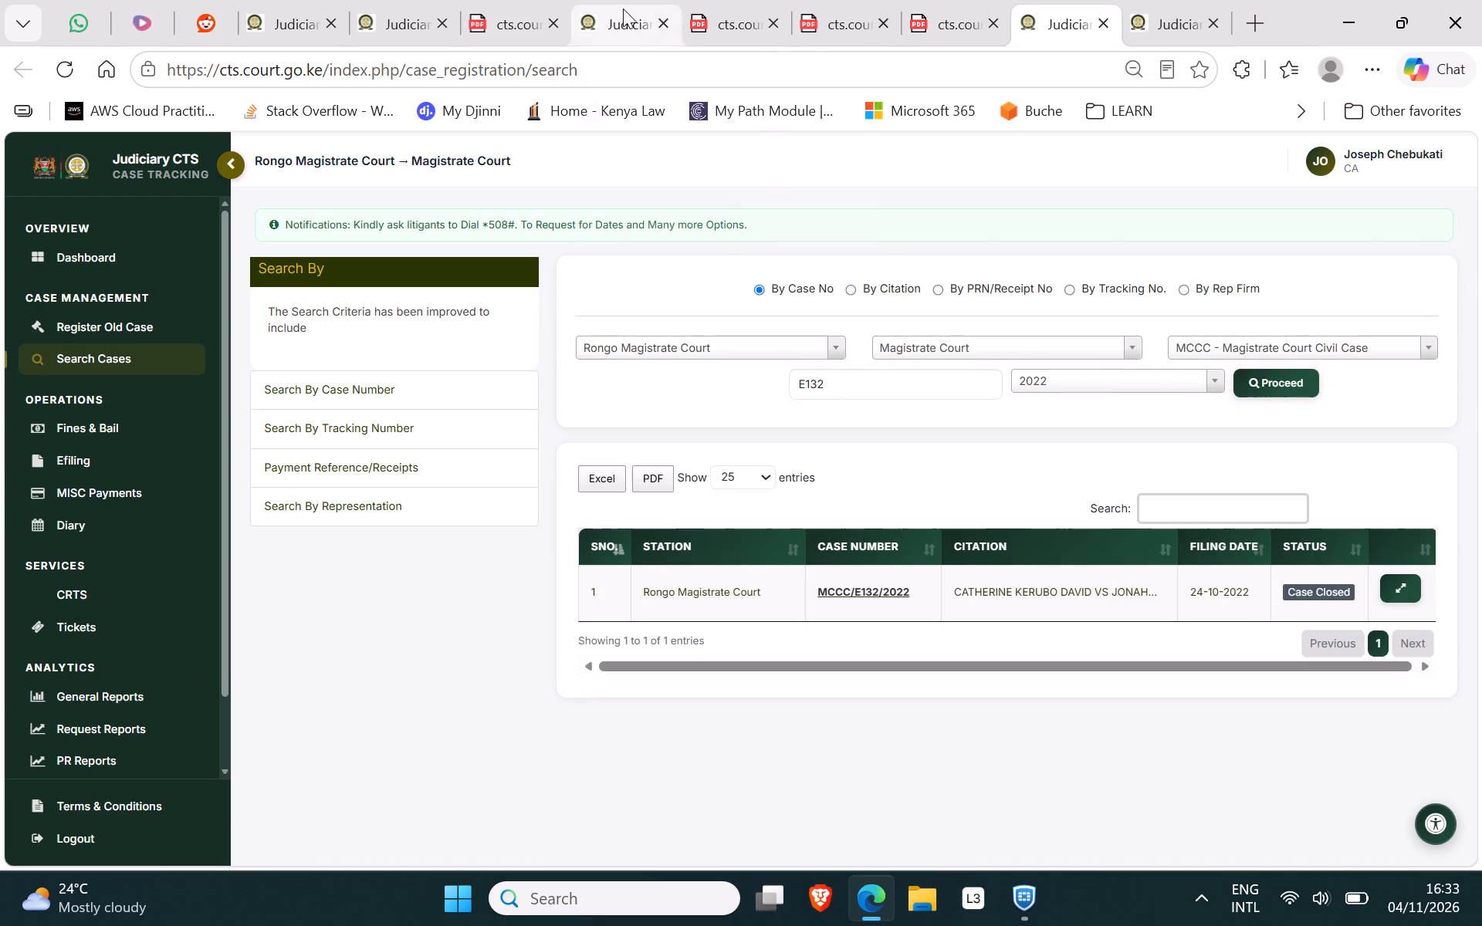
pyautogui.click(858, 590)
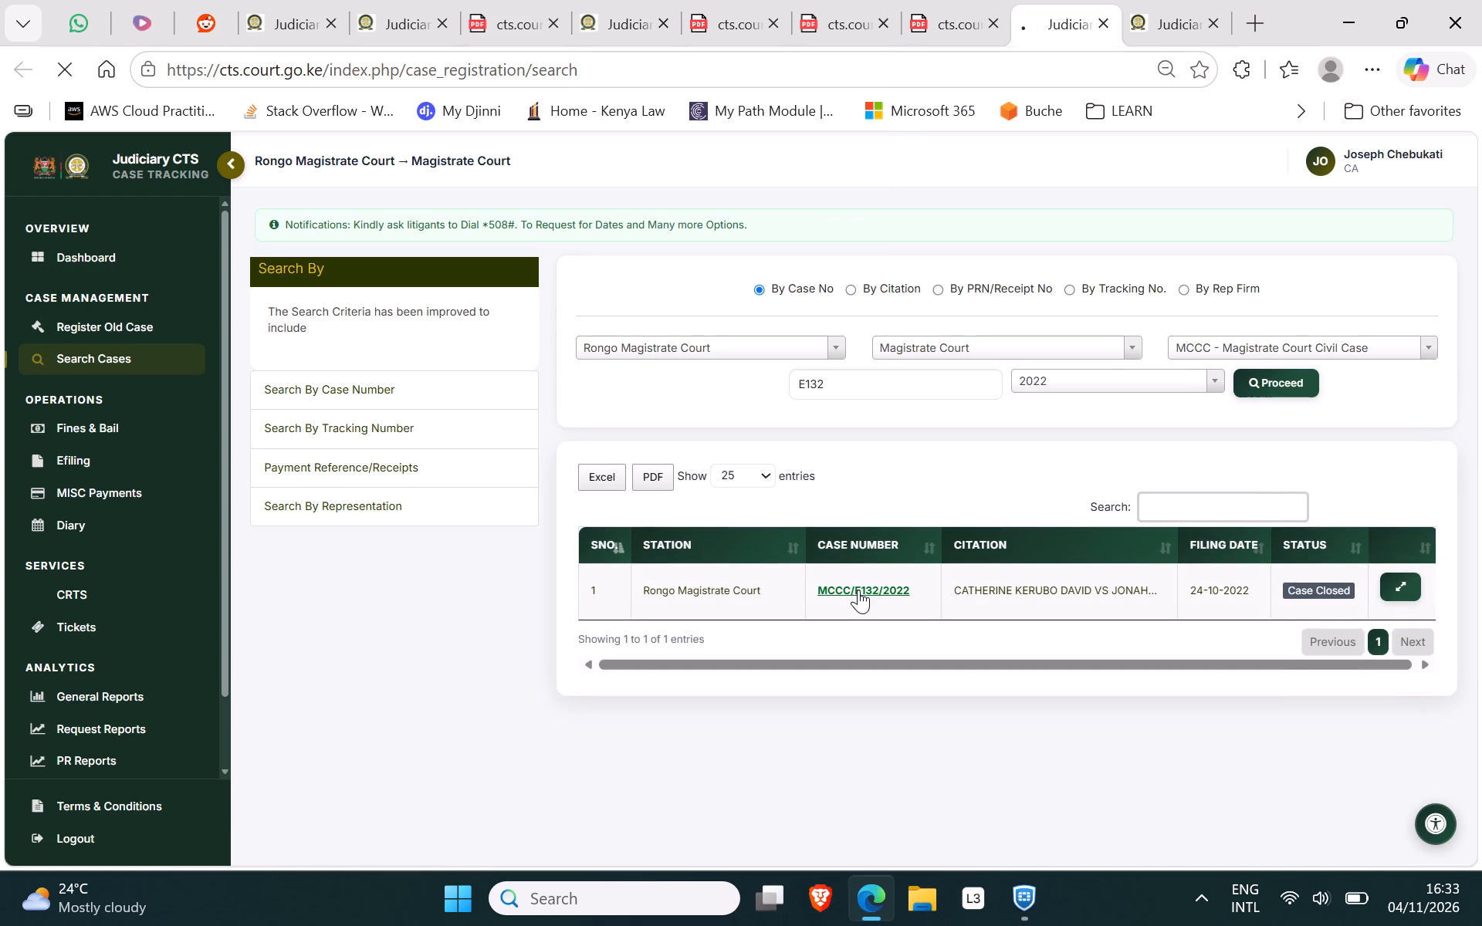
# Return to the MCCC/E131/2022 court decisions and check the case heading above the published documents.
pyautogui.click(633, 0)
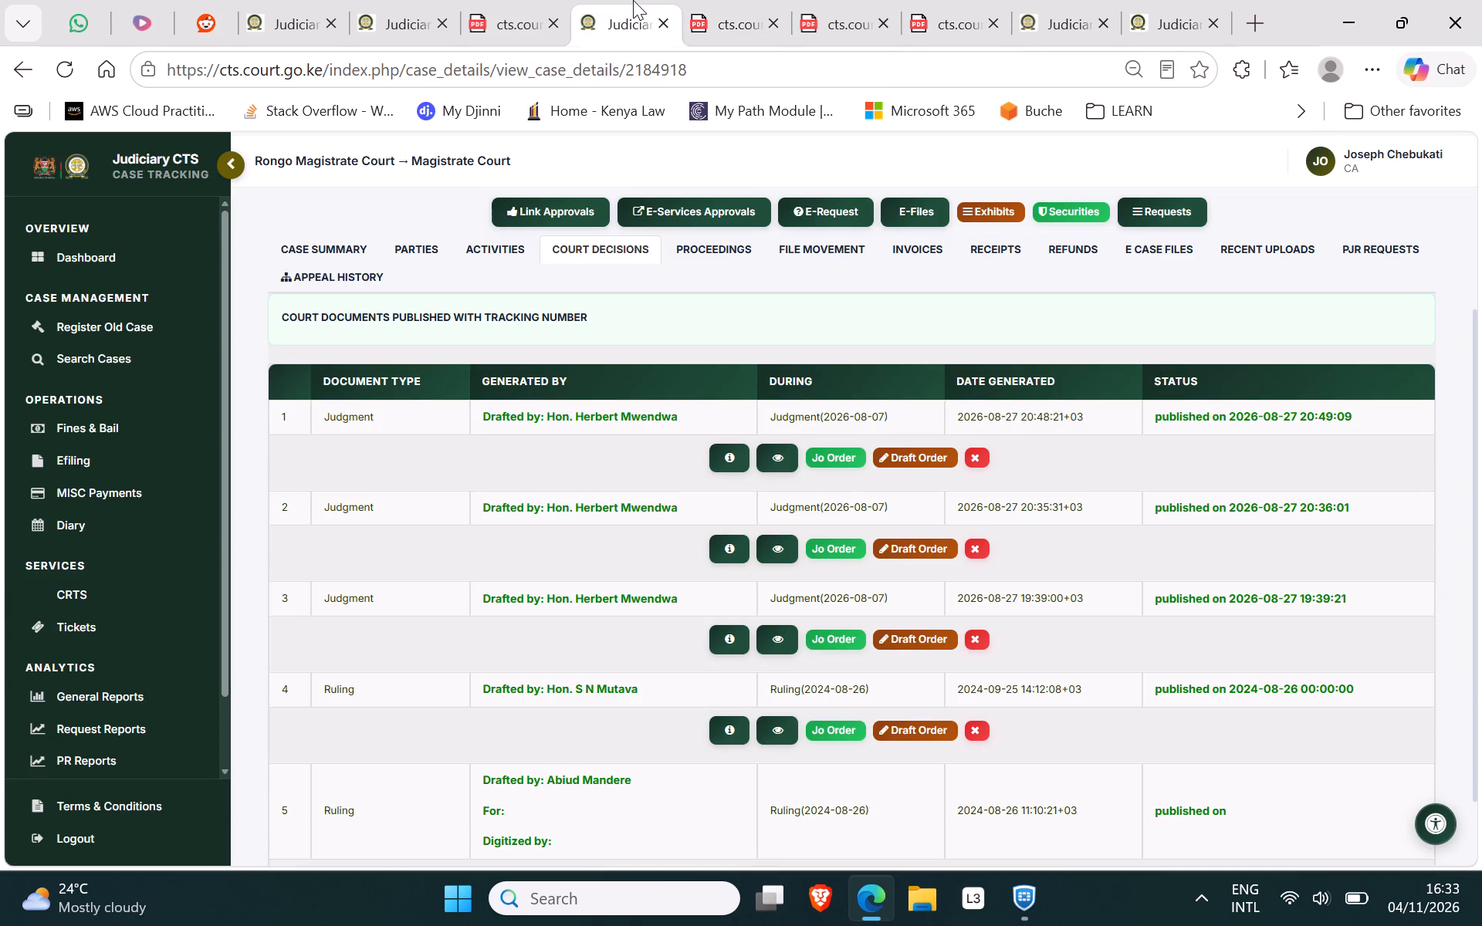
pyautogui.click(1480, 275)
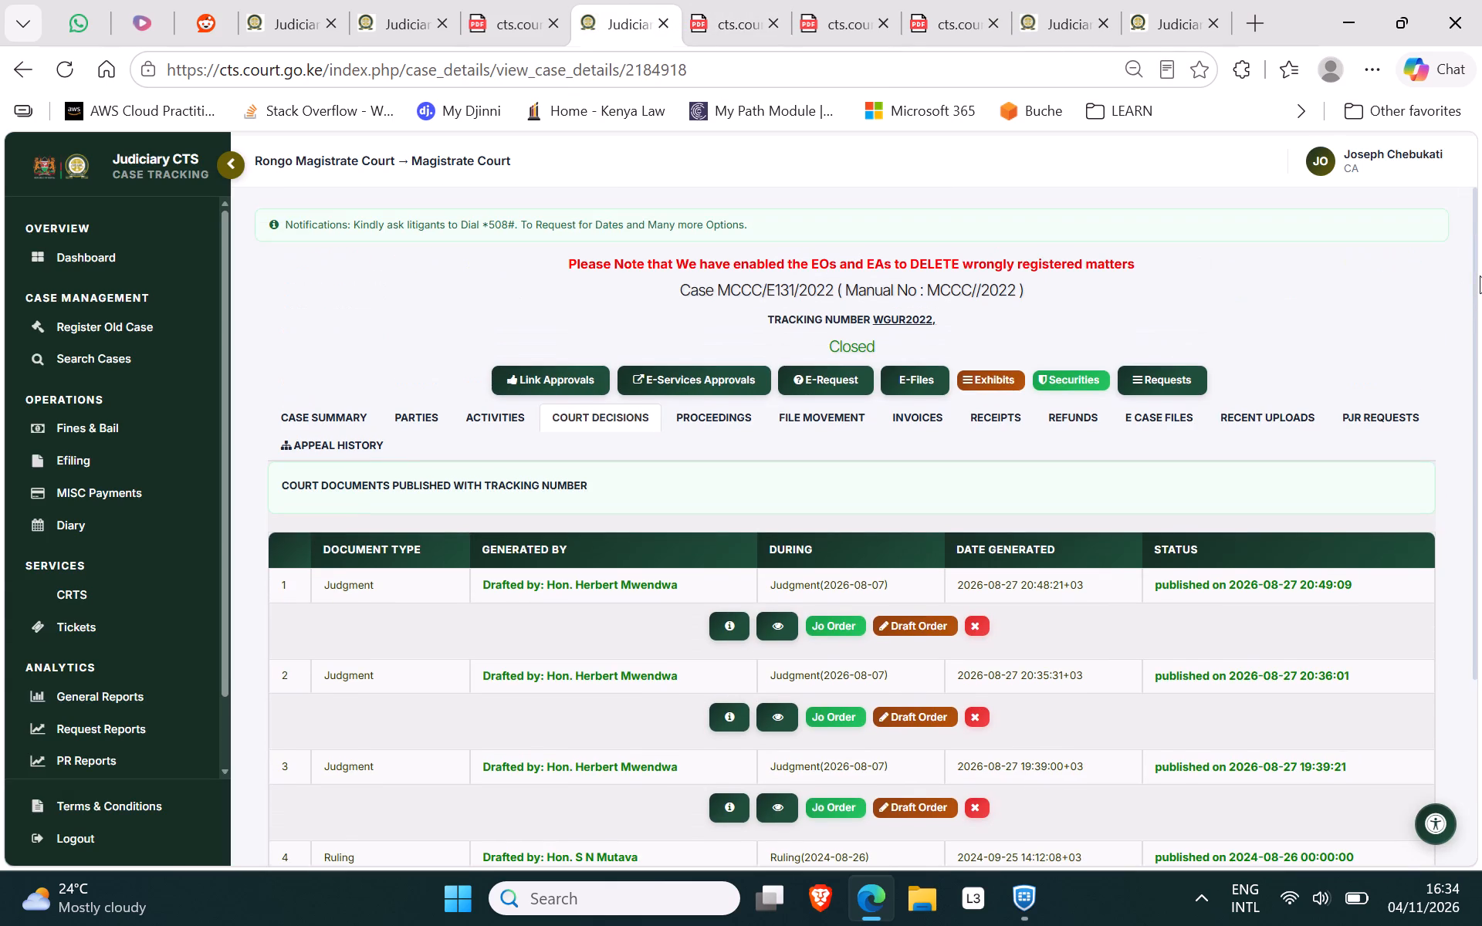
# Open the MCCC/E132/2022 judgment published on 2026-08-28 at 11:08:33 and read its issues, liability section, final orders and signature page.
pyautogui.click(1061, 11)
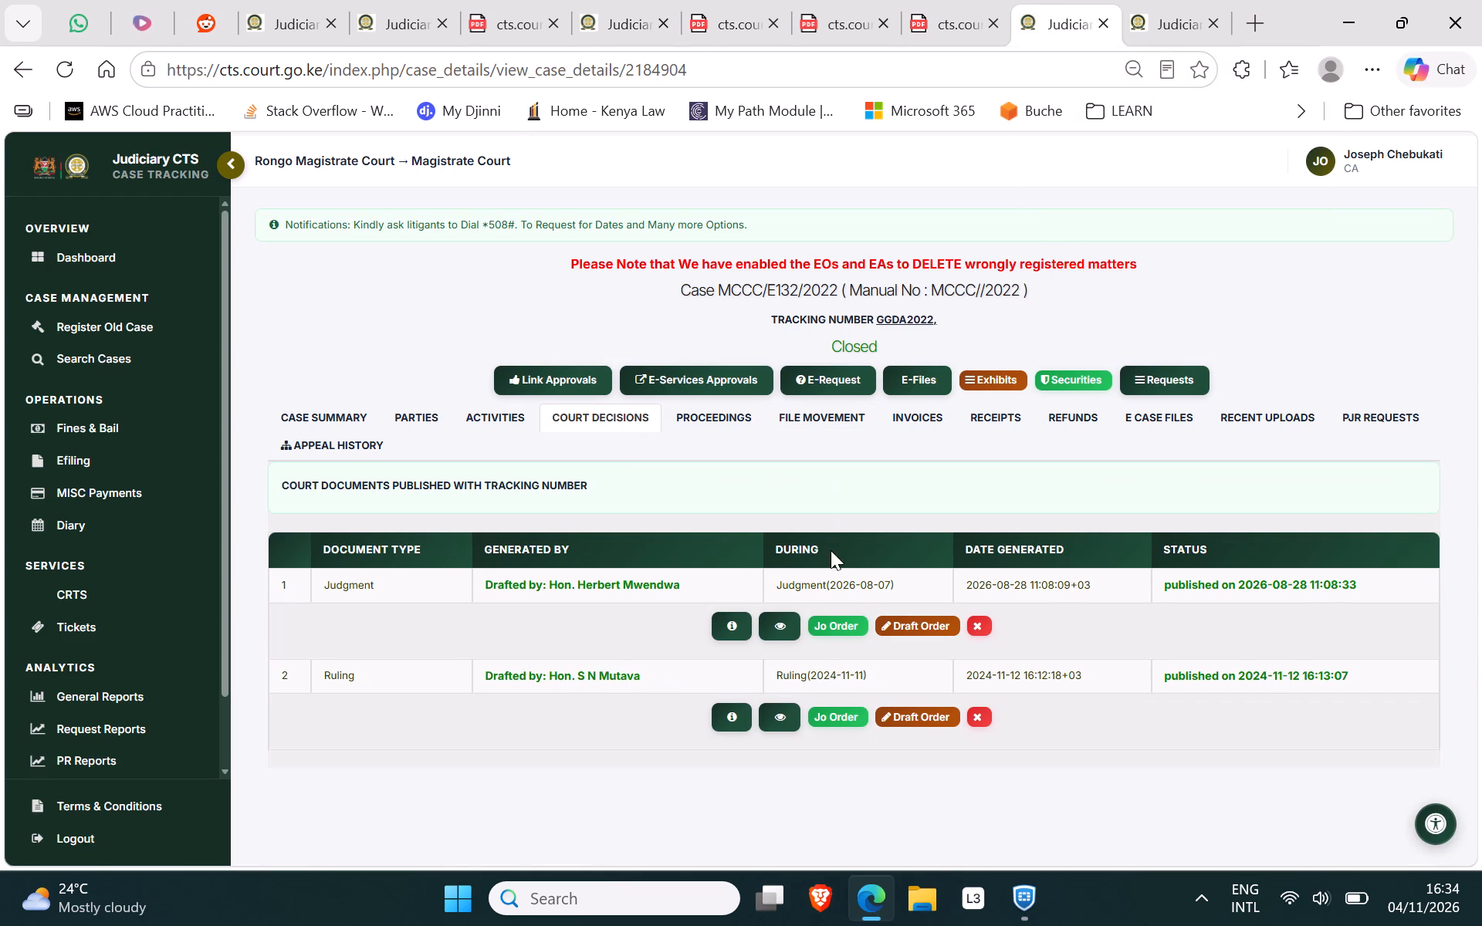
pyautogui.click(829, 624)
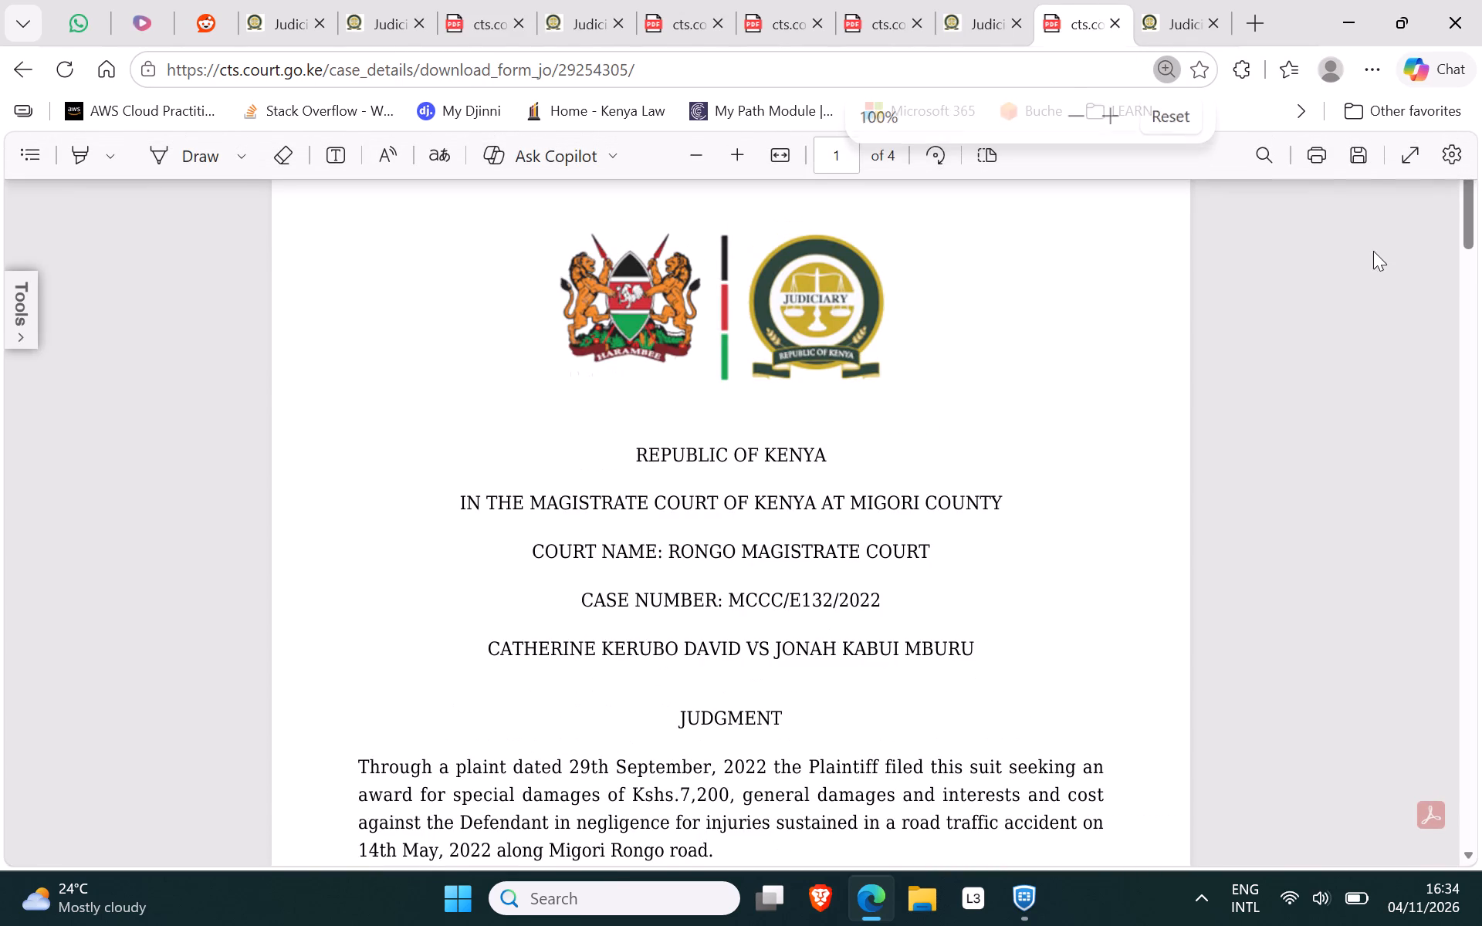
pyautogui.moveTo(1481, 227); pyautogui.dragTo(1481, 502)
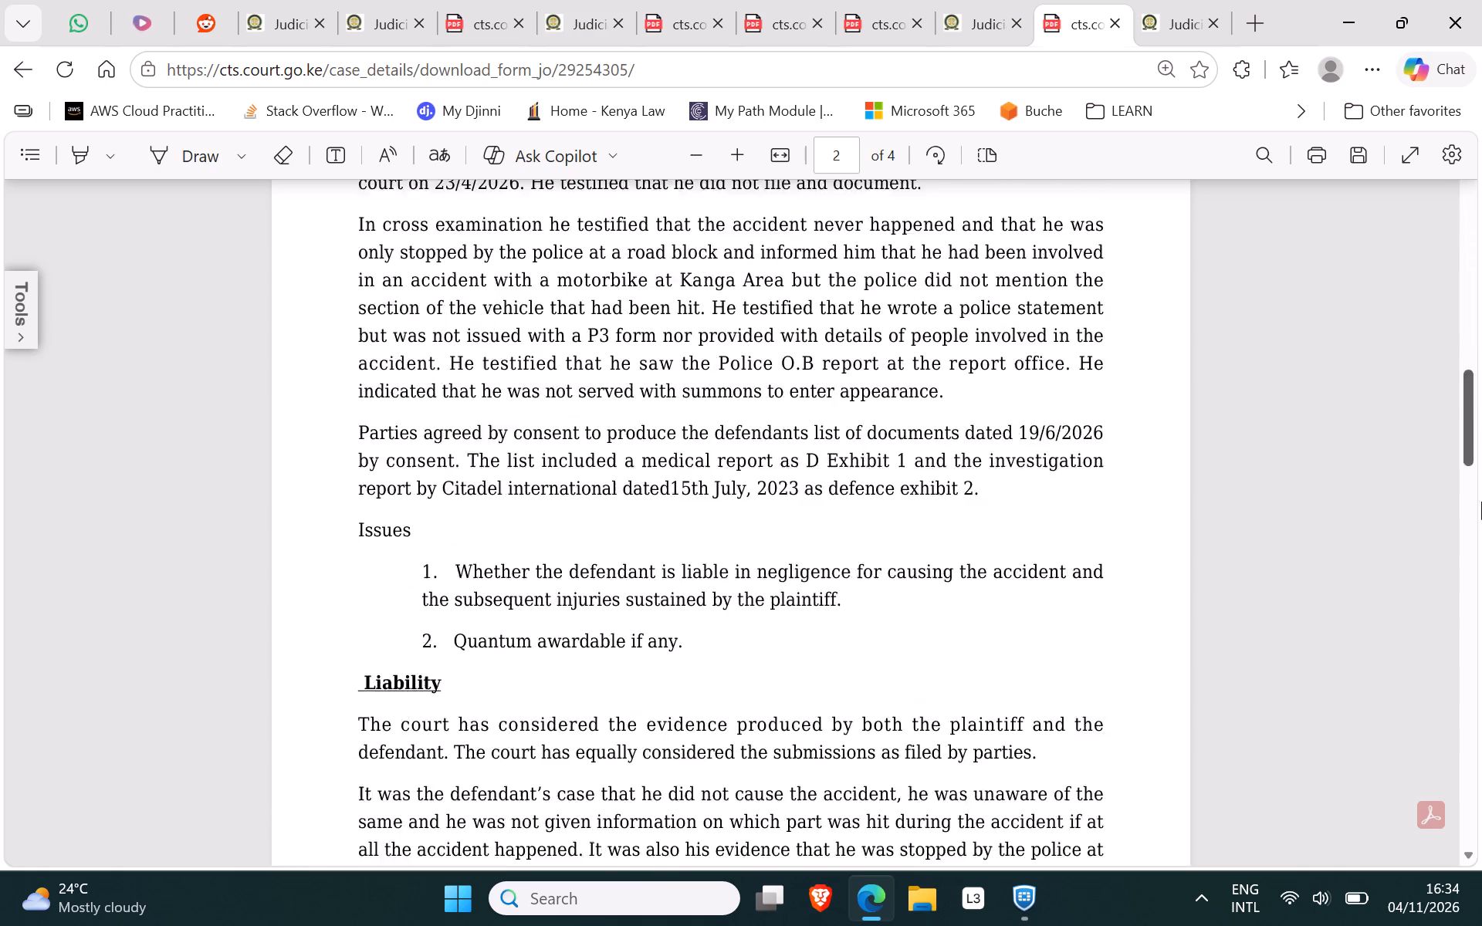
pyautogui.moveTo(1481, 502); pyautogui.dragTo(1481, 865)
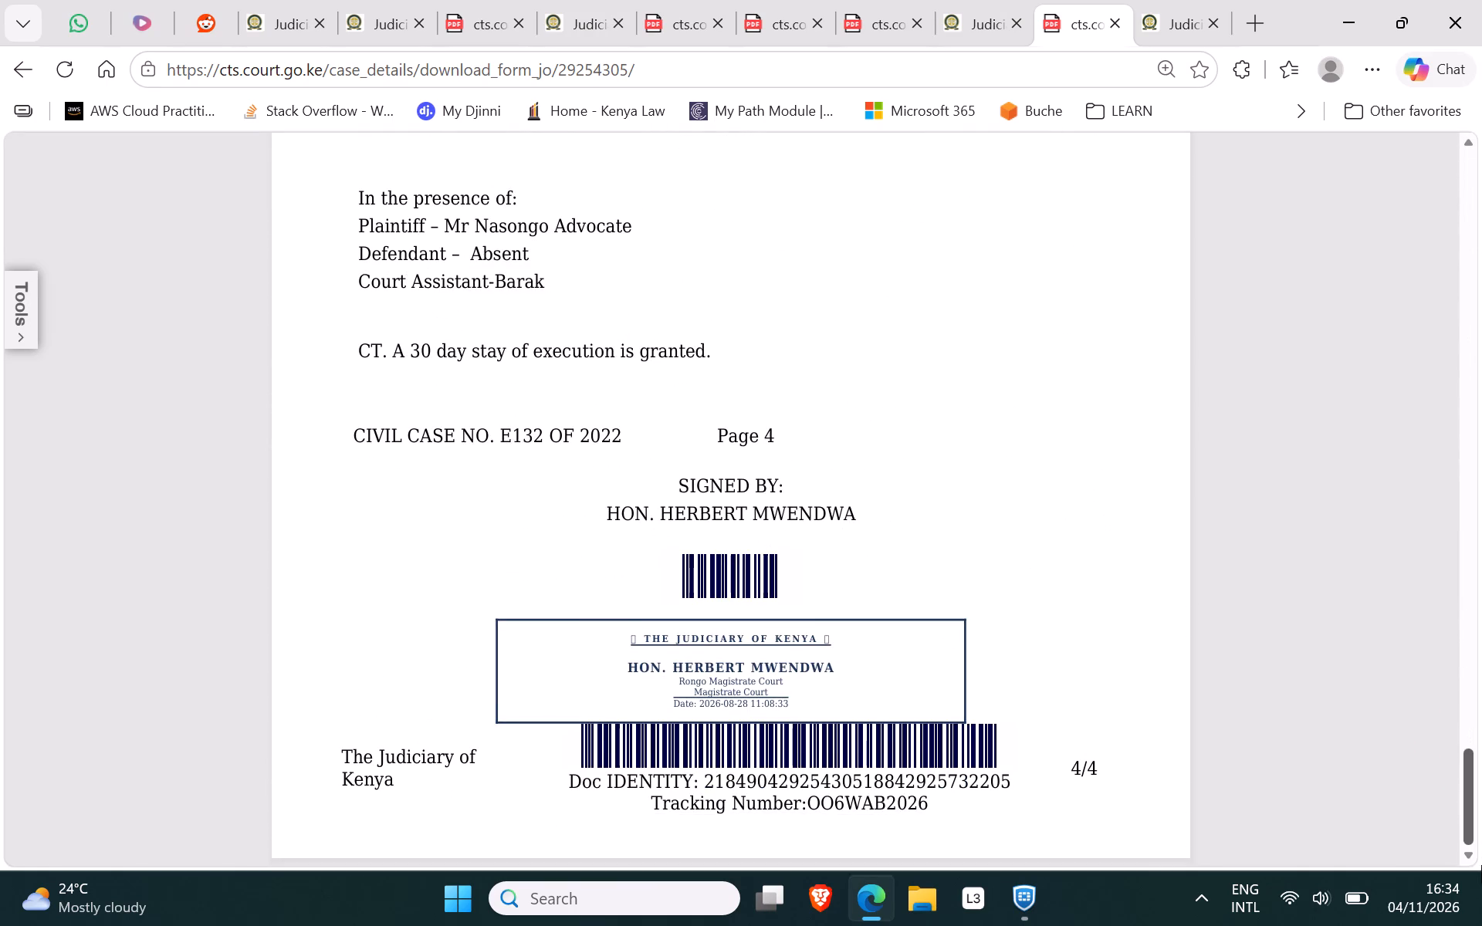
pyautogui.moveTo(1481, 865); pyautogui.dragTo(1481, 779)
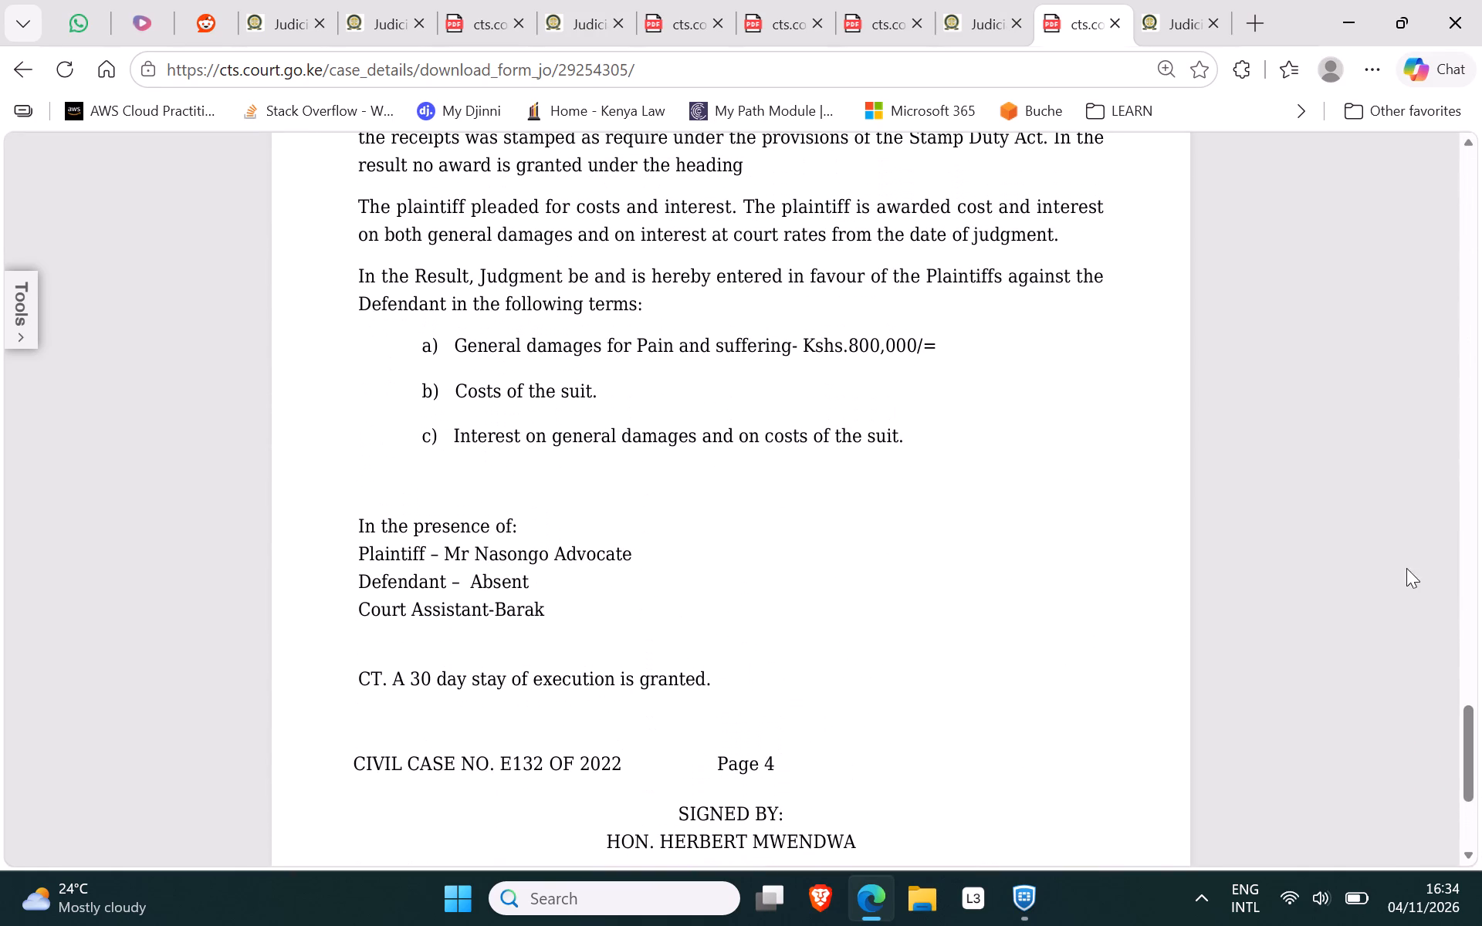
pyautogui.click(1169, 8)
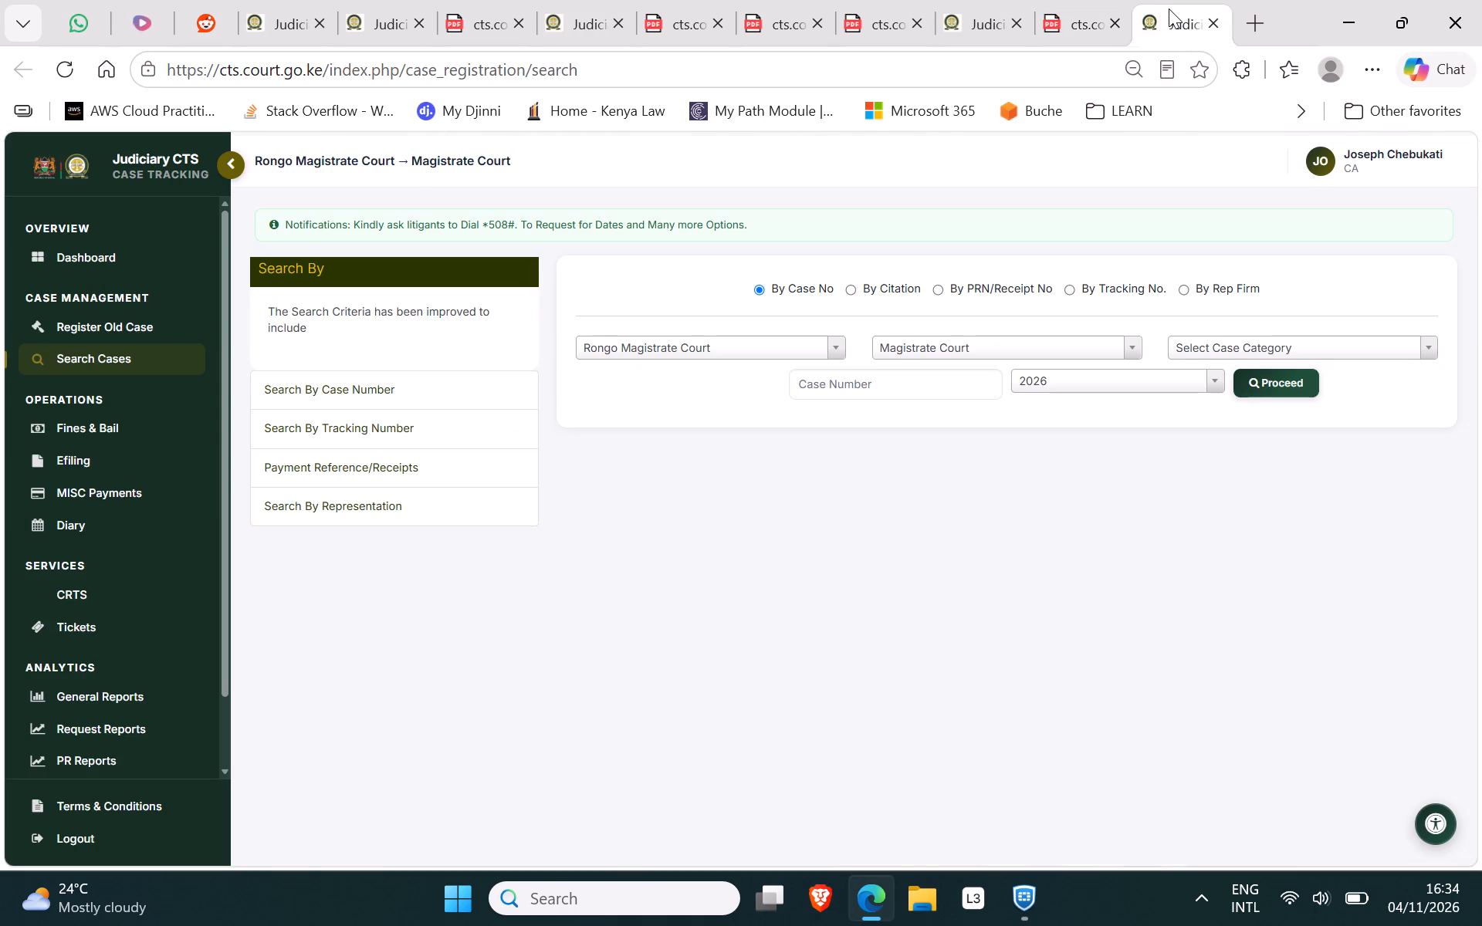
pyautogui.click(1222, 340)
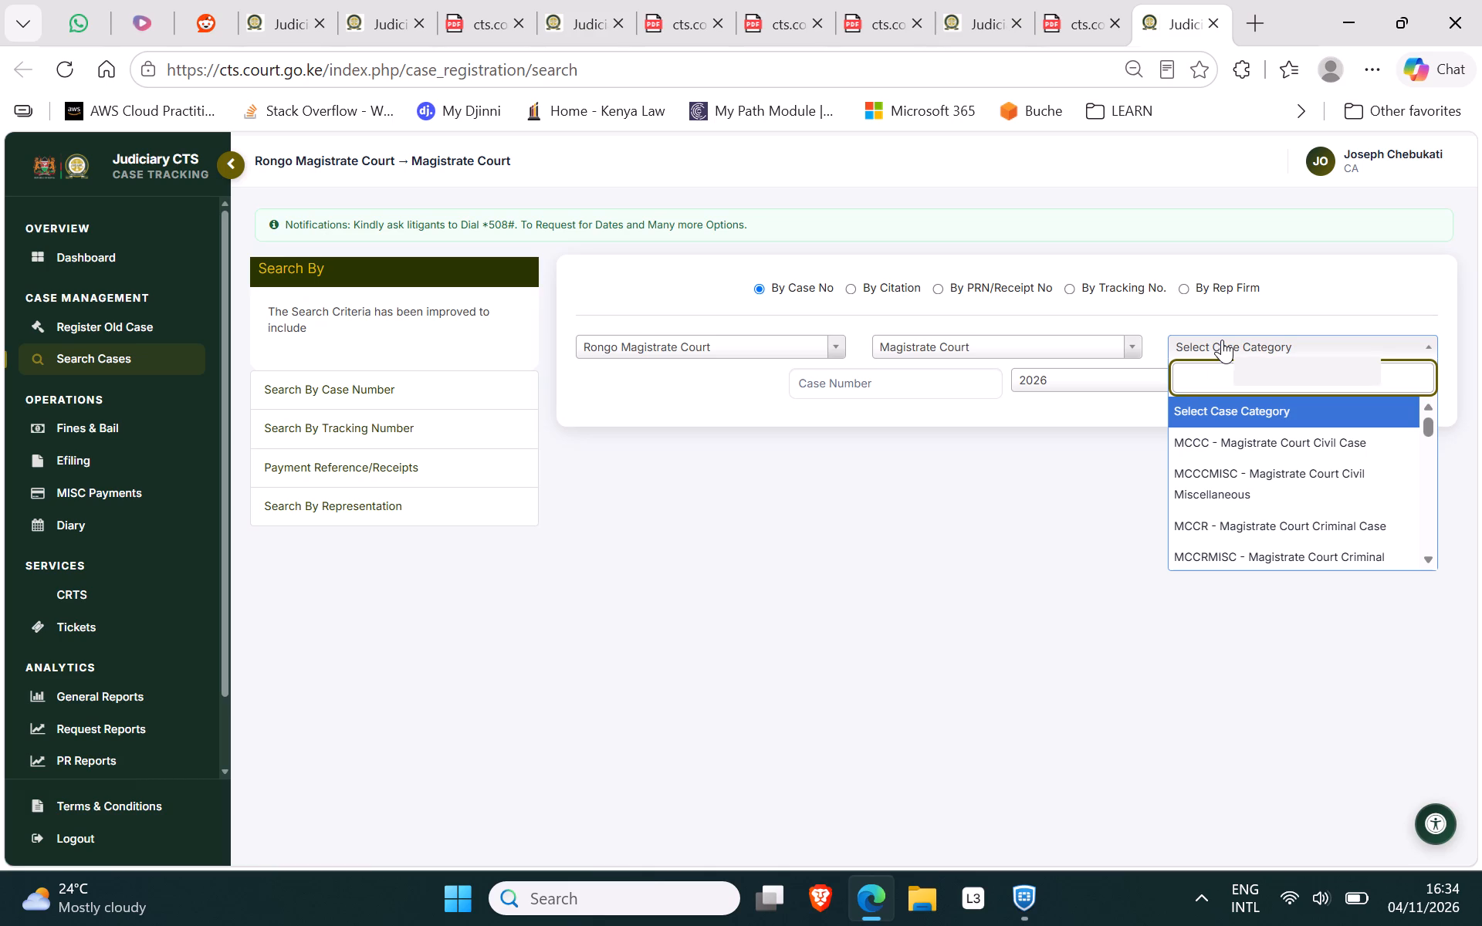
pyautogui.click(1197, 433)
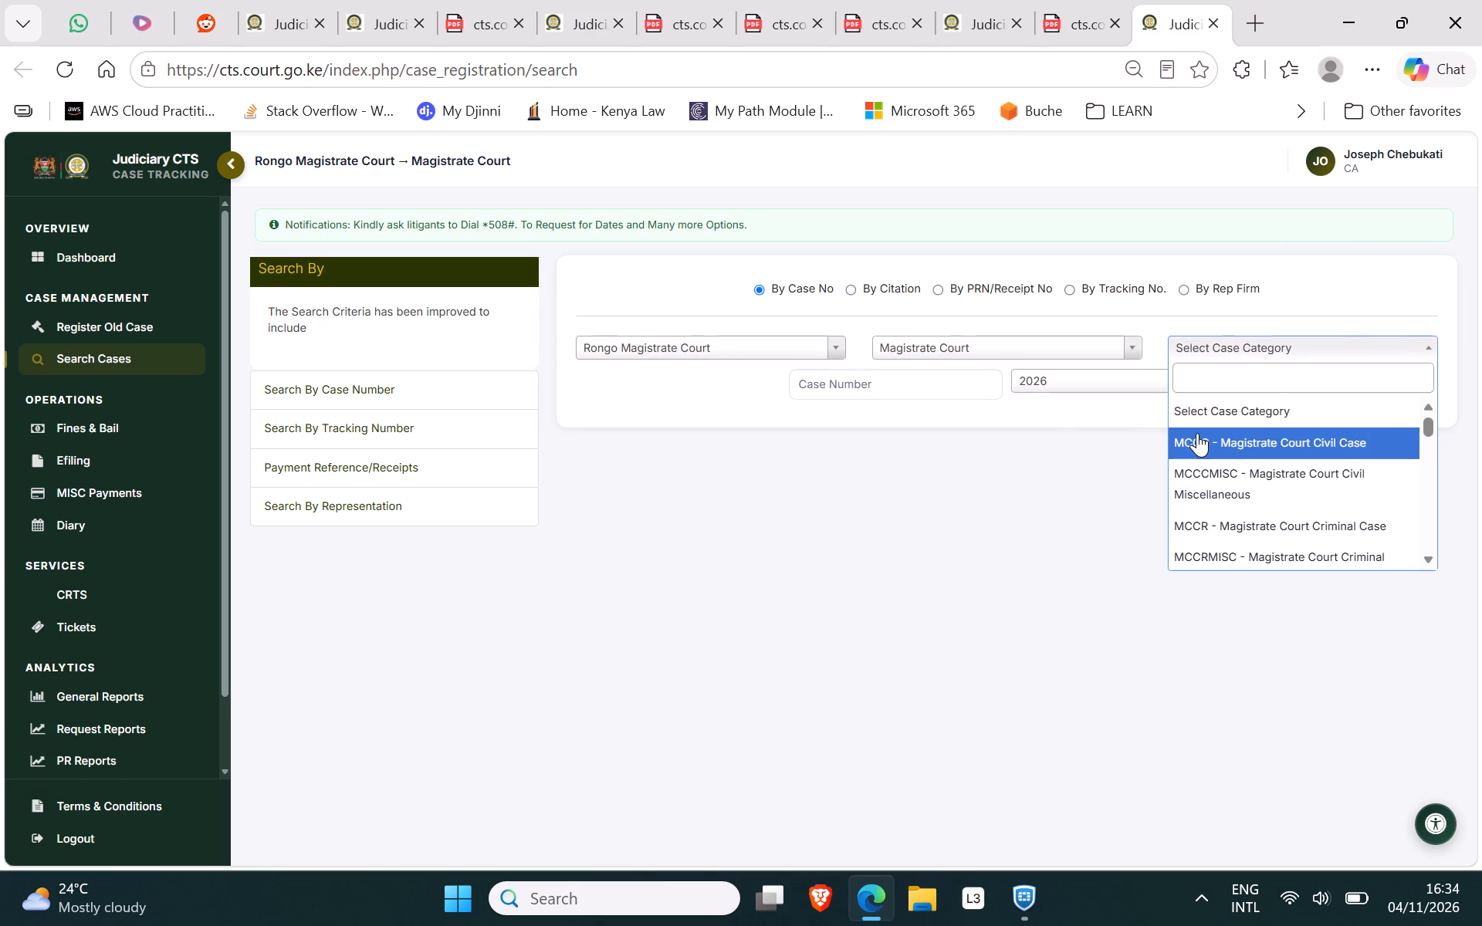
pyautogui.click(955, 377)
pyautogui.press('e')
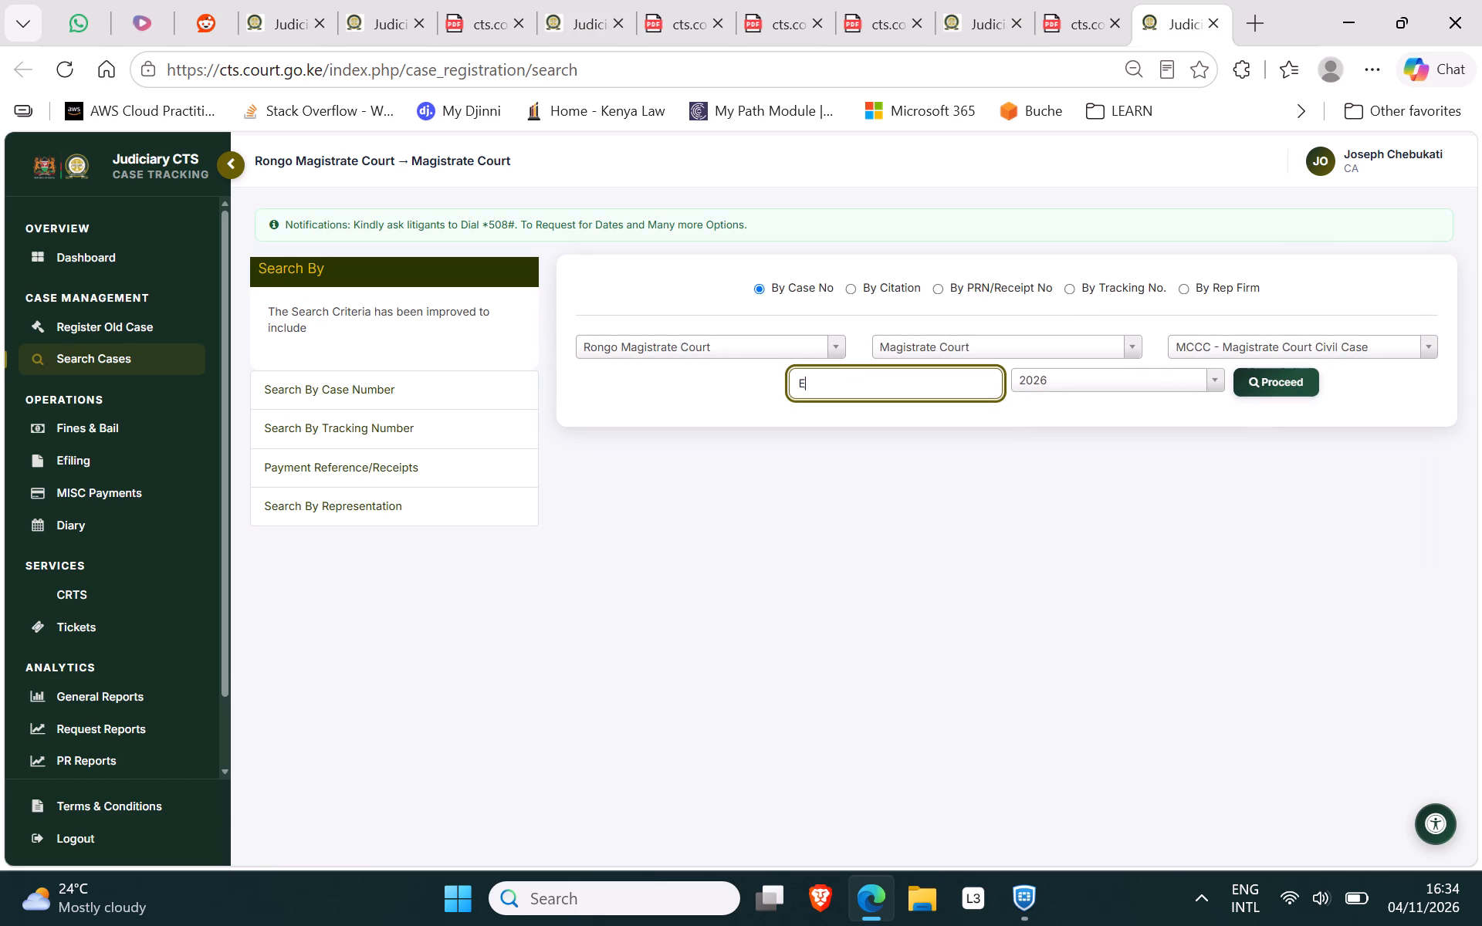
pyautogui.write('132')
pyautogui.press('BackSpace')
pyautogui.press('4')
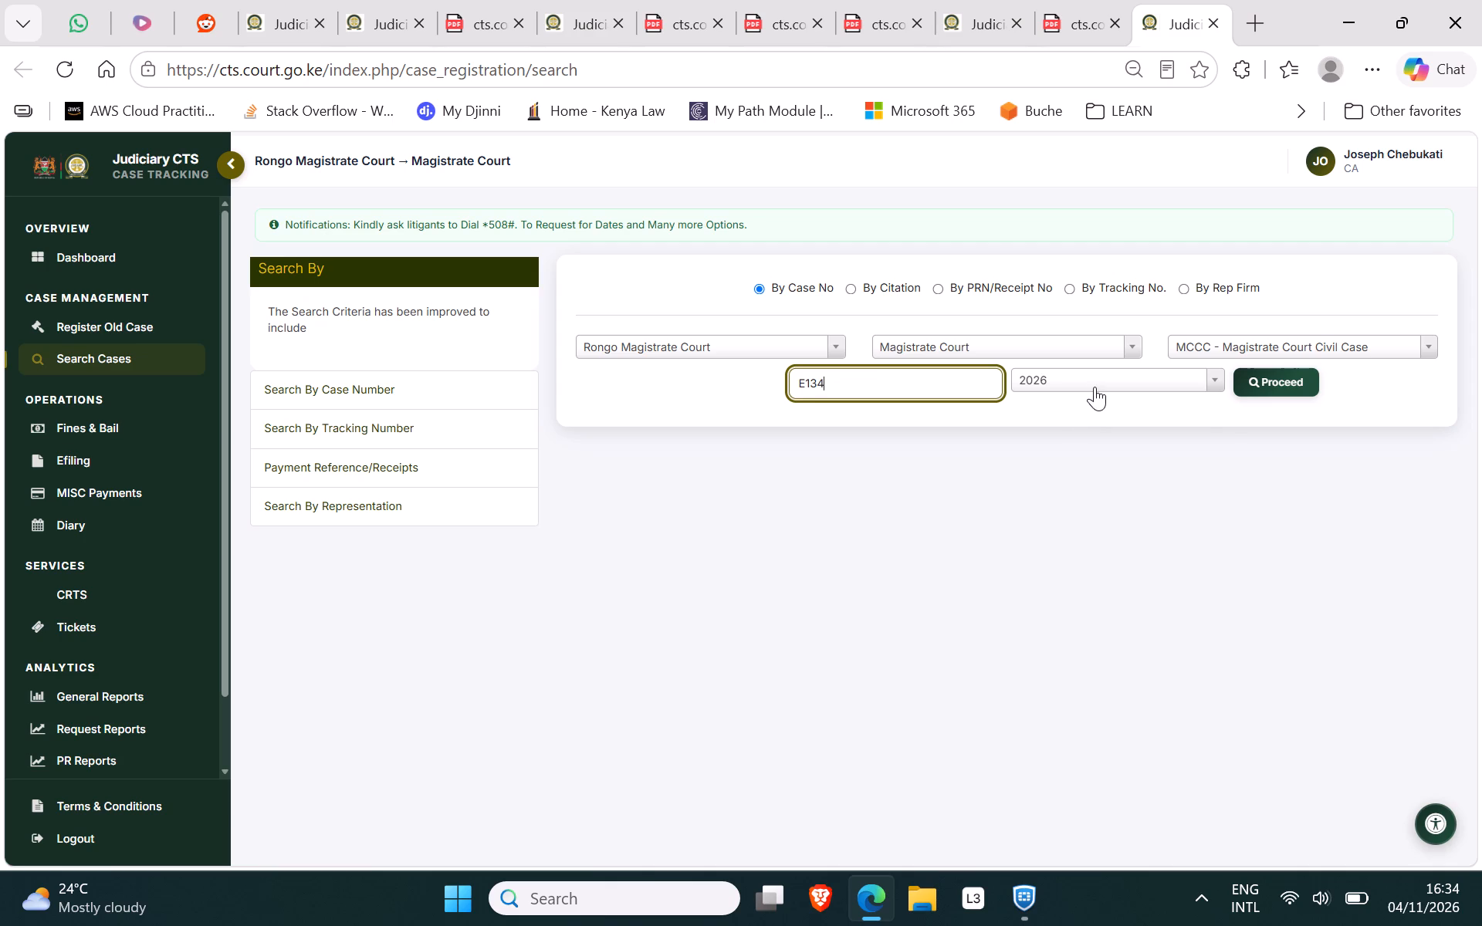
pyautogui.click(1095, 387)
pyautogui.click(1042, 560)
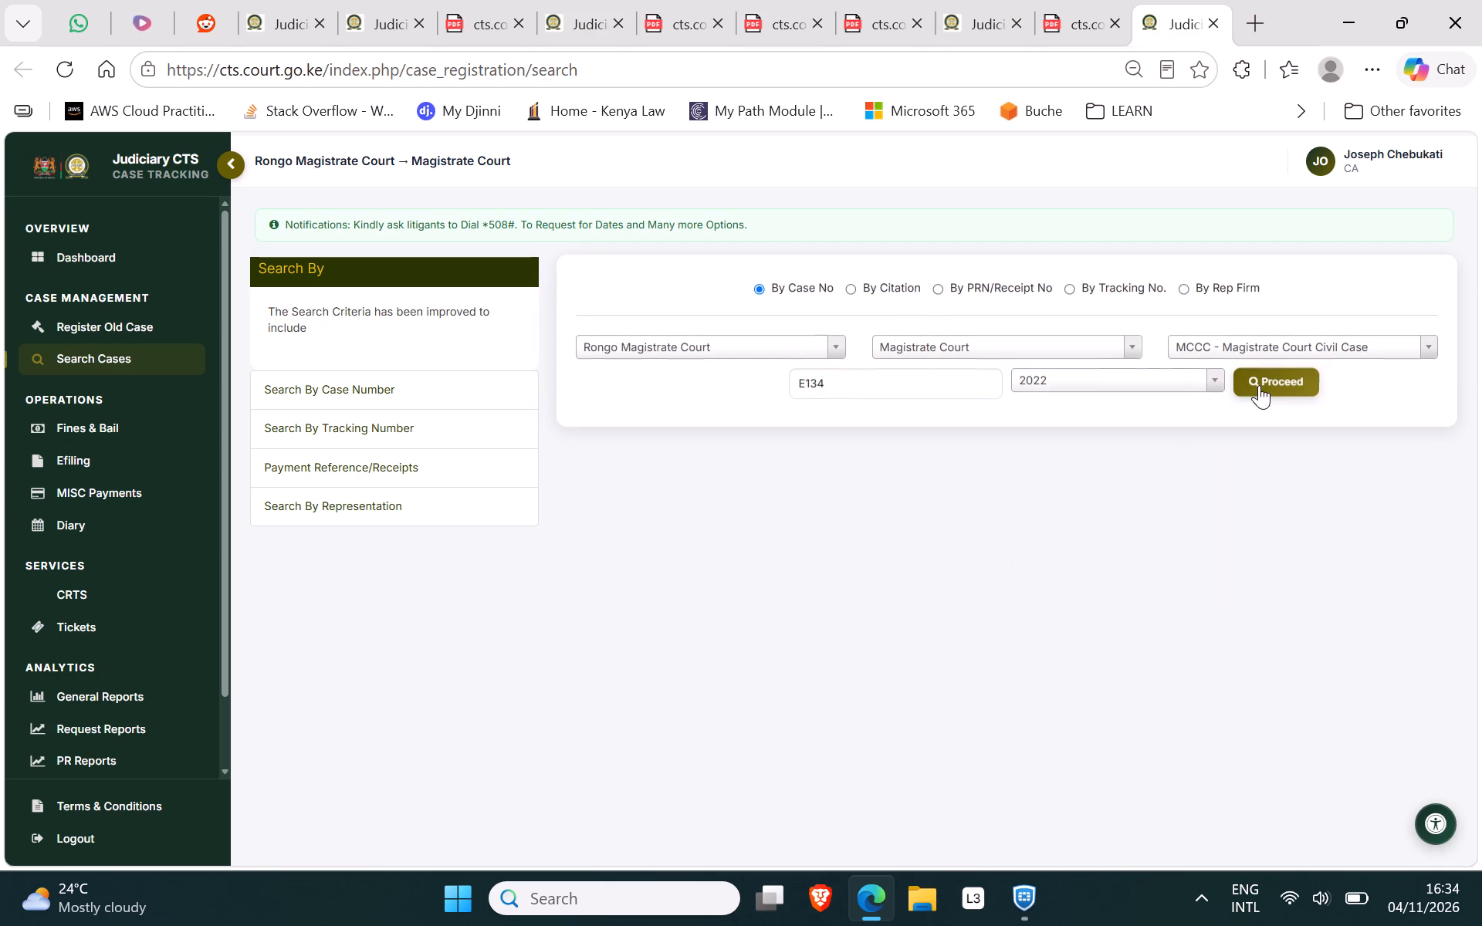
pyautogui.click(1264, 384)
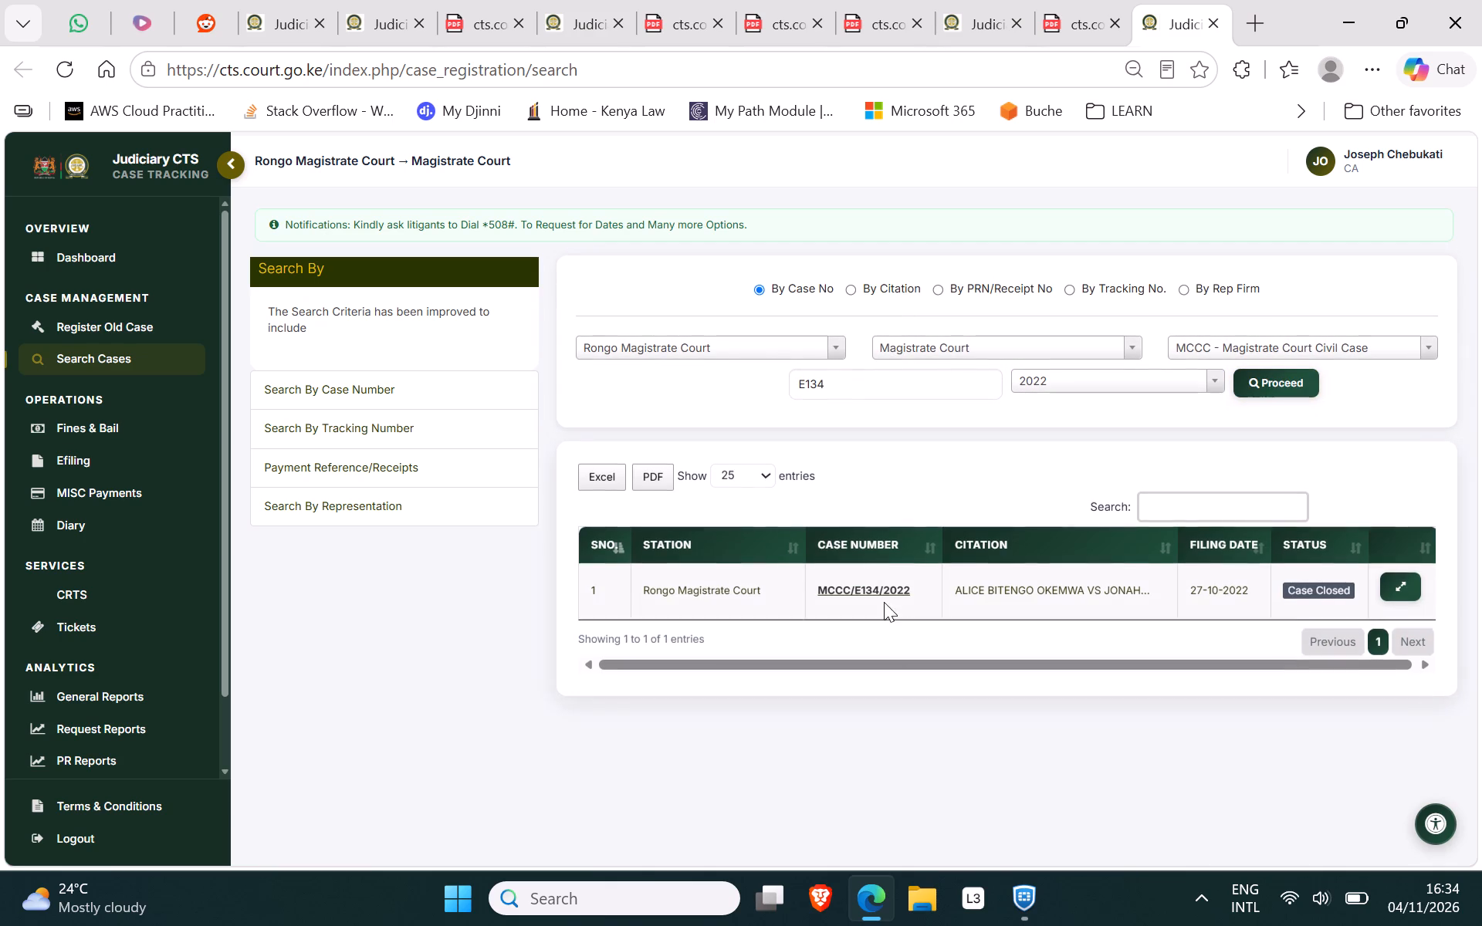
pyautogui.click(879, 590)
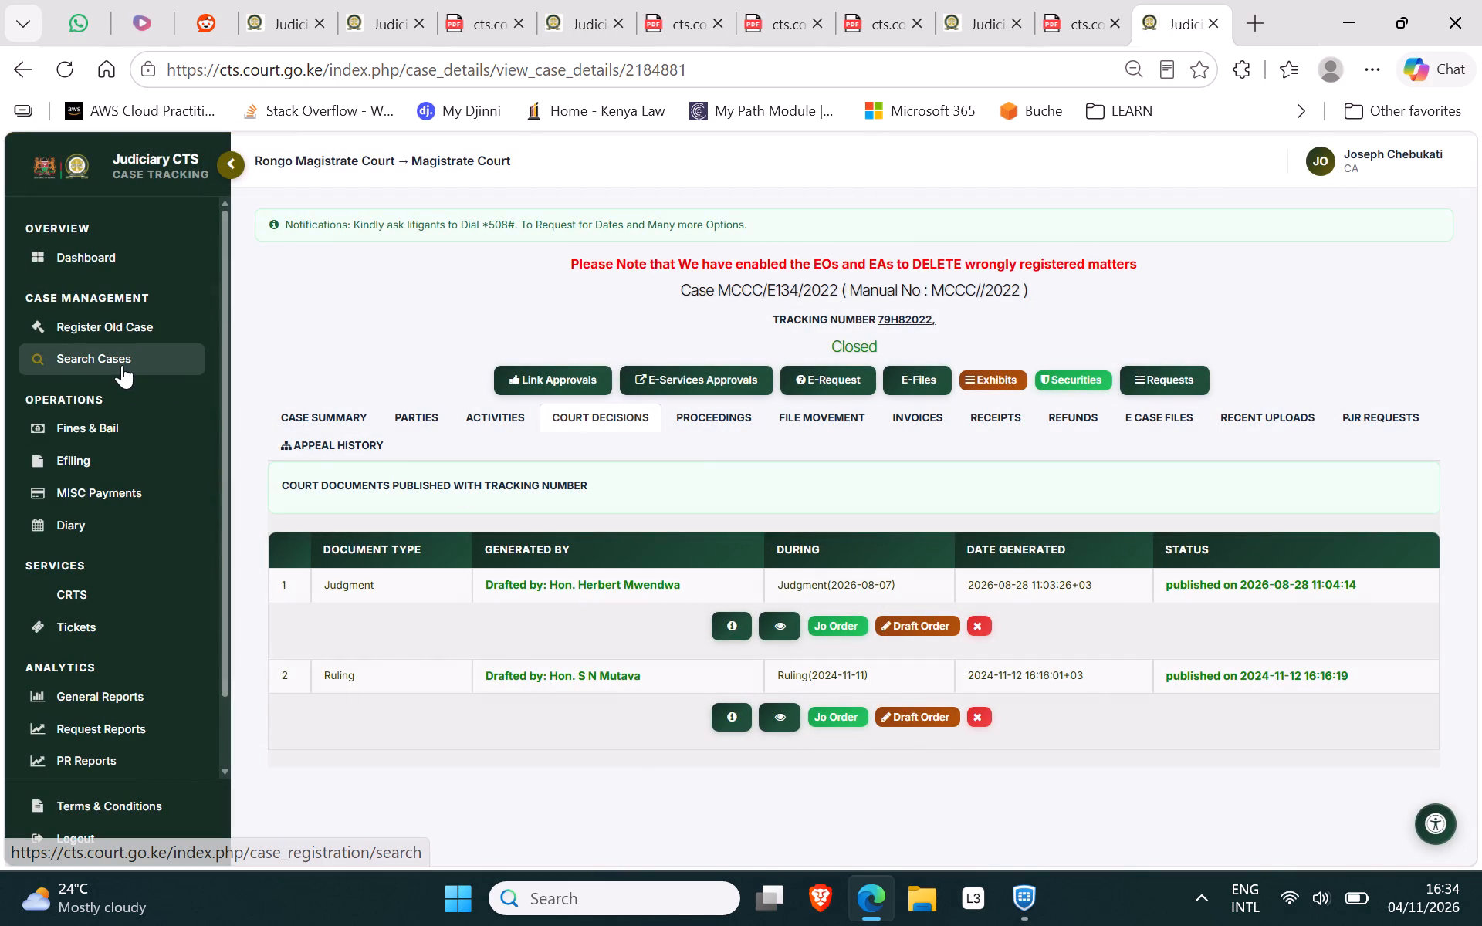
# Open a separate case search page and search Rongo Magistrate Court for Magistrate Court Civil Case (MCCC) number E133 of 2022.
pyautogui.keyDown('ctrl'); pyautogui.click(122, 365); pyautogui.keyUp('ctrl')
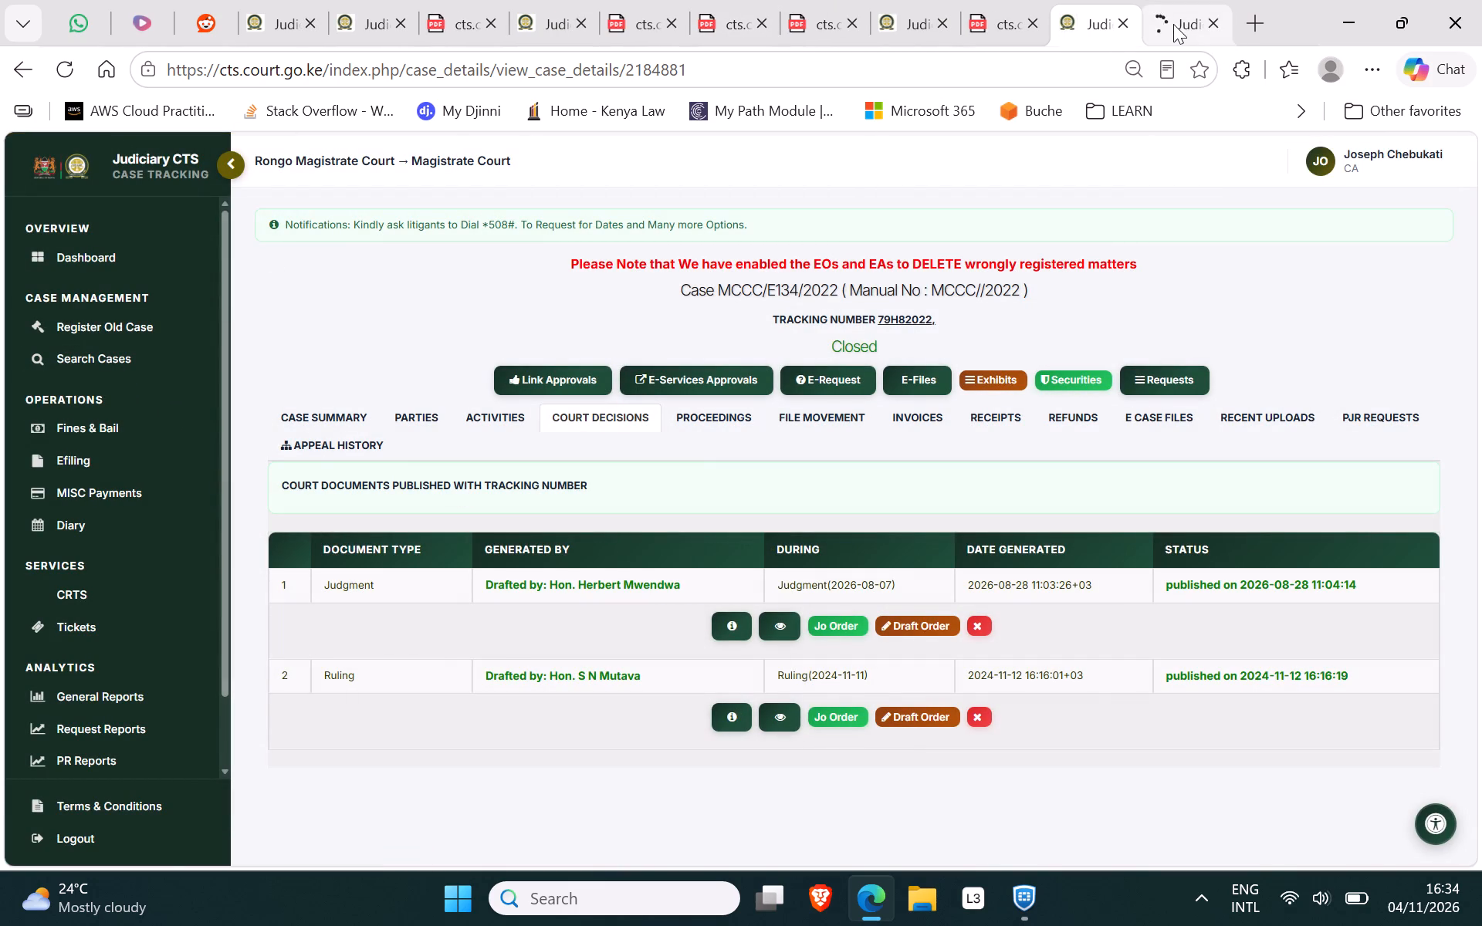
pyautogui.click(1173, 24)
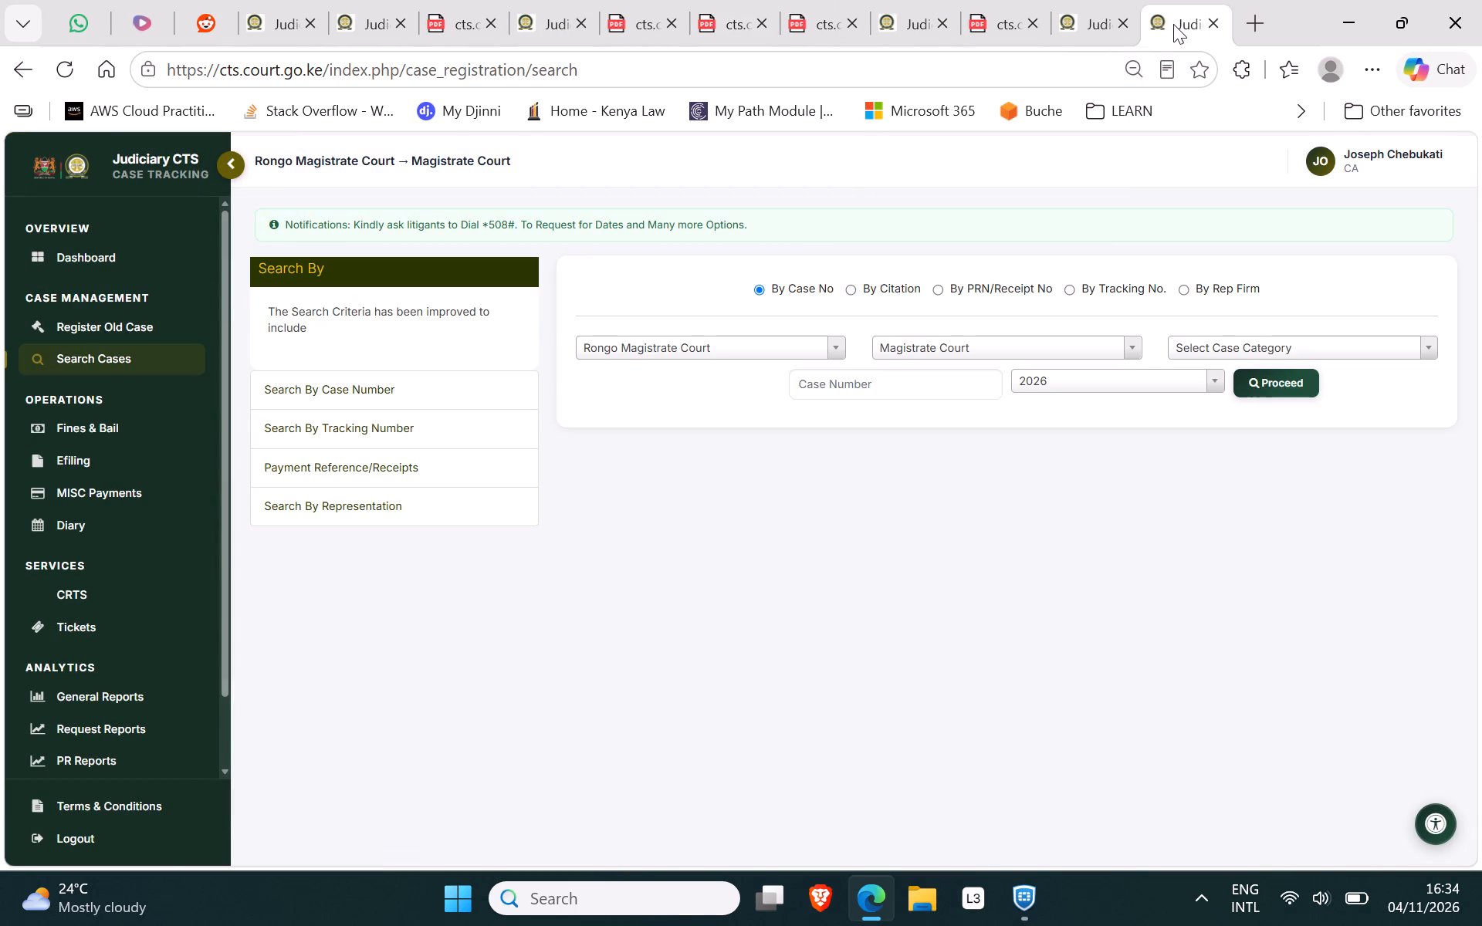
pyautogui.click(1258, 347)
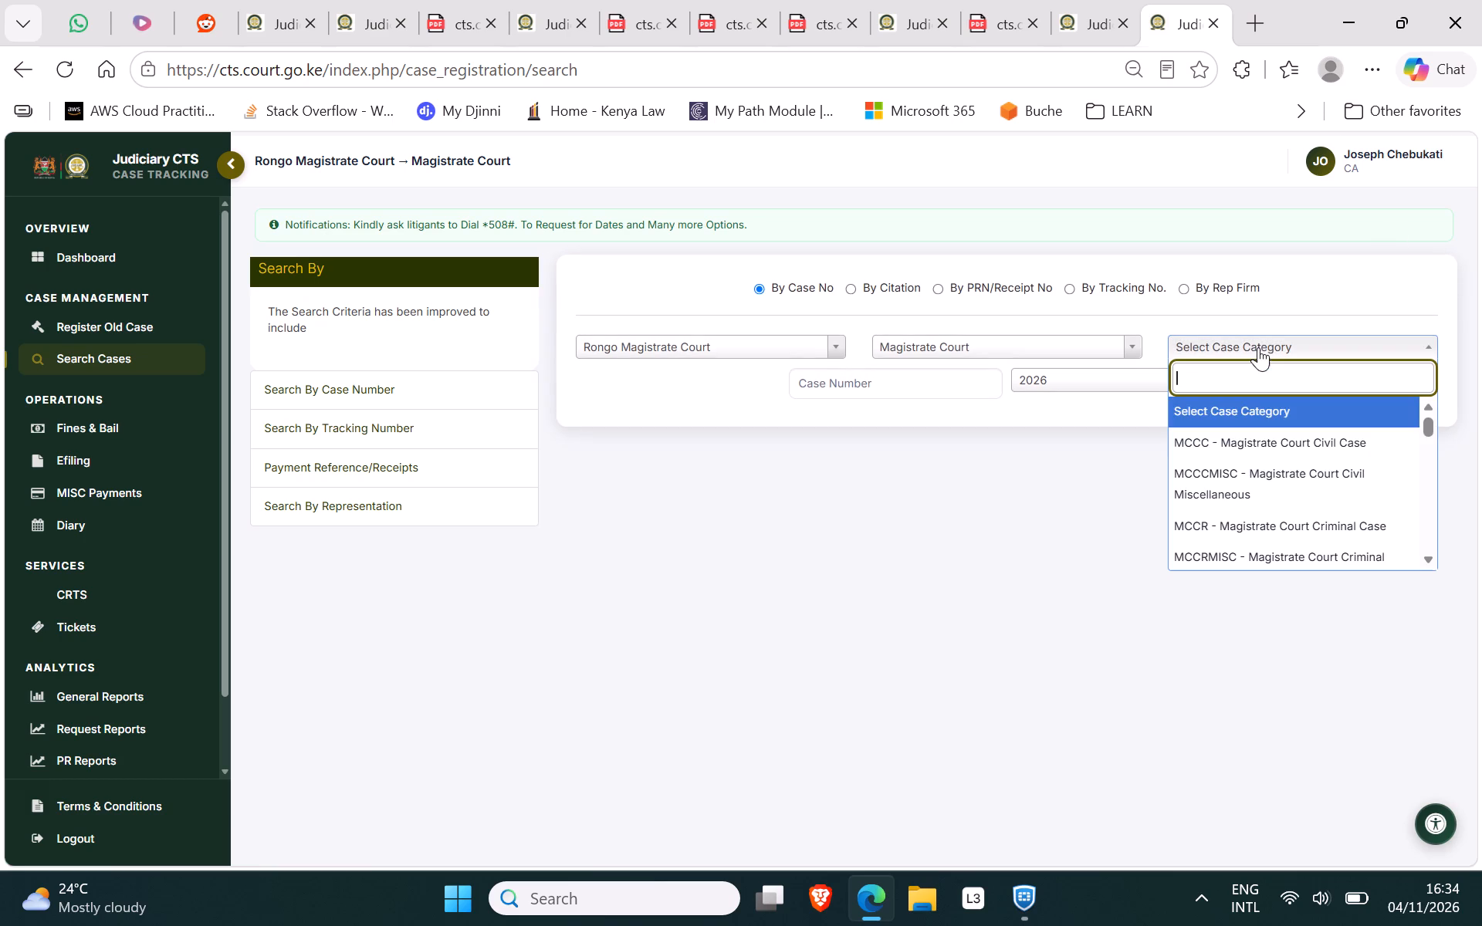
pyautogui.click(1185, 436)
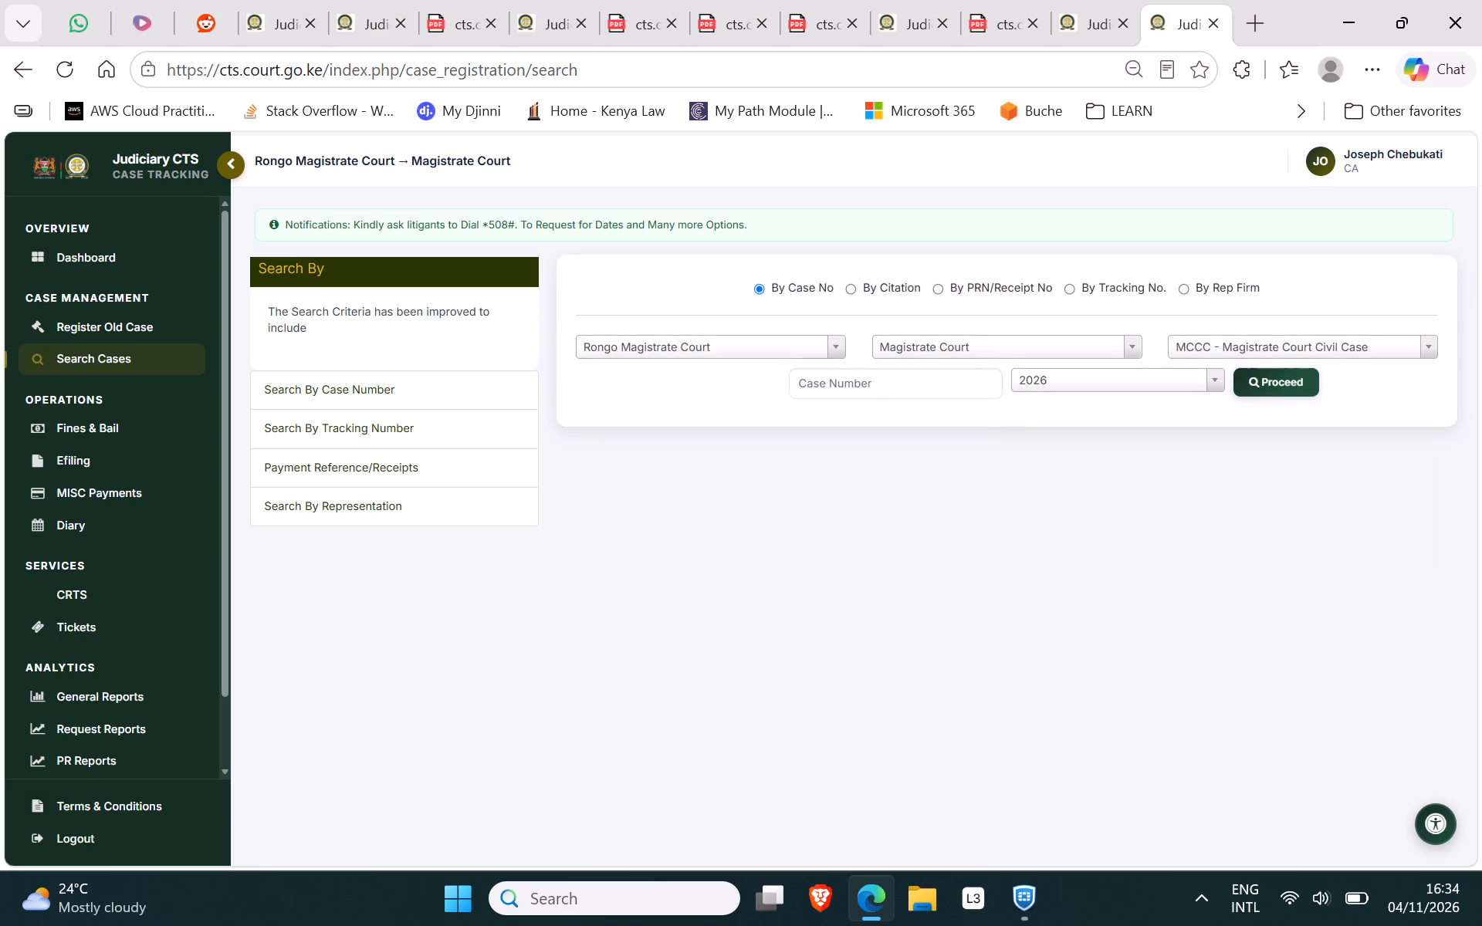
pyautogui.click(984, 392)
pyautogui.write('E133')
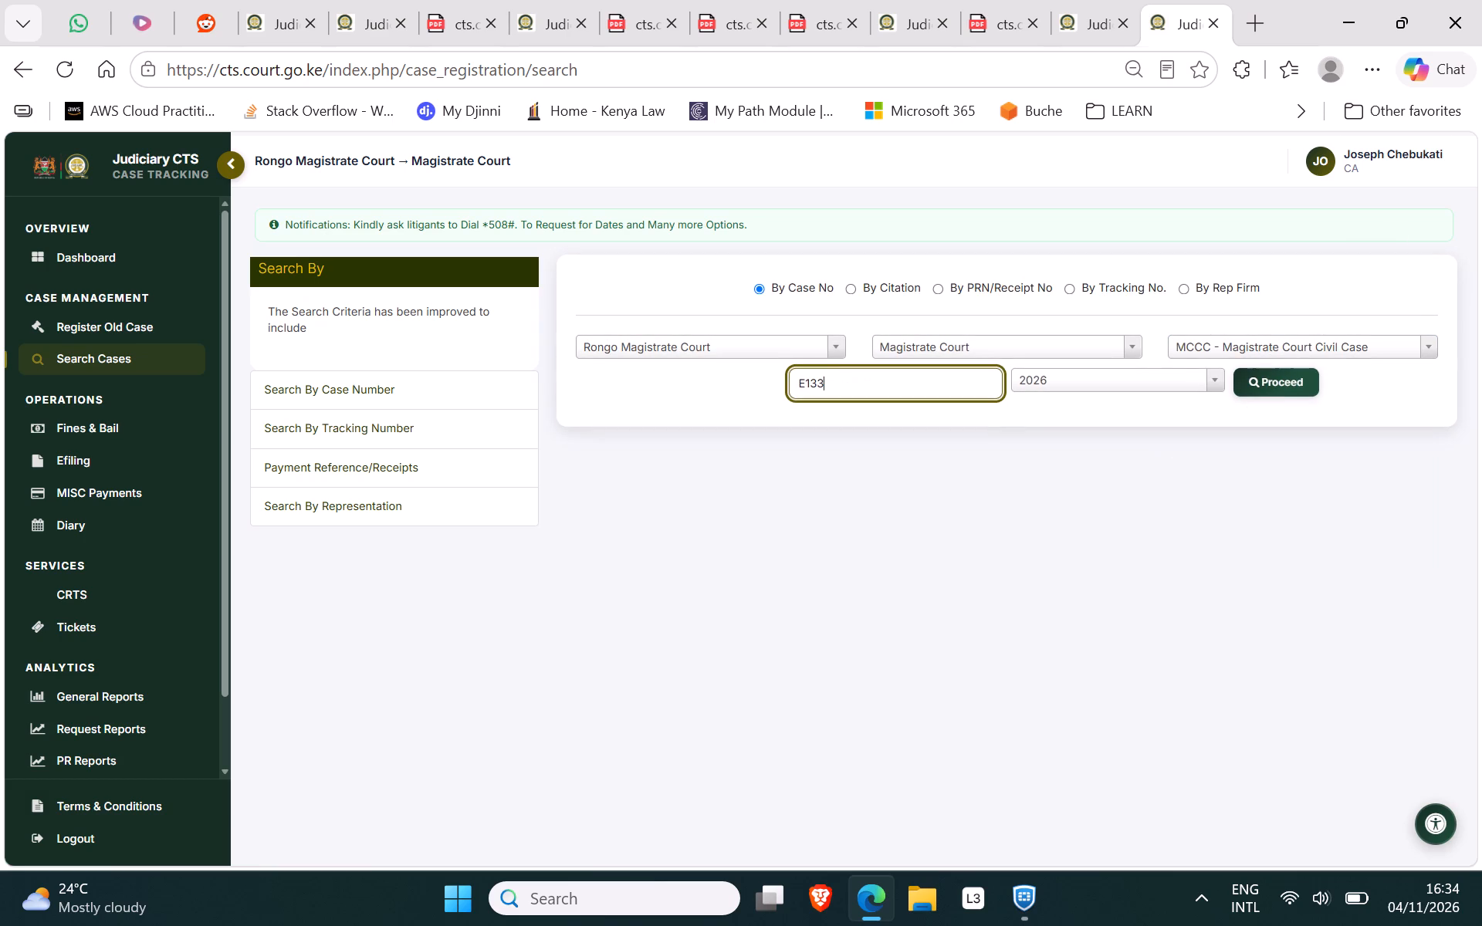
pyautogui.click(1196, 388)
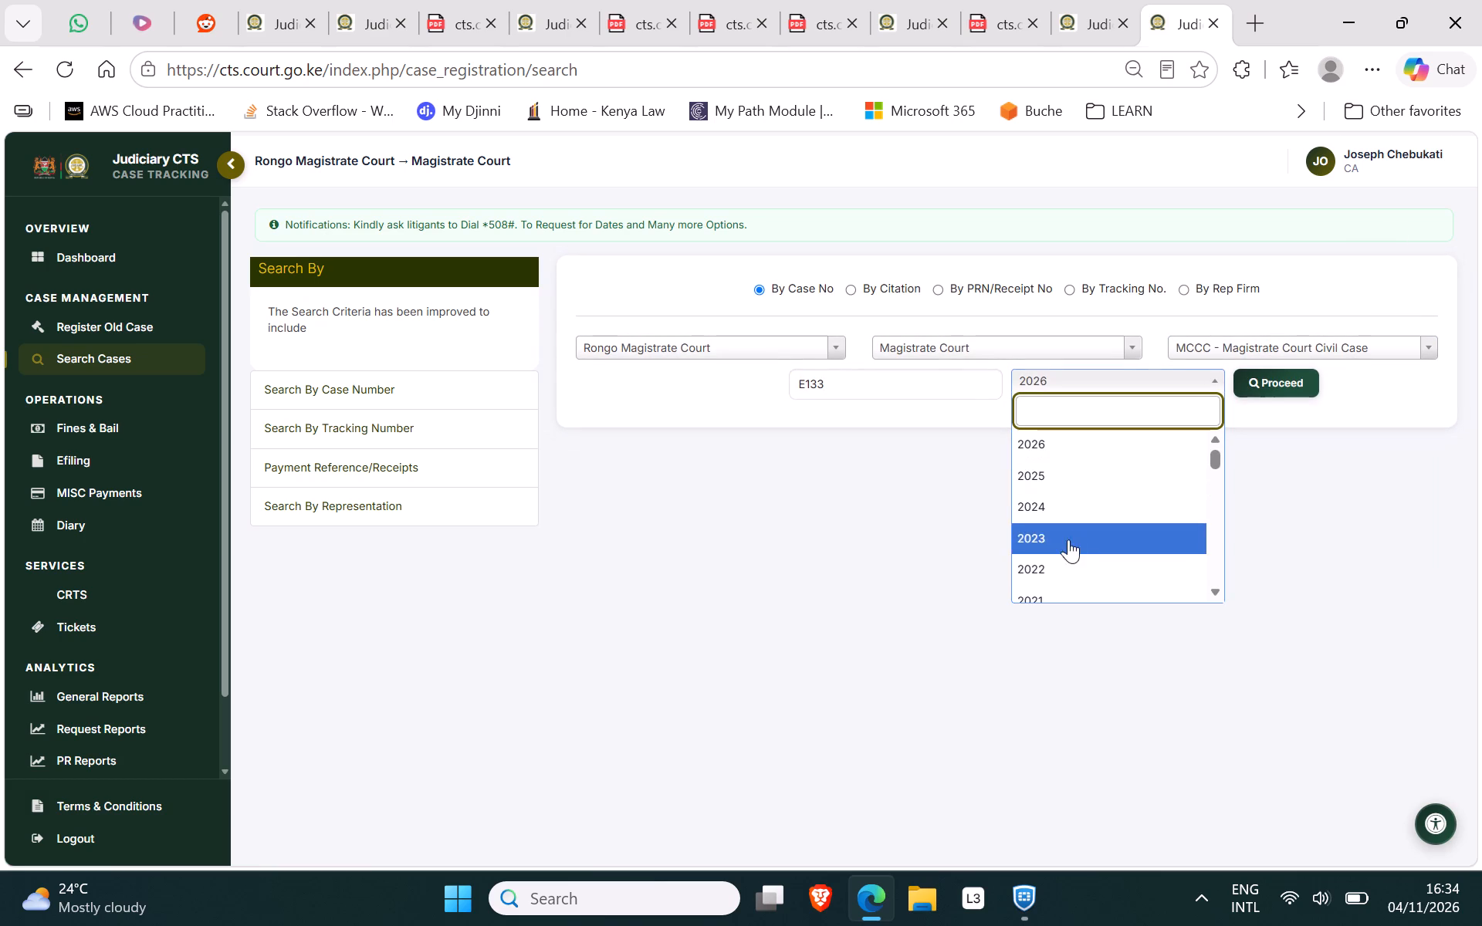
pyautogui.click(1054, 566)
pyautogui.click(1282, 377)
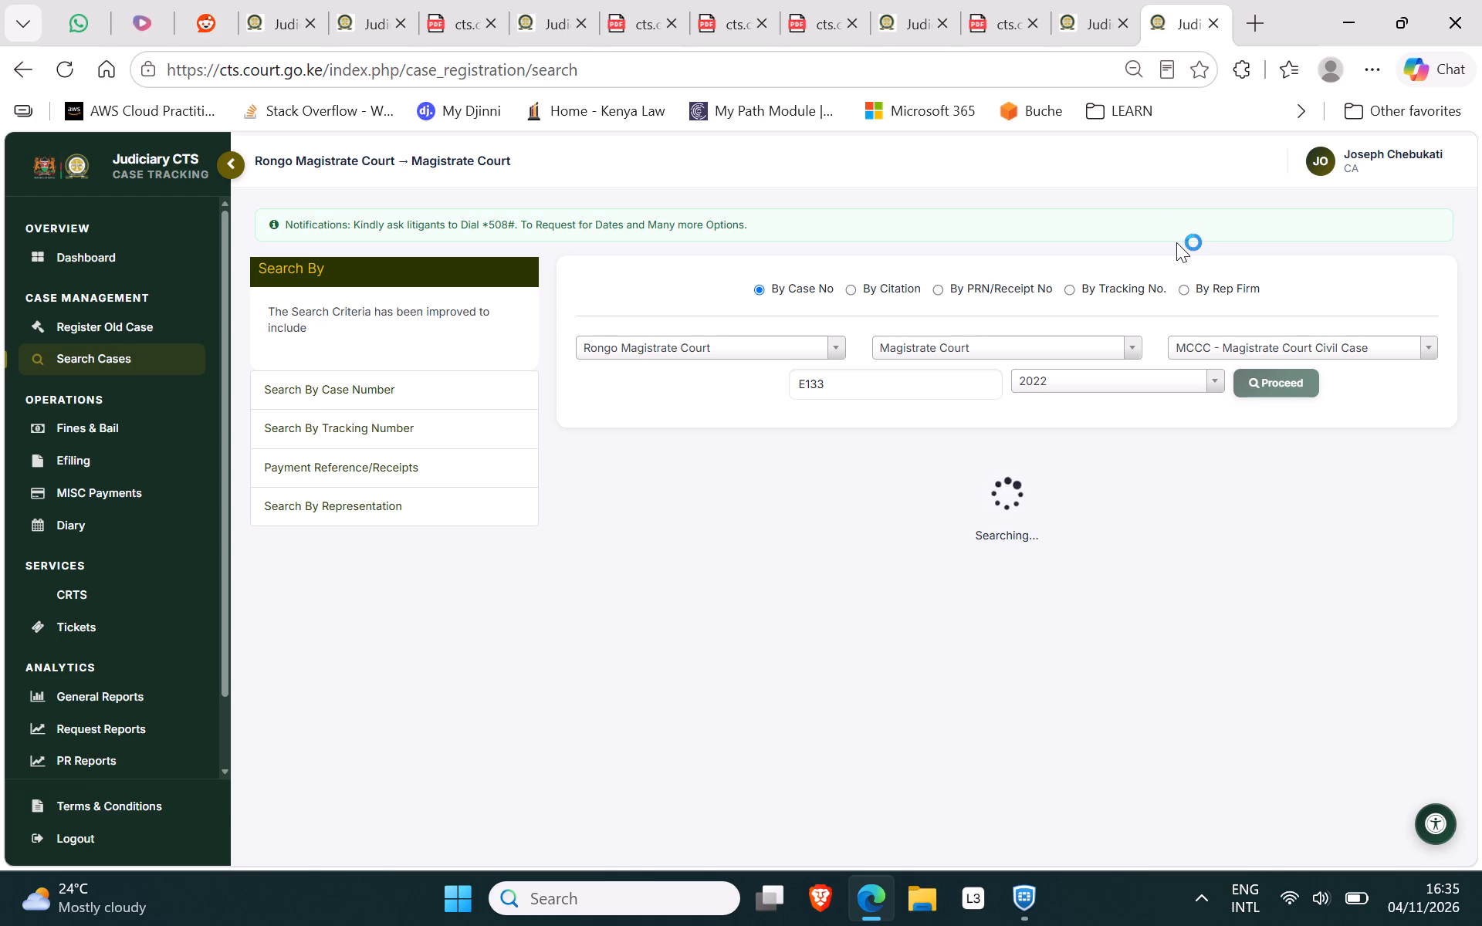
# Return to case MCCC/E134/2022 and open its list of parties.
pyautogui.click(1081, 0)
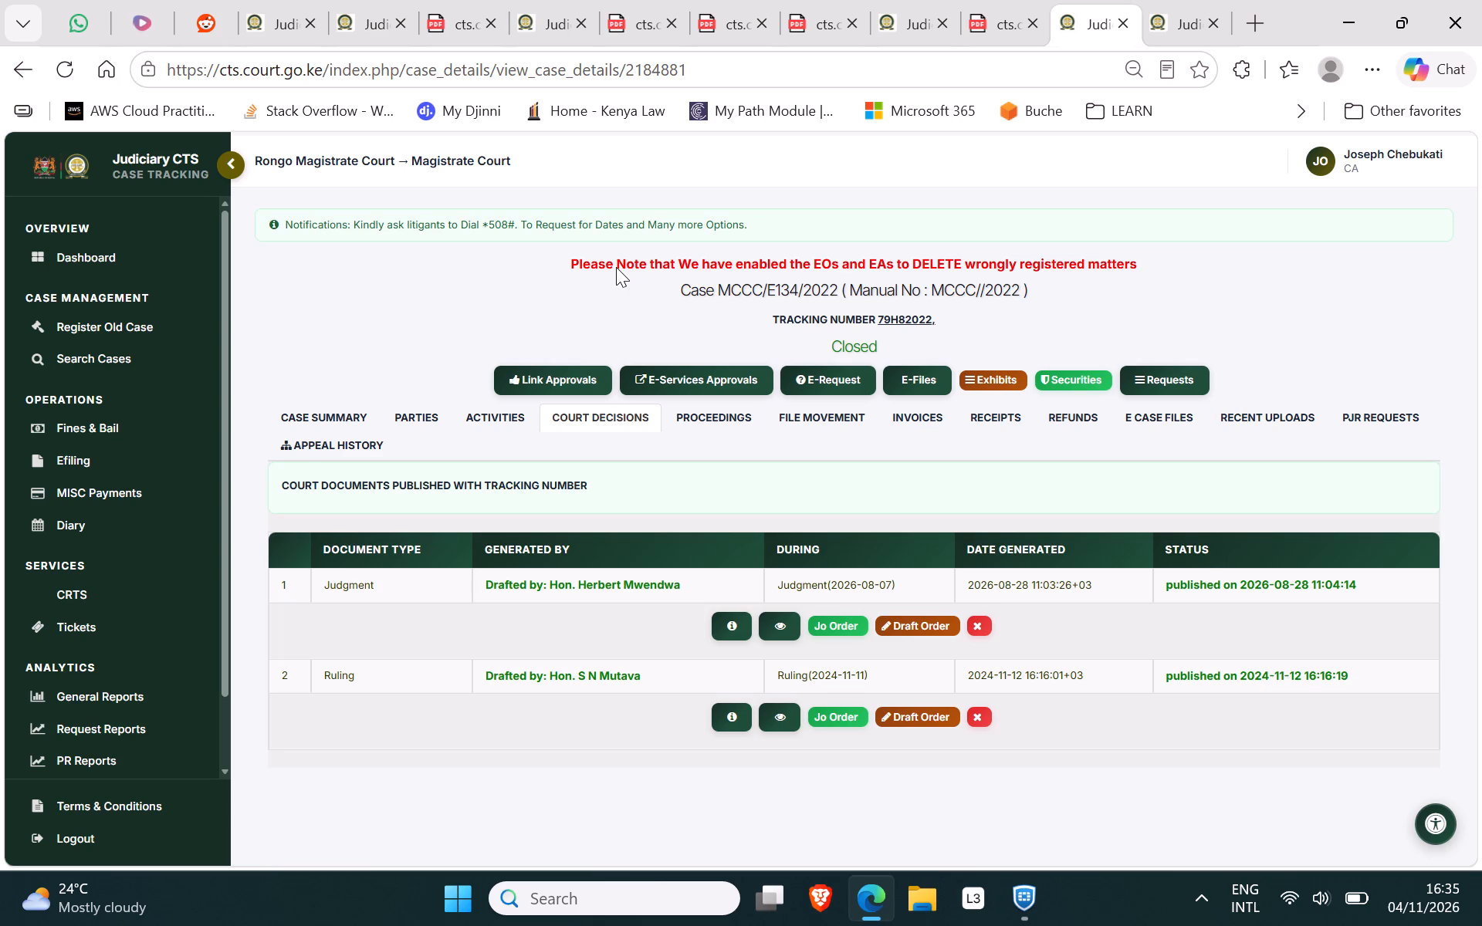
pyautogui.click(415, 424)
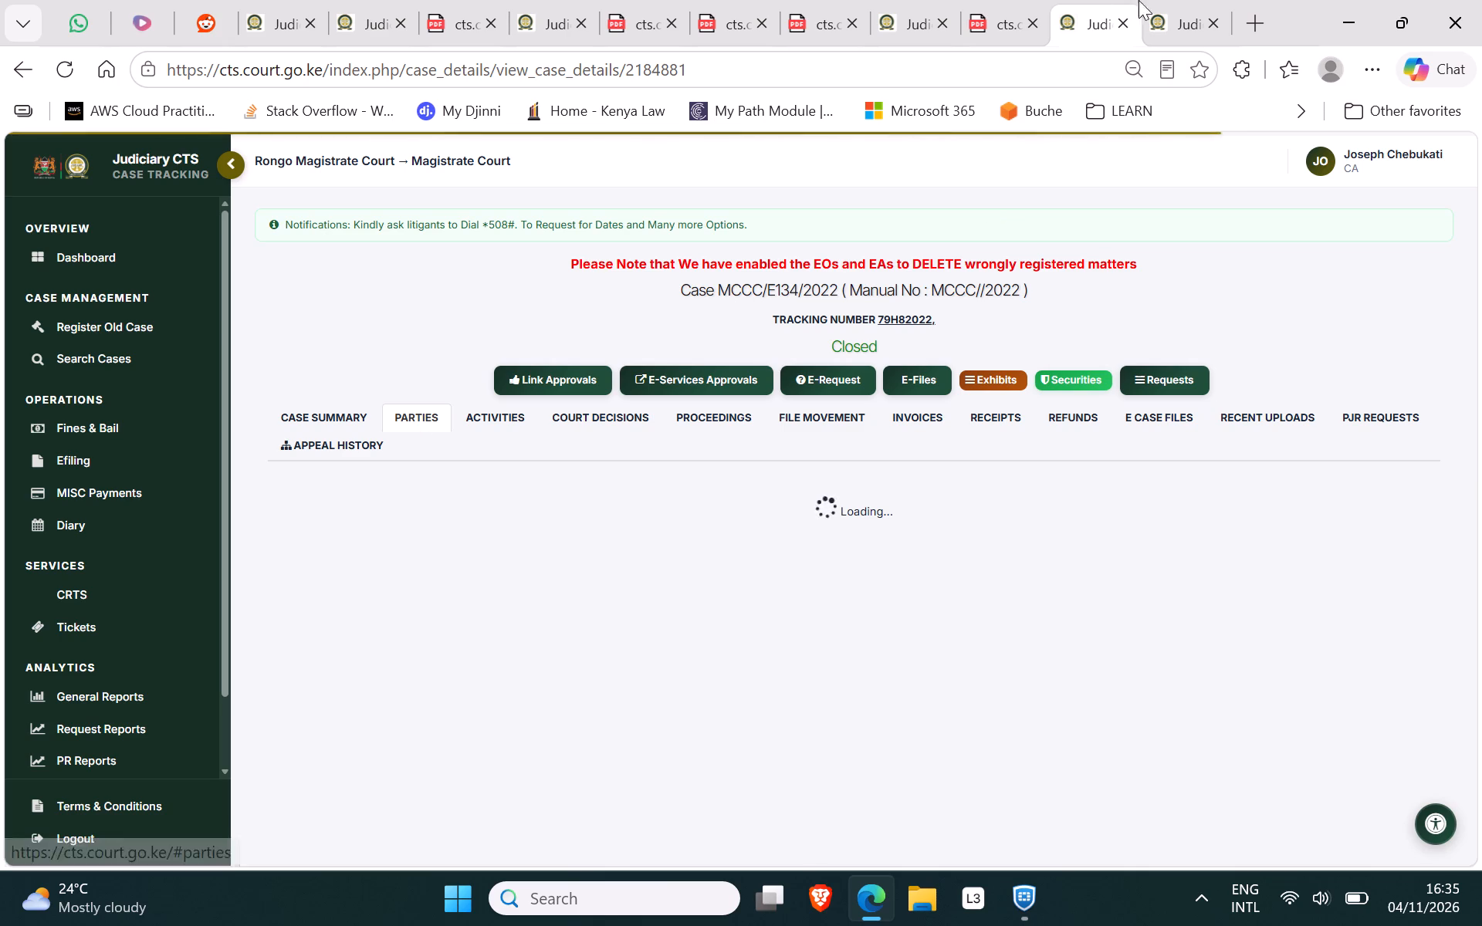
pyautogui.click(1184, 0)
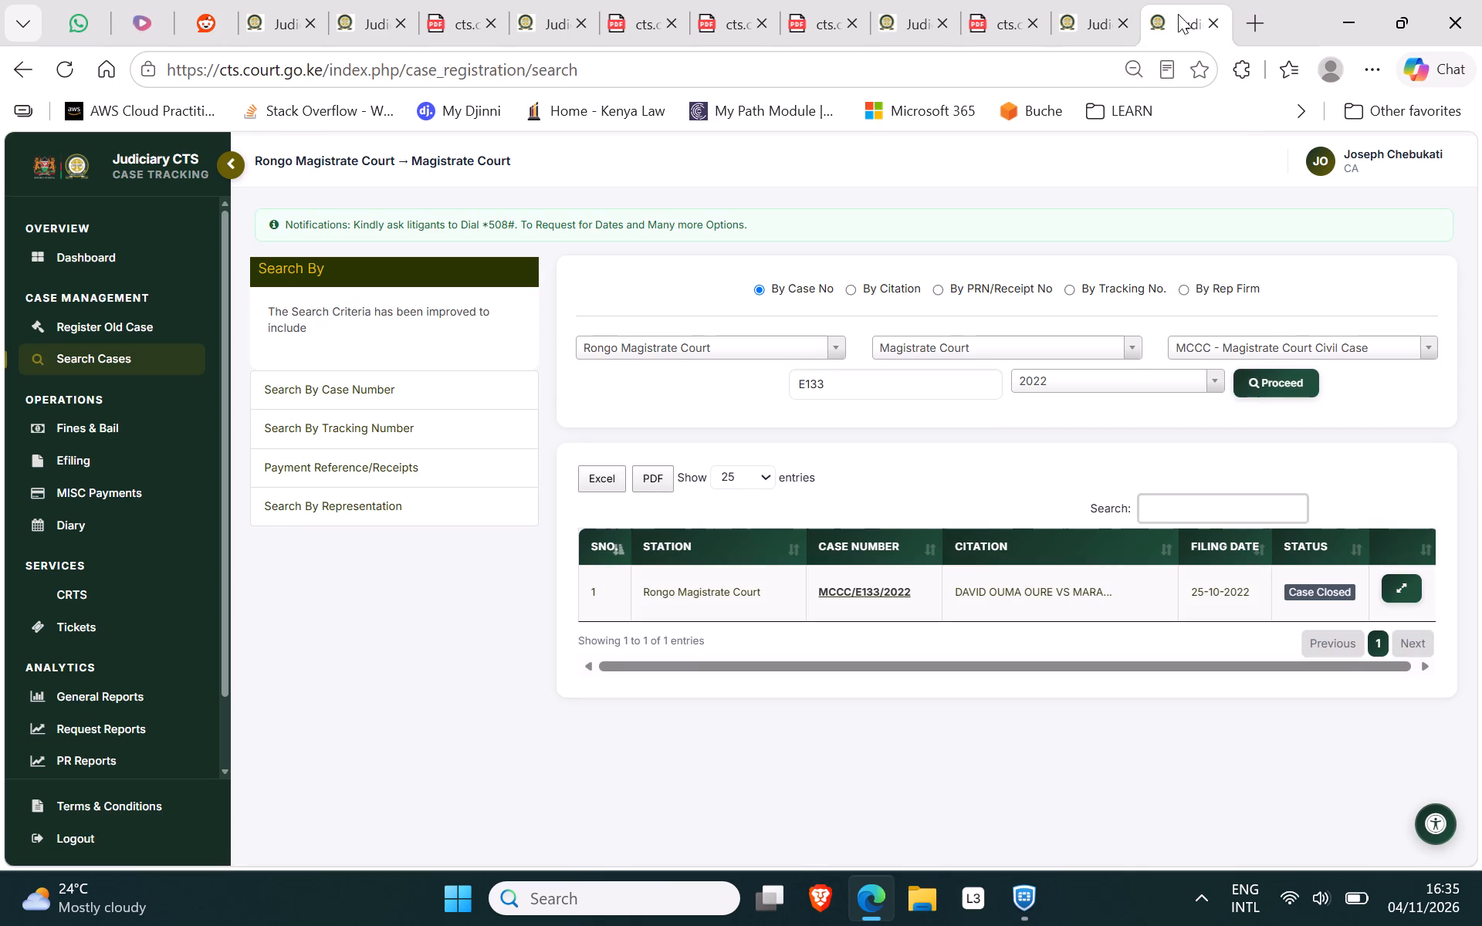
pyautogui.click(844, 590)
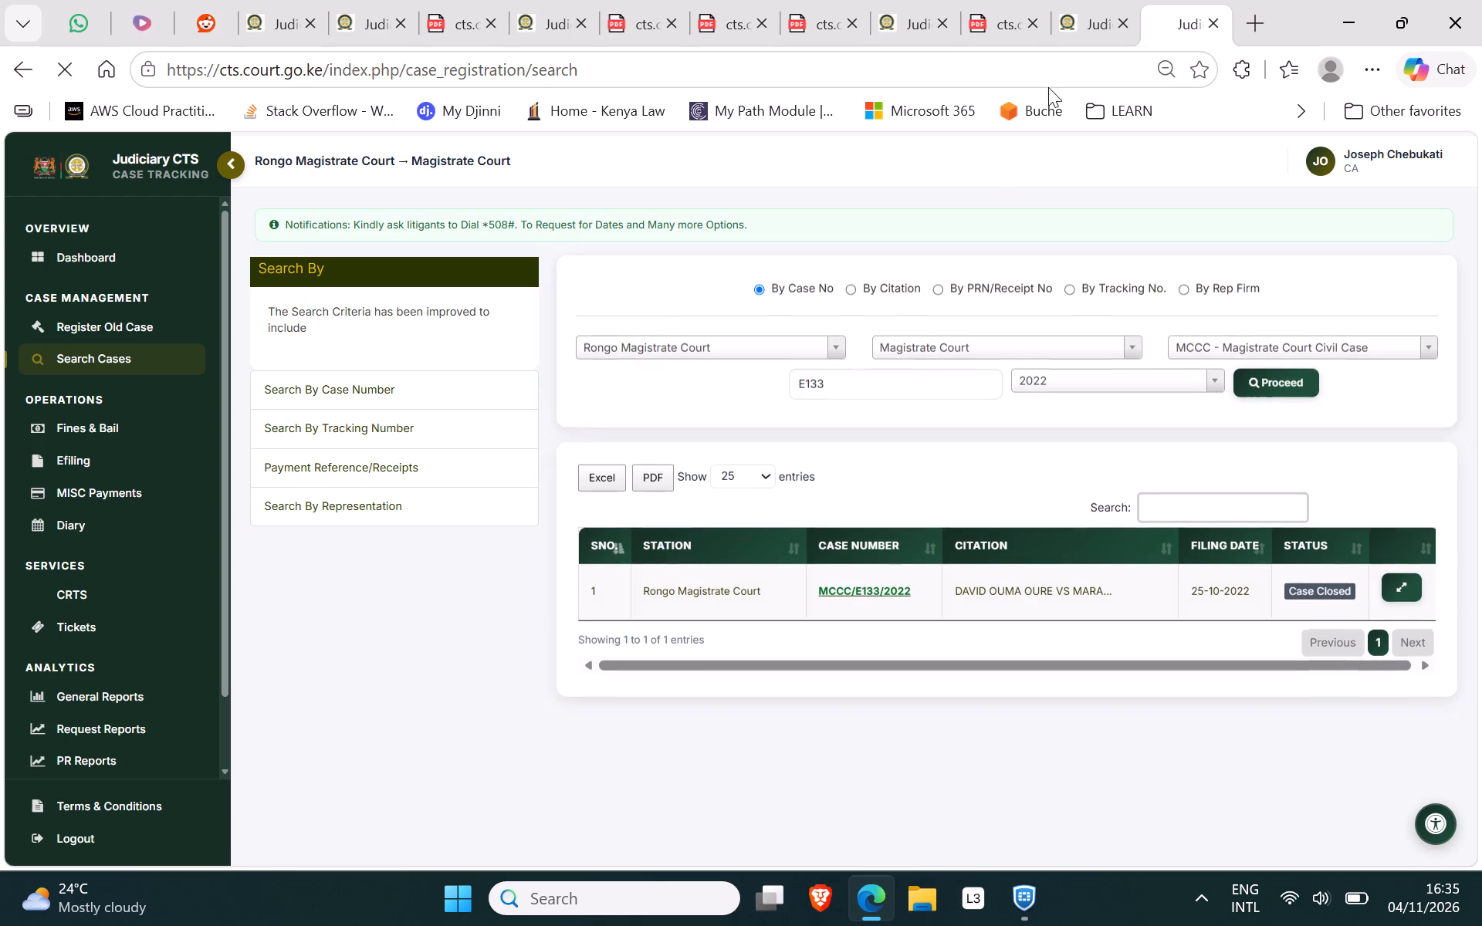
# Check the loading of the MCCC/E134/2022 parties and show the hidden system tray icons.
pyautogui.click(1075, 30)
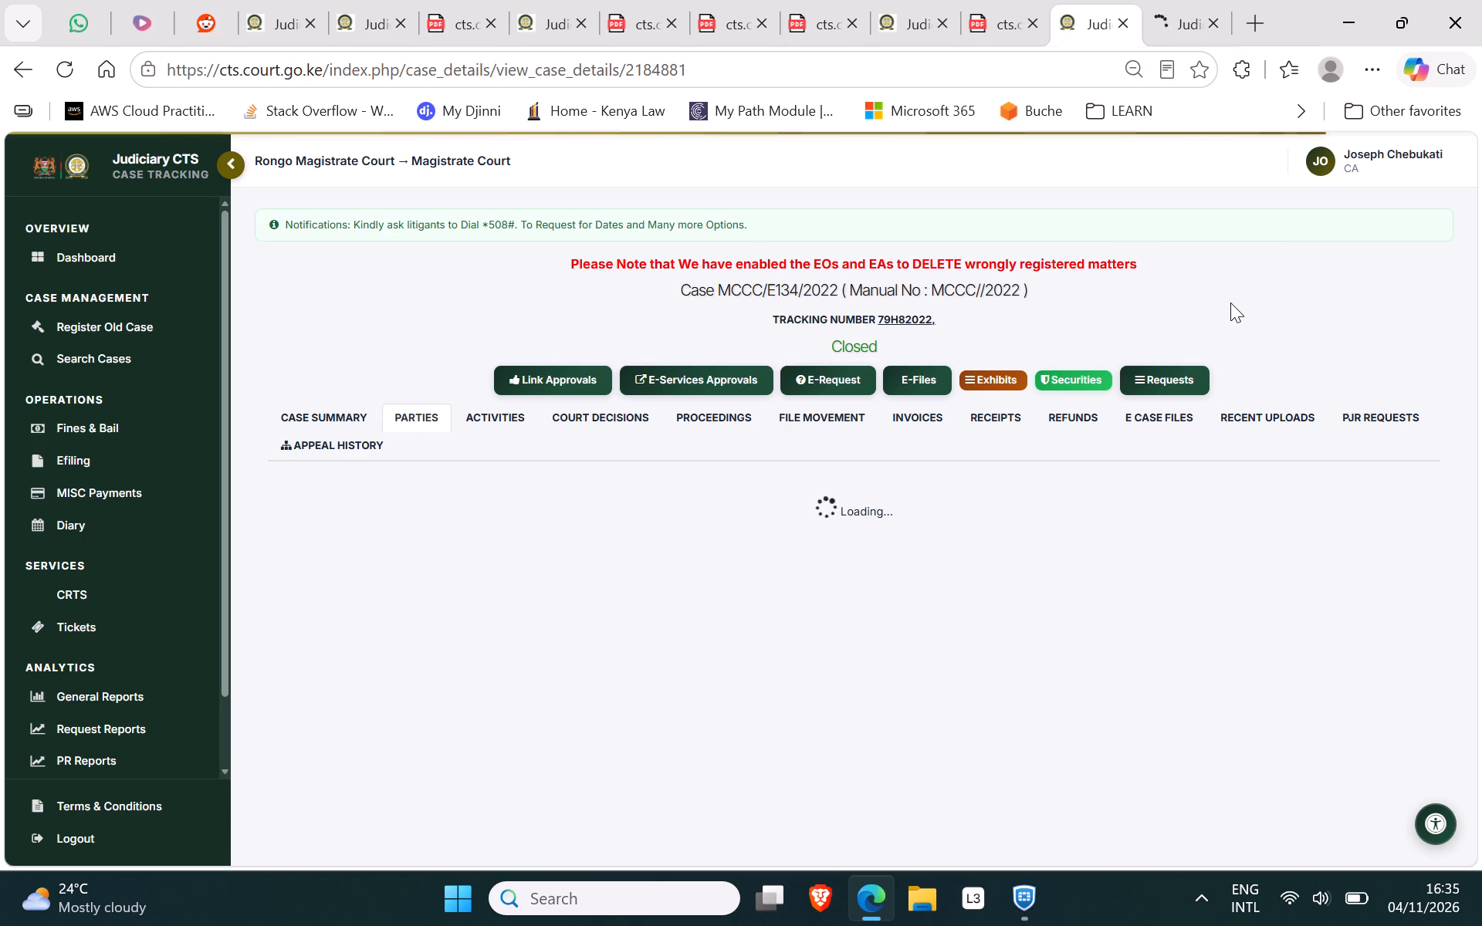
pyautogui.click(1189, 906)
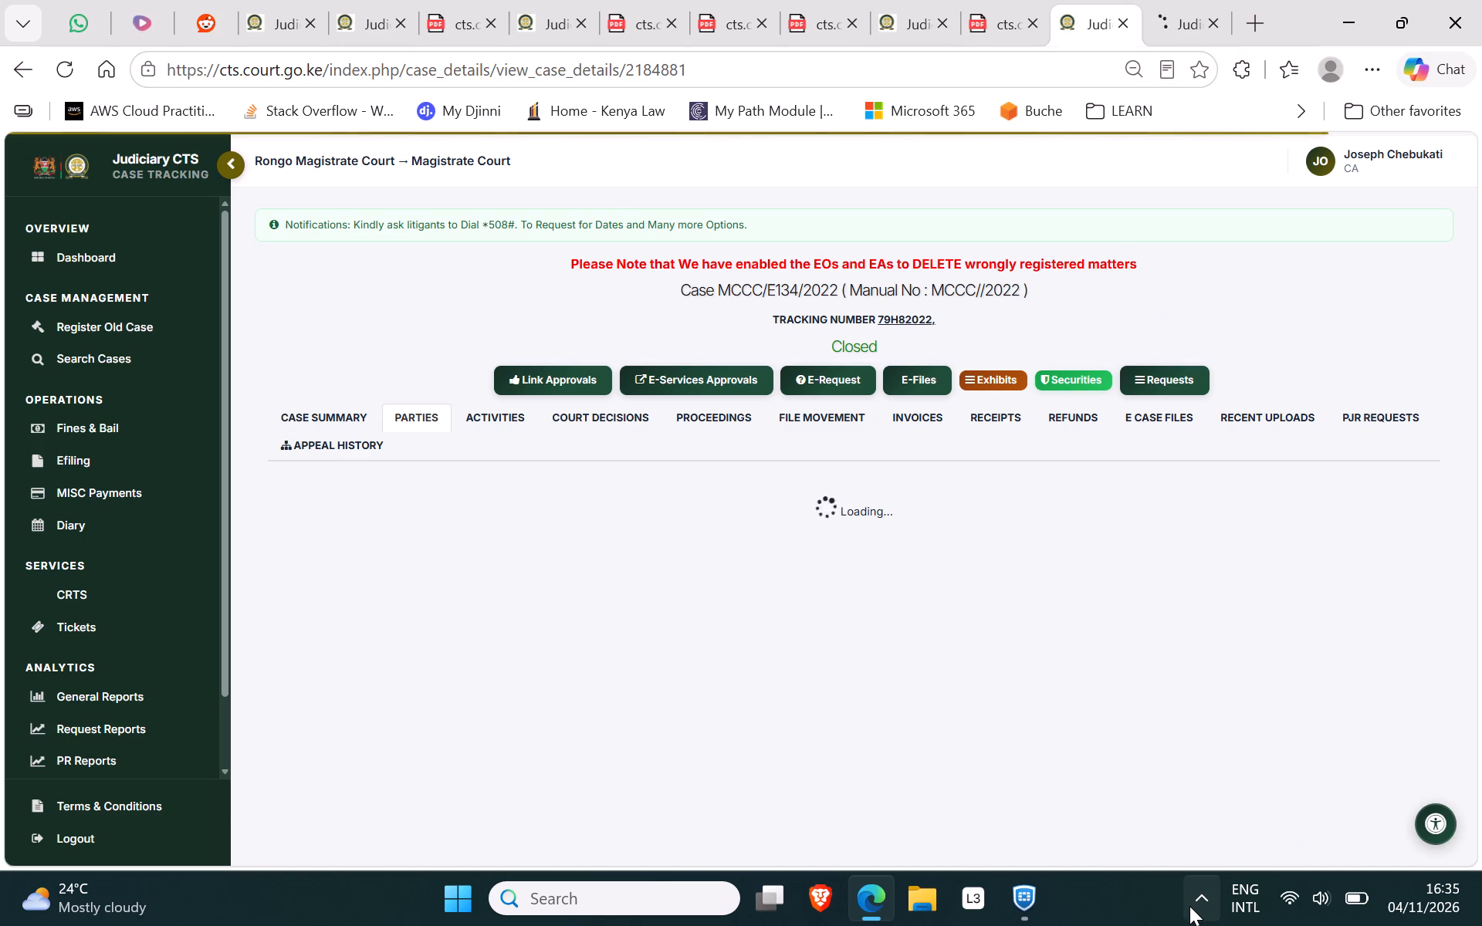
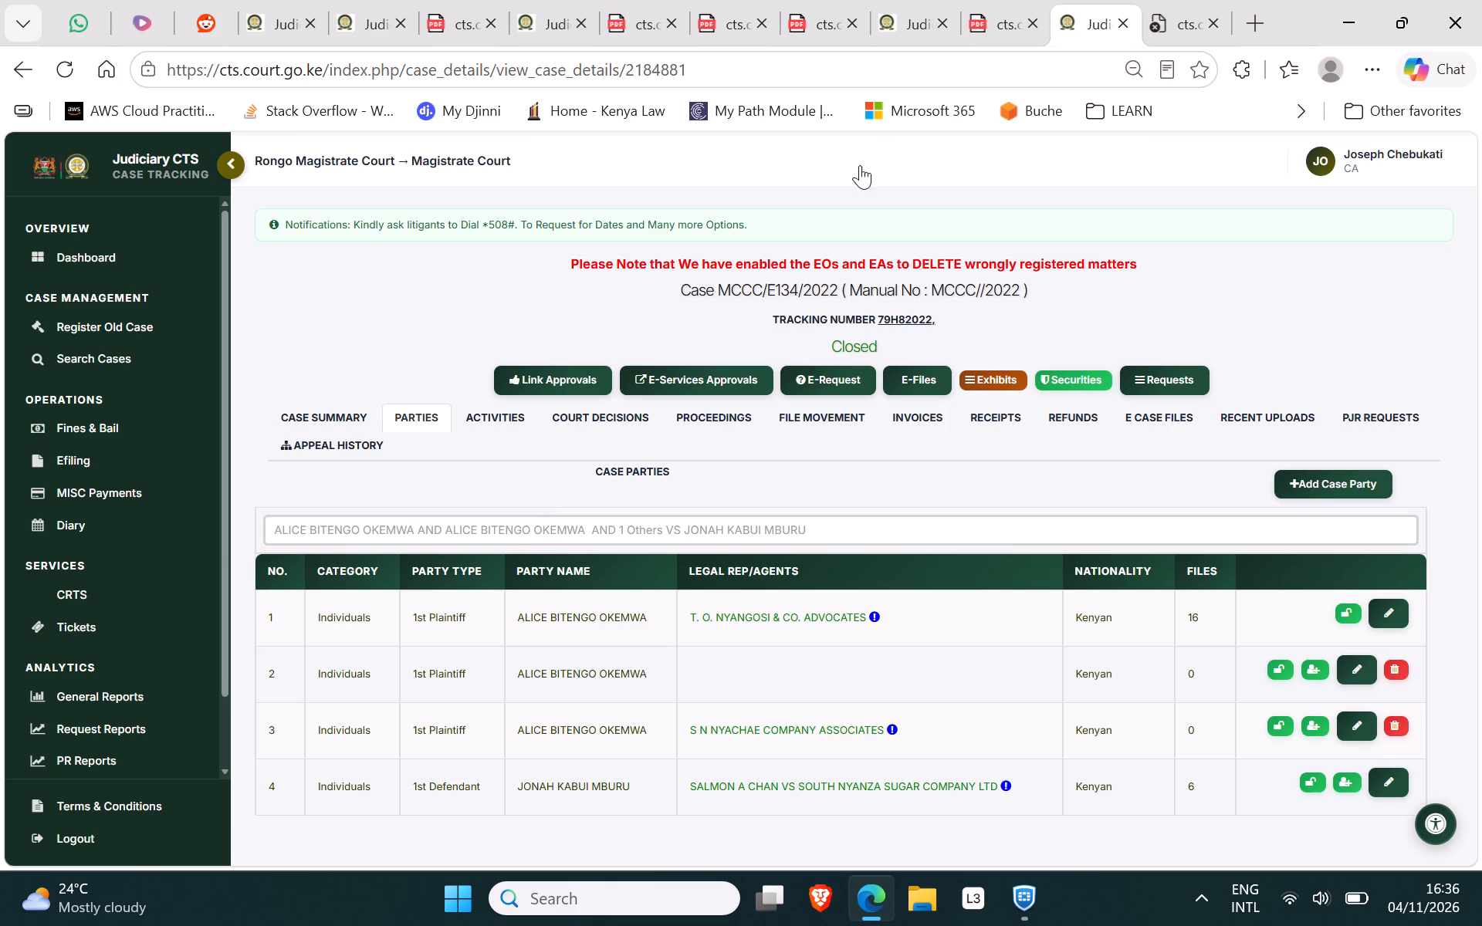
# Review the court decisions and activity outcomes of case MCCC/E133/2022, including the judgment and ruling entries, and close that case page.
pyautogui.click(1179, 0)
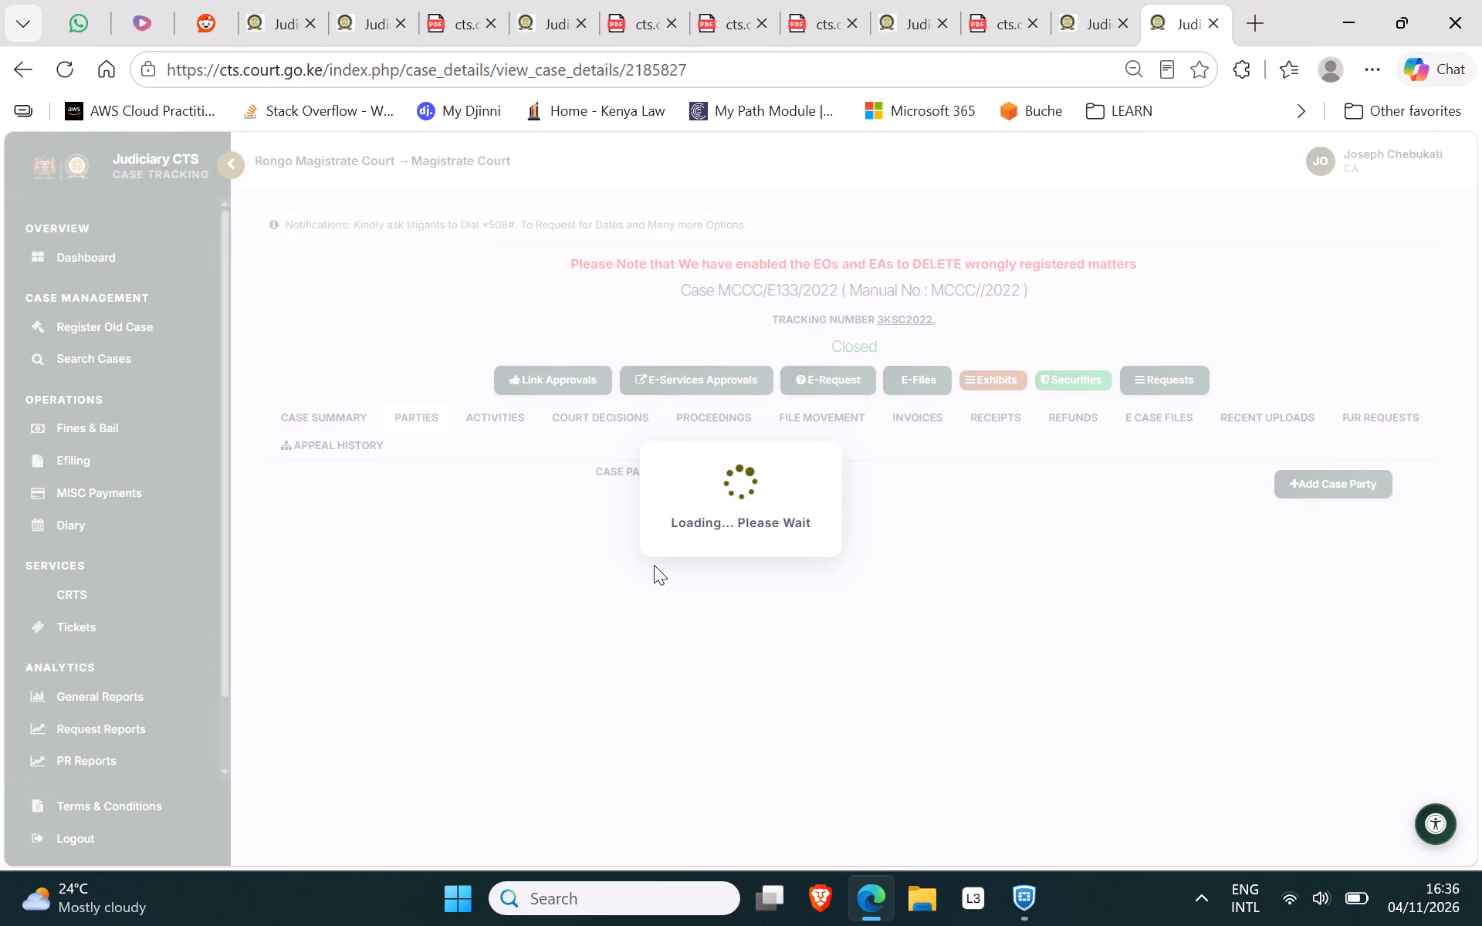
pyautogui.click(496, 415)
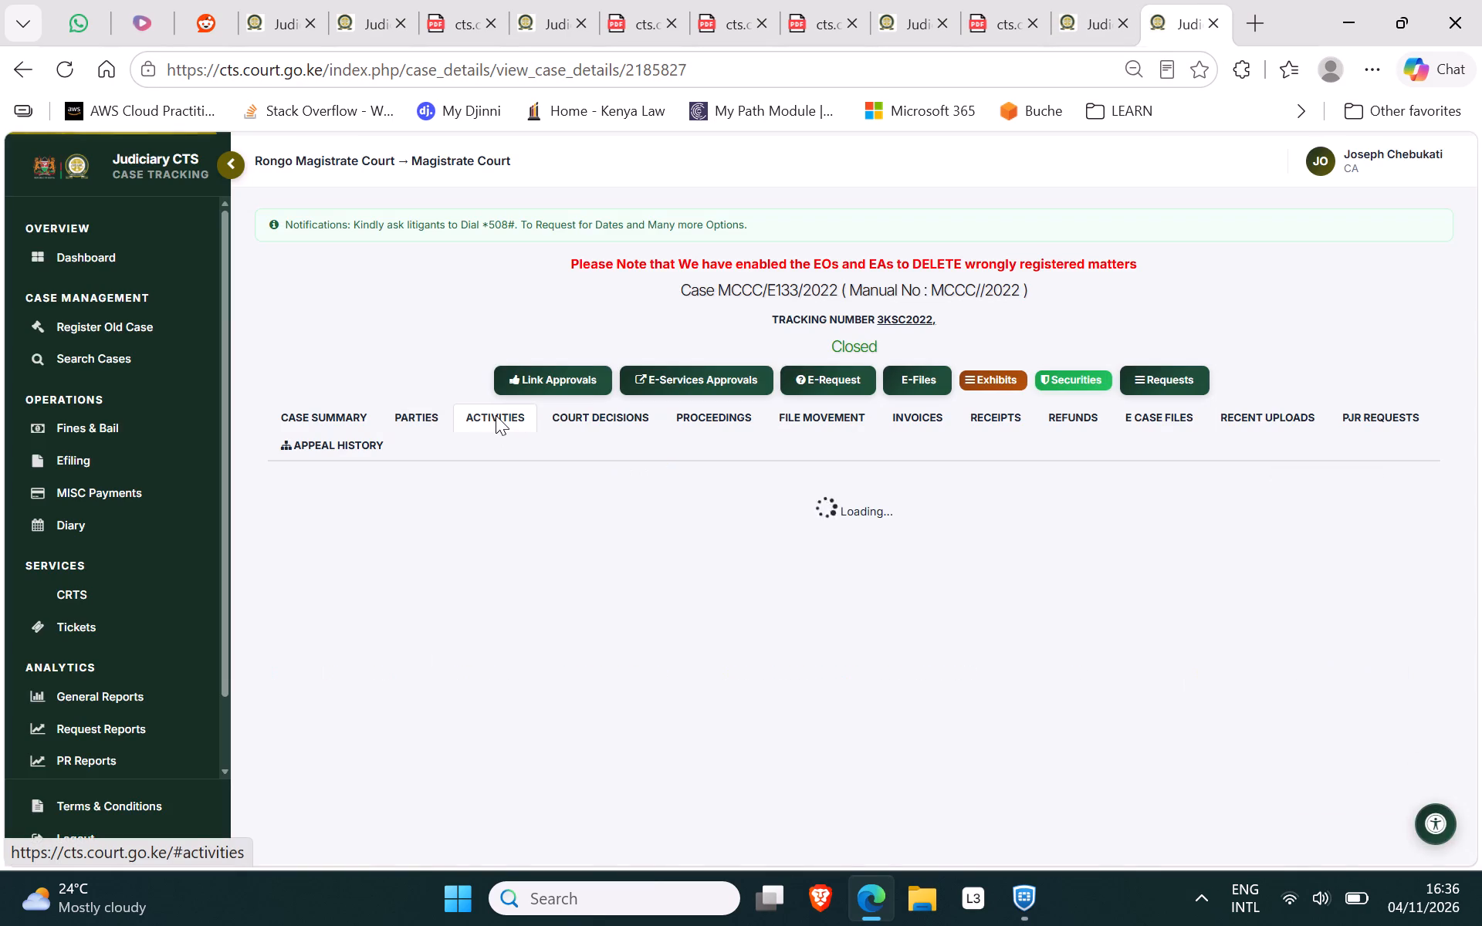
pyautogui.click(589, 409)
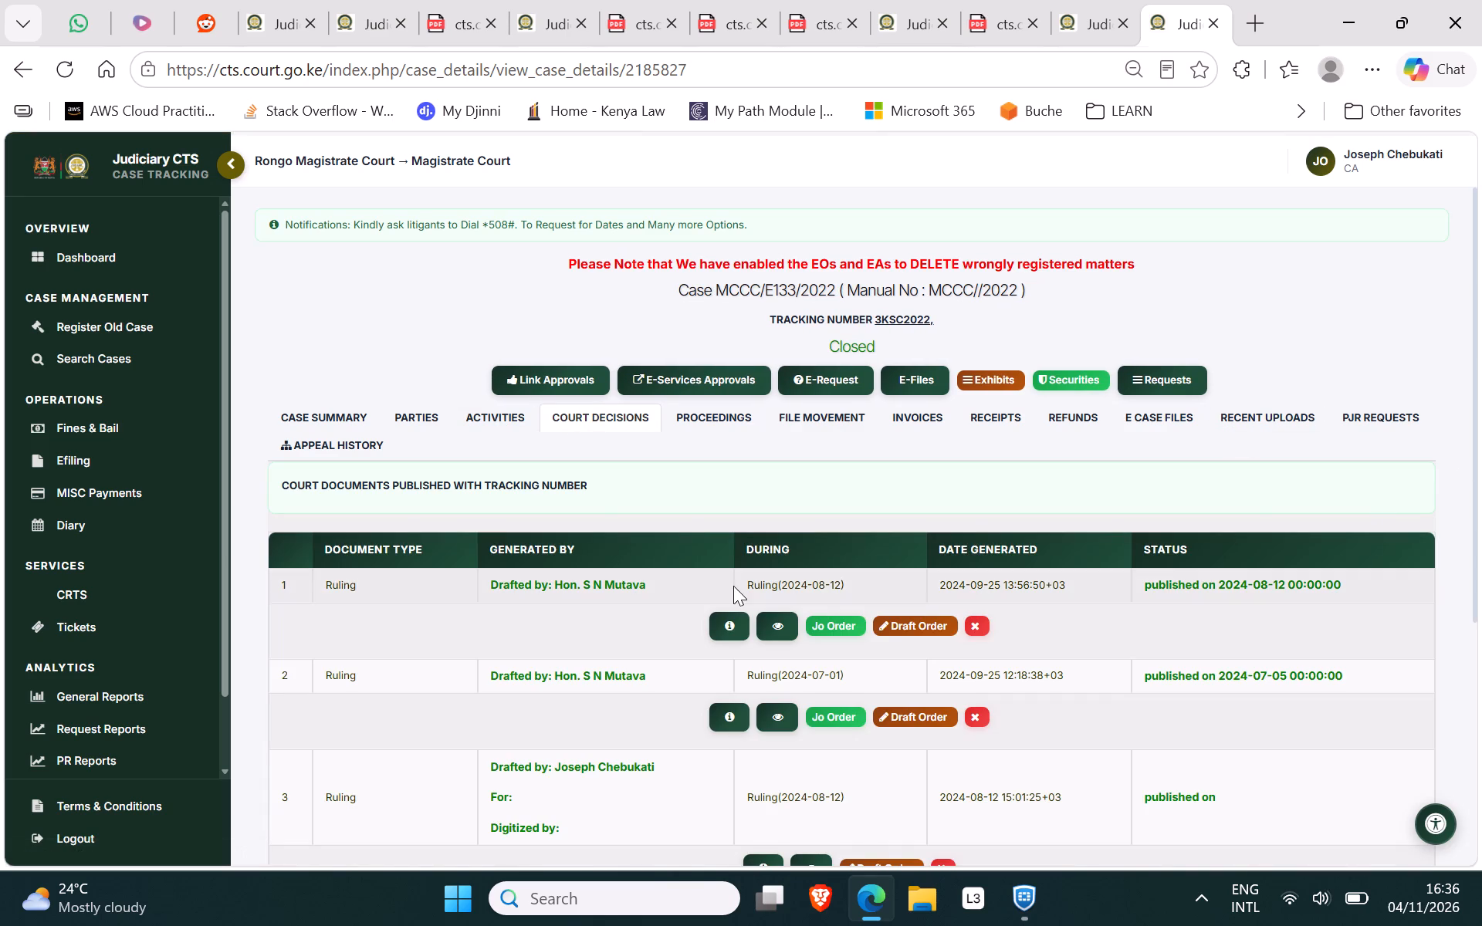
pyautogui.click(490, 411)
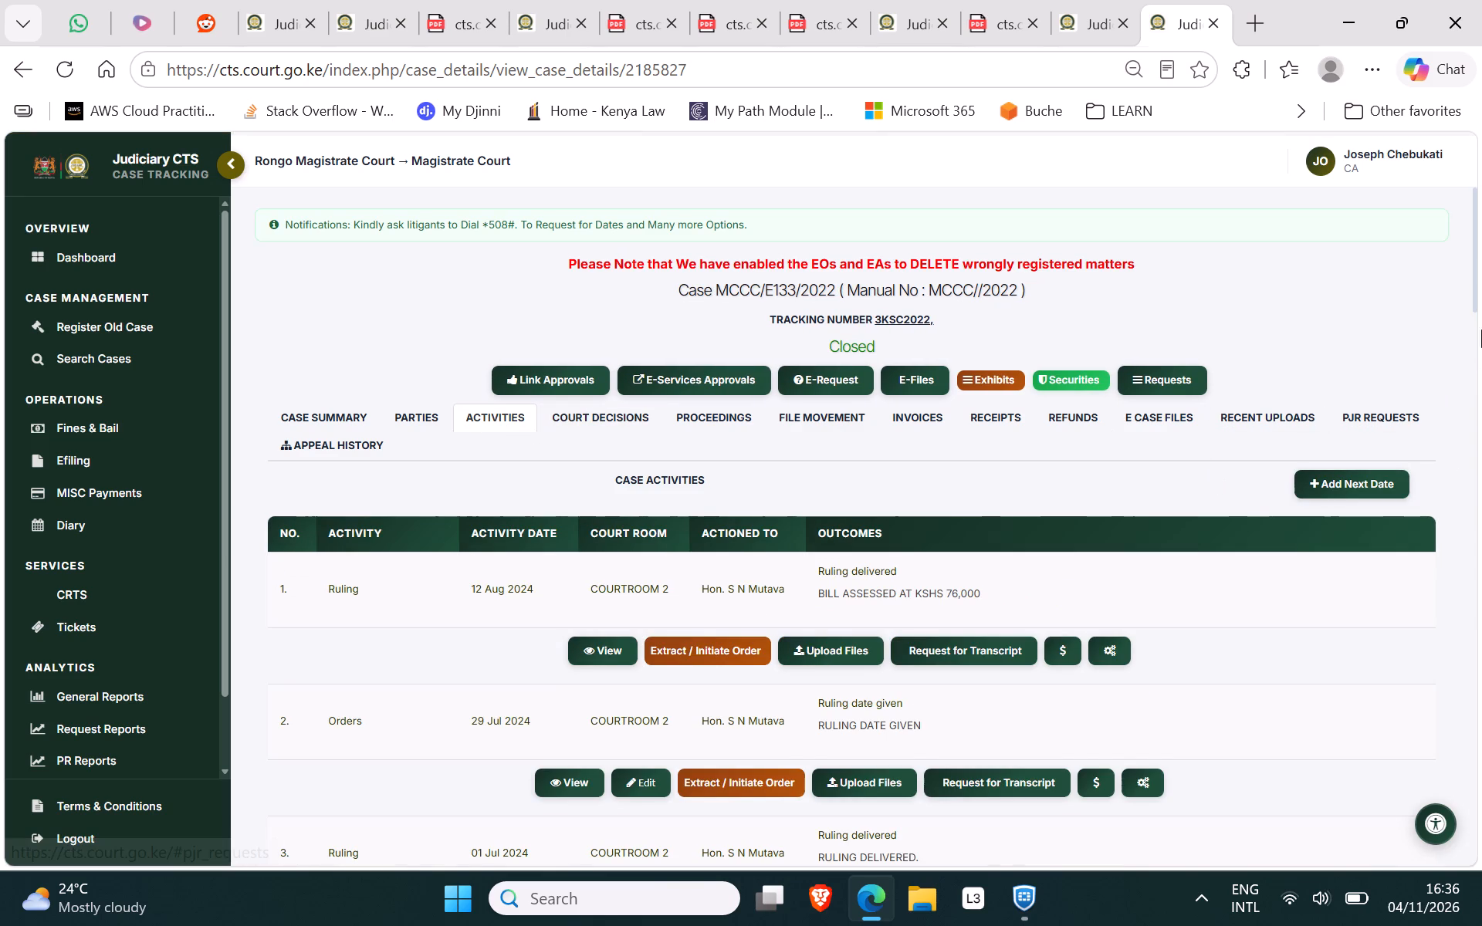
pyautogui.moveTo(1481, 282); pyautogui.dragTo(1481, 376)
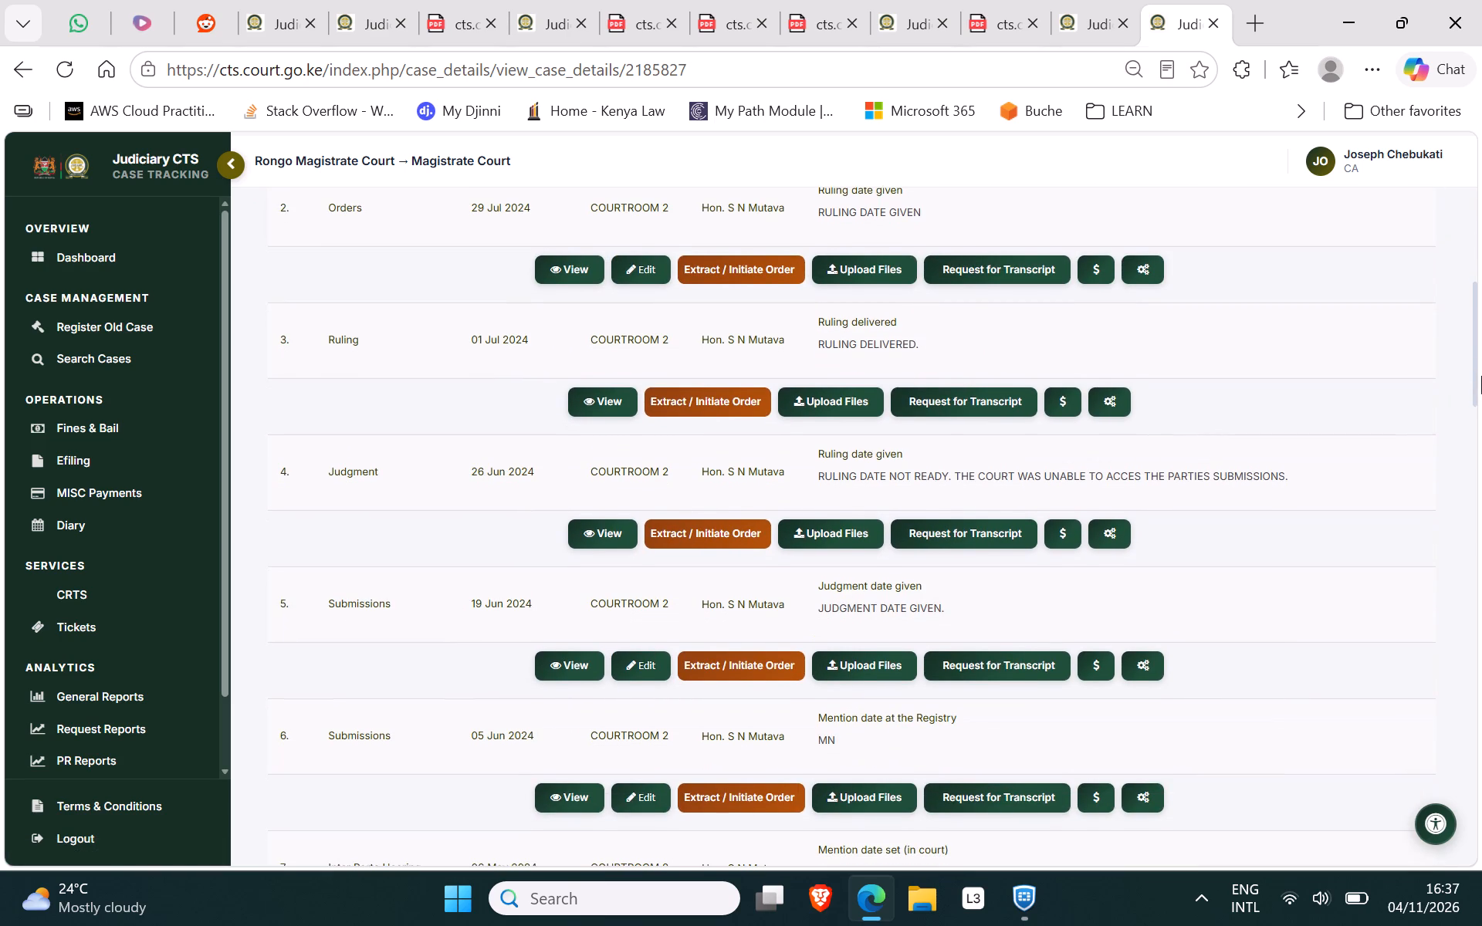
pyautogui.moveTo(1481, 376); pyautogui.dragTo(1481, 375)
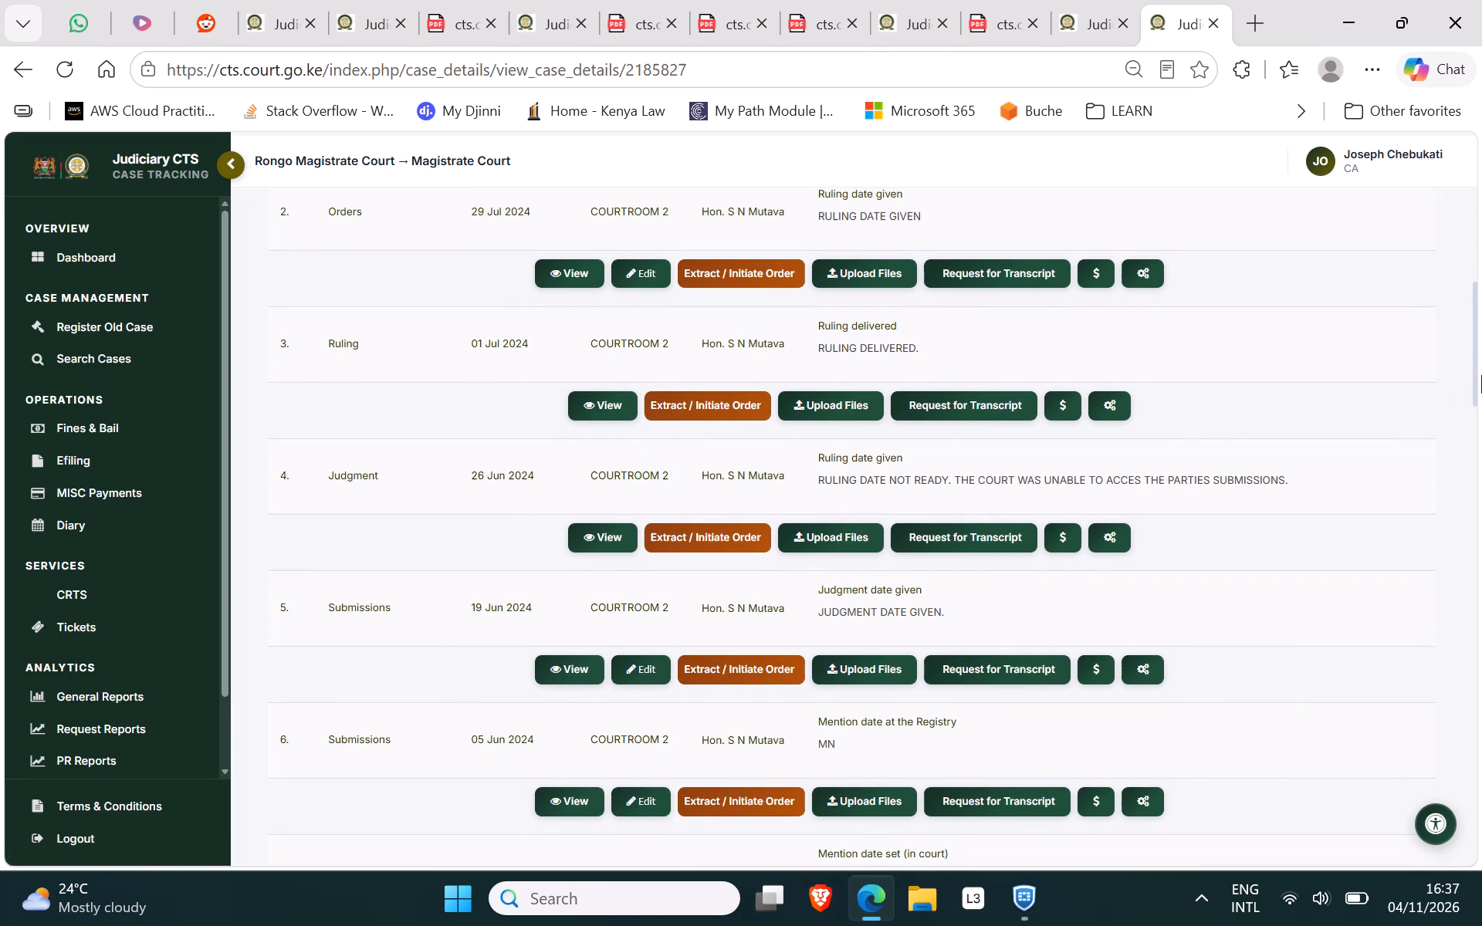
pyautogui.moveTo(1481, 375); pyautogui.dragTo(1481, 532)
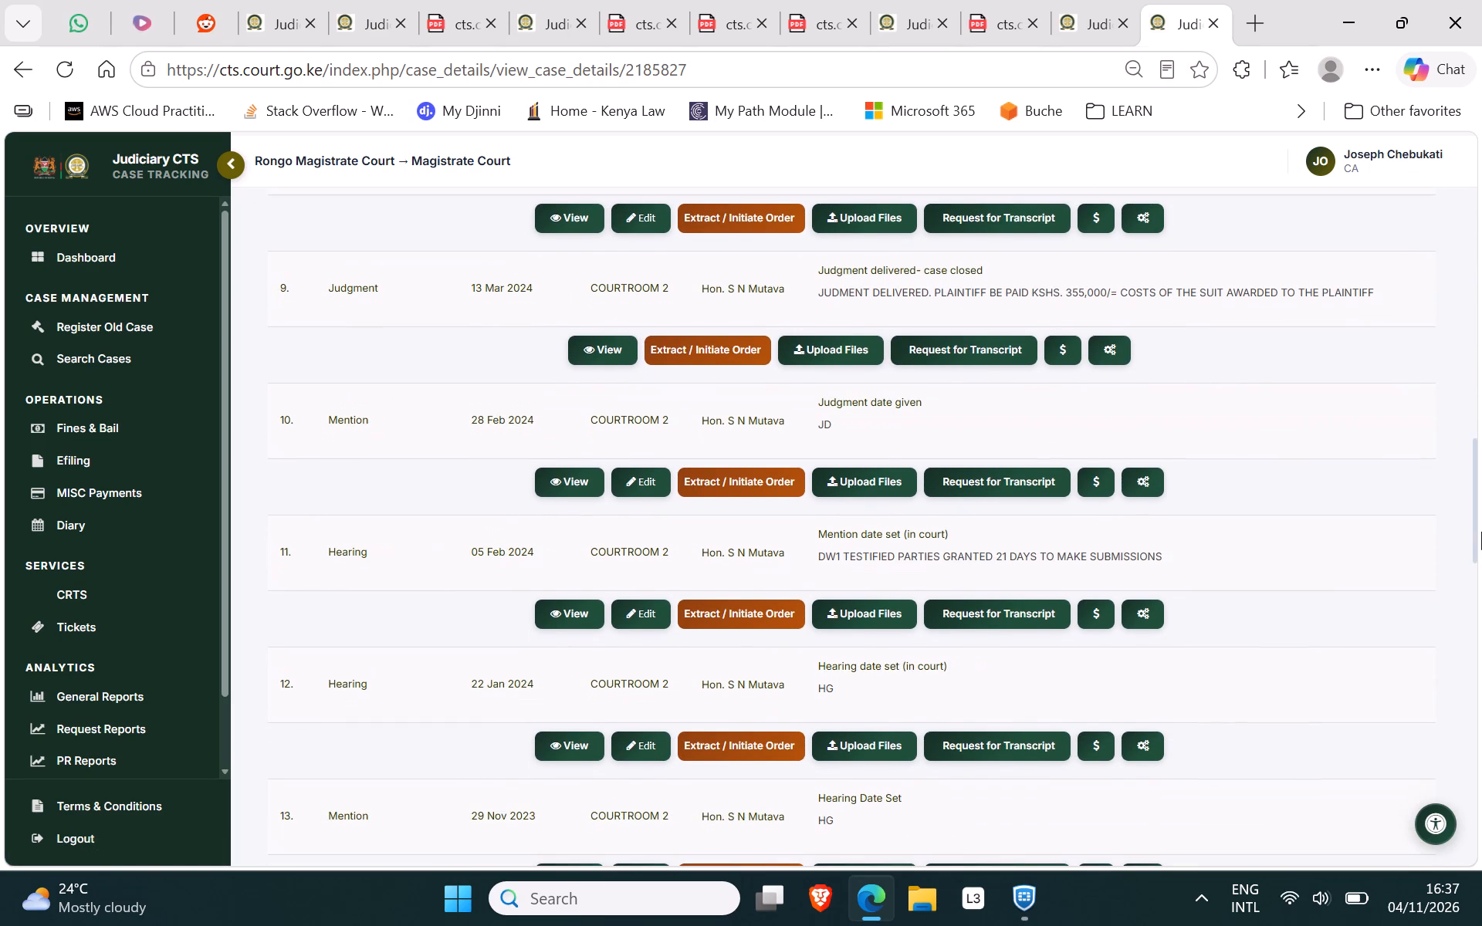
pyautogui.moveTo(1481, 532); pyautogui.dragTo(1481, 256)
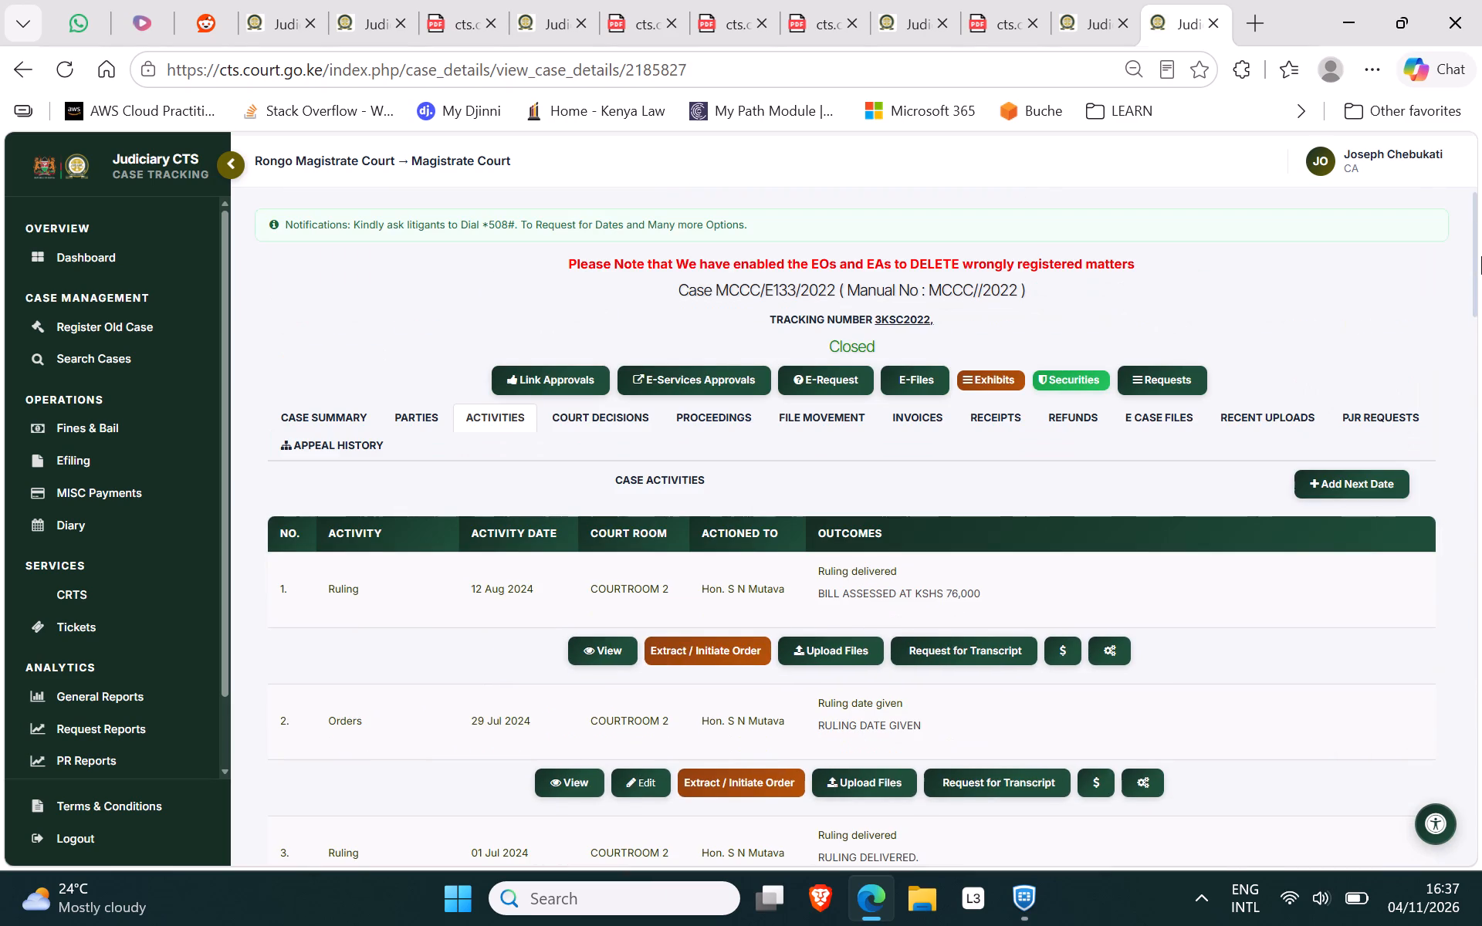
pyautogui.moveTo(1481, 256); pyautogui.dragTo(1481, 259)
pyautogui.click(1216, 20)
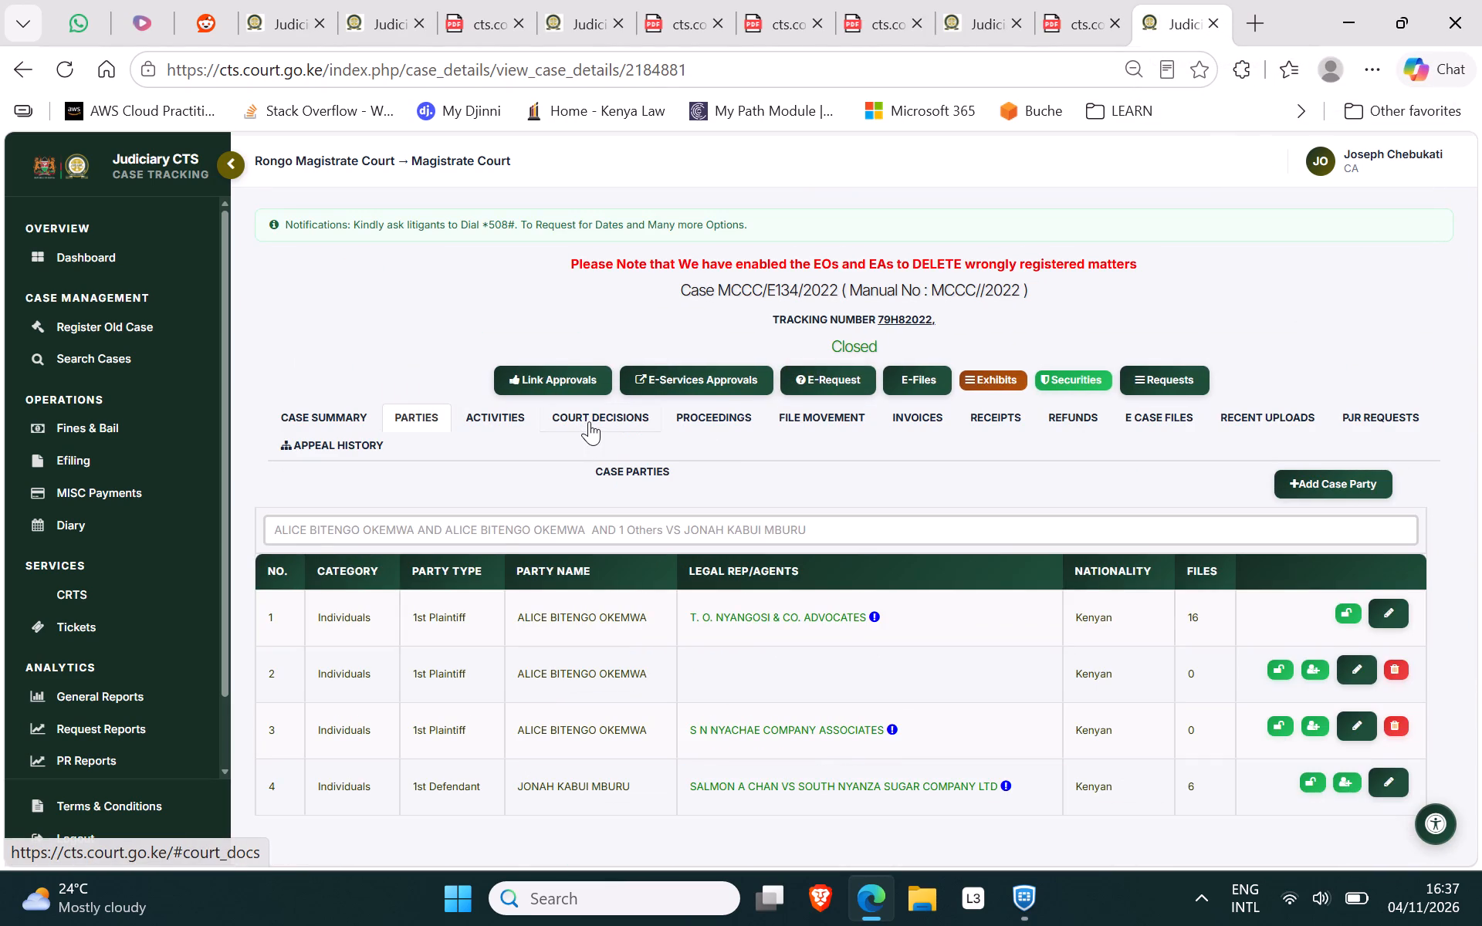
# Open the Judgment document published on 2026-08-28 among MCCC/E134/2022's court decisions and read its final orders on page 4.
pyautogui.click(589, 421)
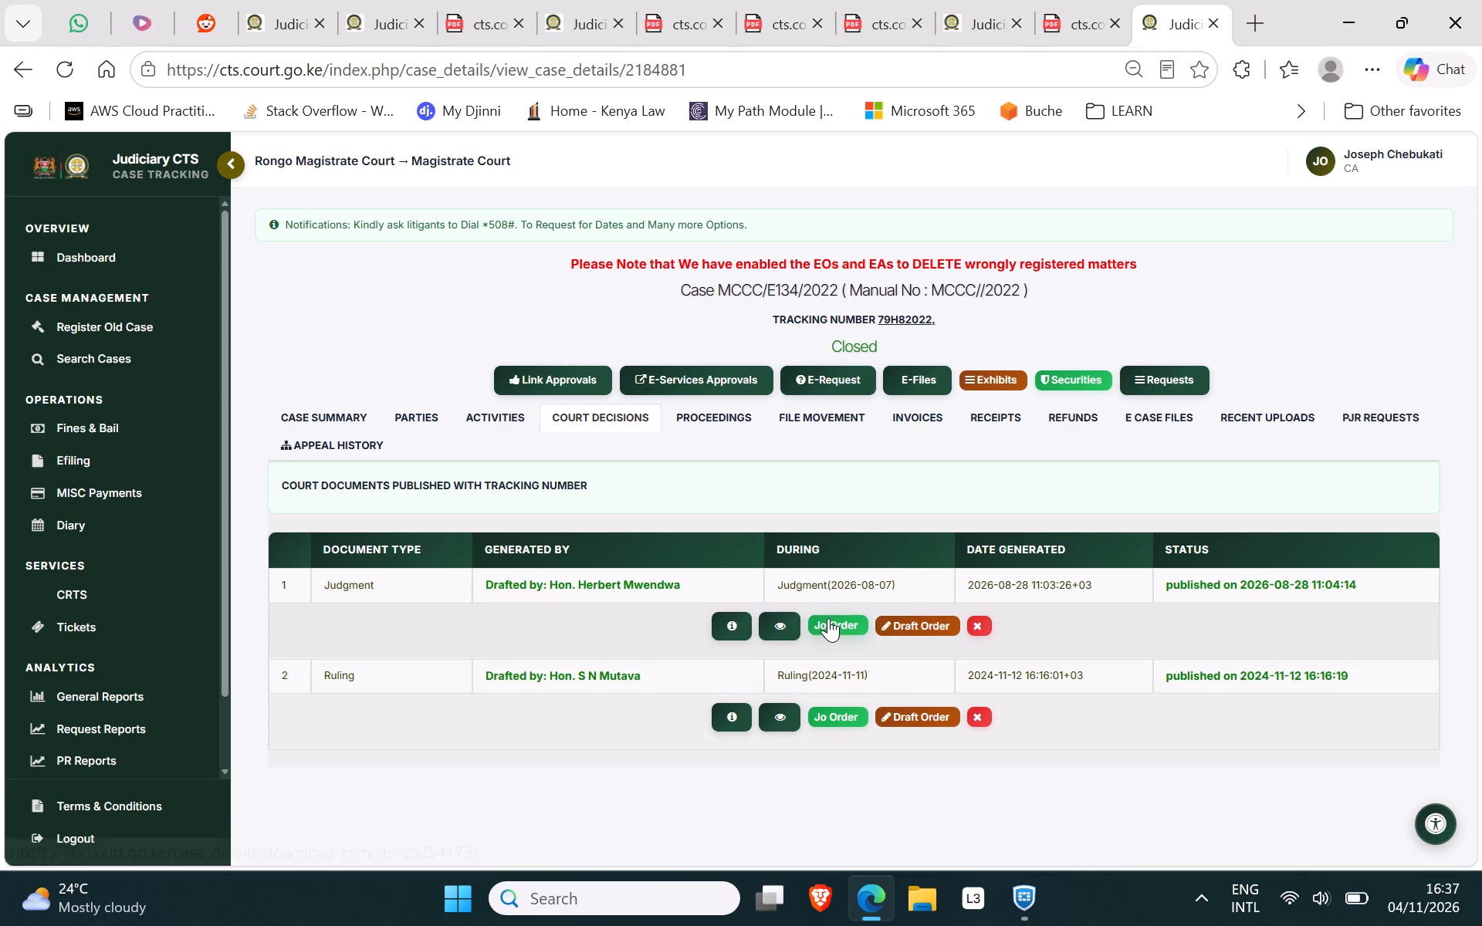
pyautogui.click(828, 618)
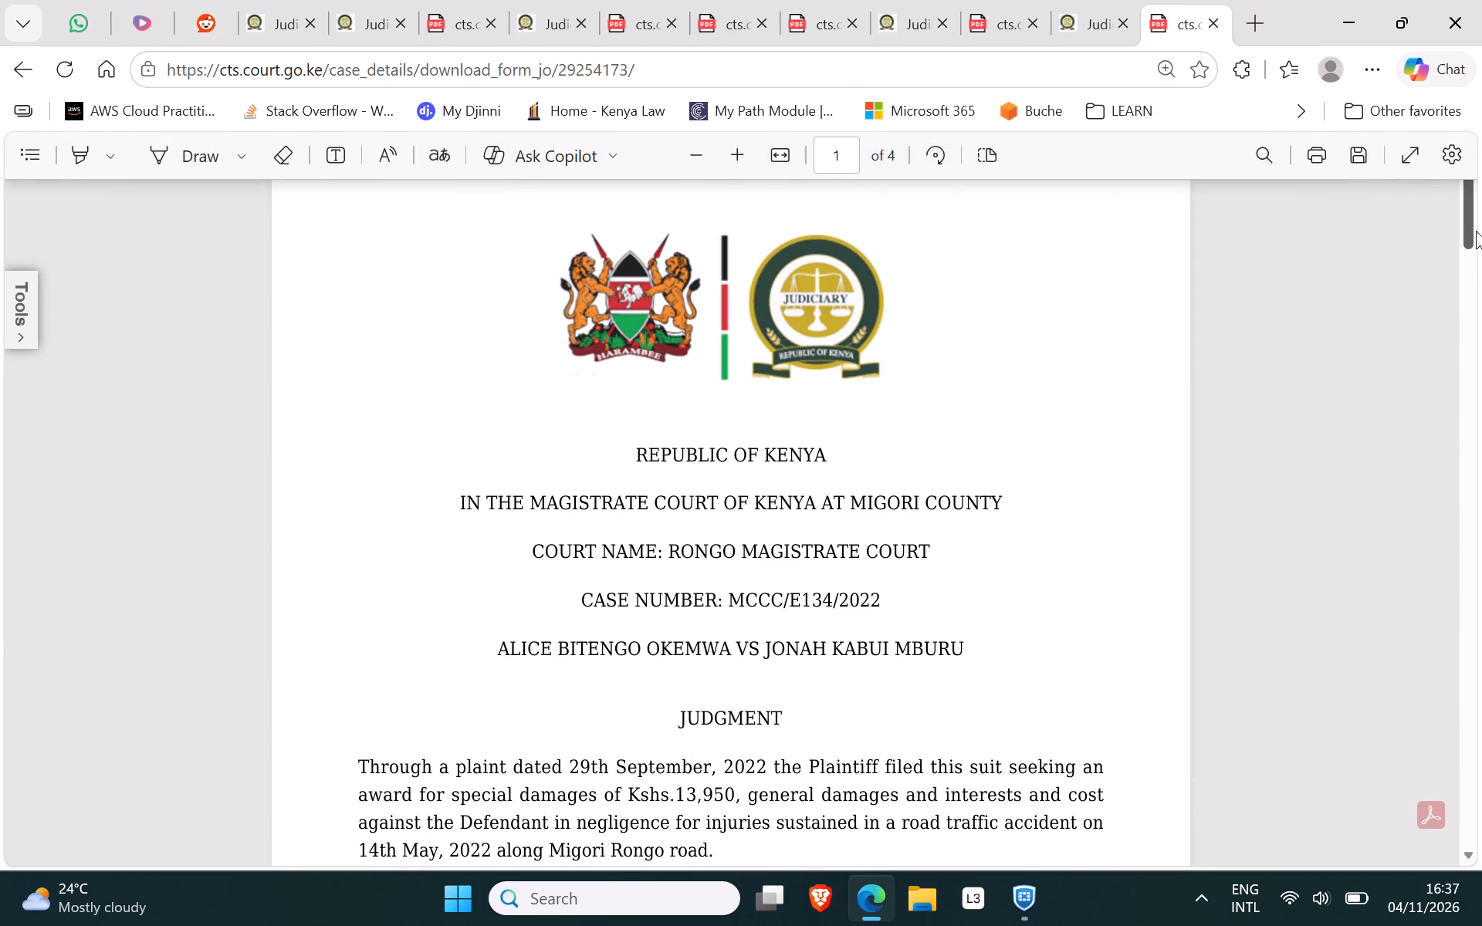
pyautogui.moveTo(1476, 231); pyautogui.dragTo(1481, 777)
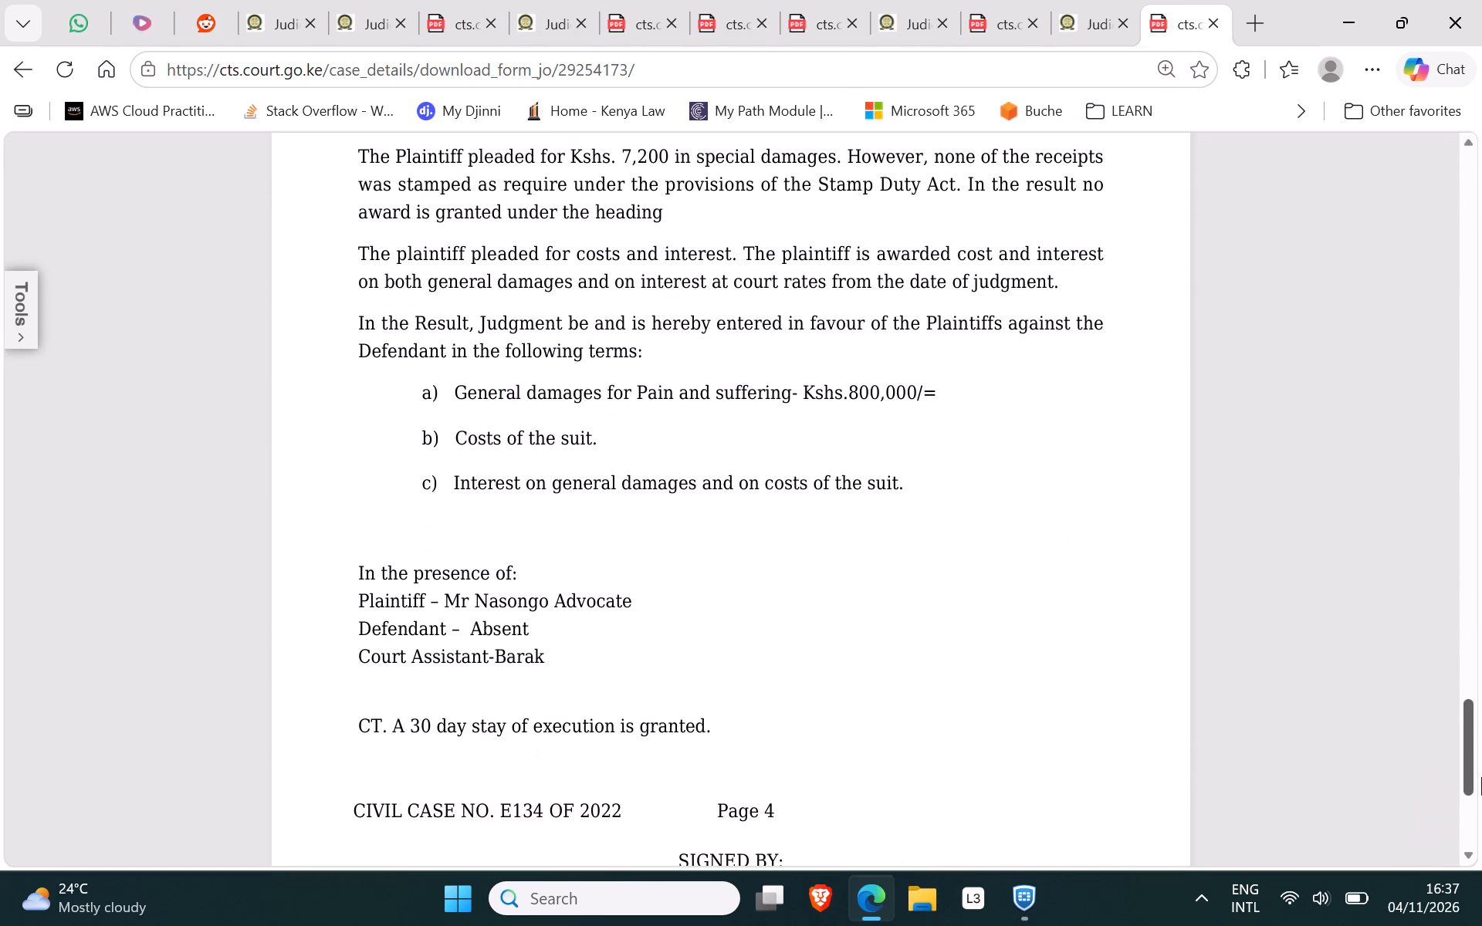
pyautogui.moveTo(1481, 777); pyautogui.dragTo(1481, 774)
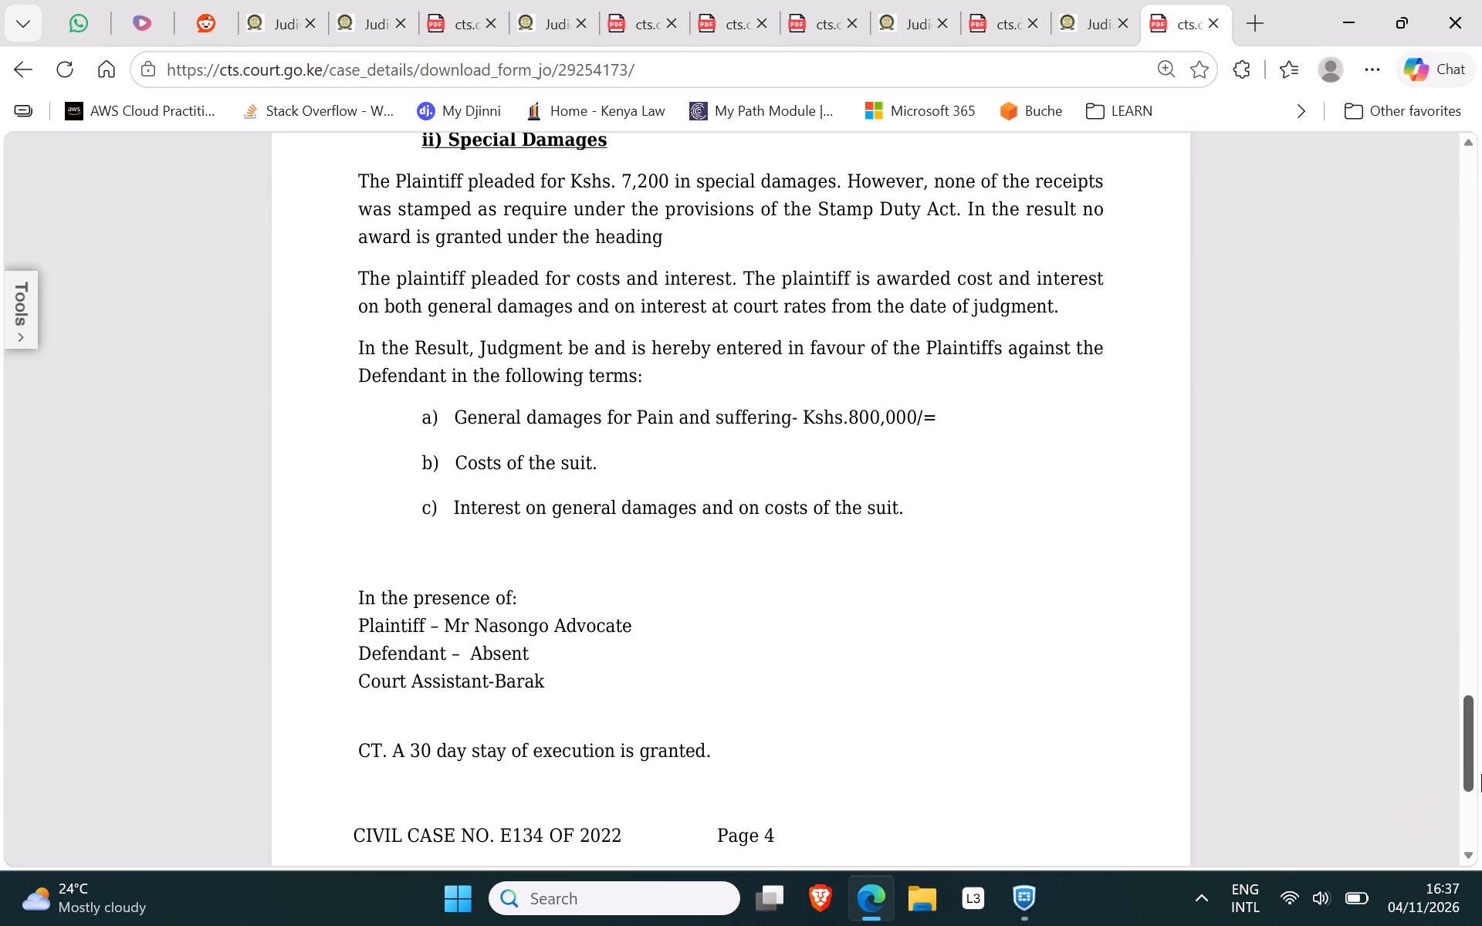
pyautogui.moveTo(1481, 774); pyautogui.dragTo(1481, 780)
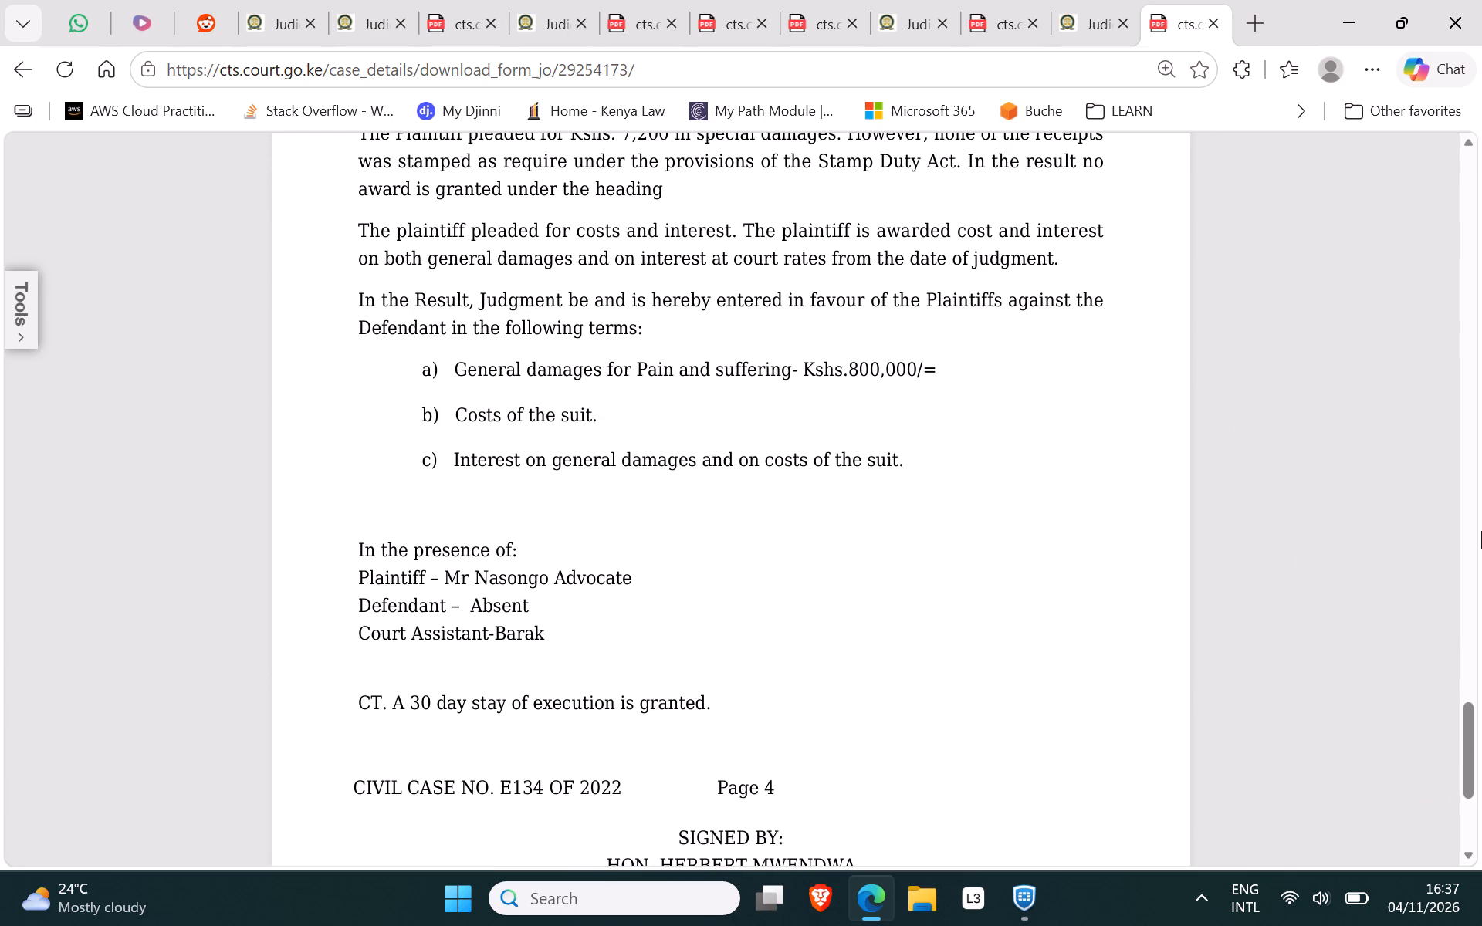
pyautogui.click(1069, 8)
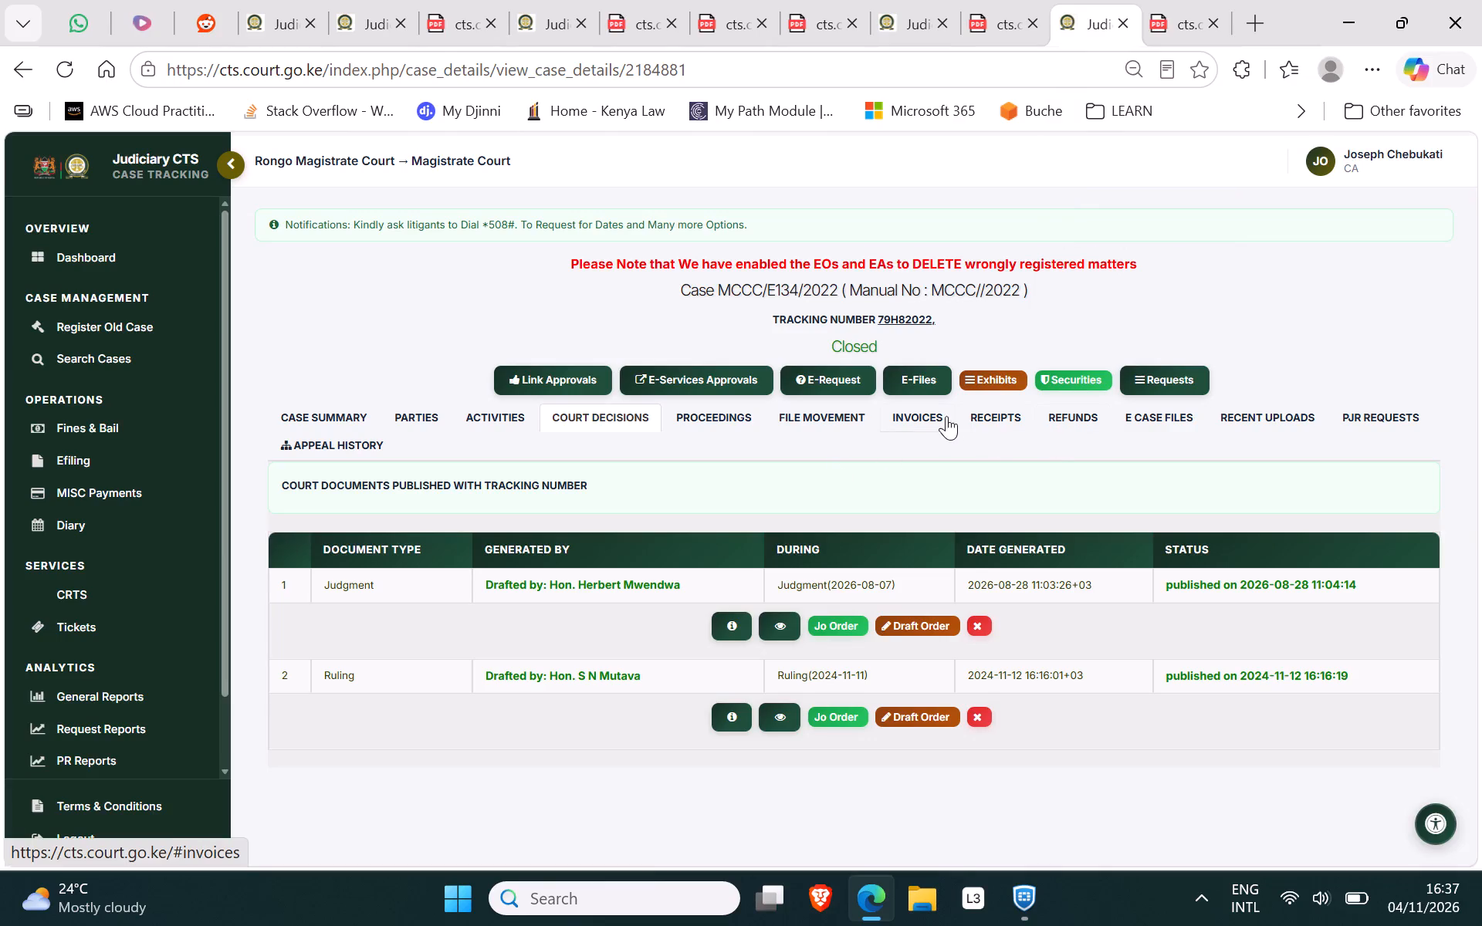
pyautogui.click(1003, 418)
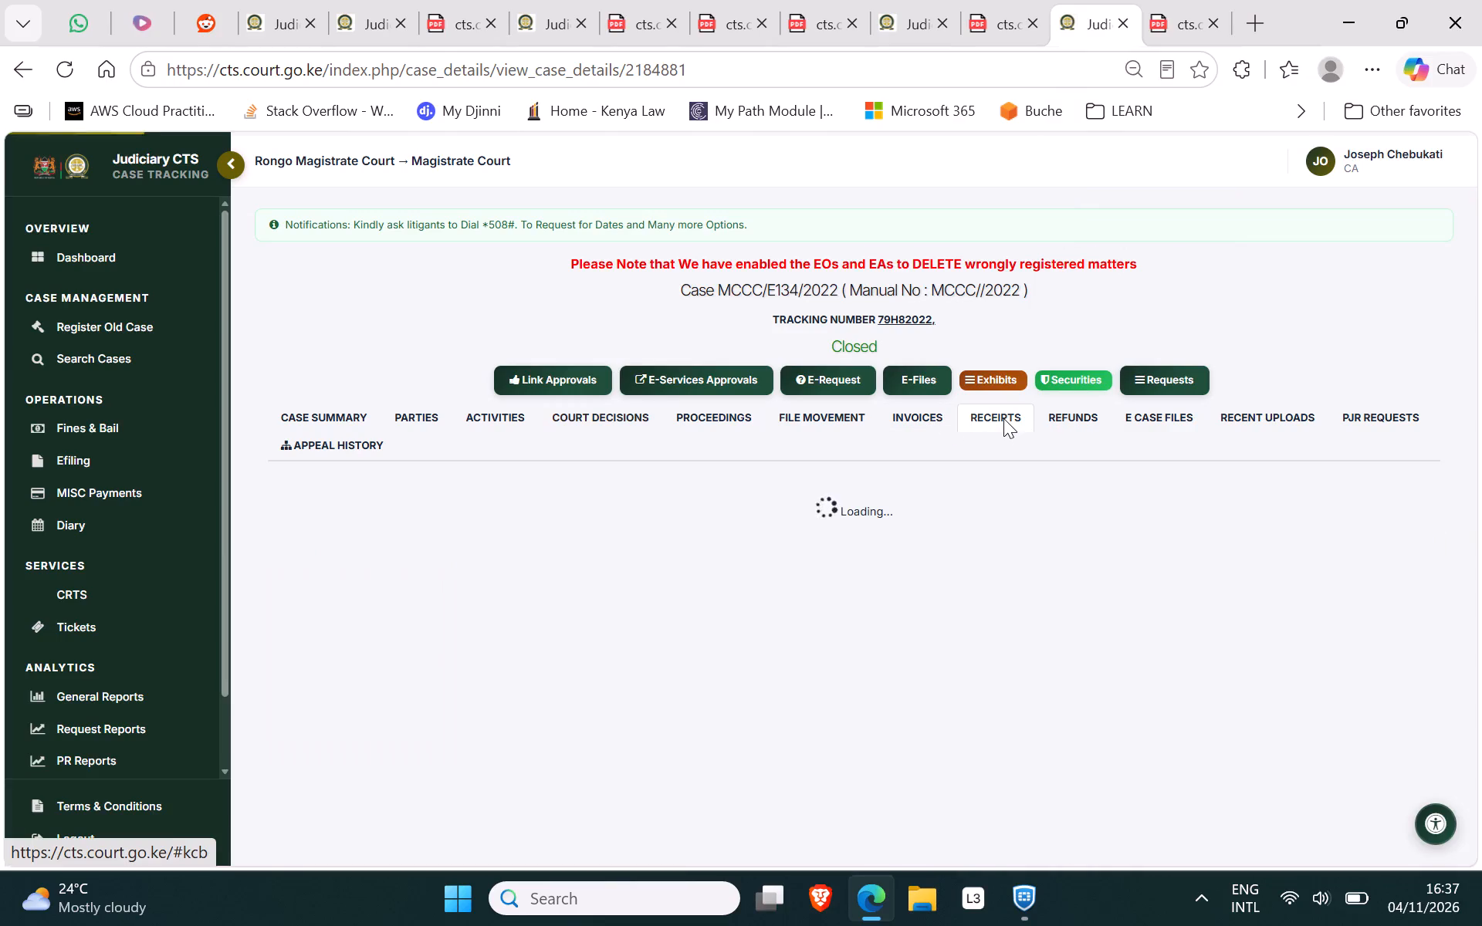
pyautogui.moveTo(1480, 465); pyautogui.dragTo(1464, 769)
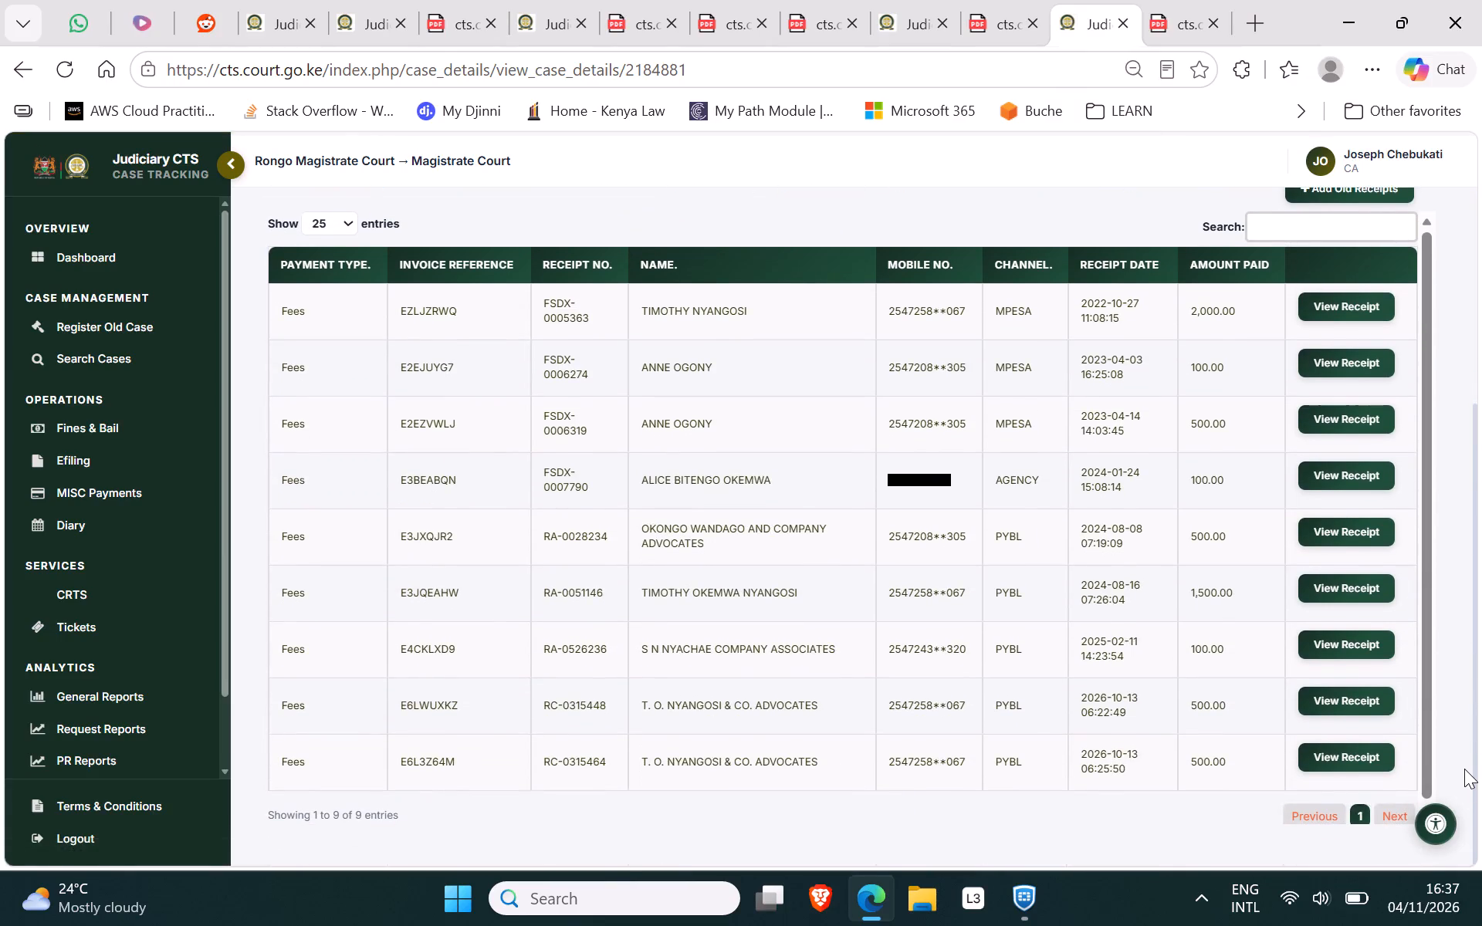
pyautogui.moveTo(1464, 769); pyautogui.dragTo(1463, 763)
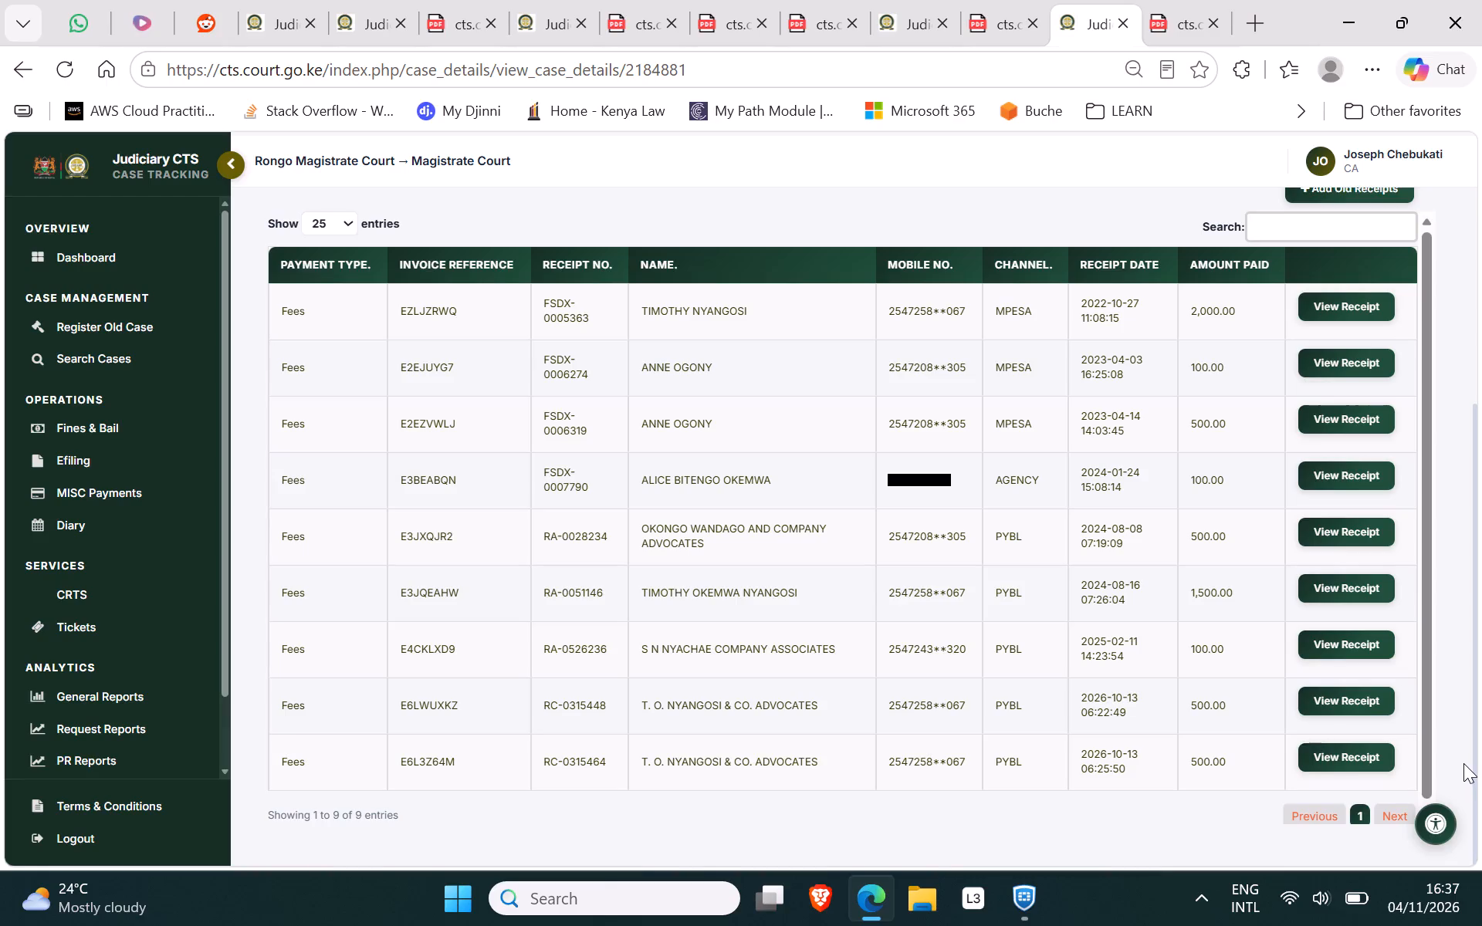
pyautogui.moveTo(1463, 763); pyautogui.dragTo(1463, 757)
pyautogui.moveTo(1463, 757); pyautogui.dragTo(1463, 755)
pyautogui.moveTo(1463, 755); pyautogui.dragTo(1481, 600)
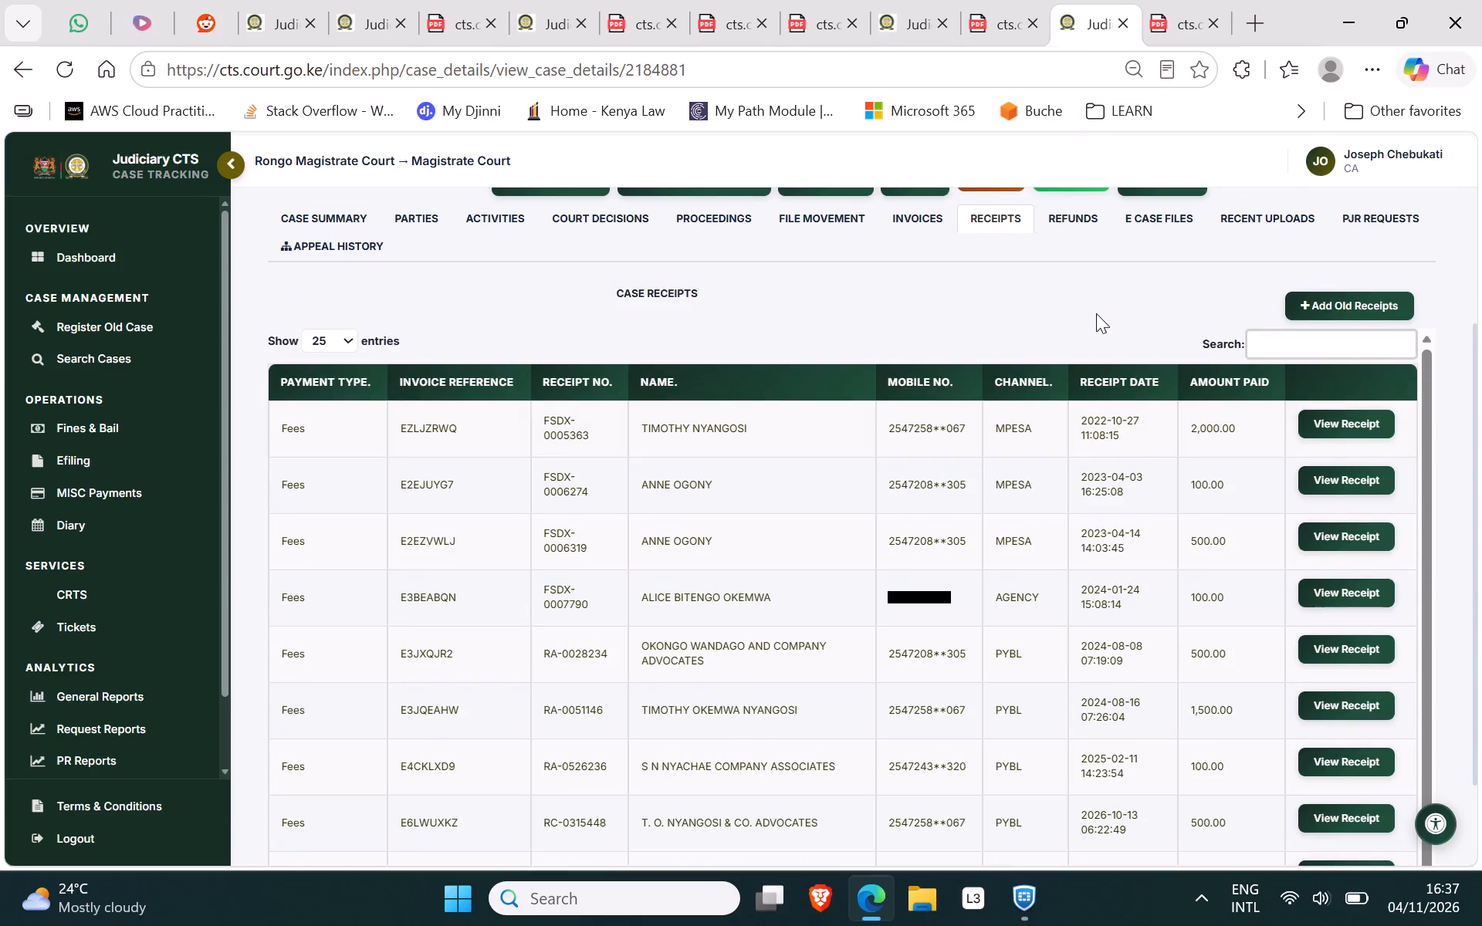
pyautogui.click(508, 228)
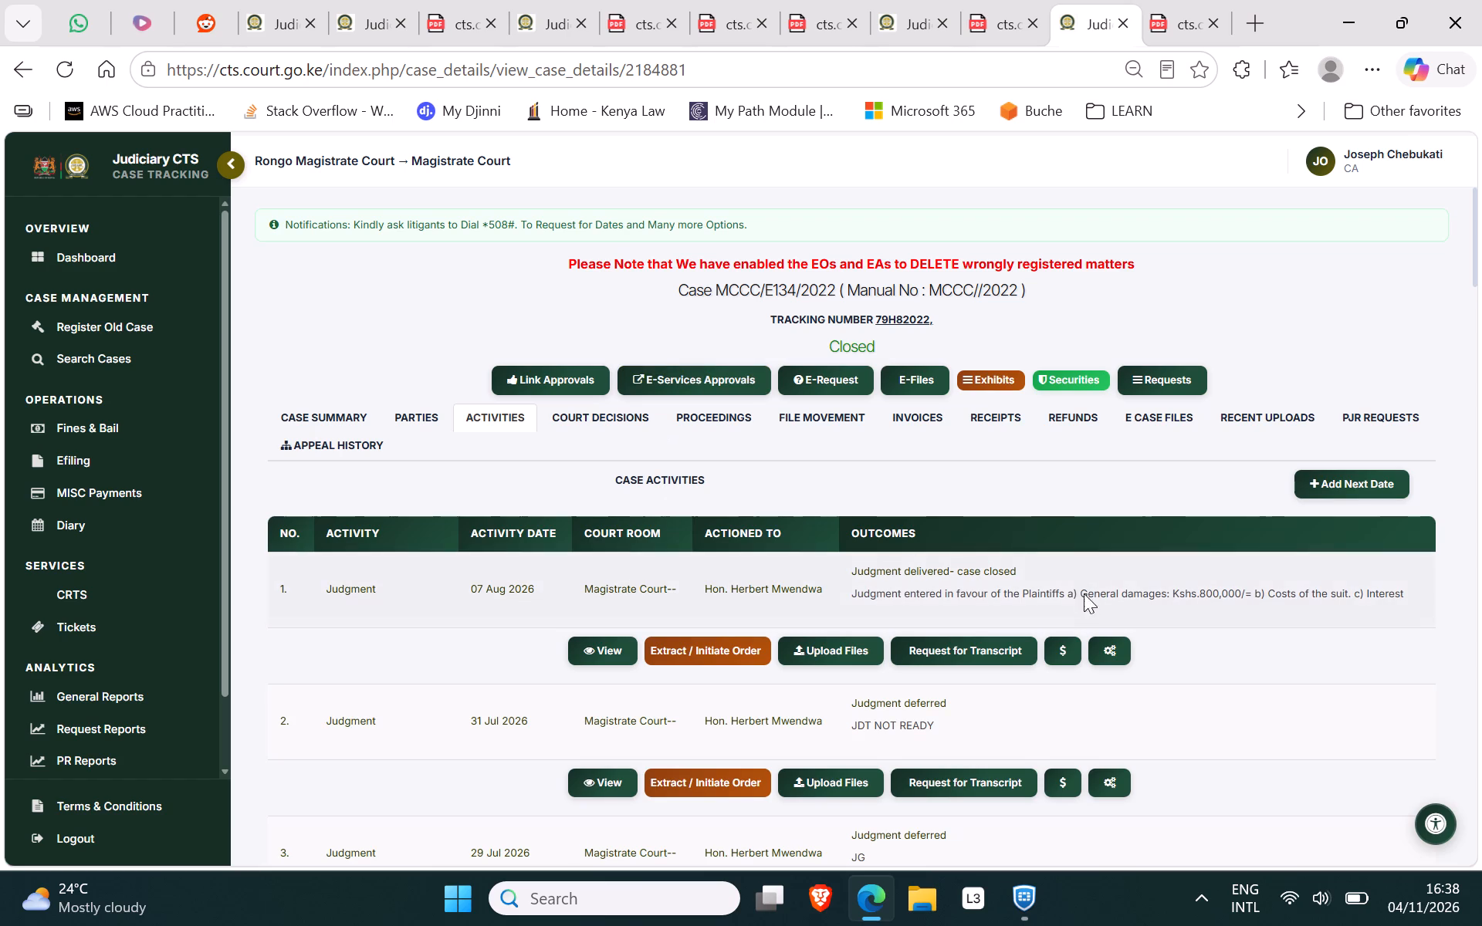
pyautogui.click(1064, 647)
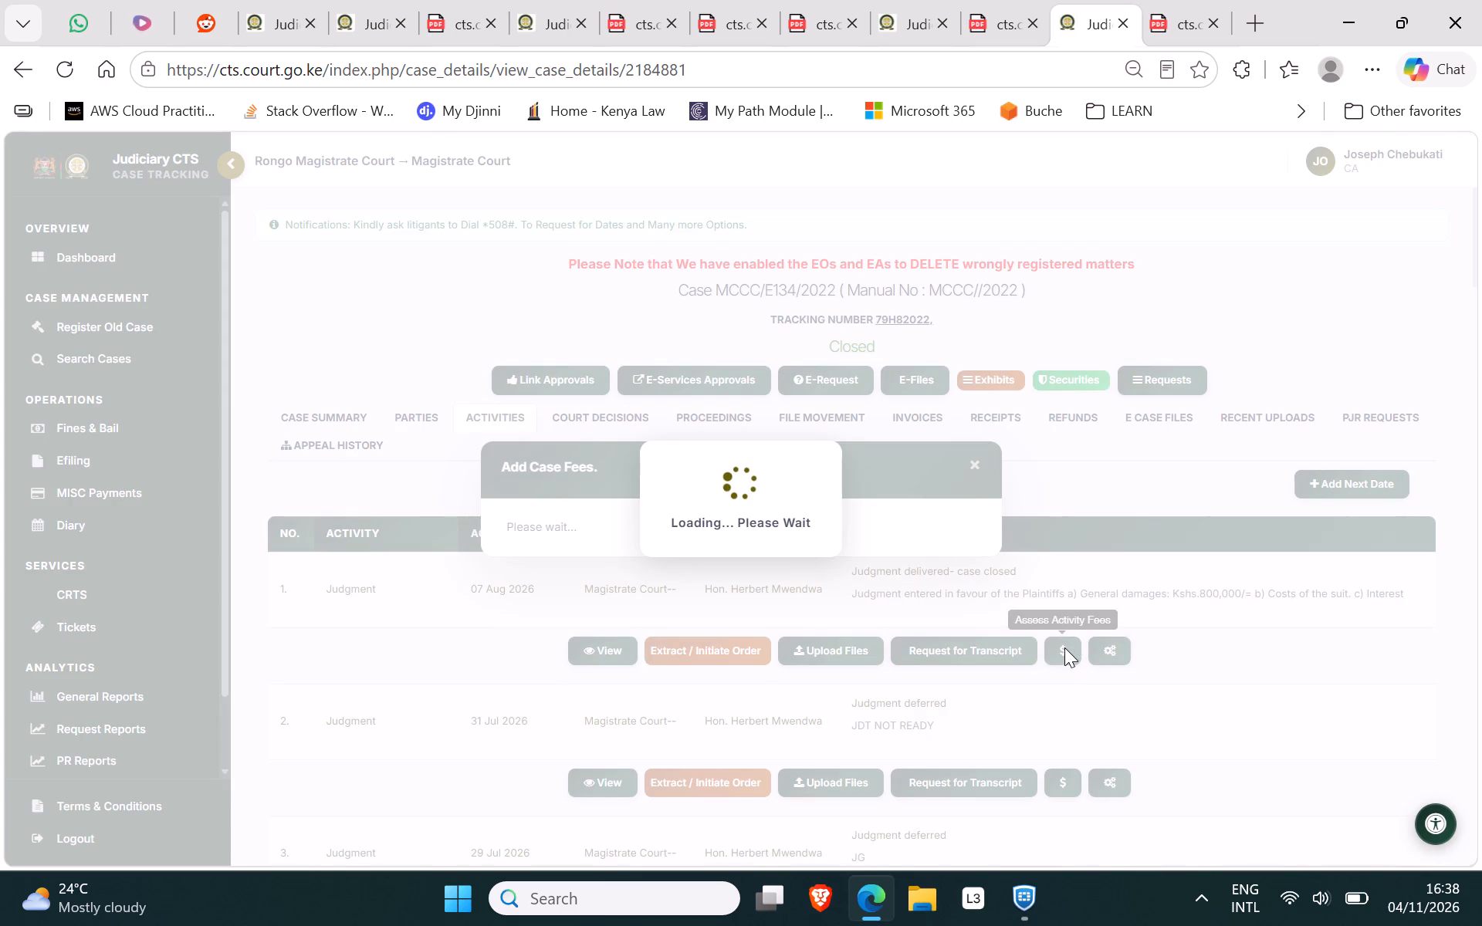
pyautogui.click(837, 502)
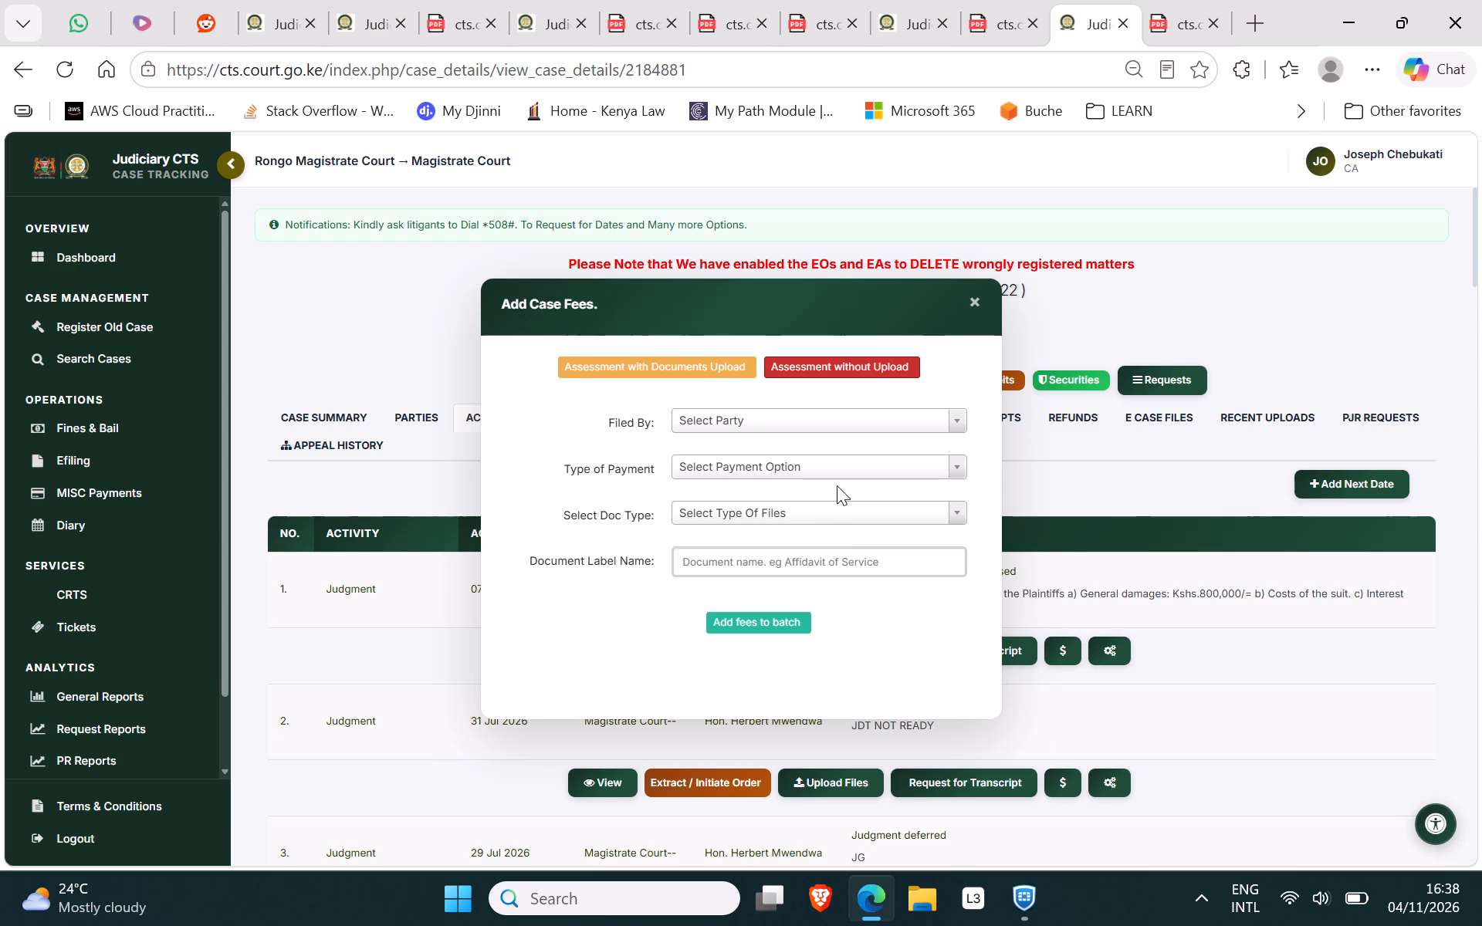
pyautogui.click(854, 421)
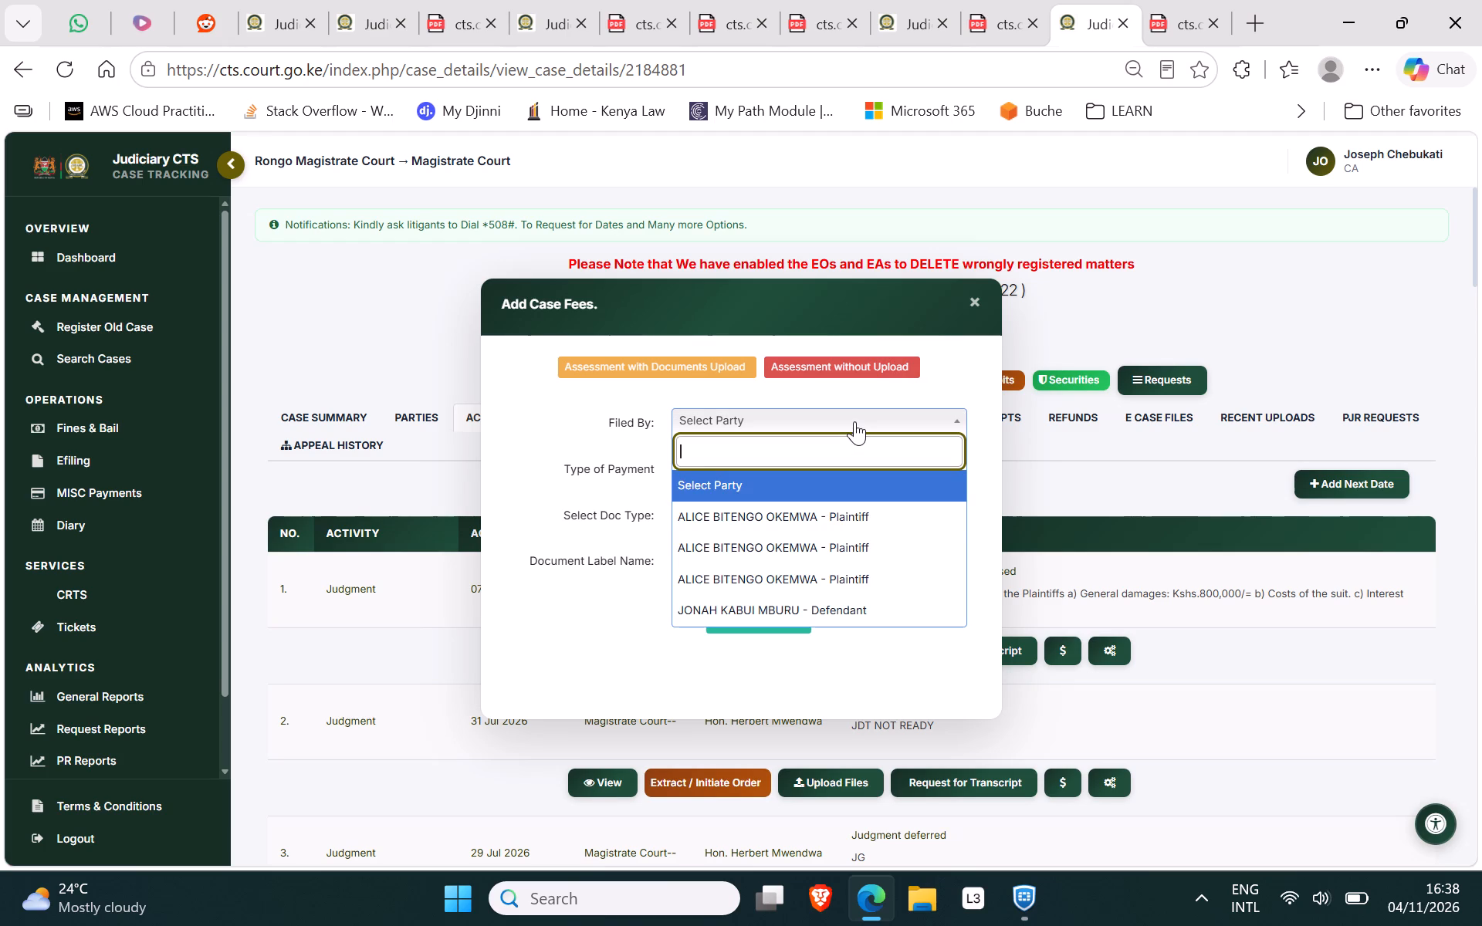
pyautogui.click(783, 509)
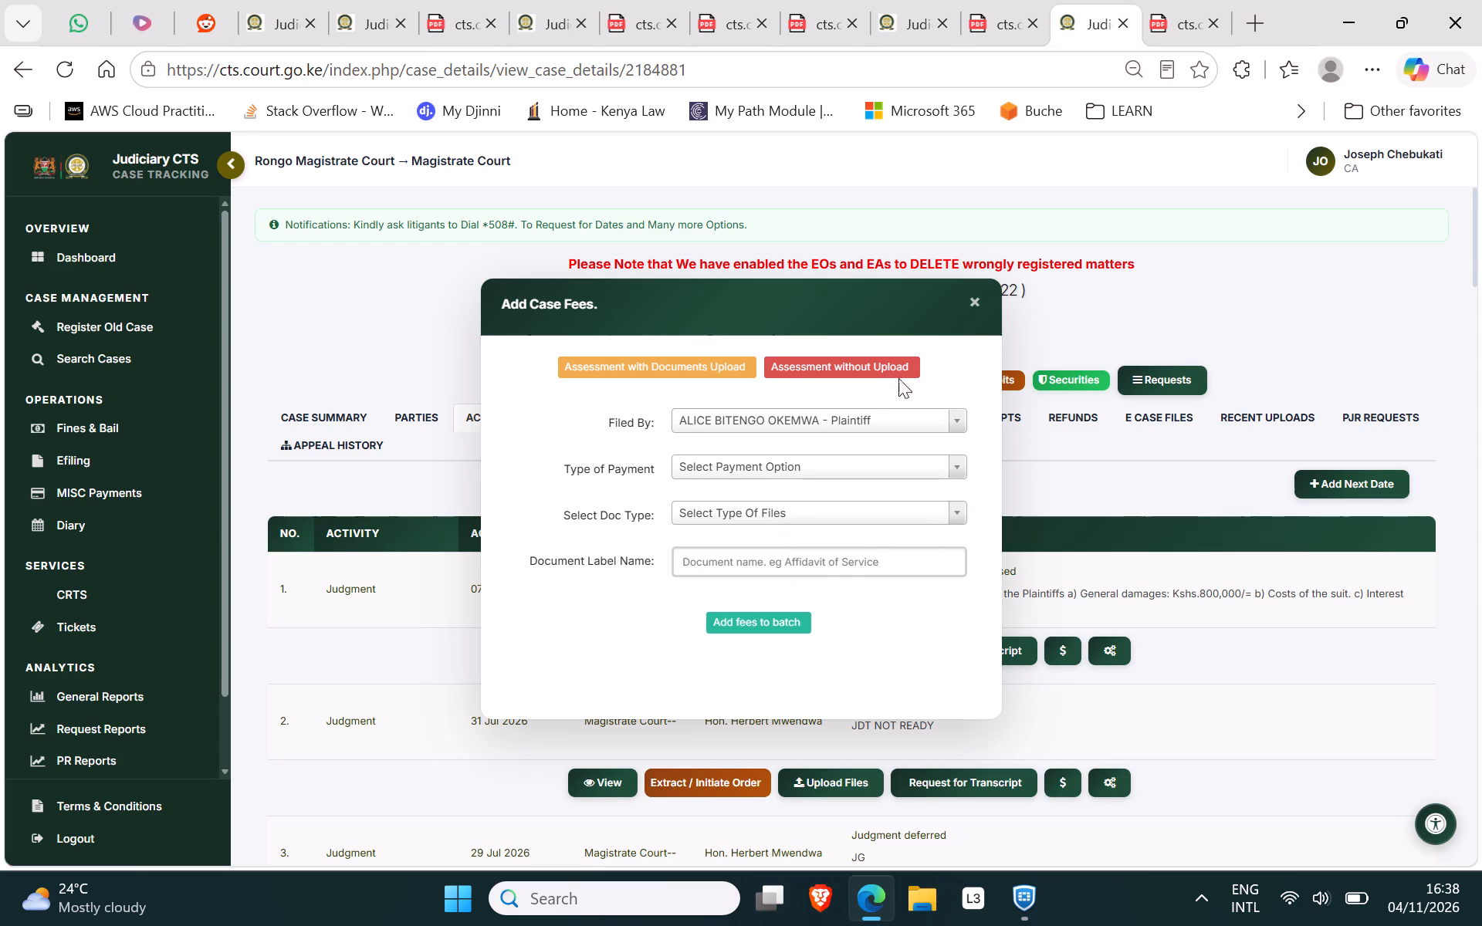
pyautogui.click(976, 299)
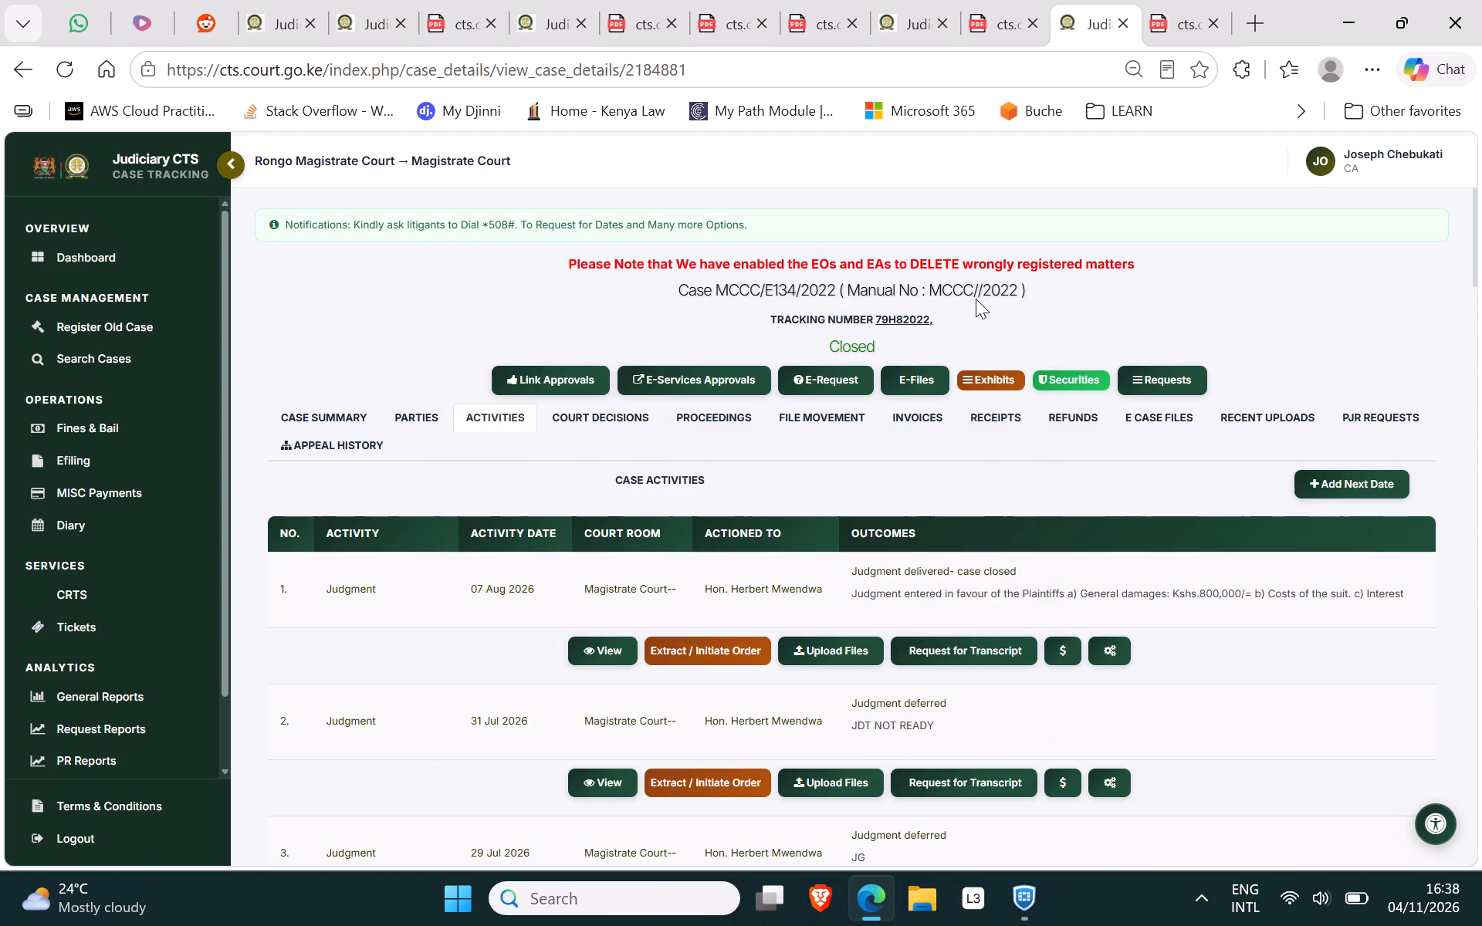
pyautogui.click(404, 409)
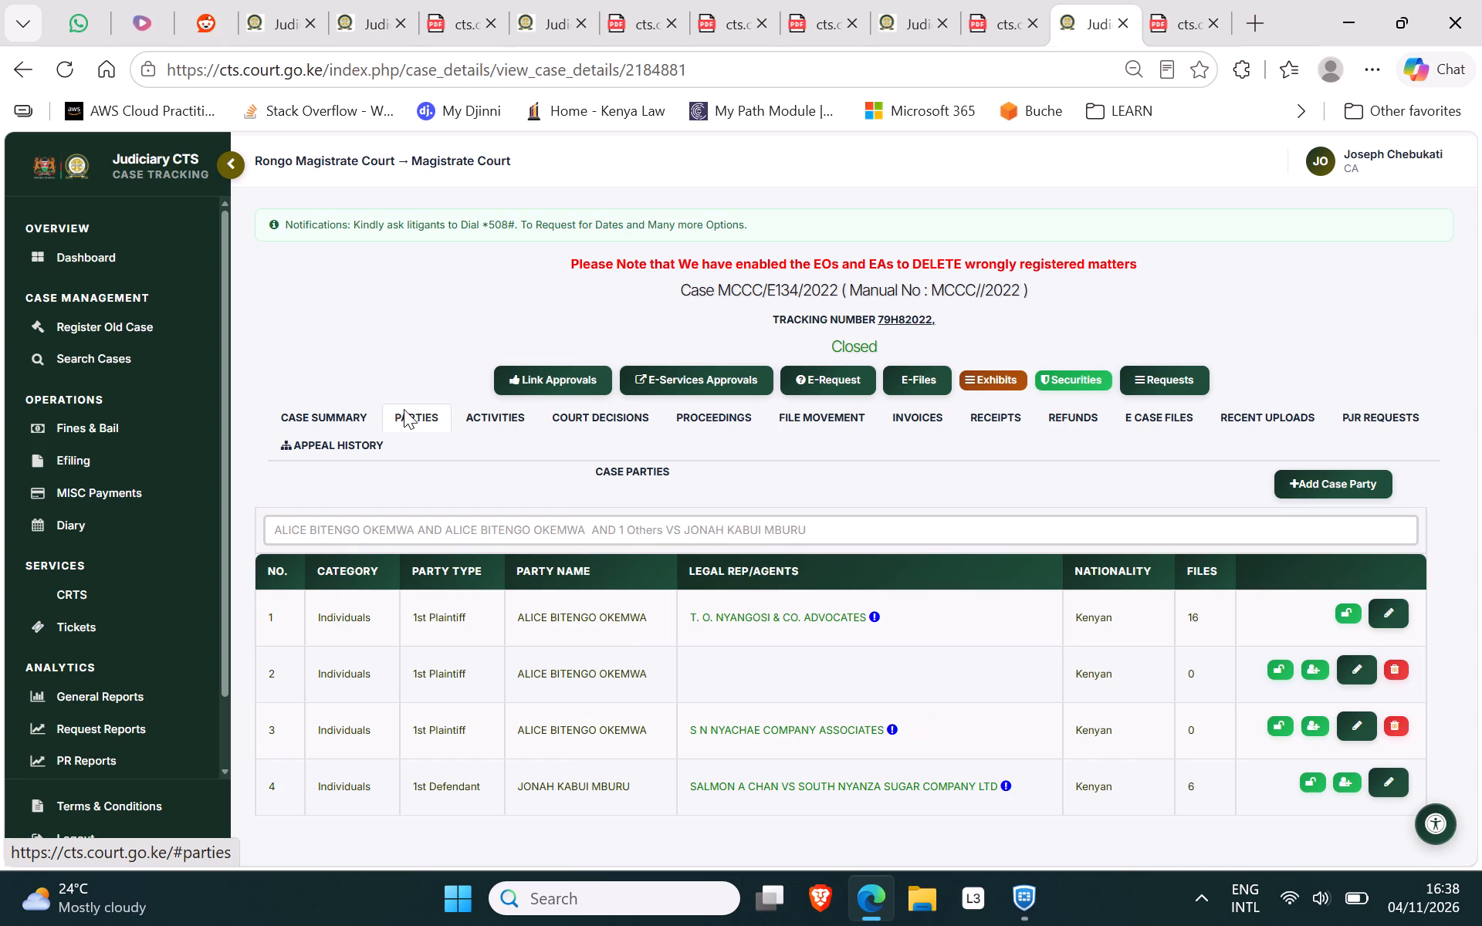
pyautogui.click(1389, 667)
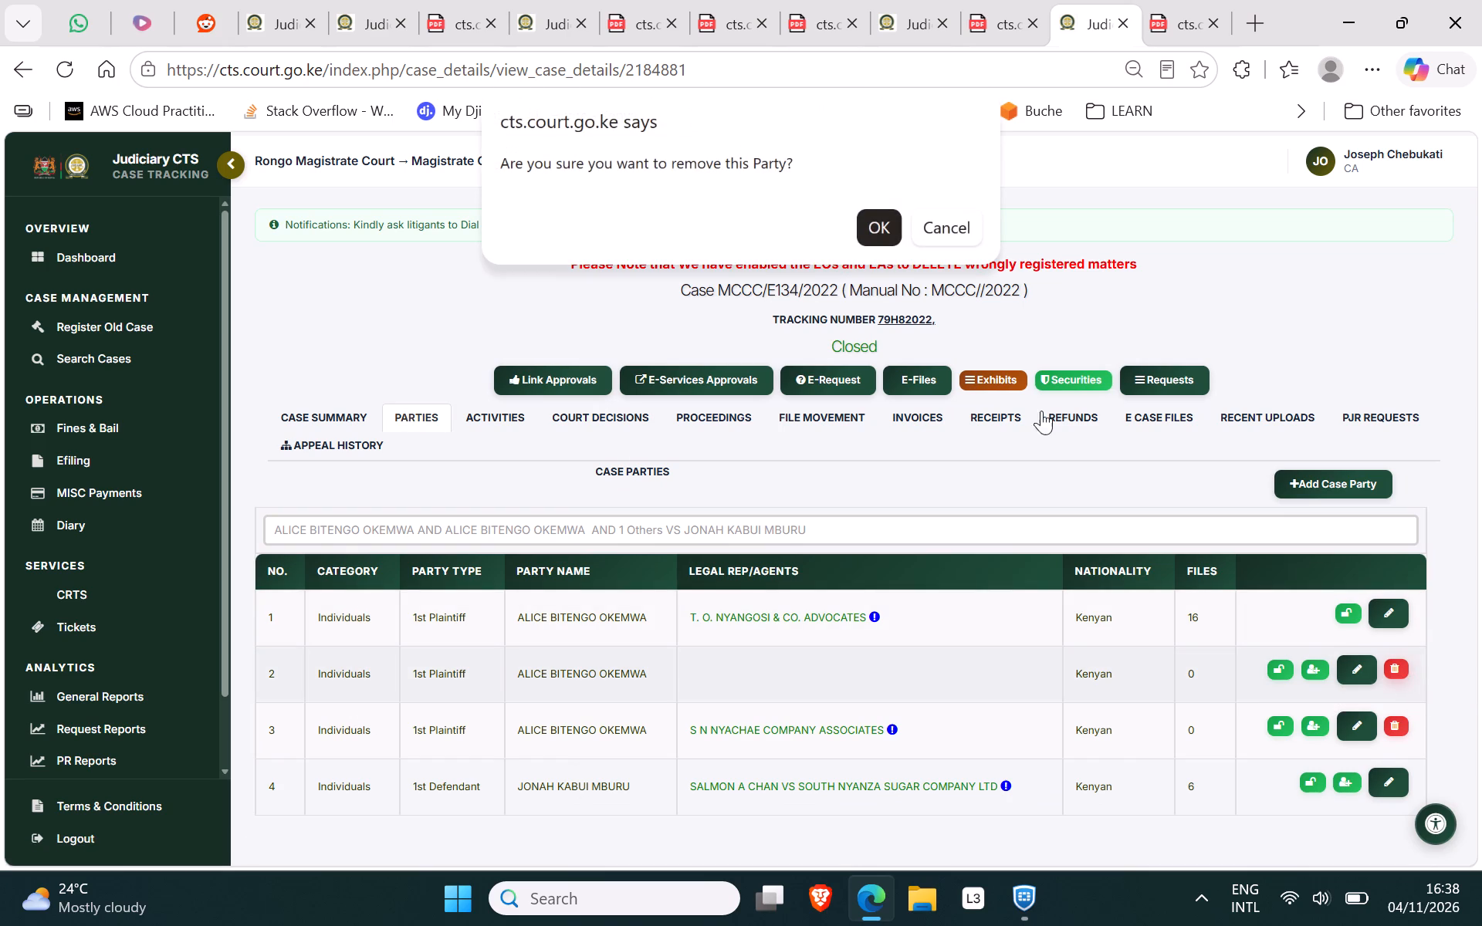
pyautogui.click(878, 224)
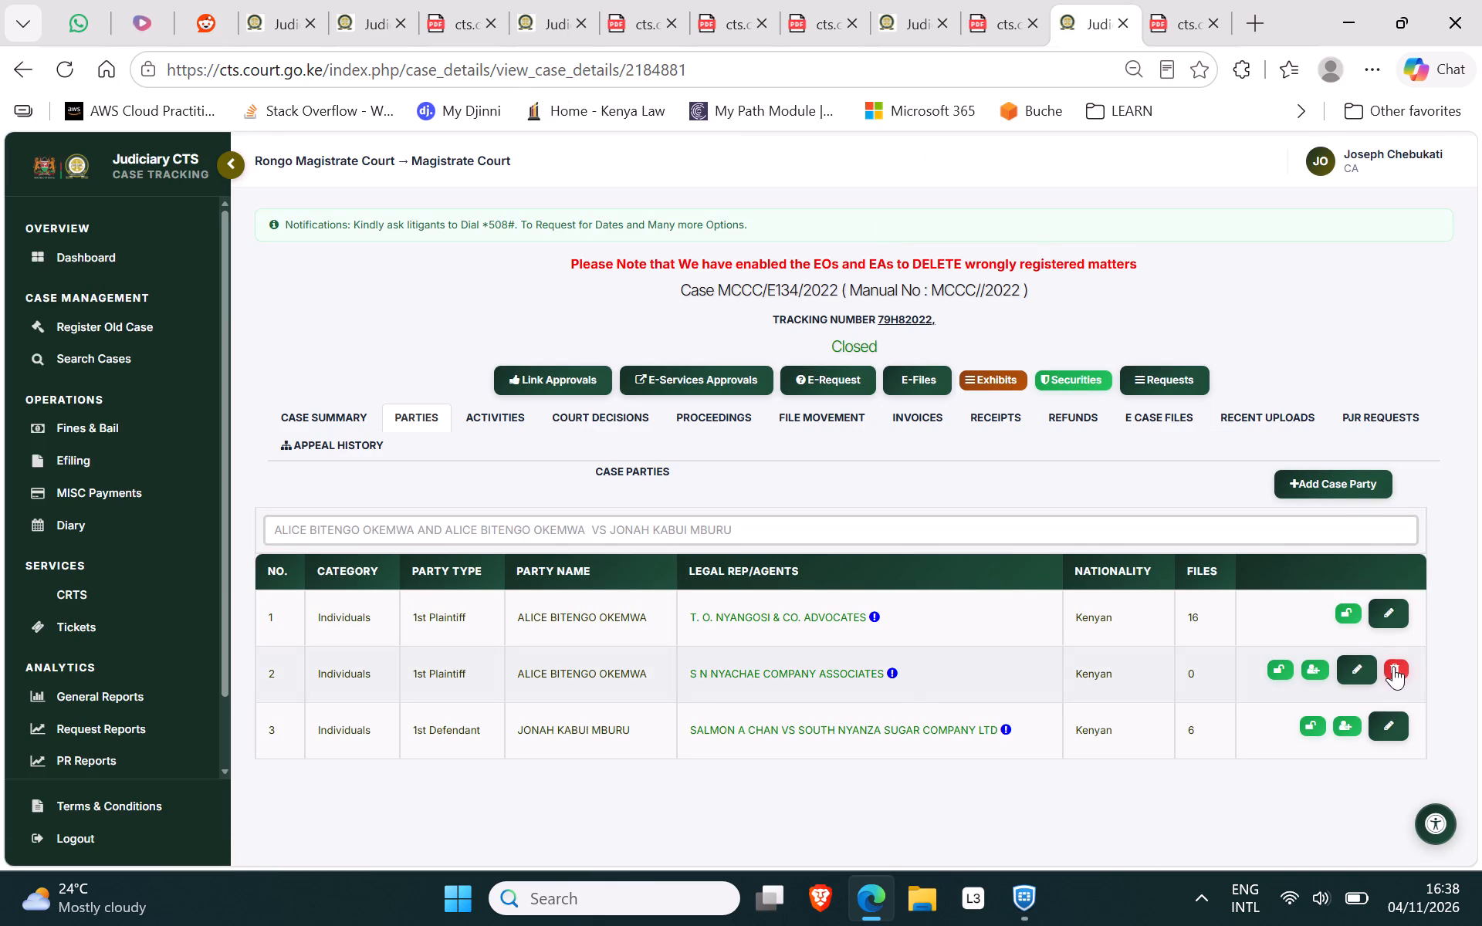
pyautogui.click(1396, 667)
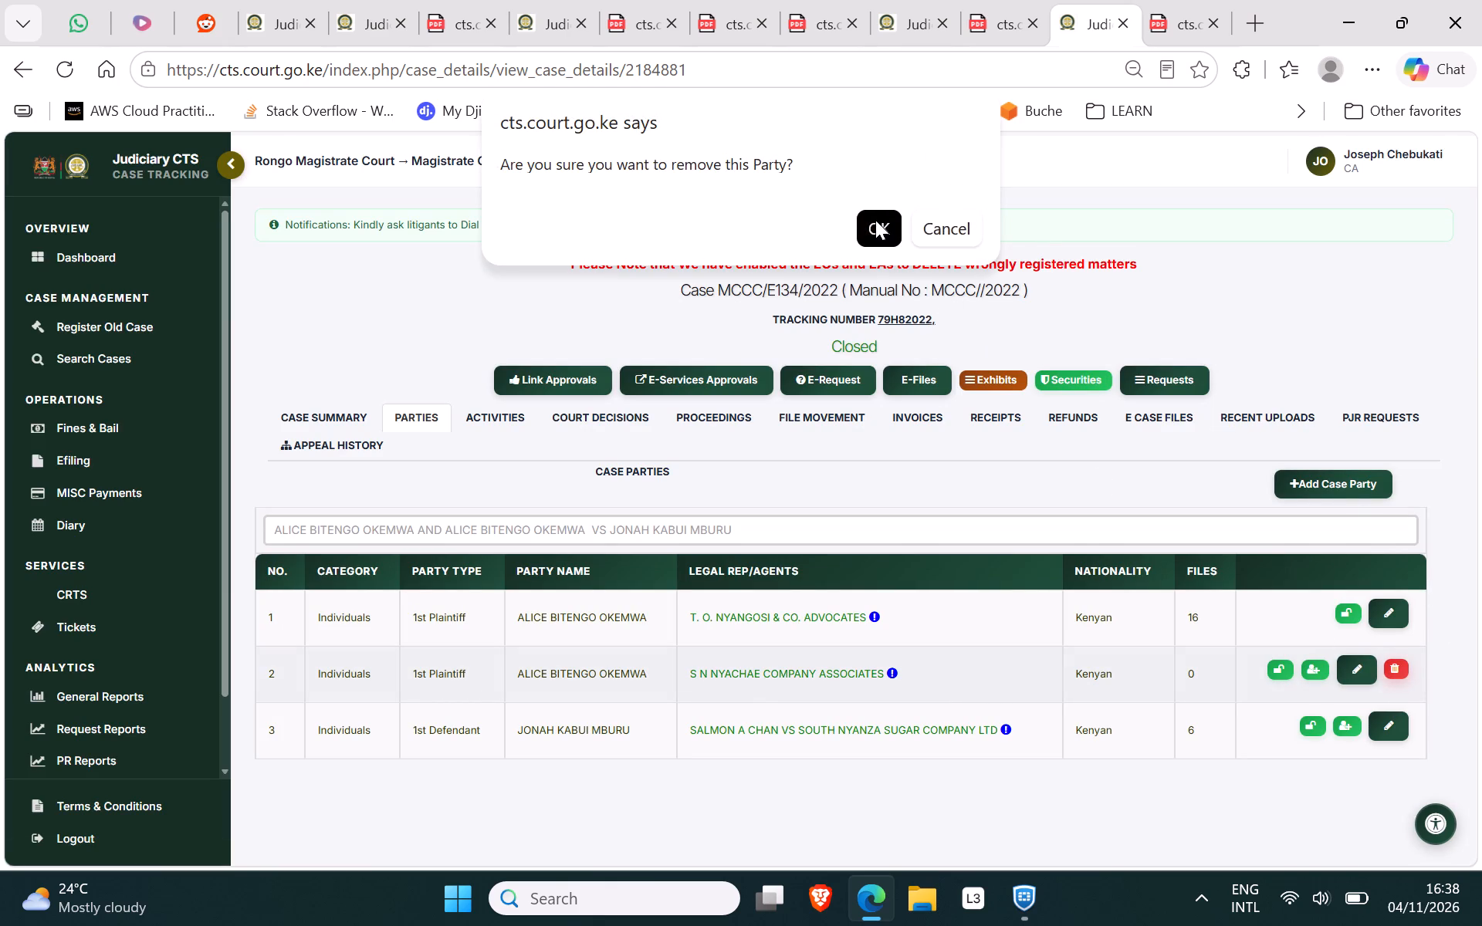
pyautogui.click(875, 220)
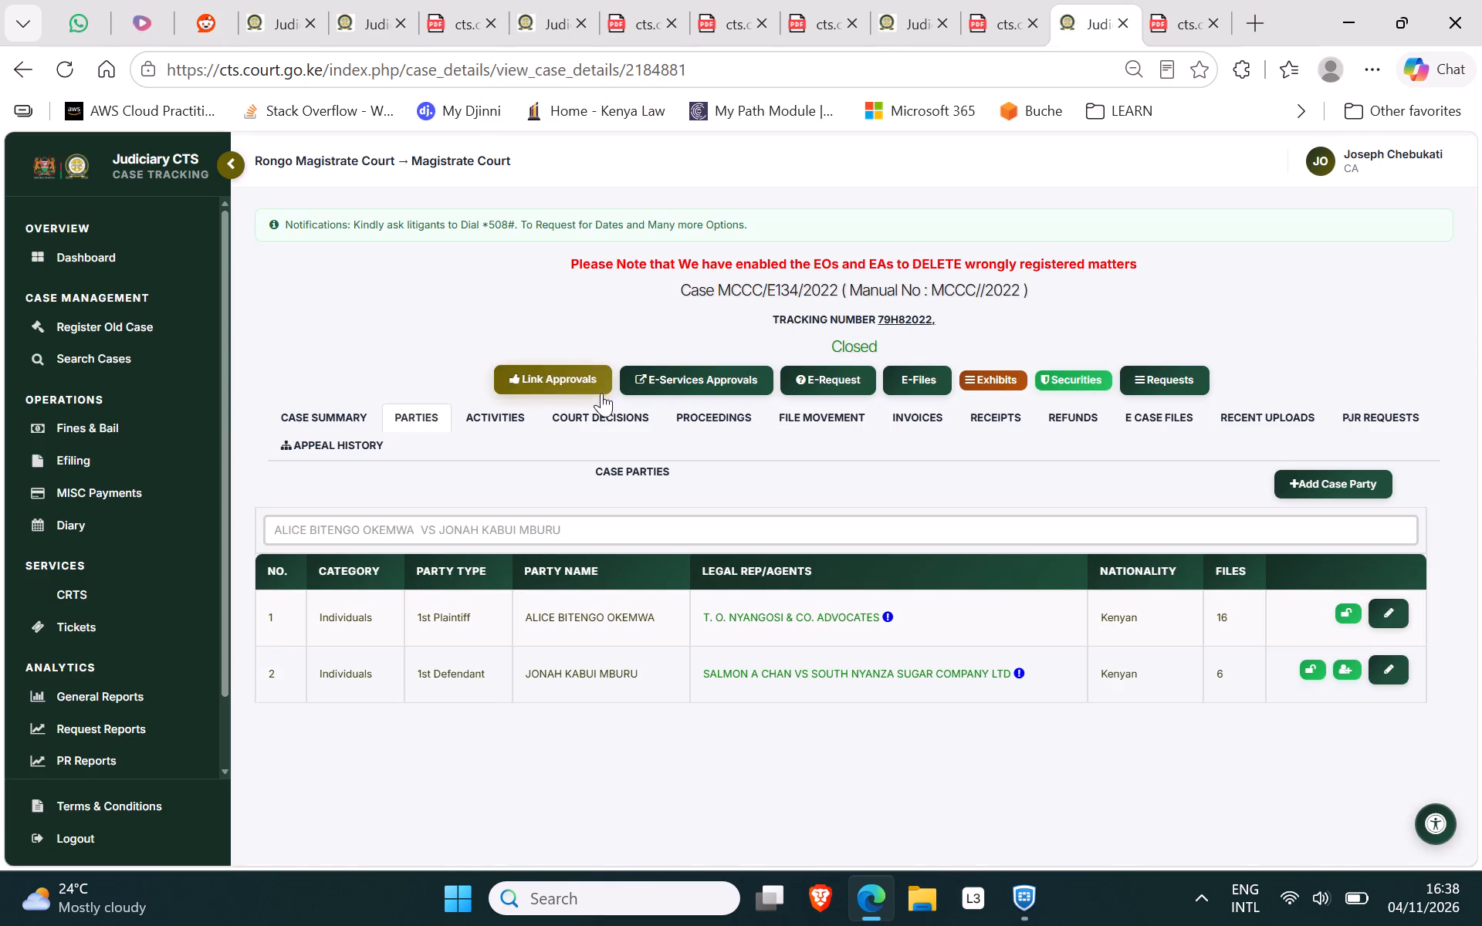
pyautogui.click(498, 427)
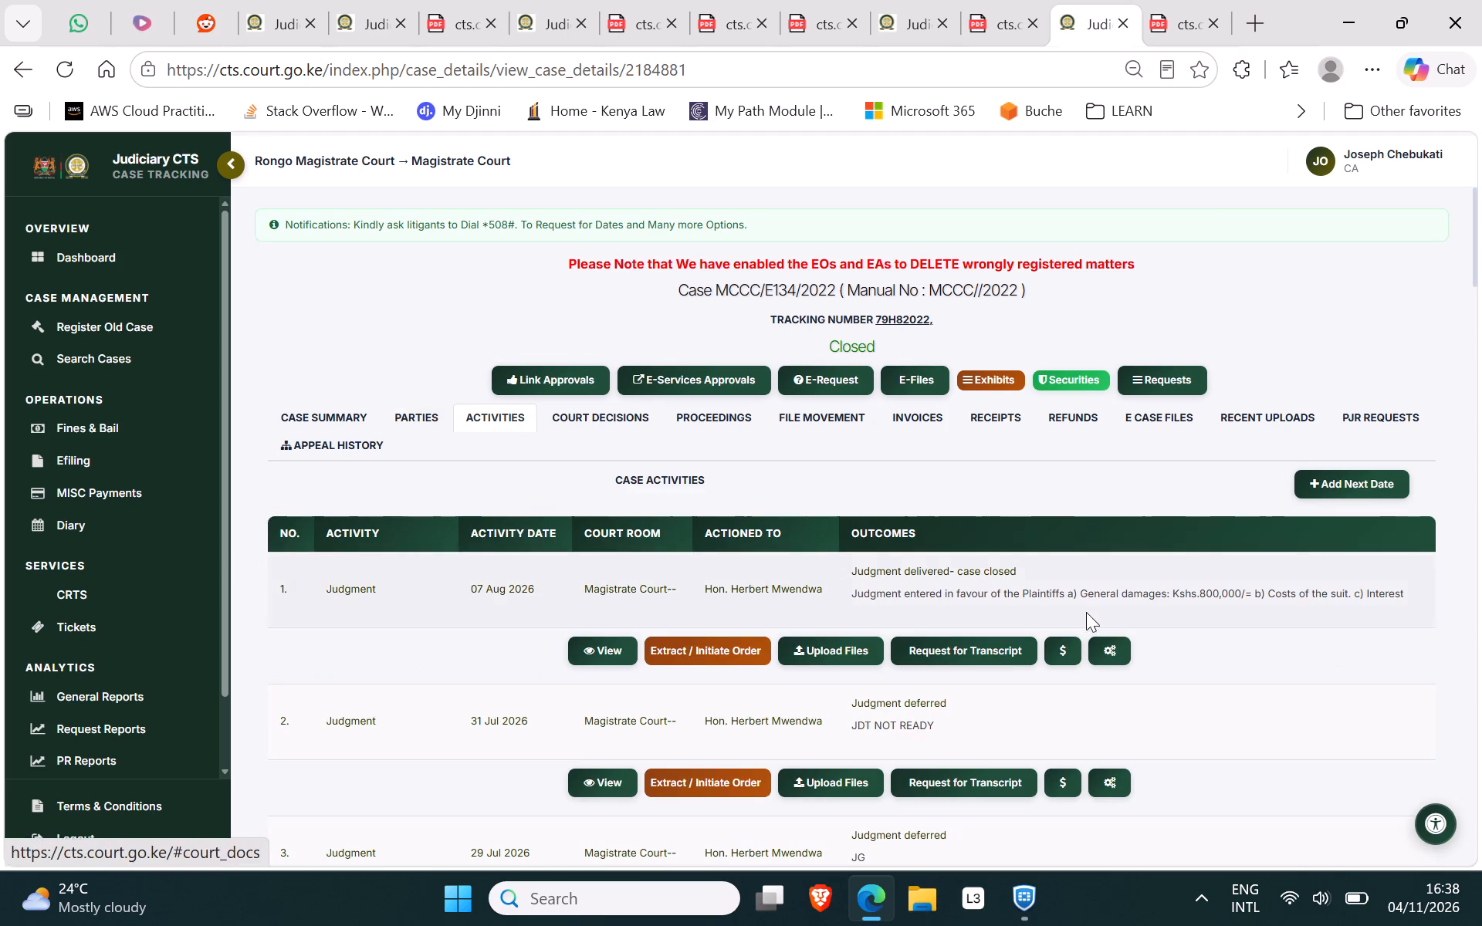
pyautogui.click(1071, 651)
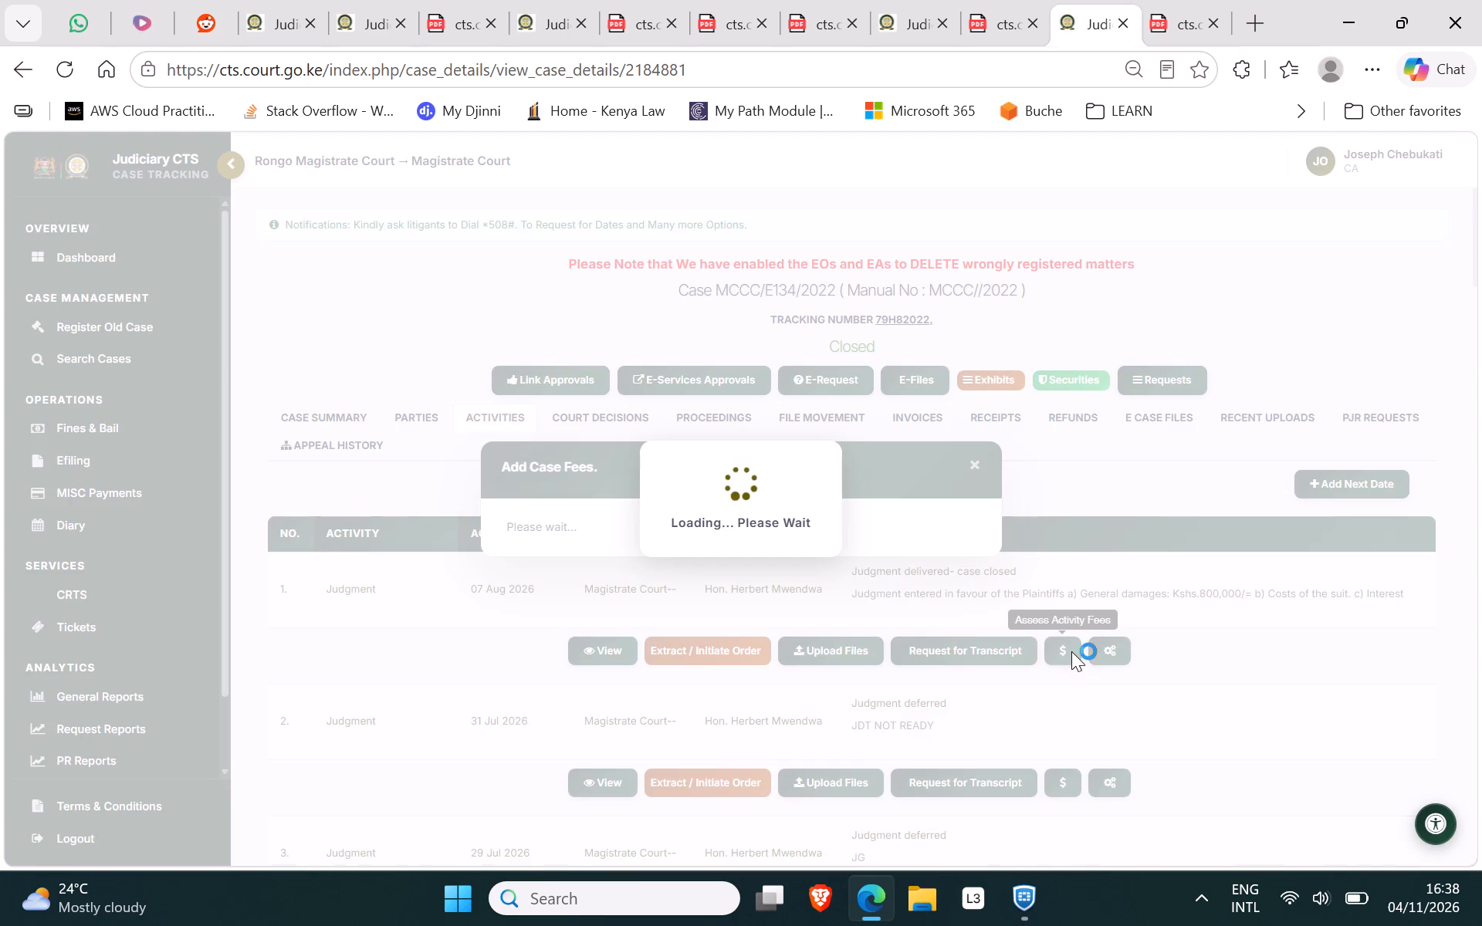
pyautogui.click(875, 503)
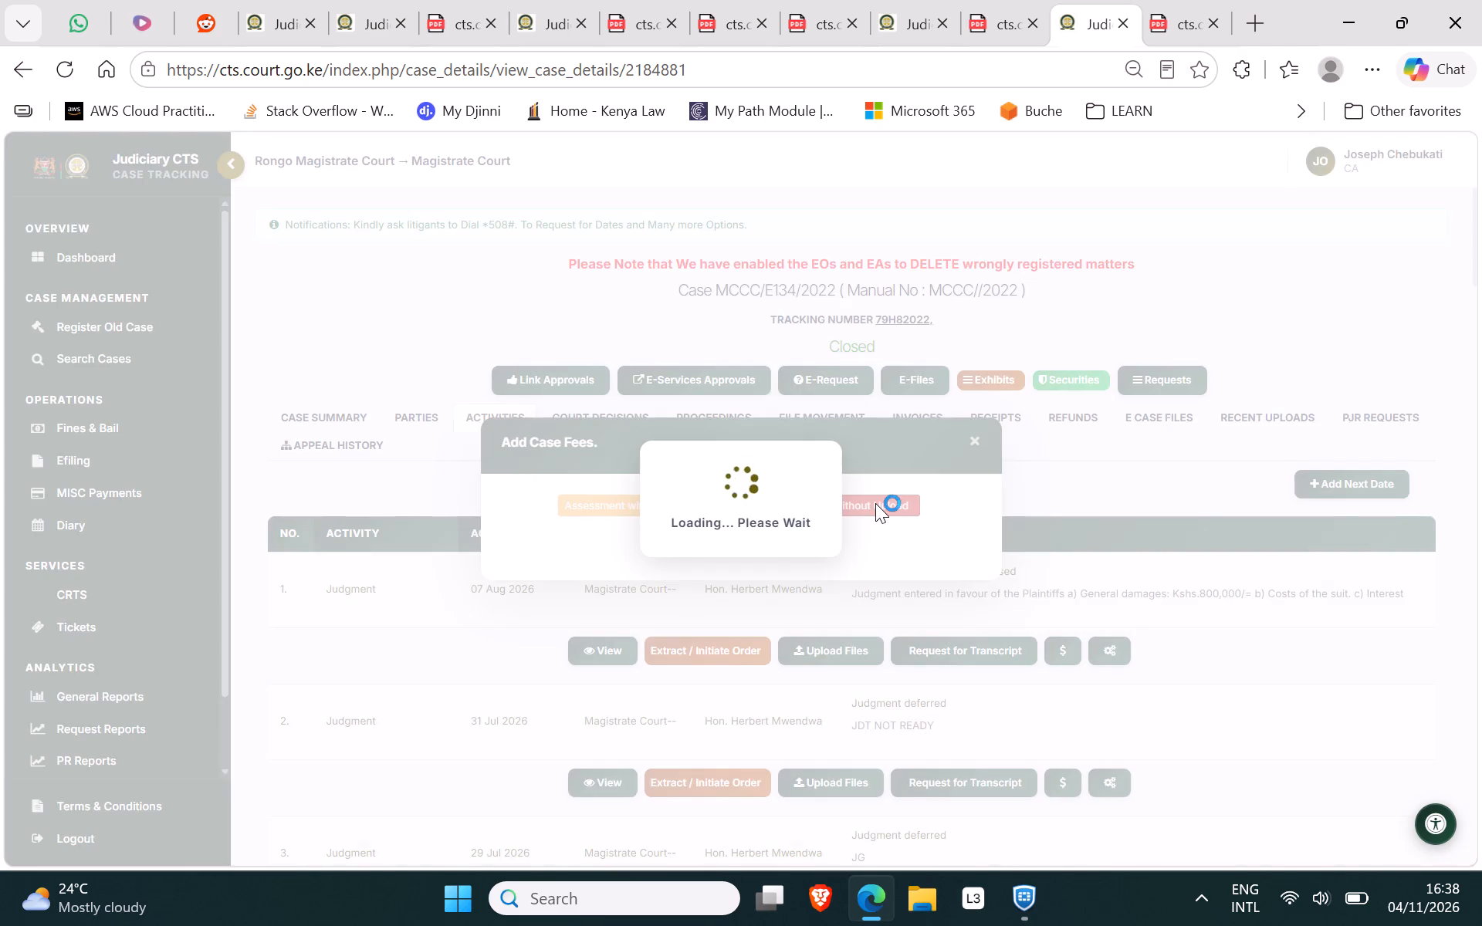
pyautogui.click(744, 417)
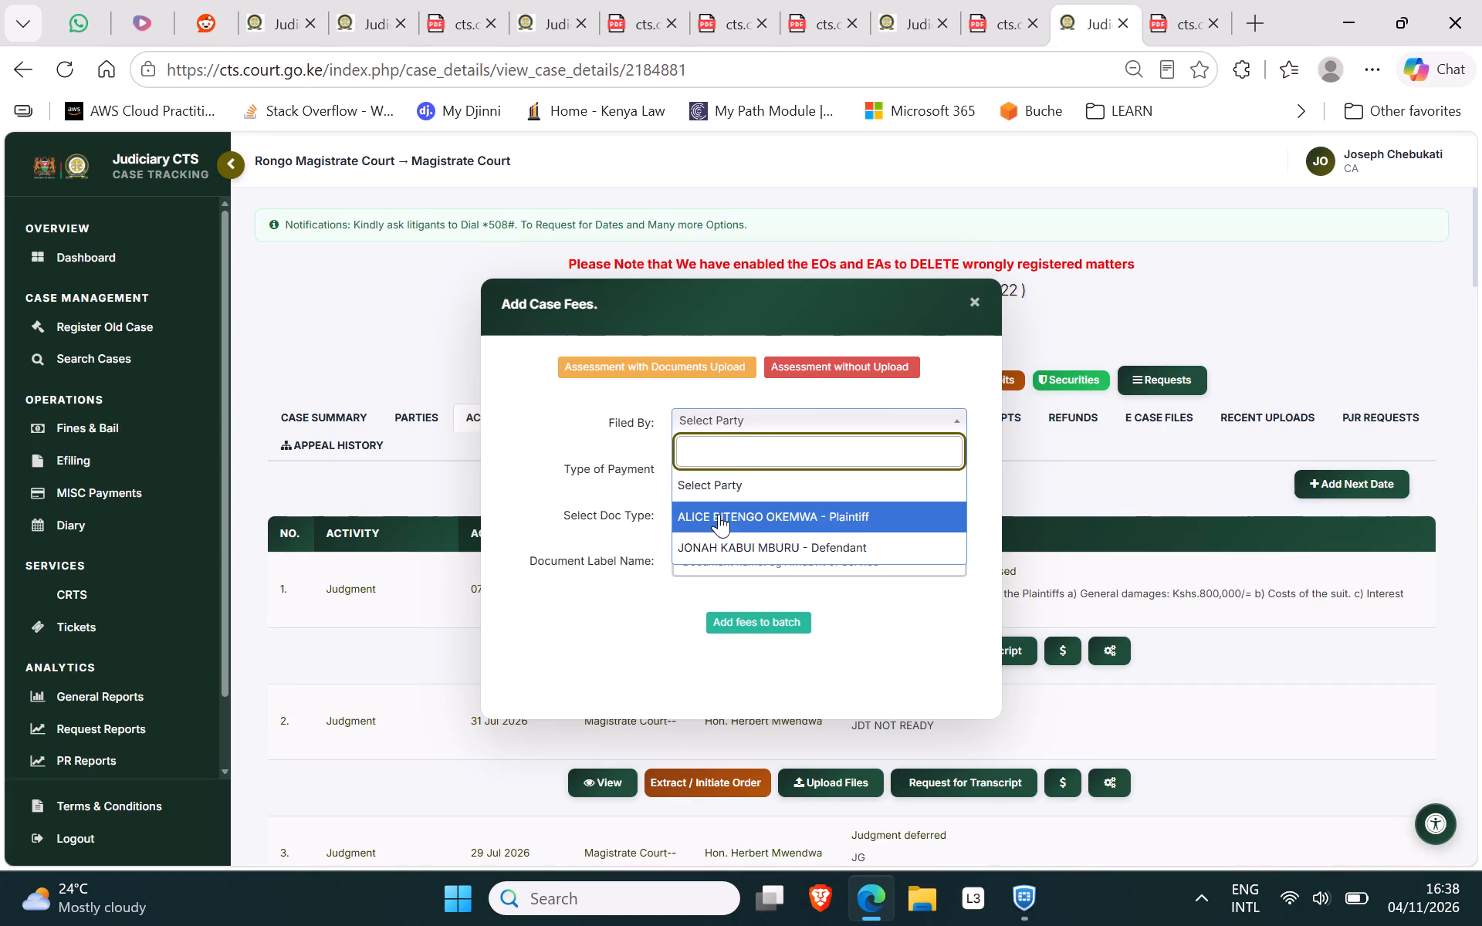
pyautogui.click(717, 519)
pyautogui.click(759, 456)
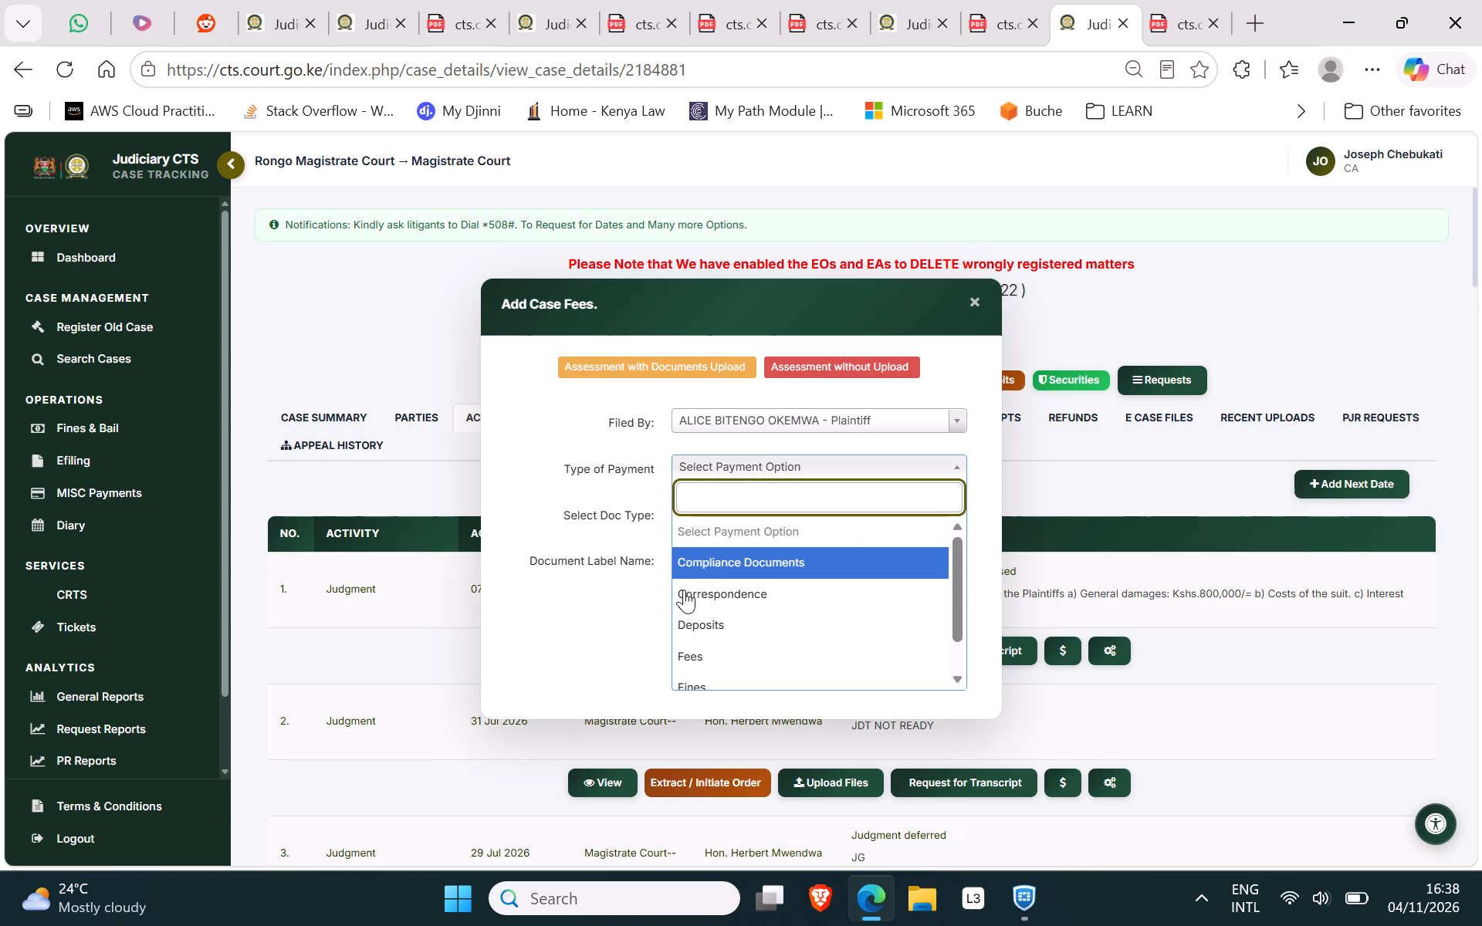
pyautogui.click(688, 648)
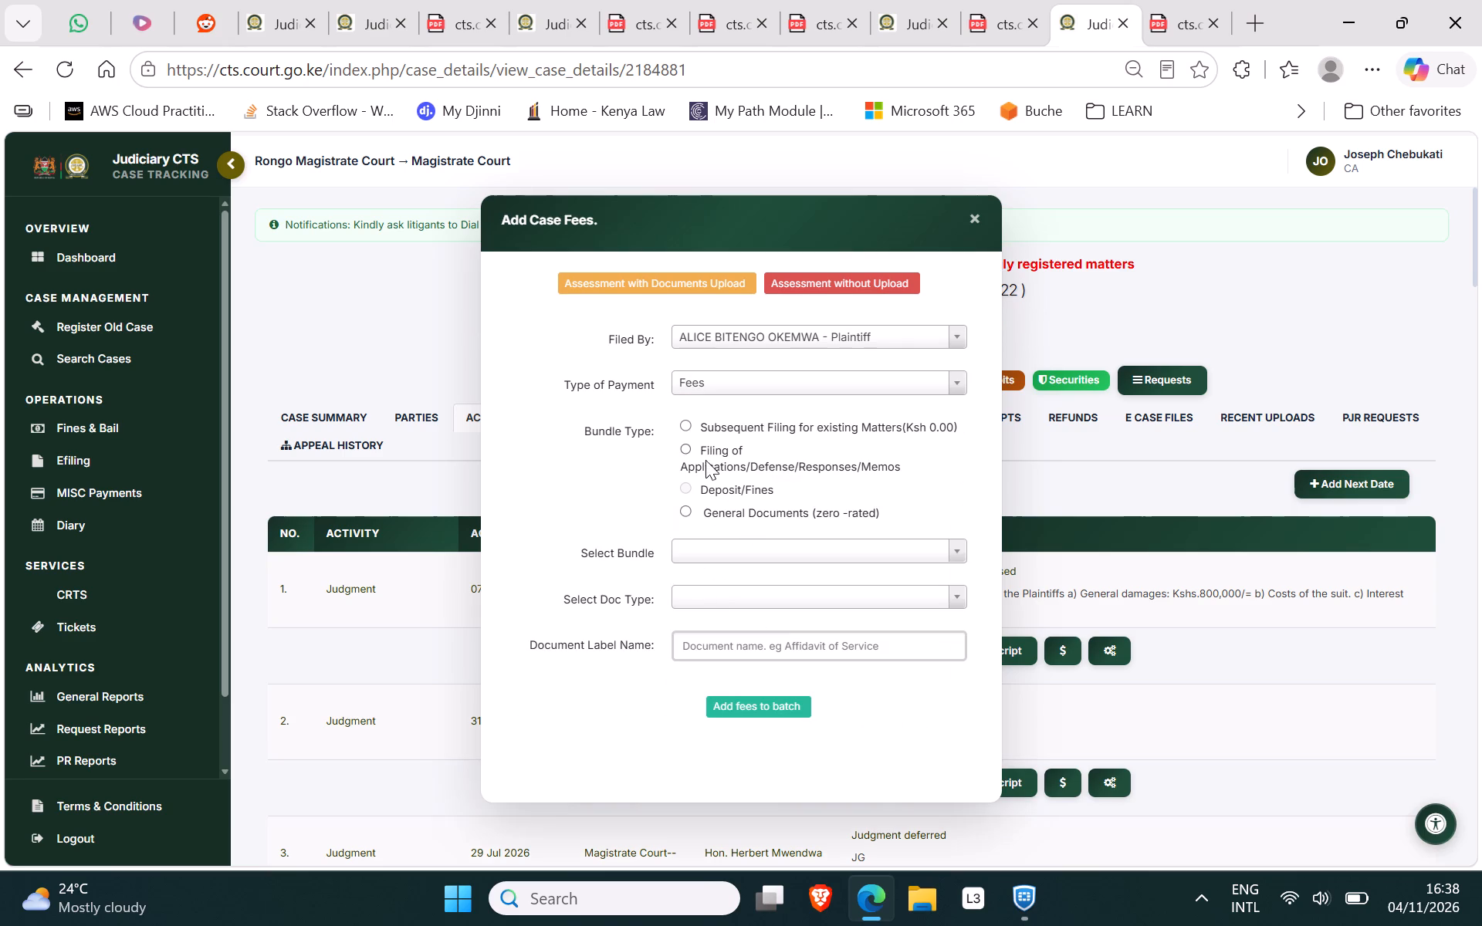
pyautogui.click(698, 447)
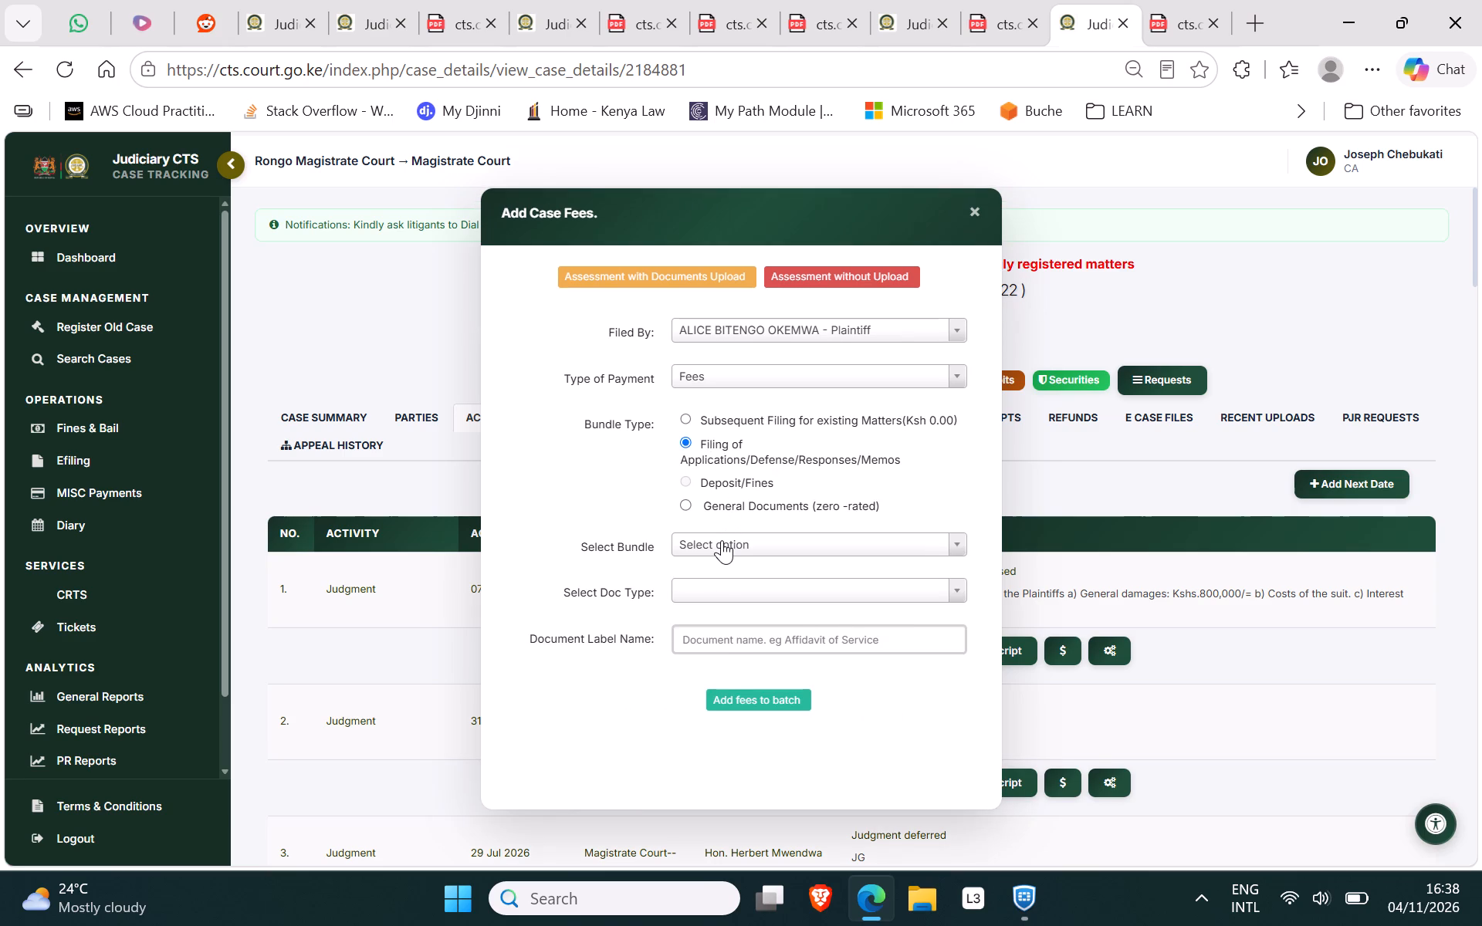
pyautogui.click(722, 540)
pyautogui.click(723, 665)
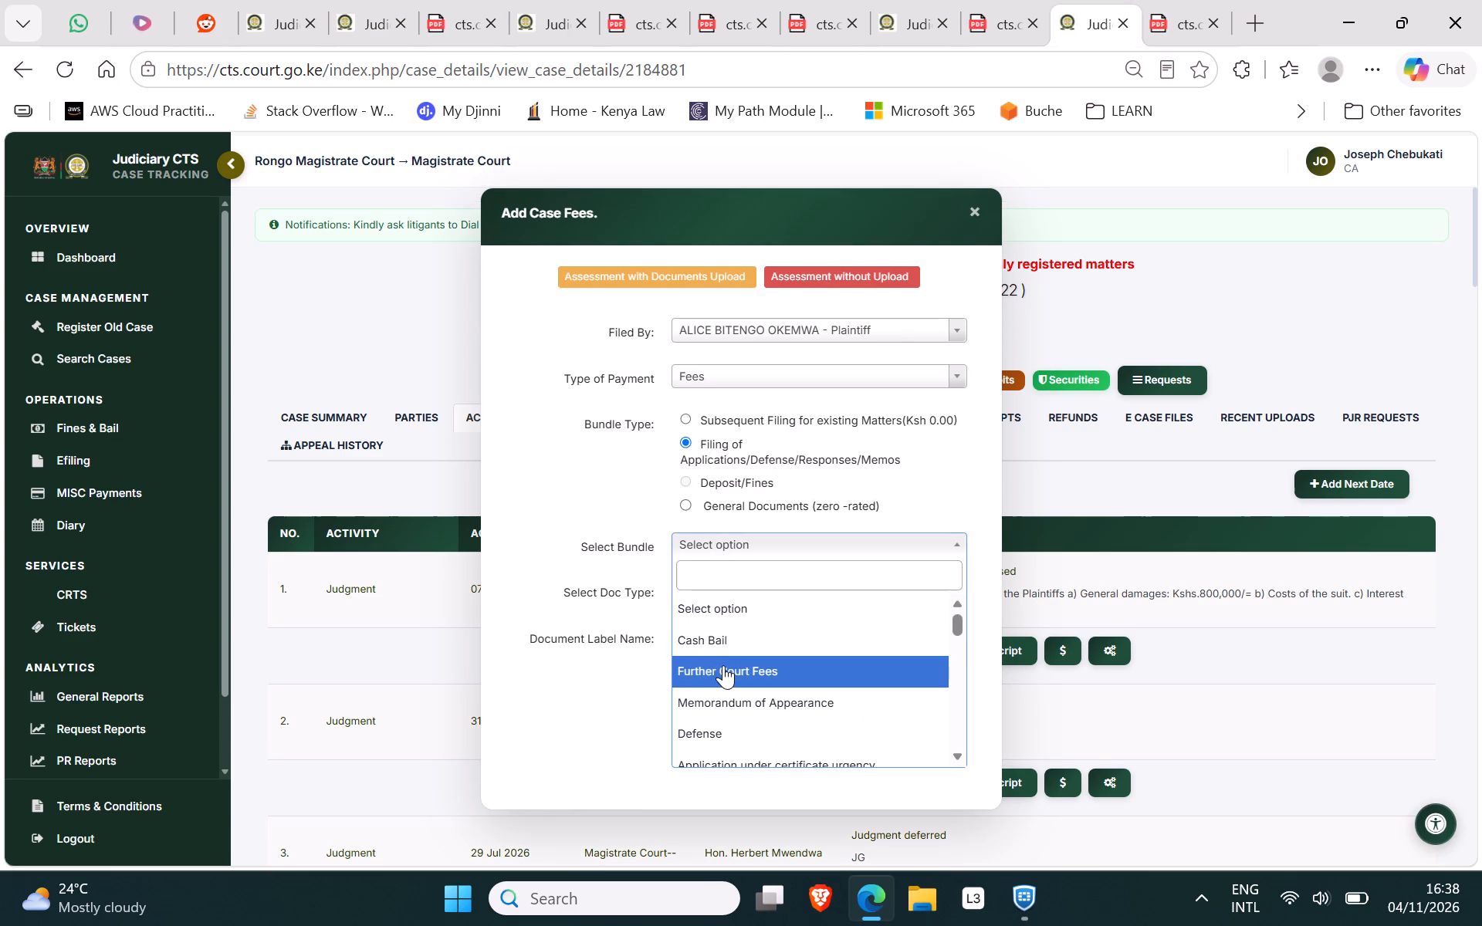
pyautogui.click(777, 583)
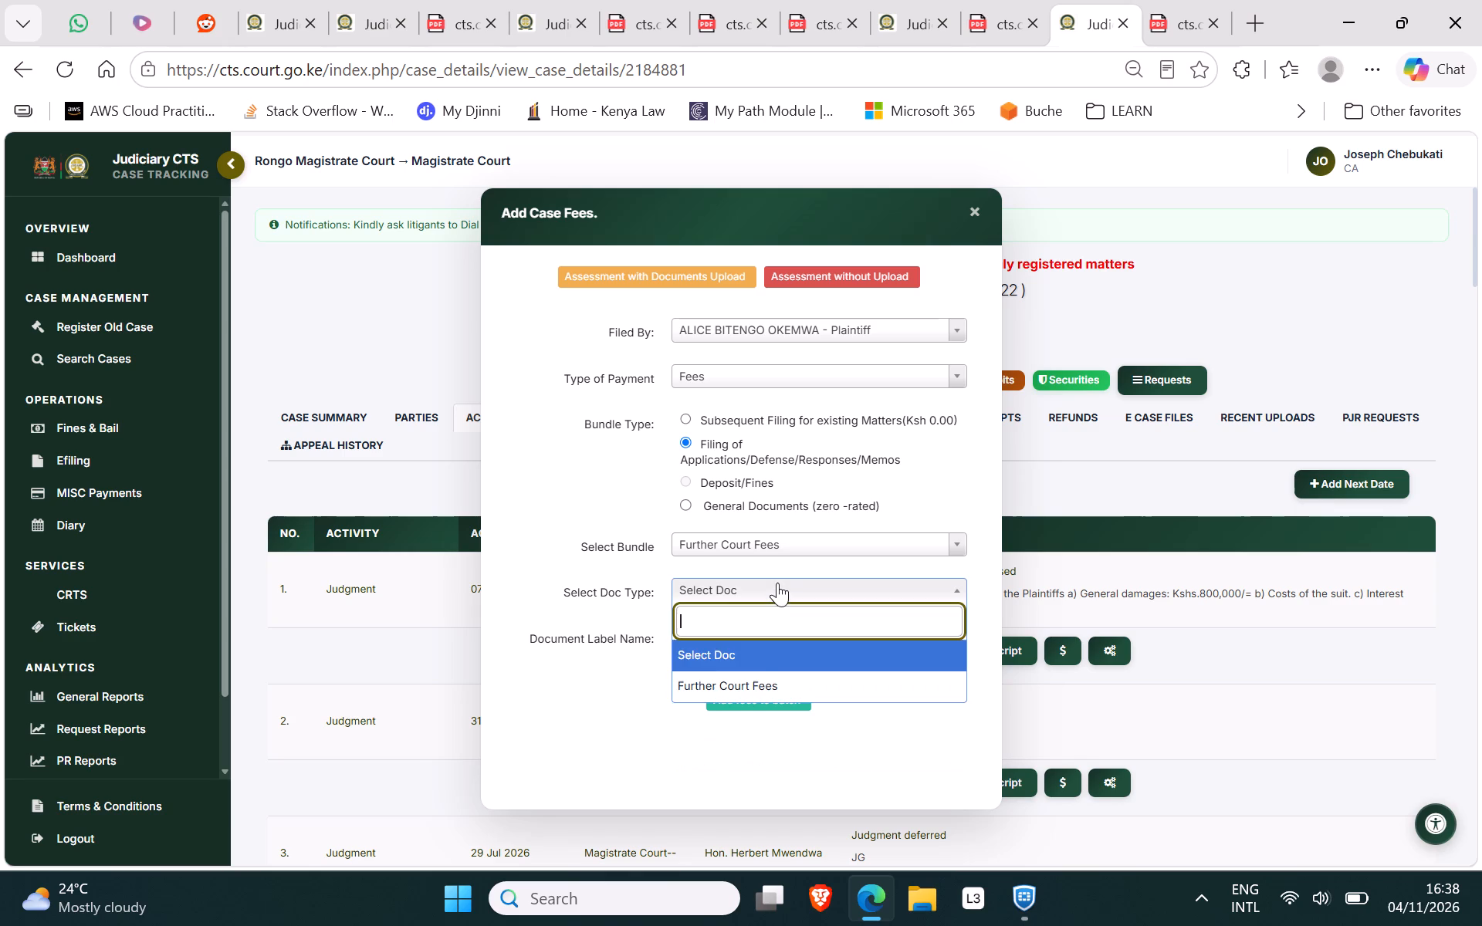
pyautogui.click(739, 683)
# Label the Further Court Fees document FCF, set its amount to 8000, and add the fee to the batch.
pyautogui.click(780, 632)
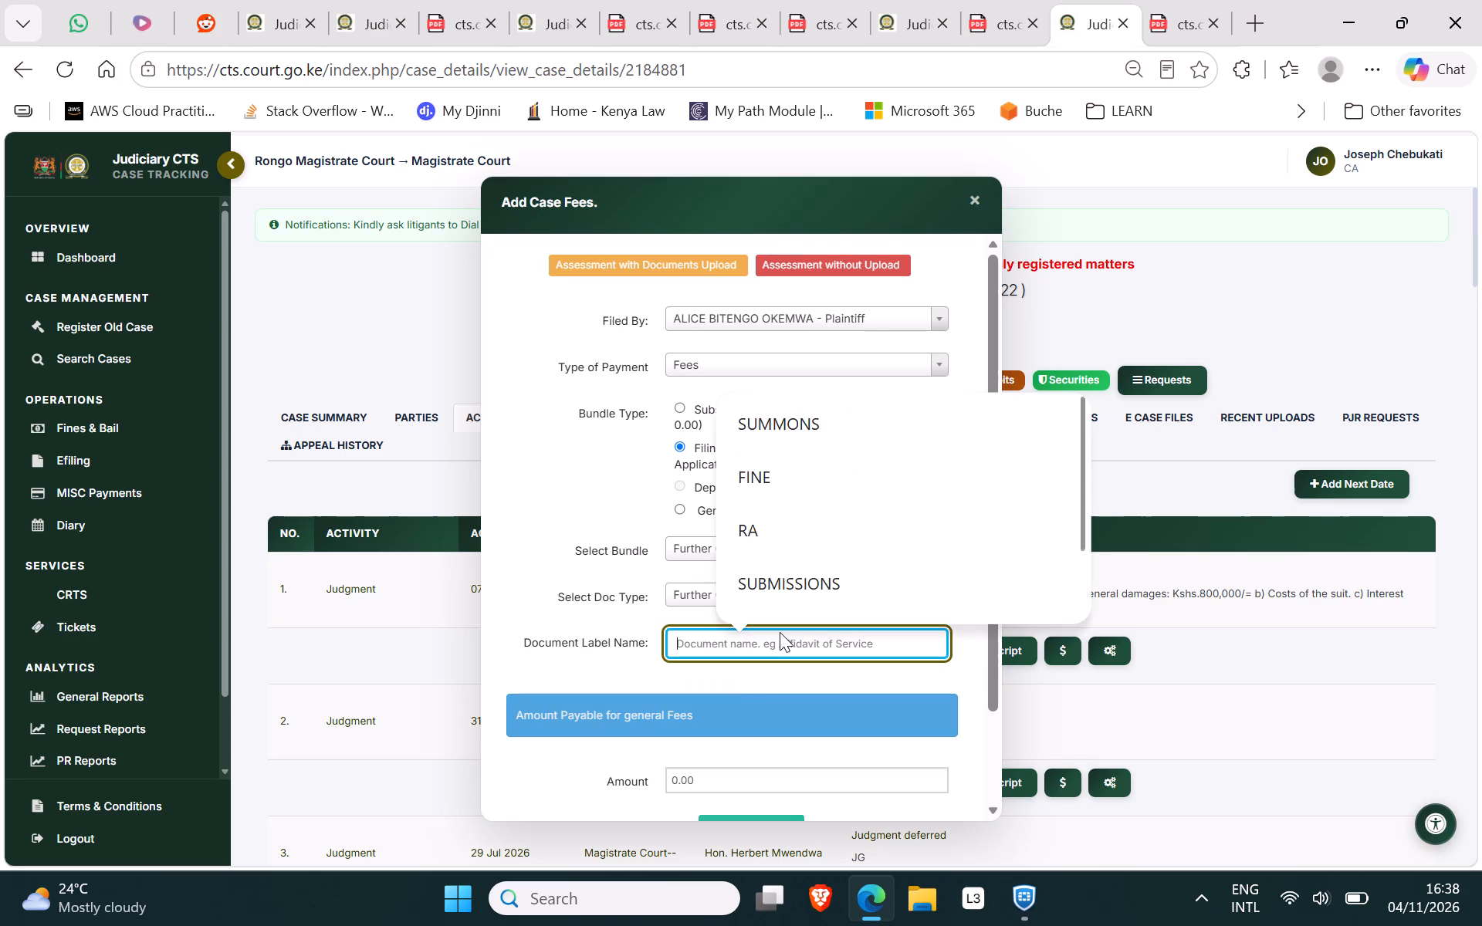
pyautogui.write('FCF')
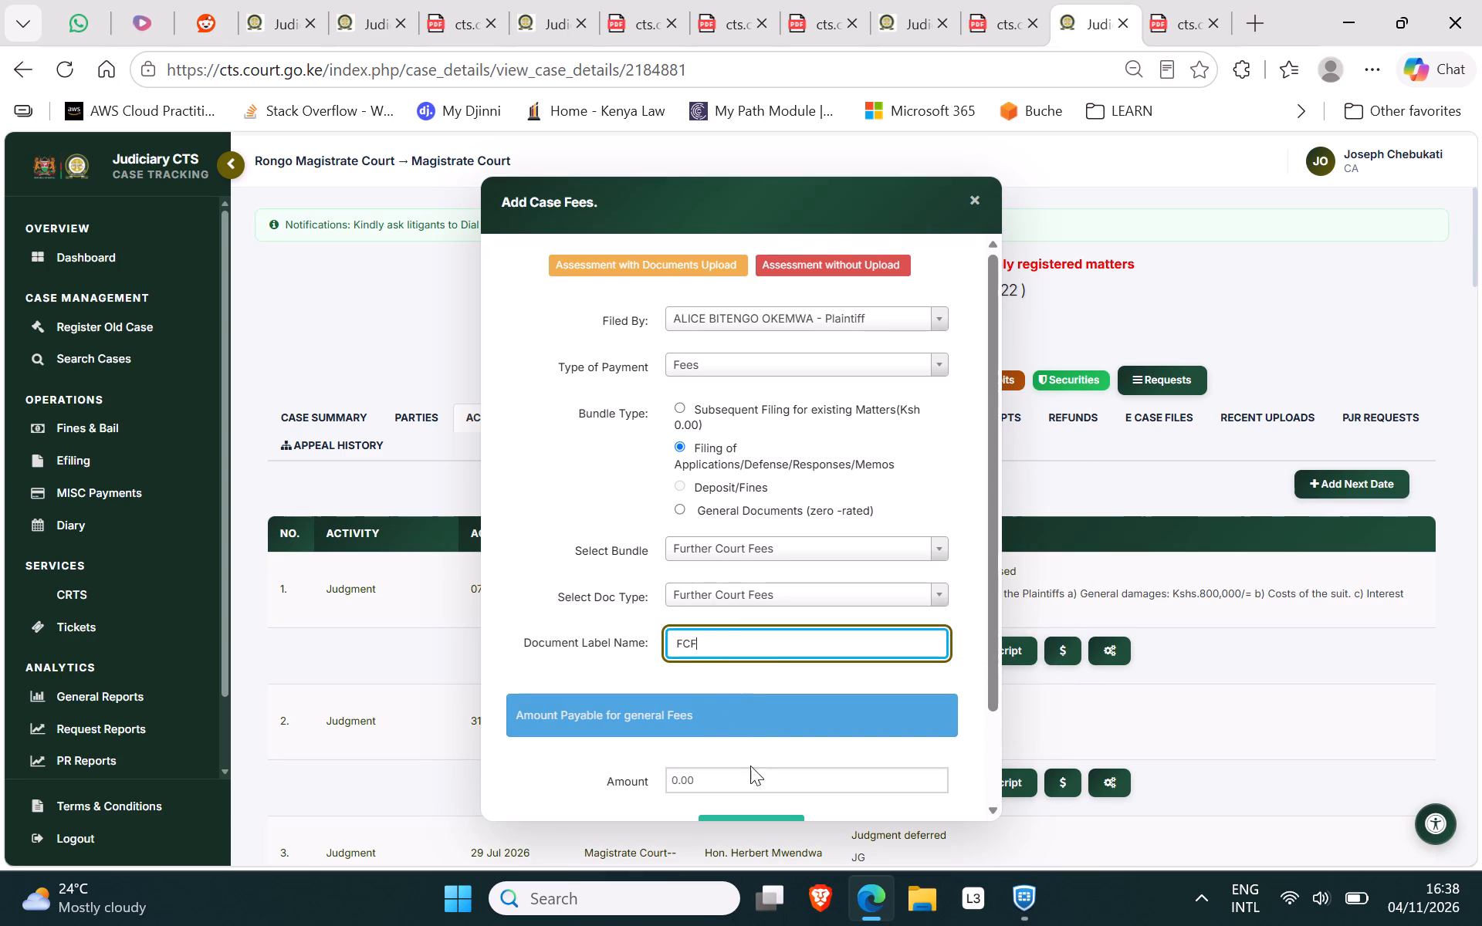
pyautogui.click(744, 769)
pyautogui.moveTo(744, 769); pyautogui.dragTo(656, 785)
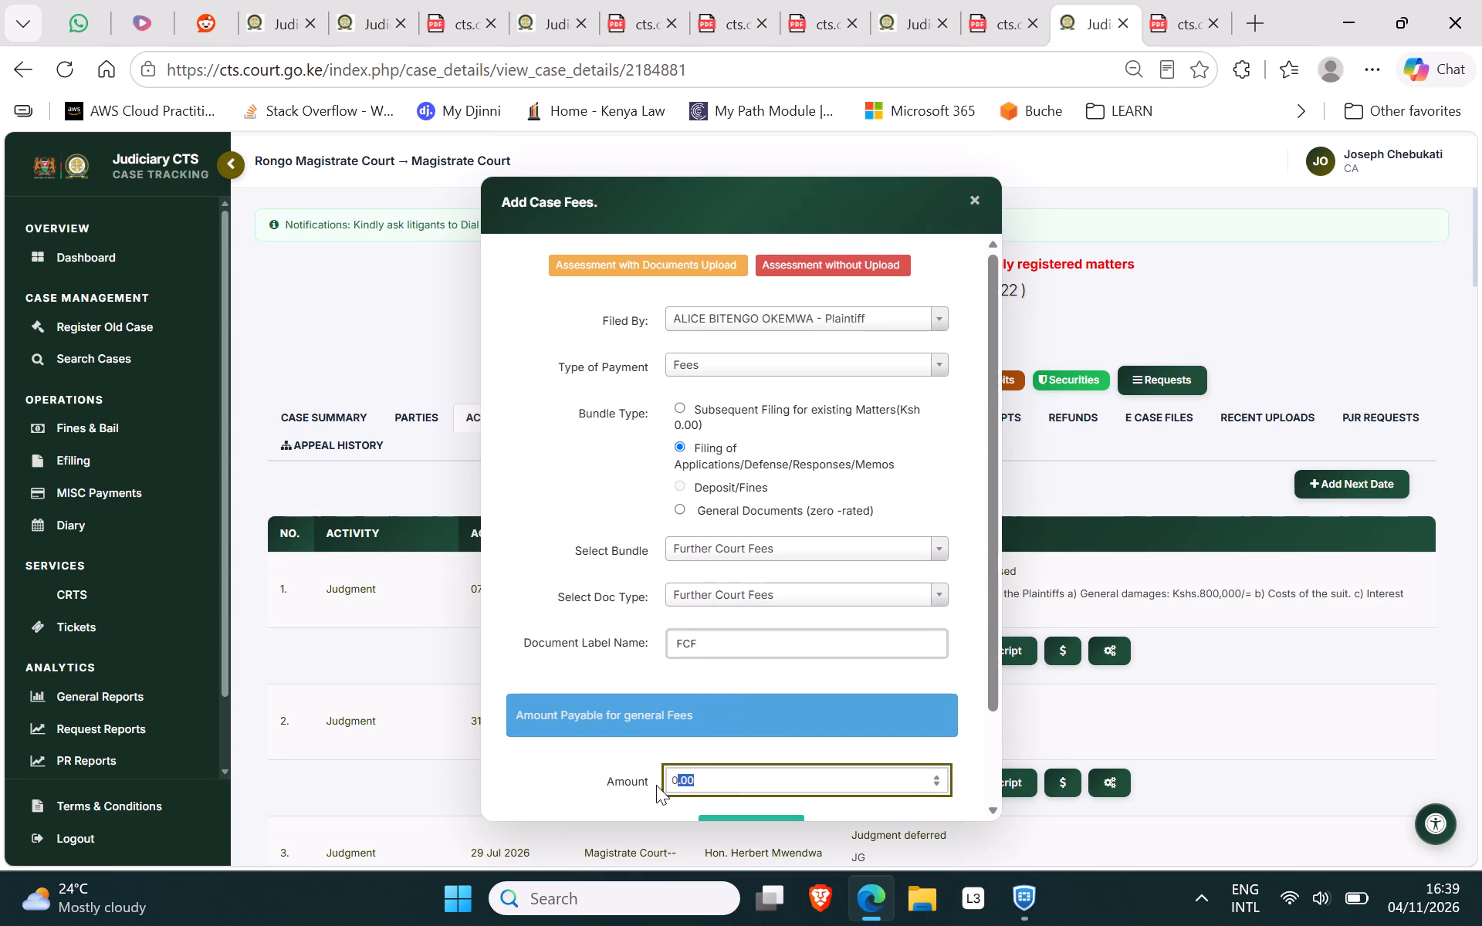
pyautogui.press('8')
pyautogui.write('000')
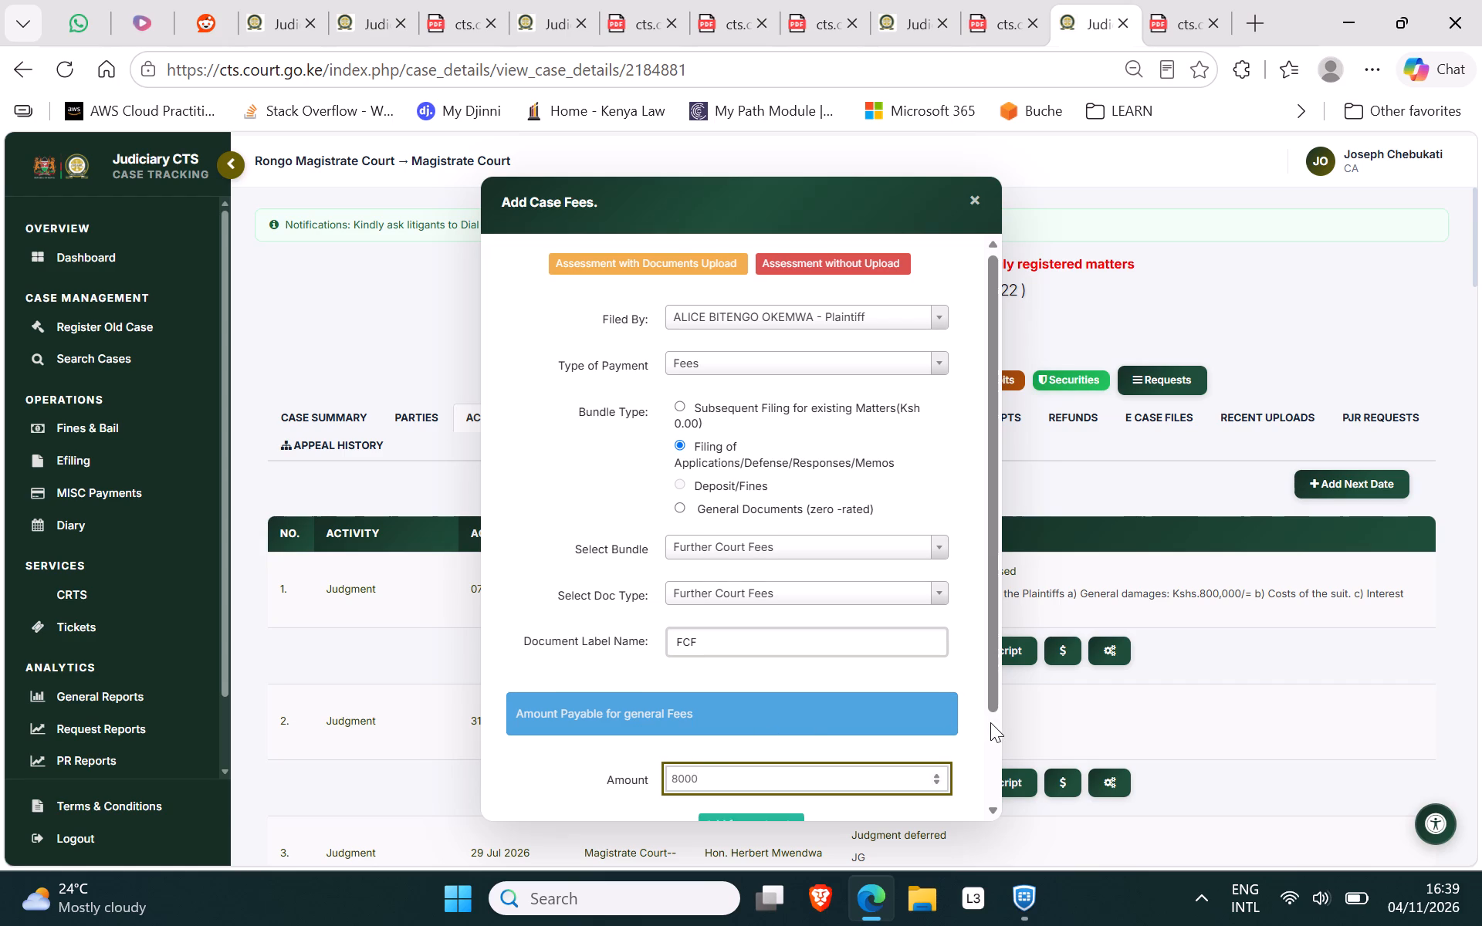
pyautogui.click(990, 722)
pyautogui.click(791, 714)
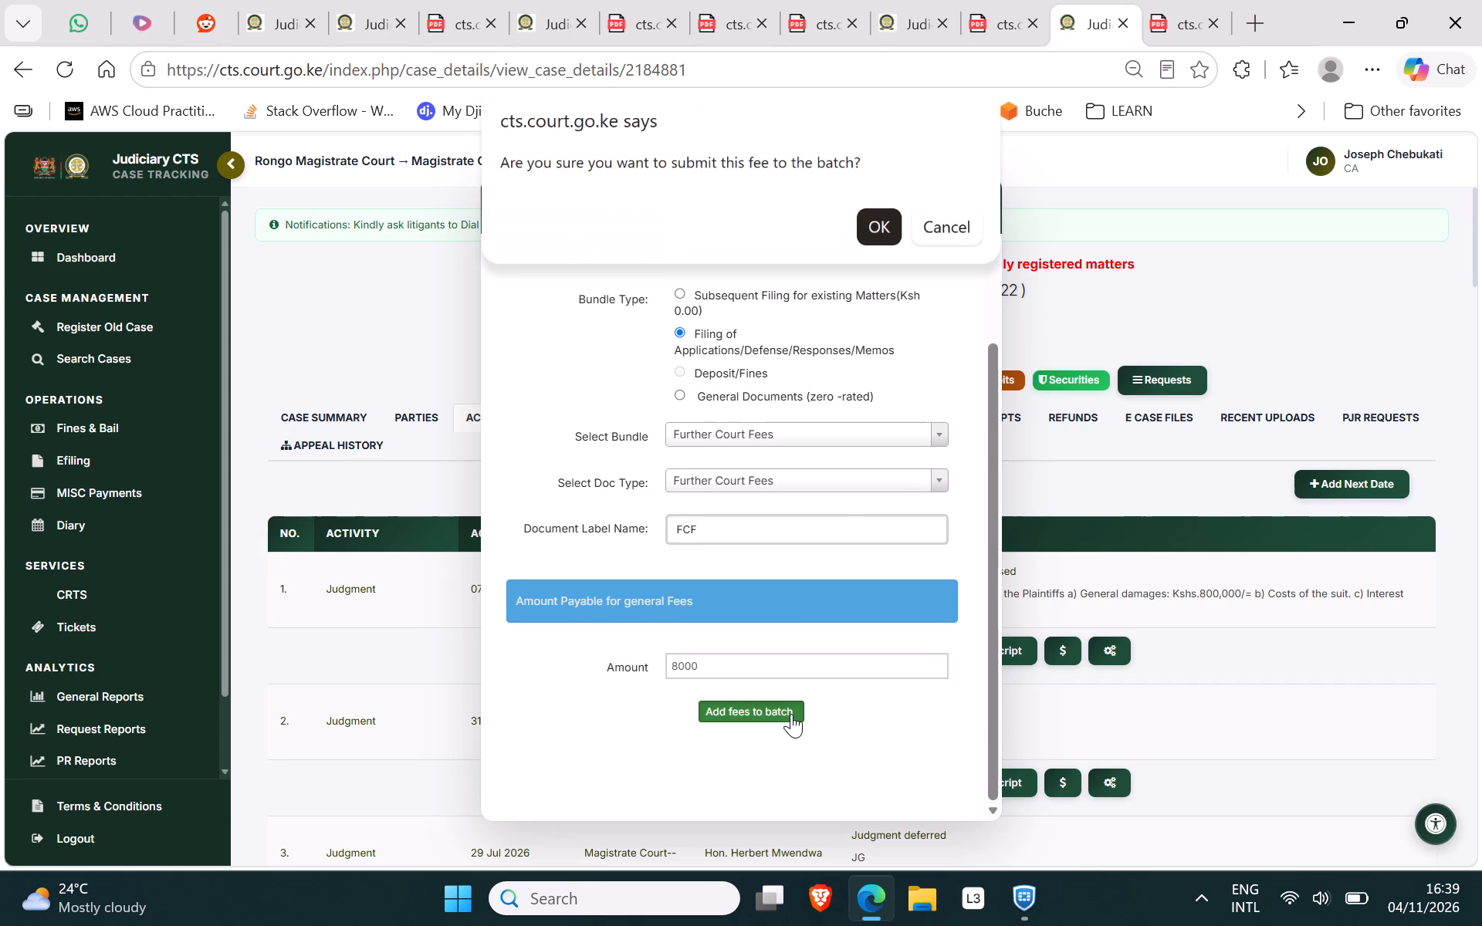
pyautogui.click(881, 235)
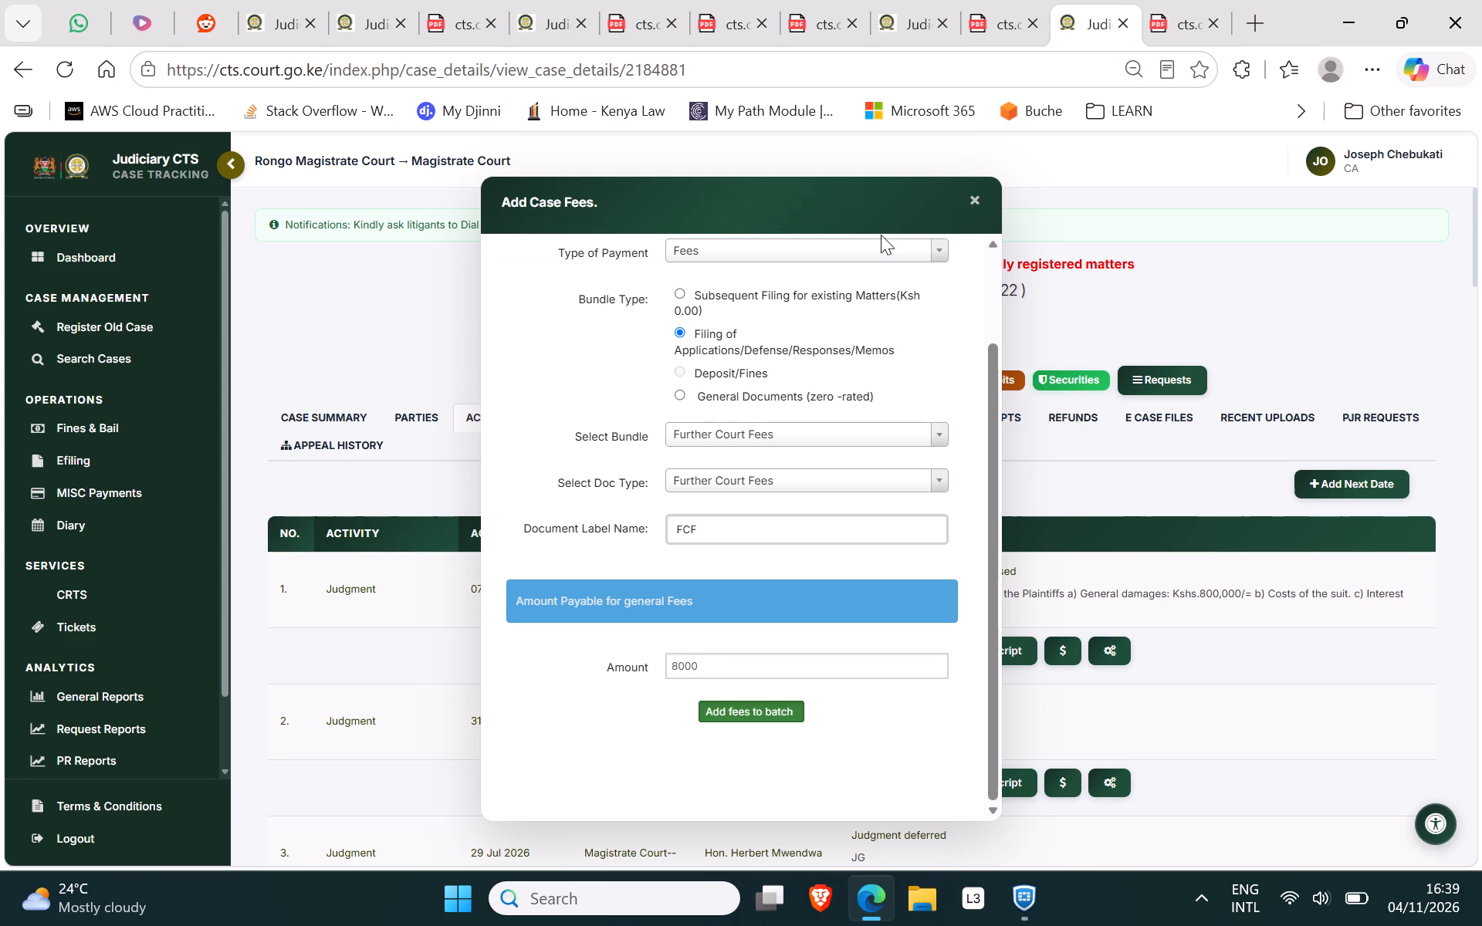
# Submit the plaintiff's batched Further Court Fees for invoice generation.
pyautogui.click(1001, 684)
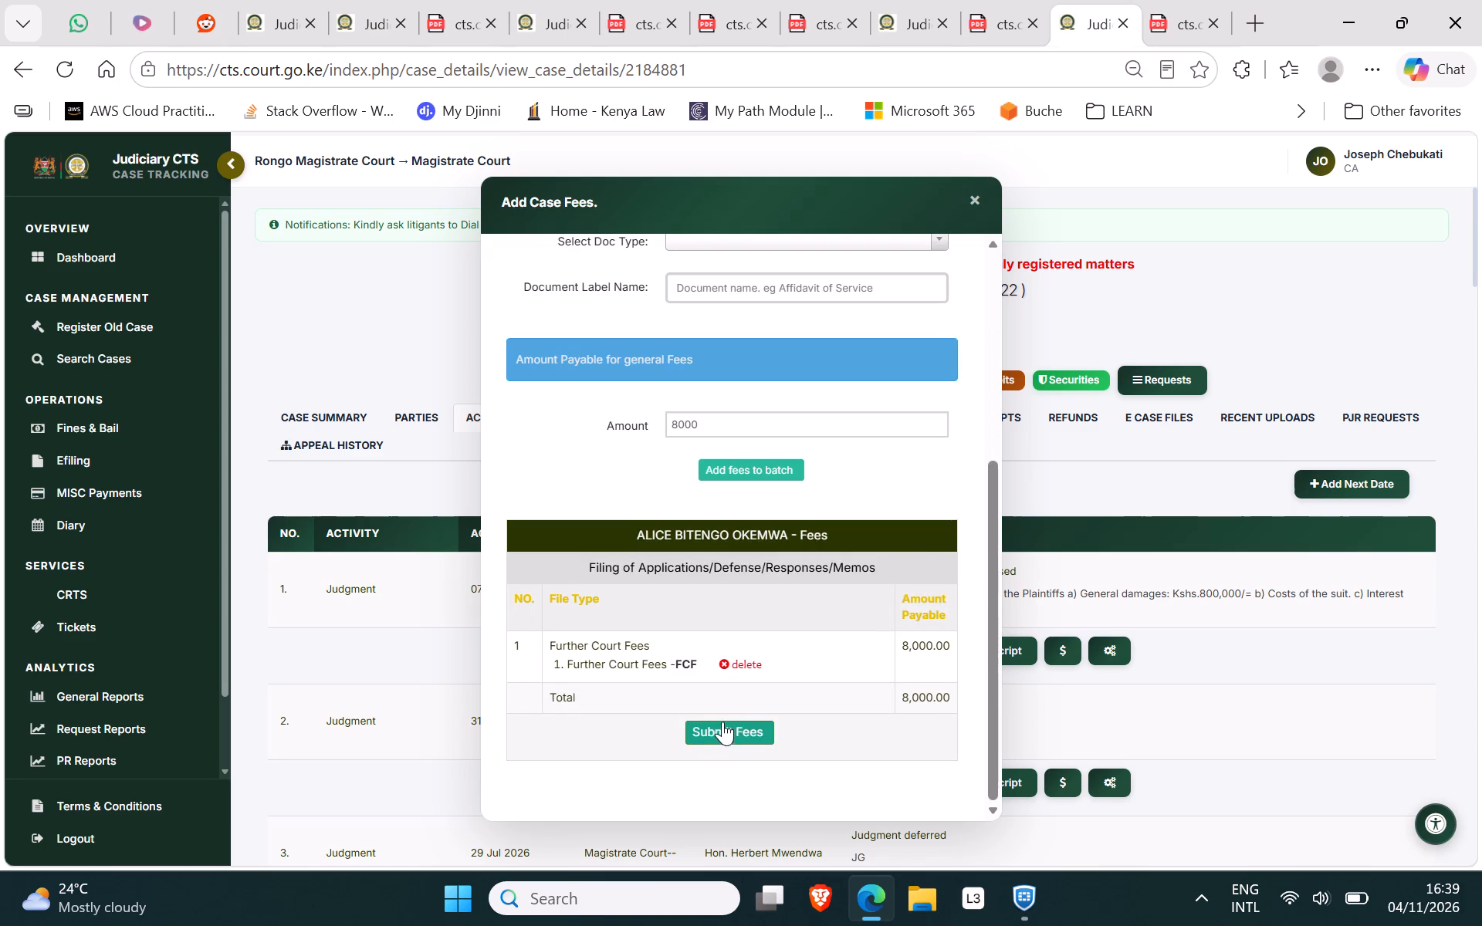
pyautogui.click(722, 725)
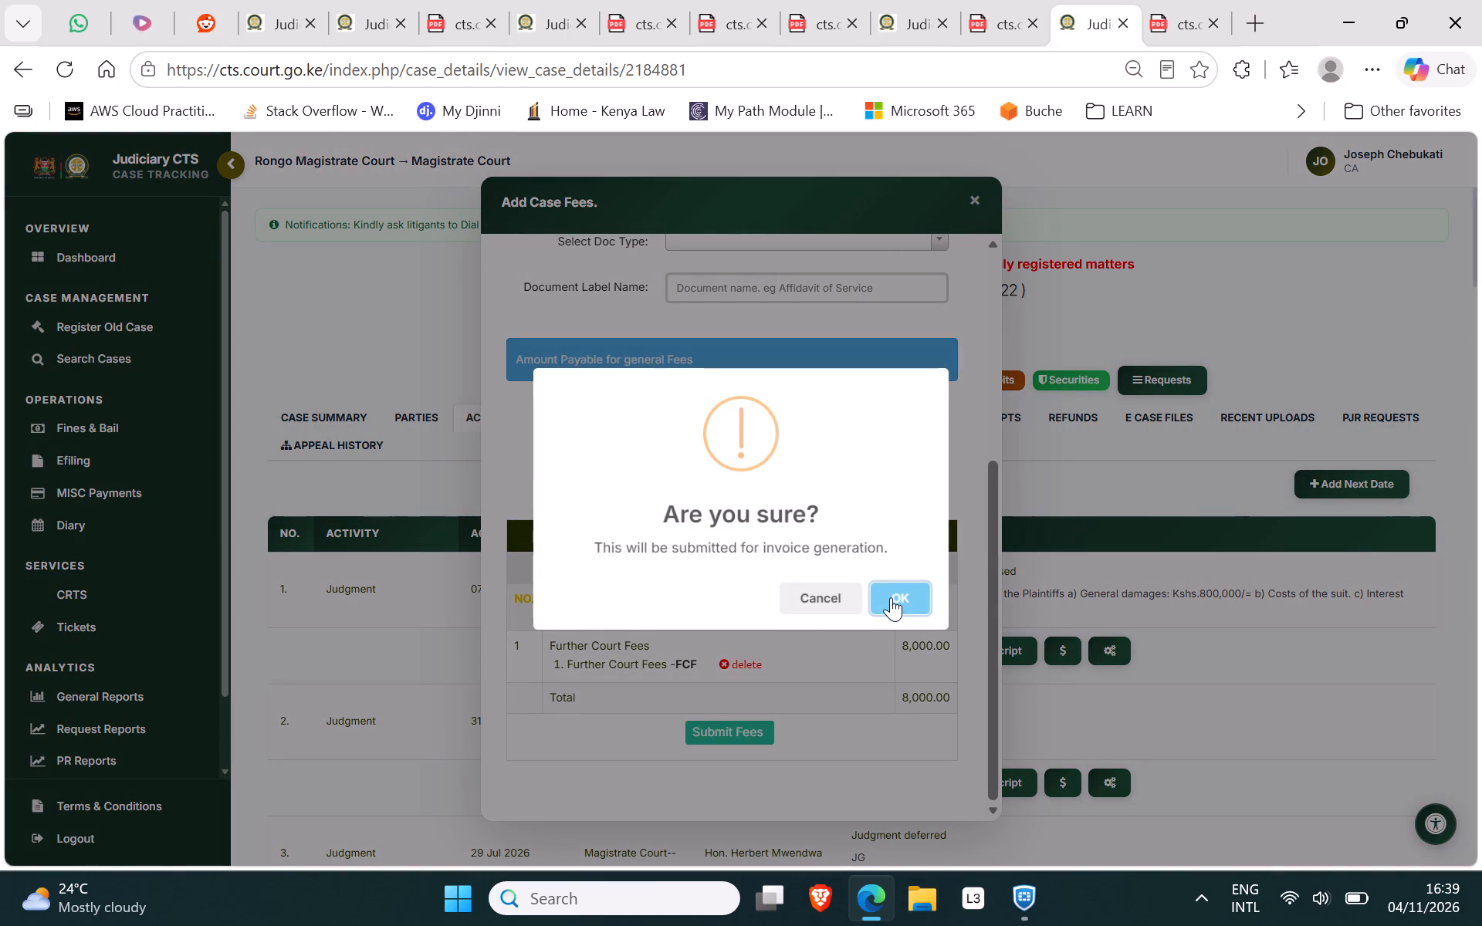
pyautogui.click(891, 597)
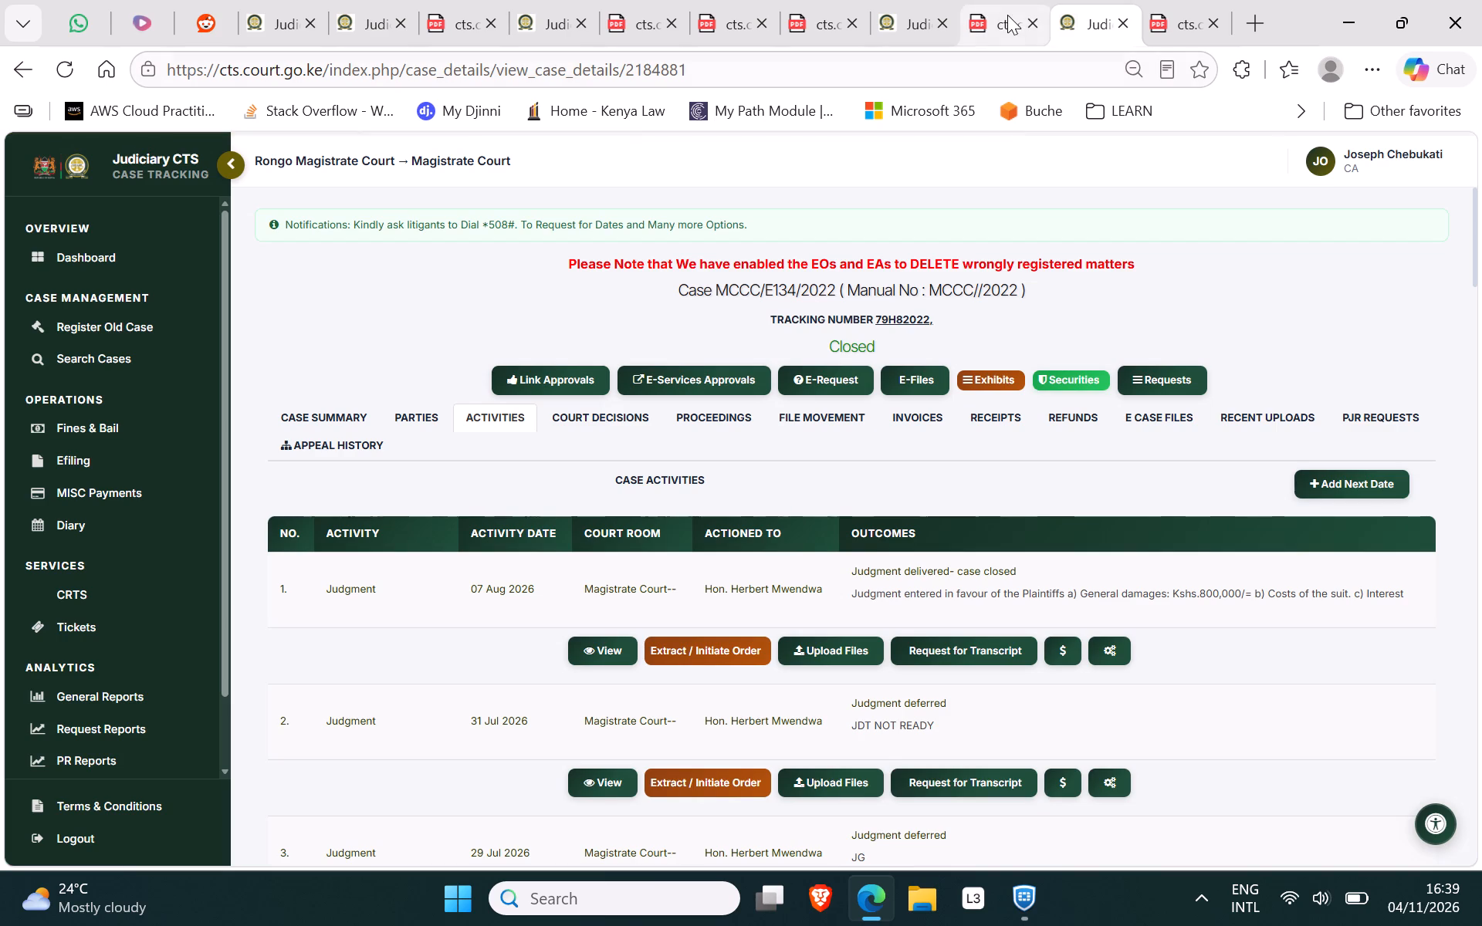
# Compare the party titles on the first pages of the E132 and E134 judgments, and check MCCC/E134/2022's parties list.
pyautogui.click(1010, 13)
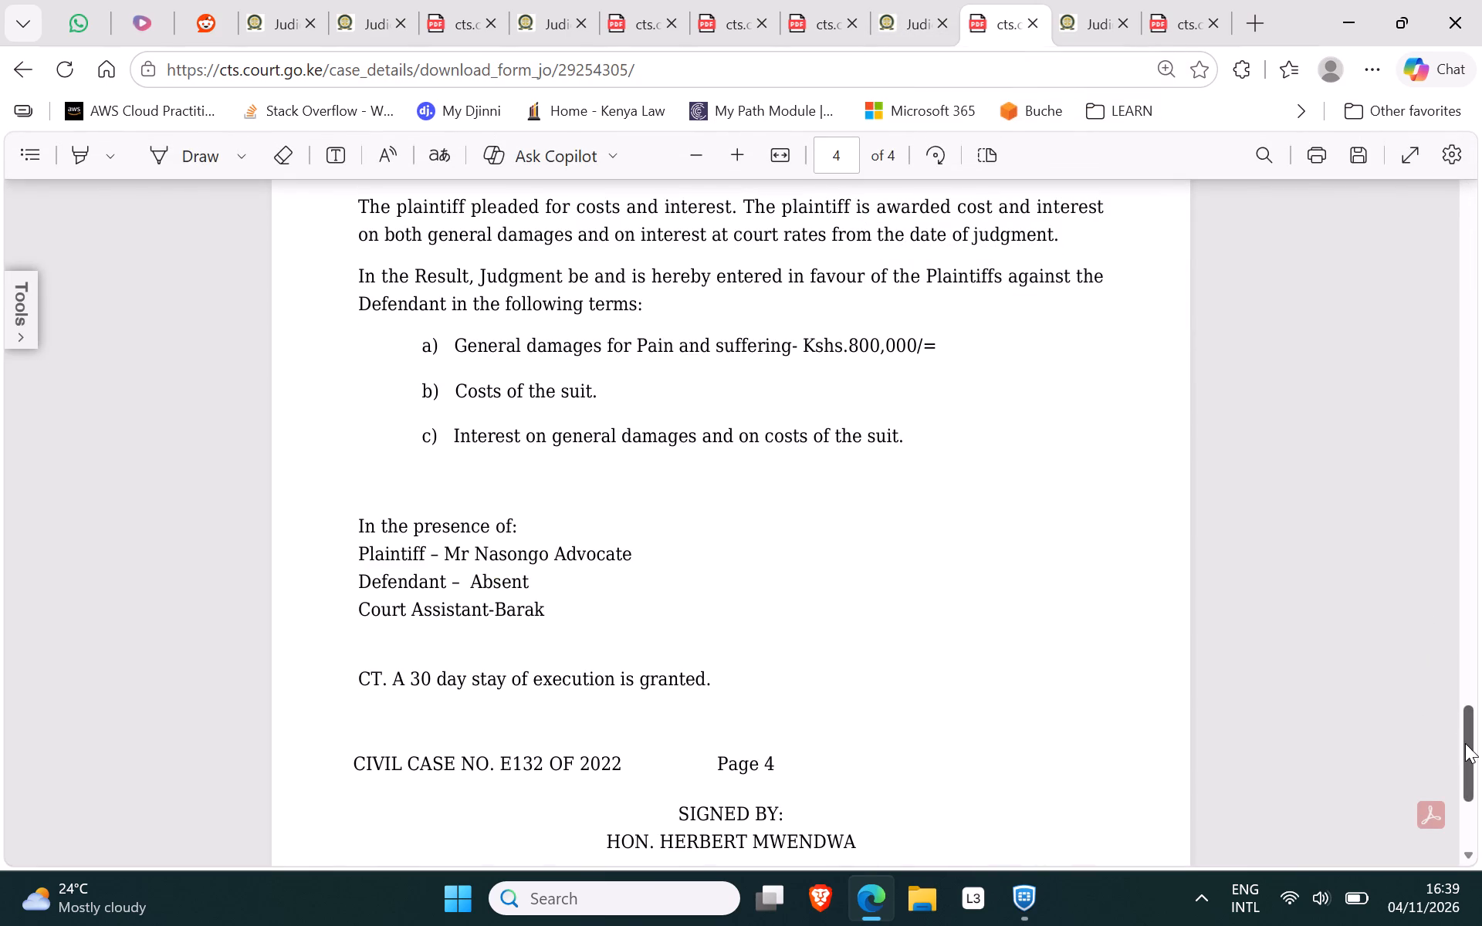
pyautogui.moveTo(1465, 743); pyautogui.dragTo(1470, 228)
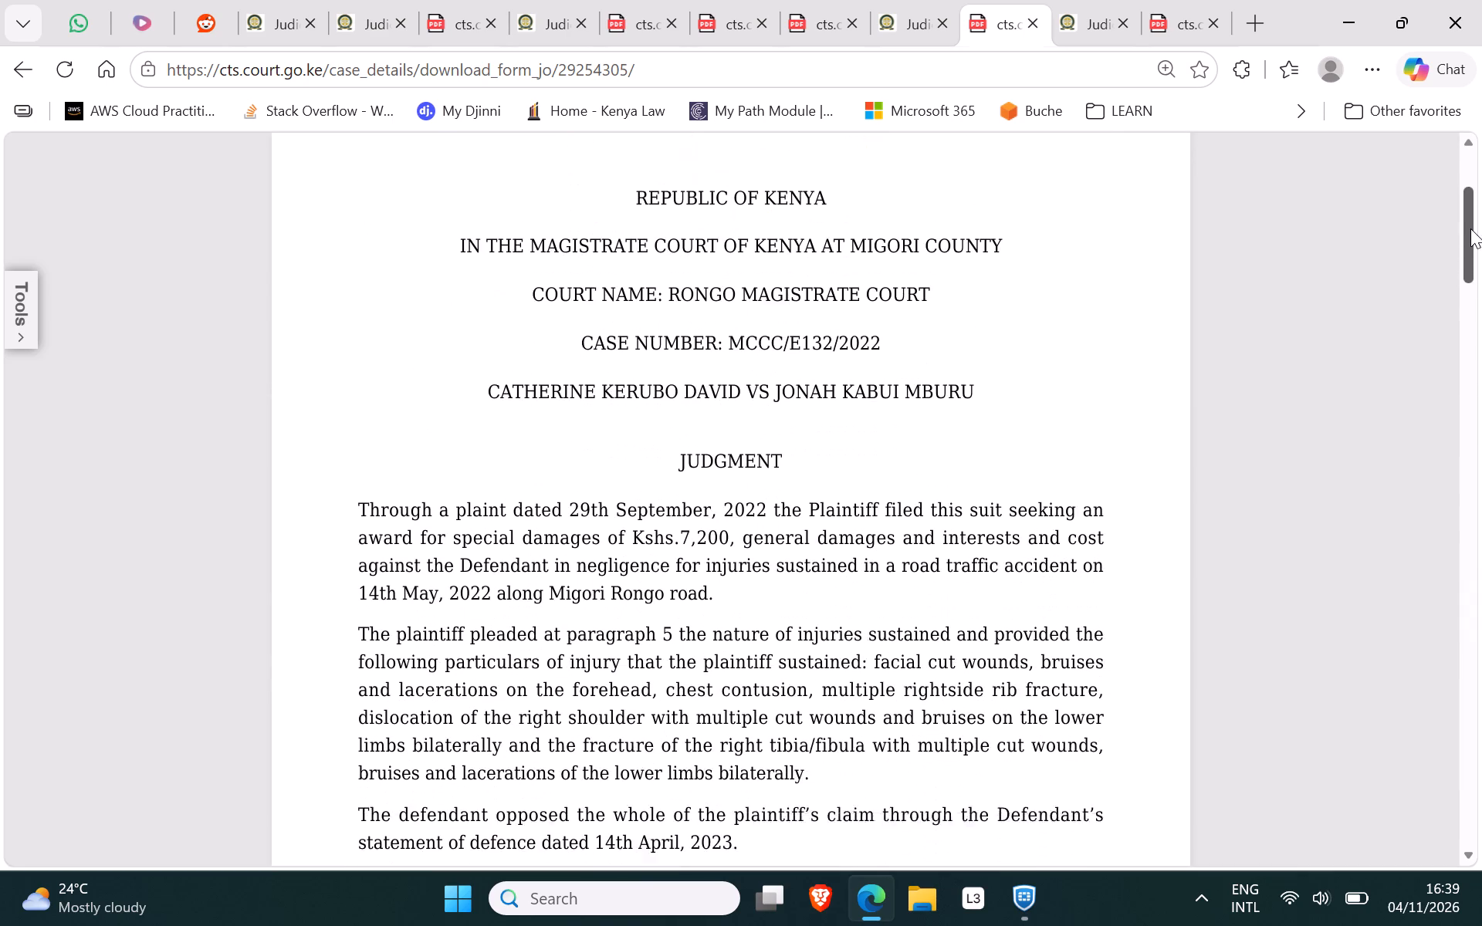
pyautogui.moveTo(1470, 228); pyautogui.dragTo(1470, 226)
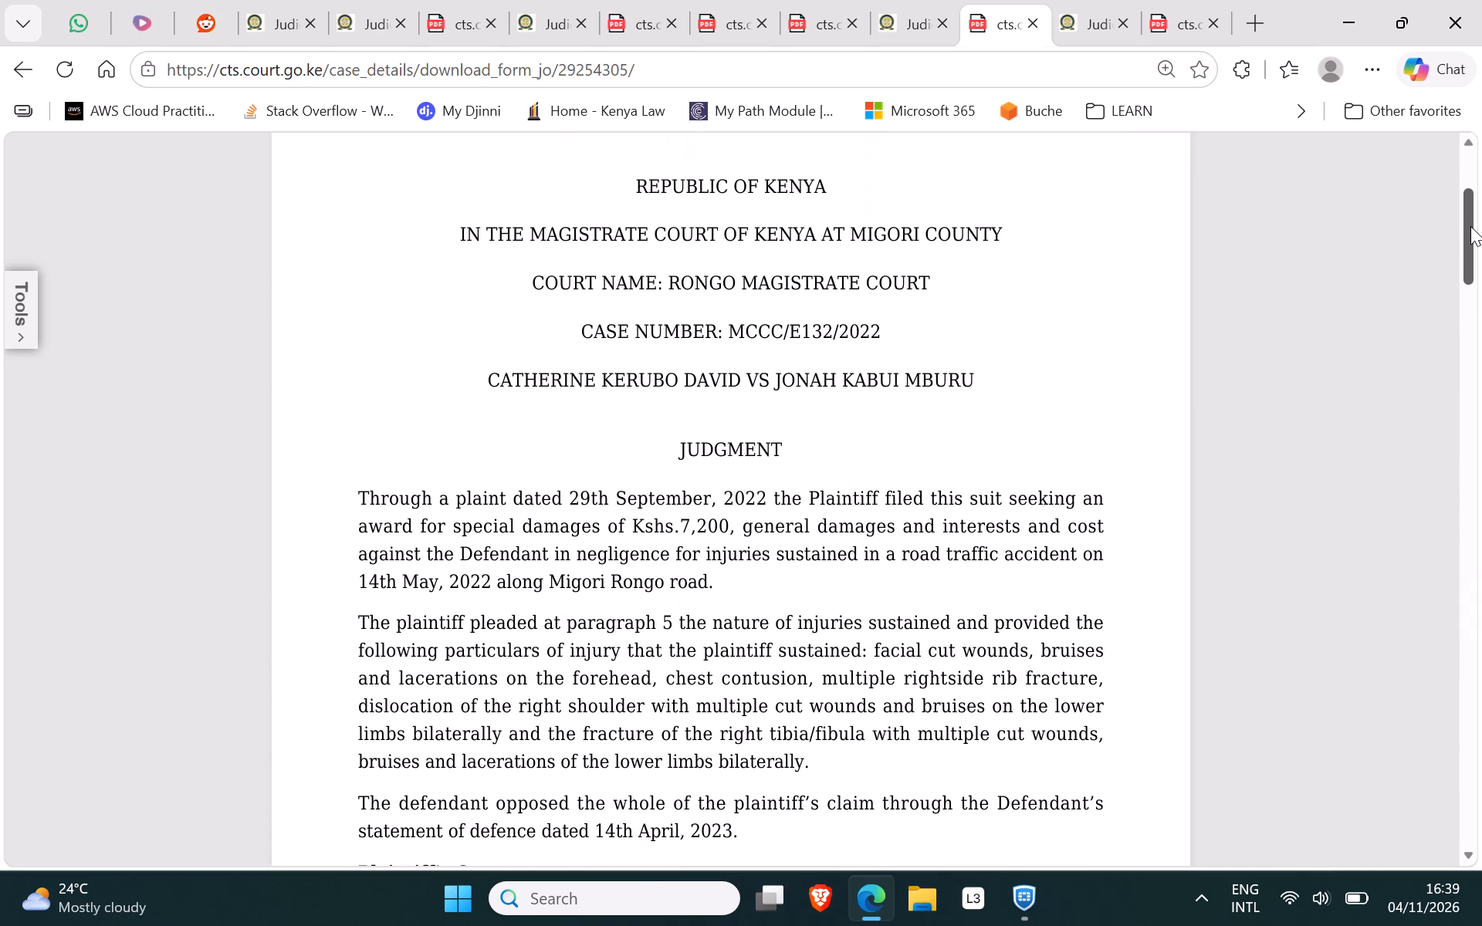
pyautogui.click(1184, 6)
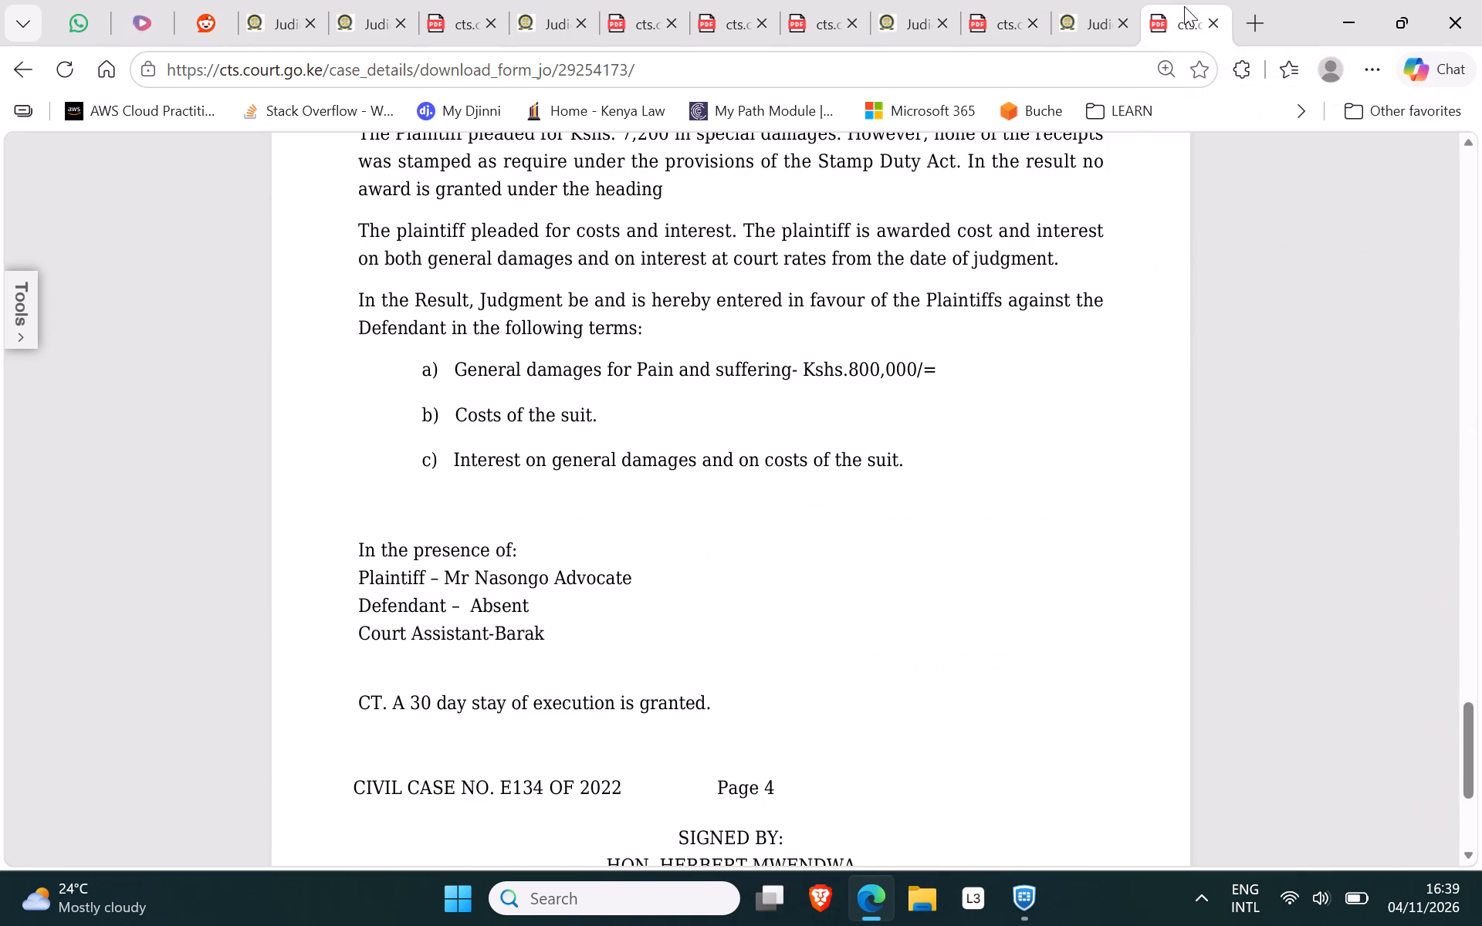
pyautogui.moveTo(1471, 733); pyautogui.dragTo(1481, 171)
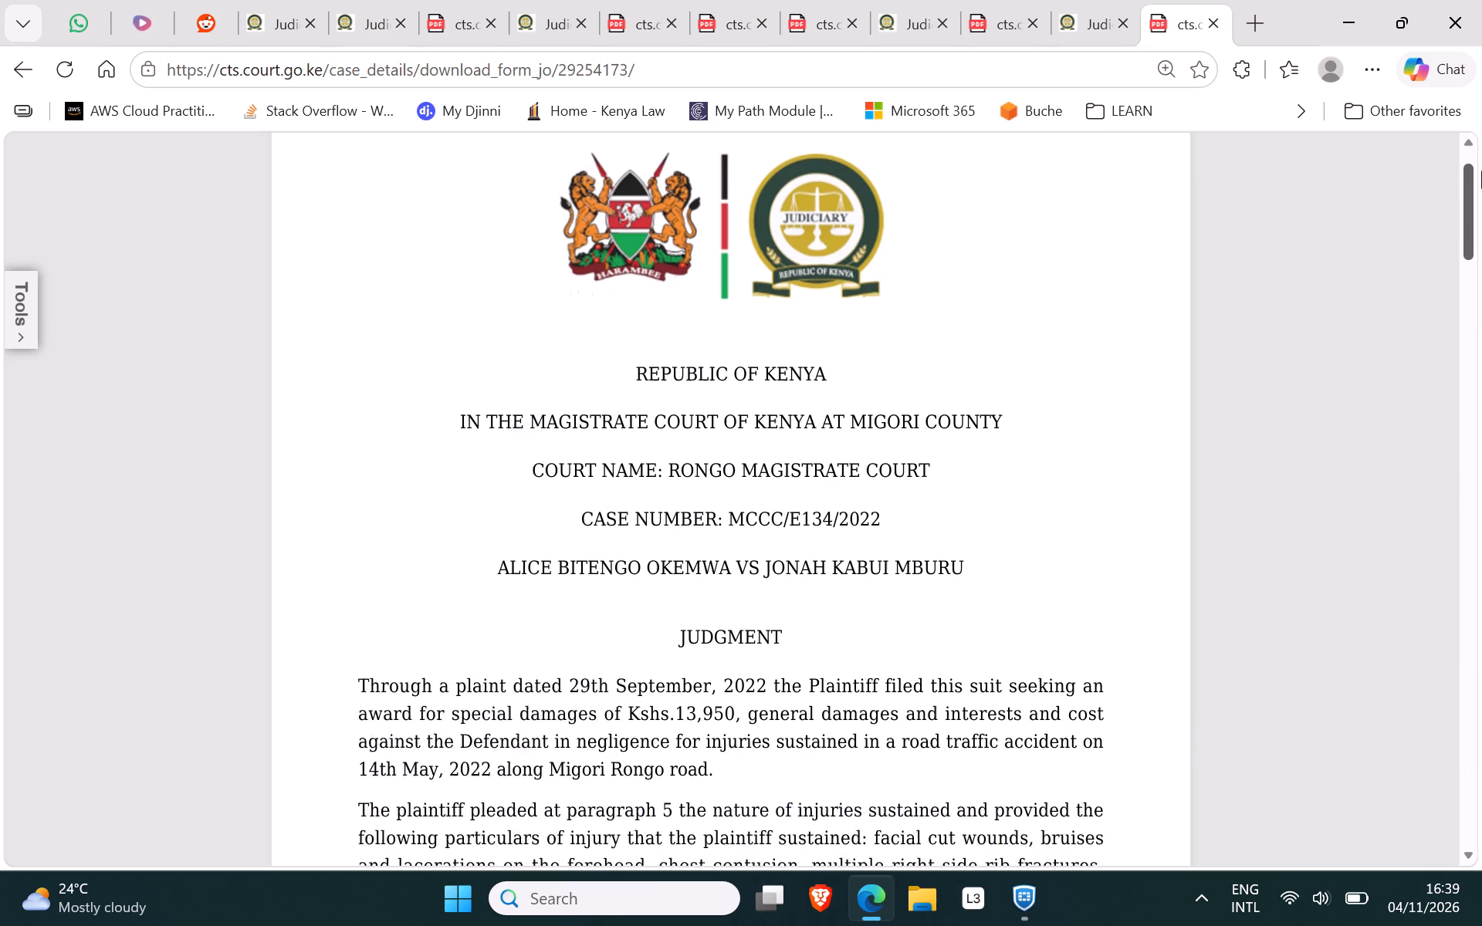
pyautogui.moveTo(1481, 171); pyautogui.dragTo(1477, 2)
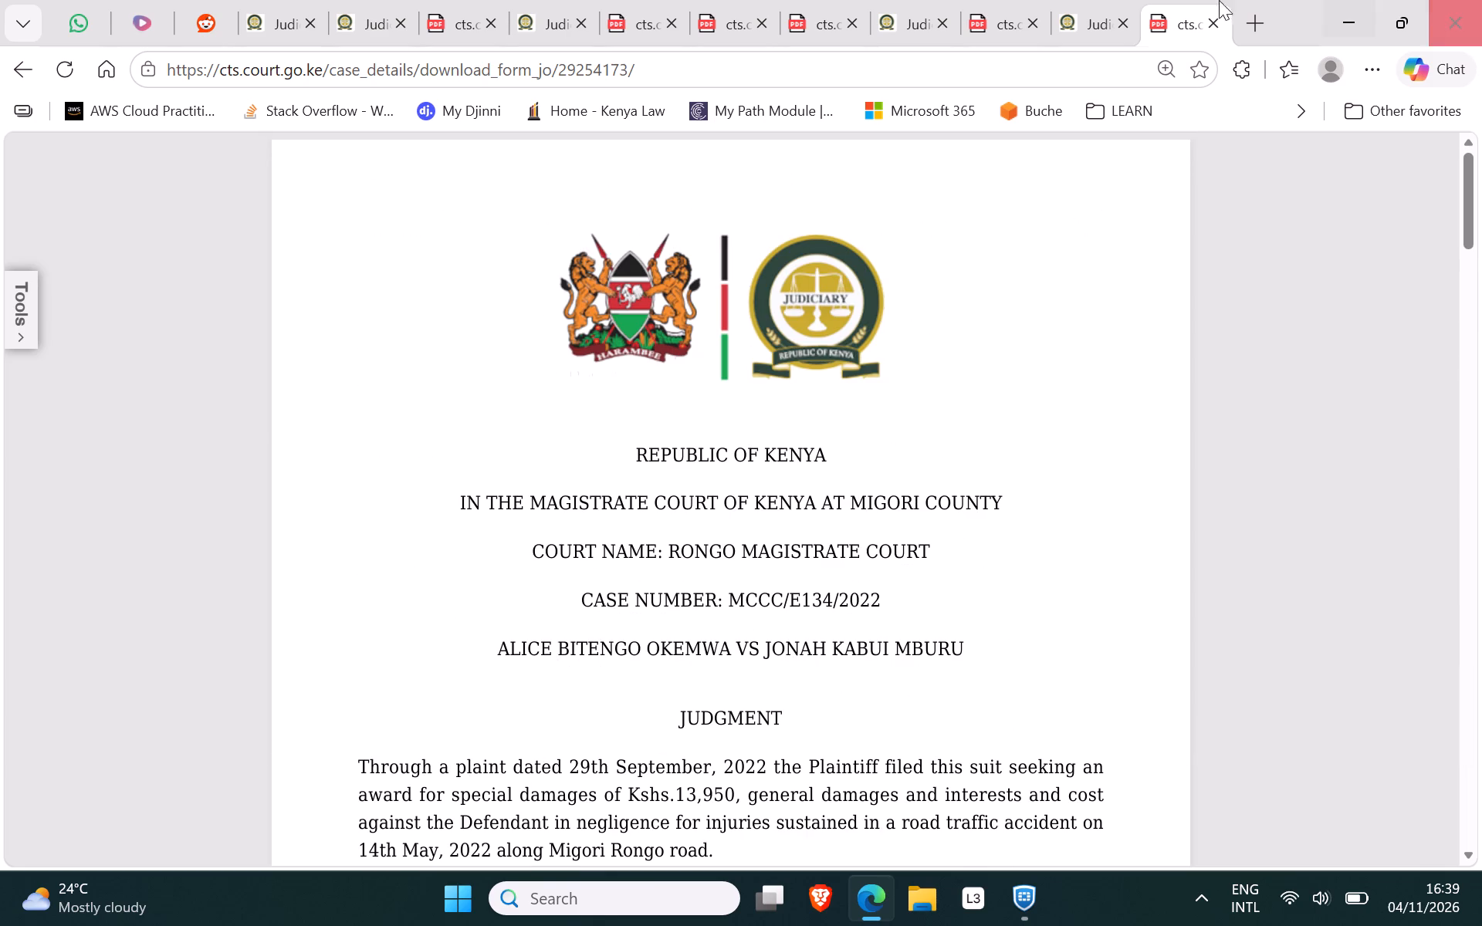
pyautogui.click(1083, 5)
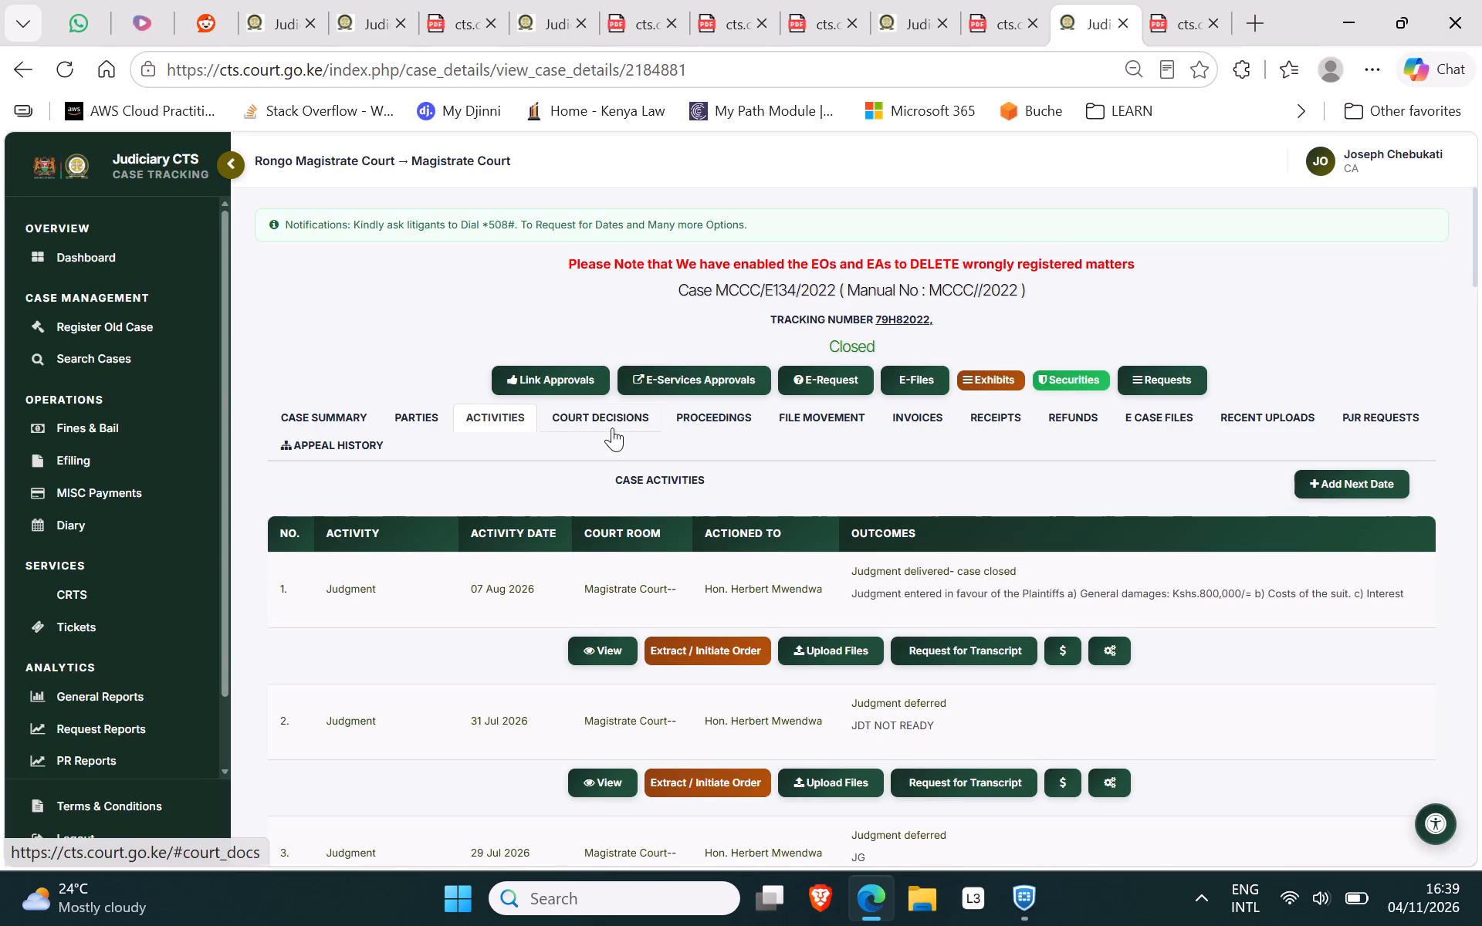
pyautogui.click(425, 425)
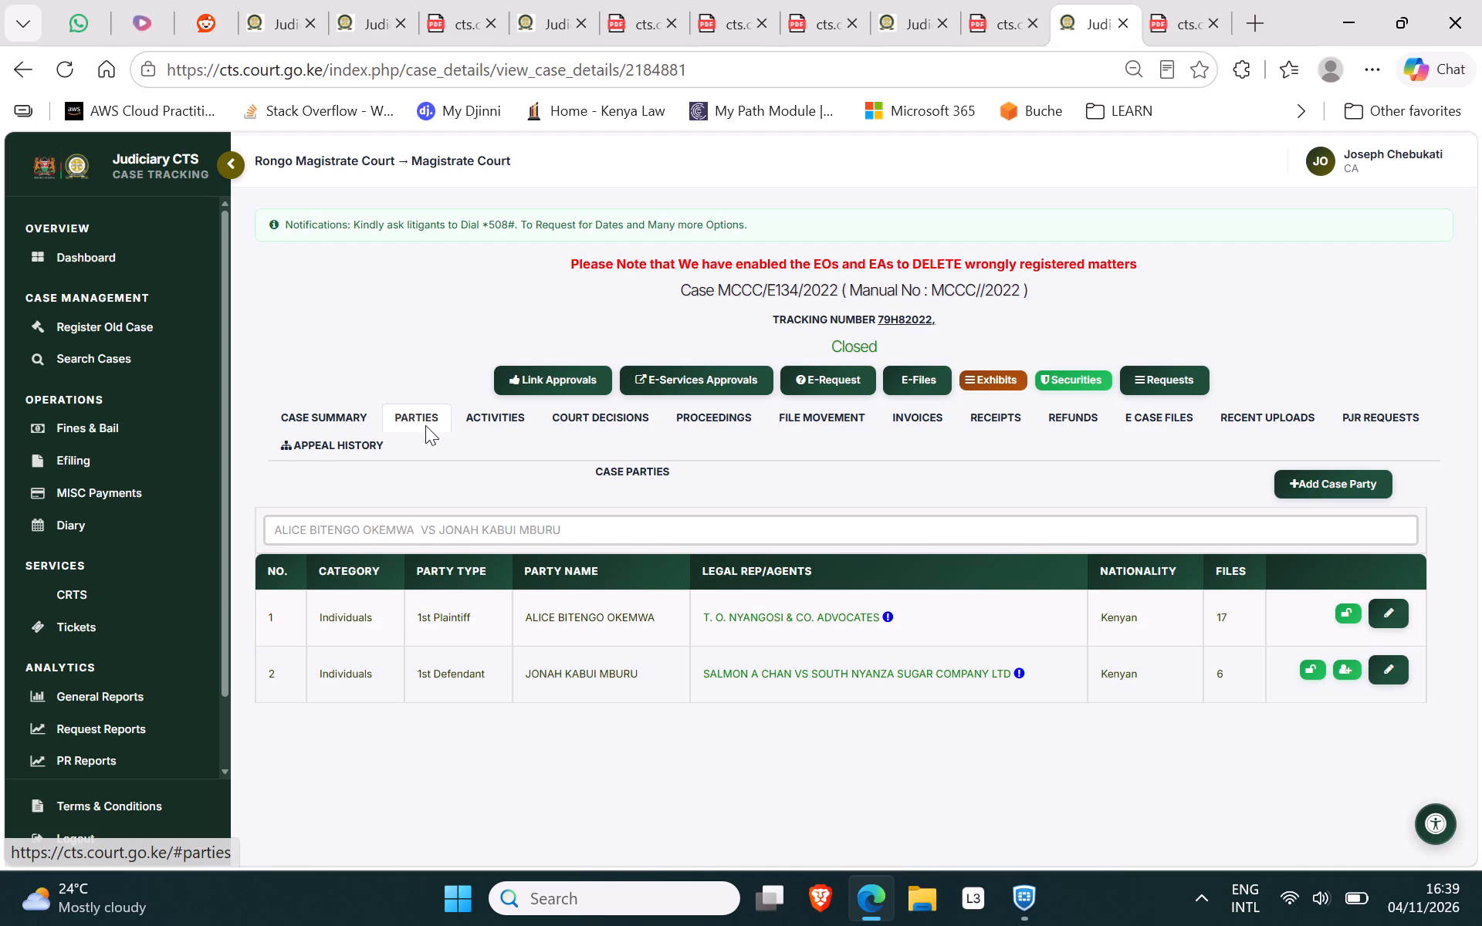
pyautogui.click(905, 2)
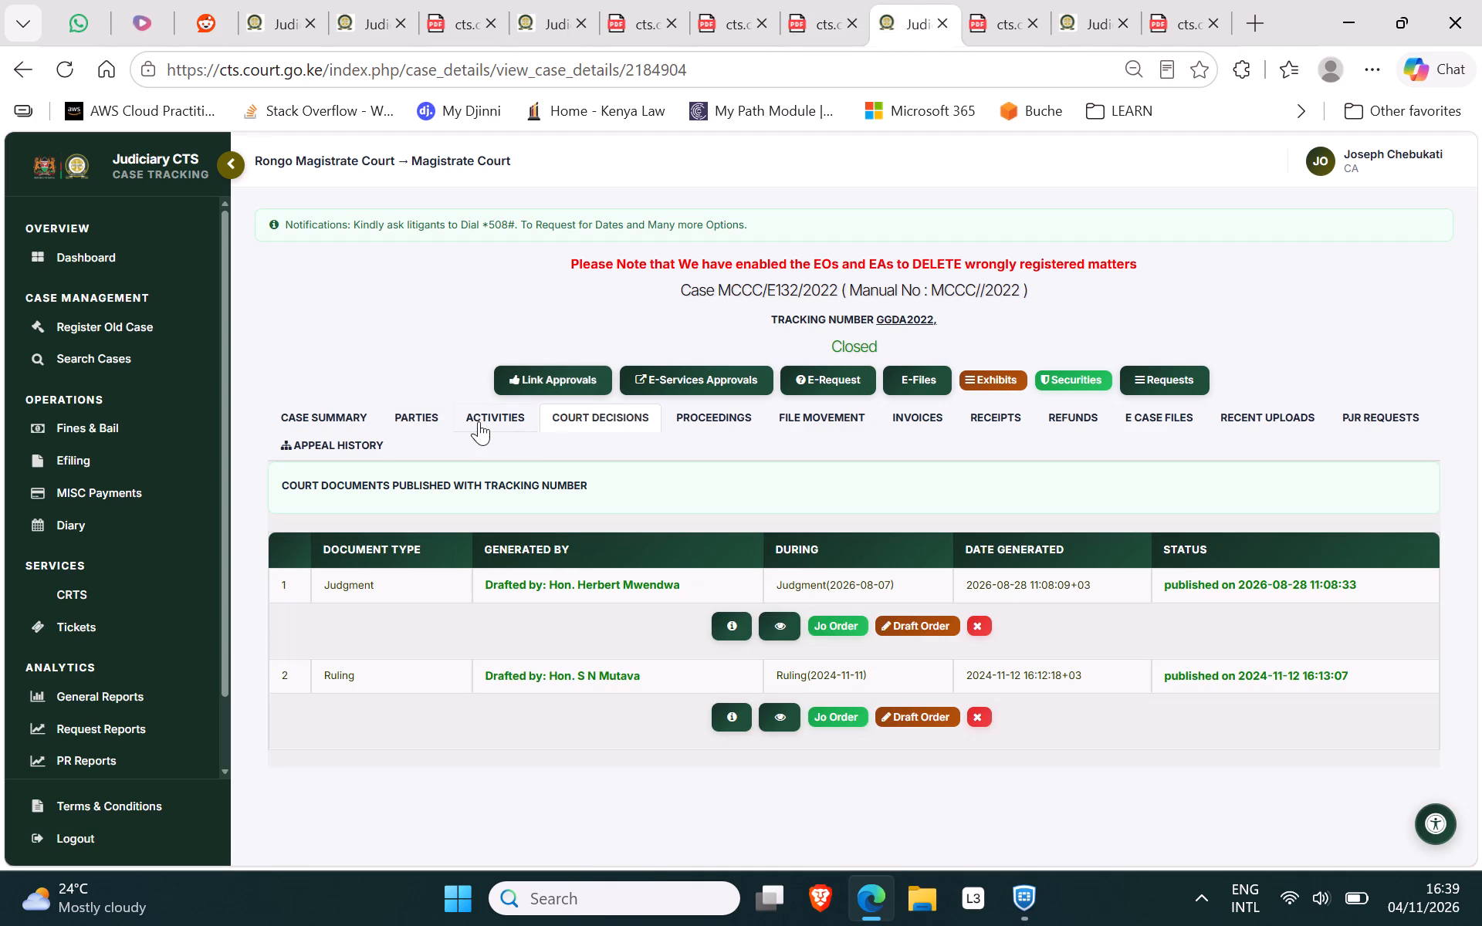
pyautogui.click(433, 415)
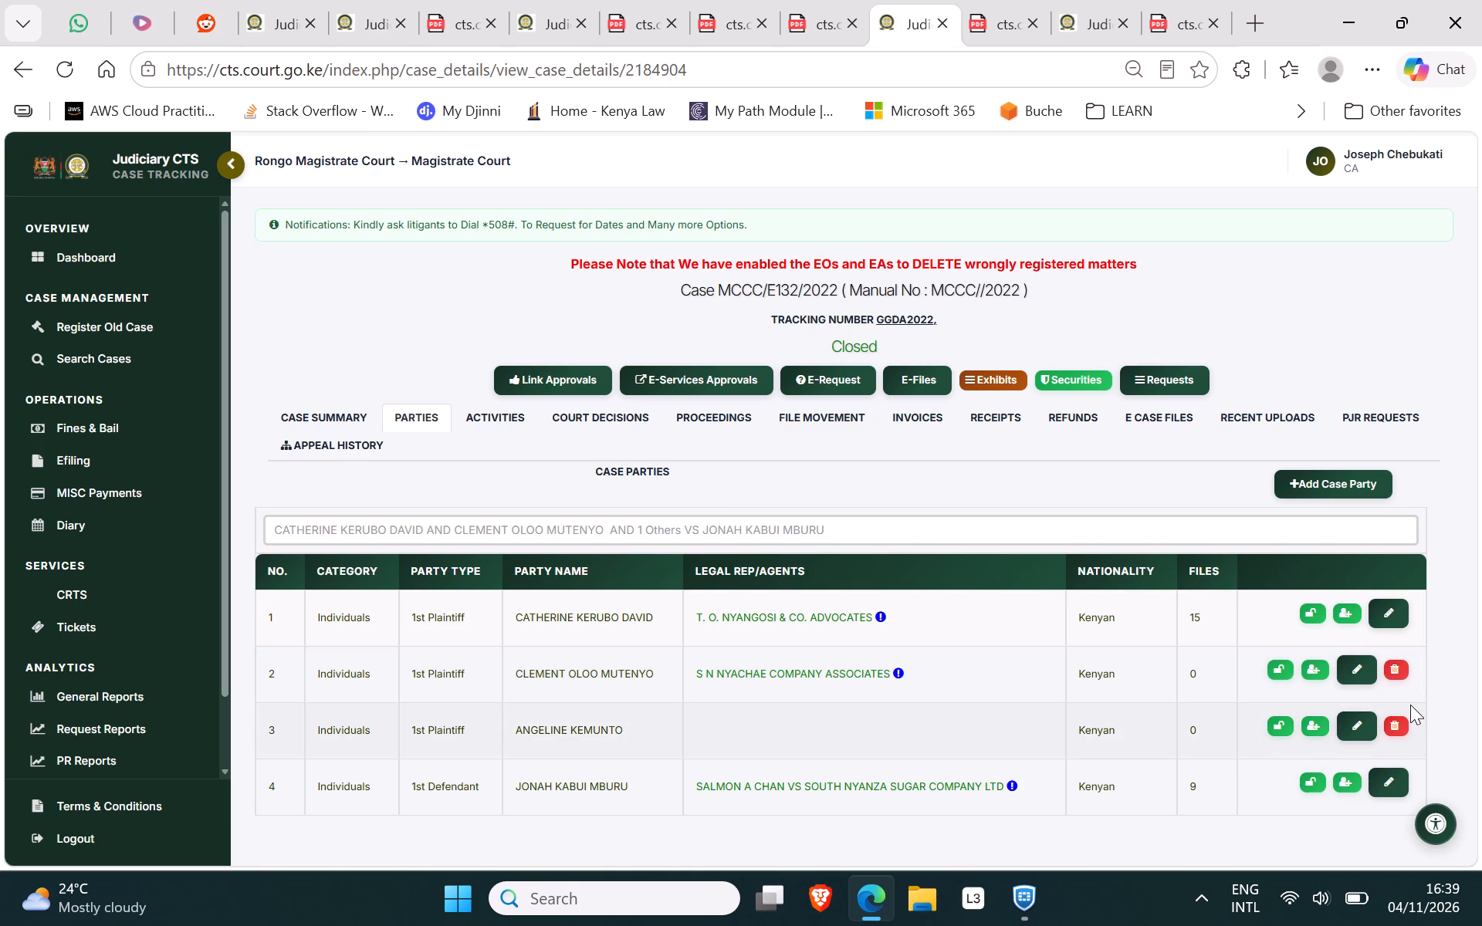
pyautogui.click(1396, 729)
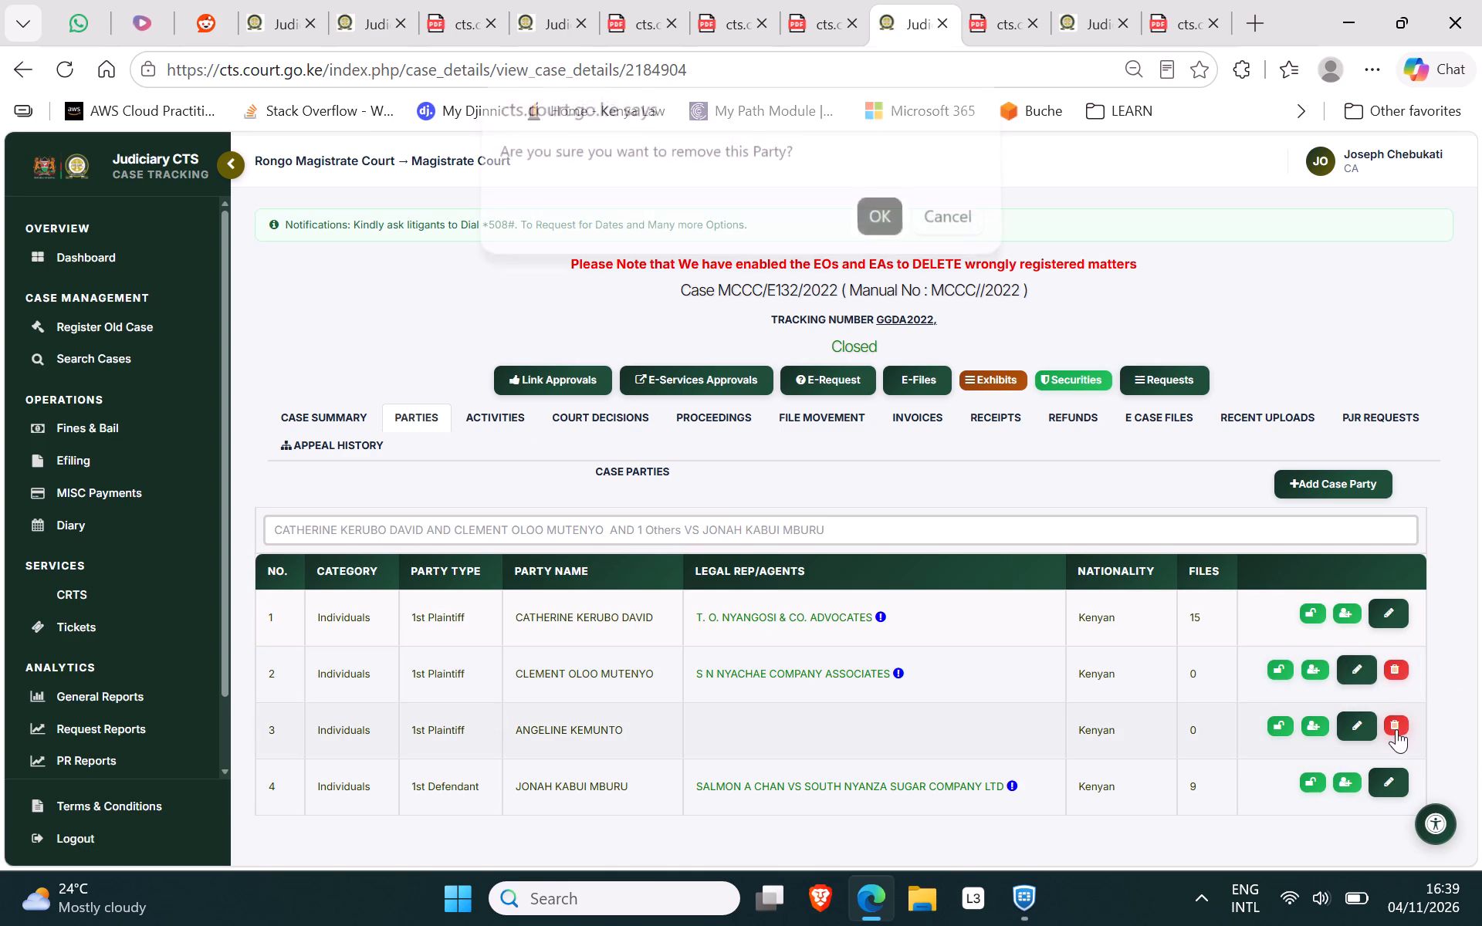
pyautogui.click(871, 228)
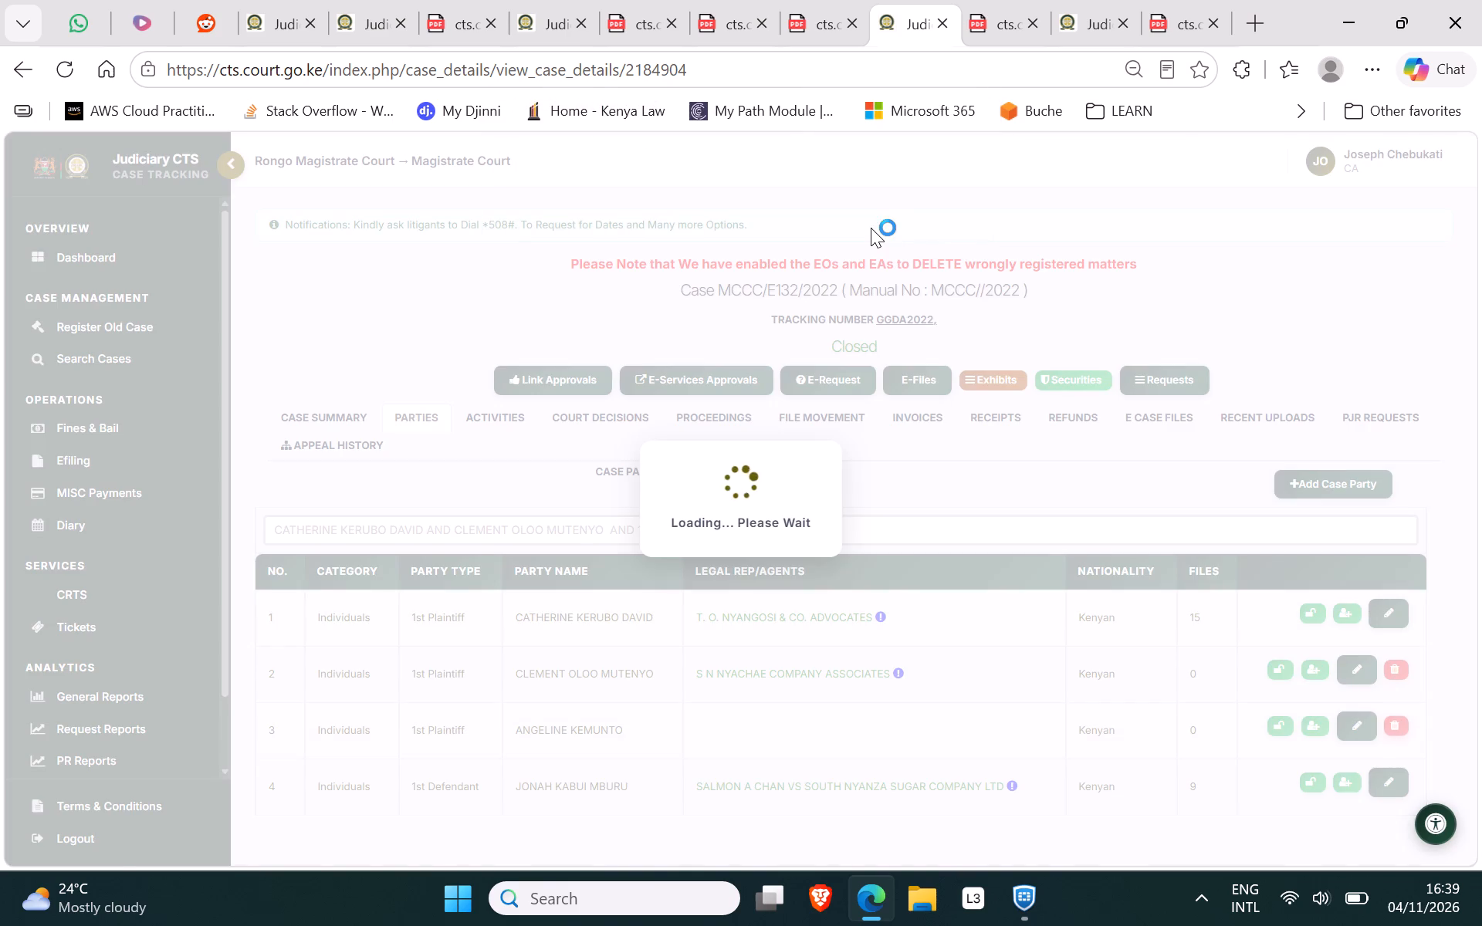
pyautogui.click(1391, 667)
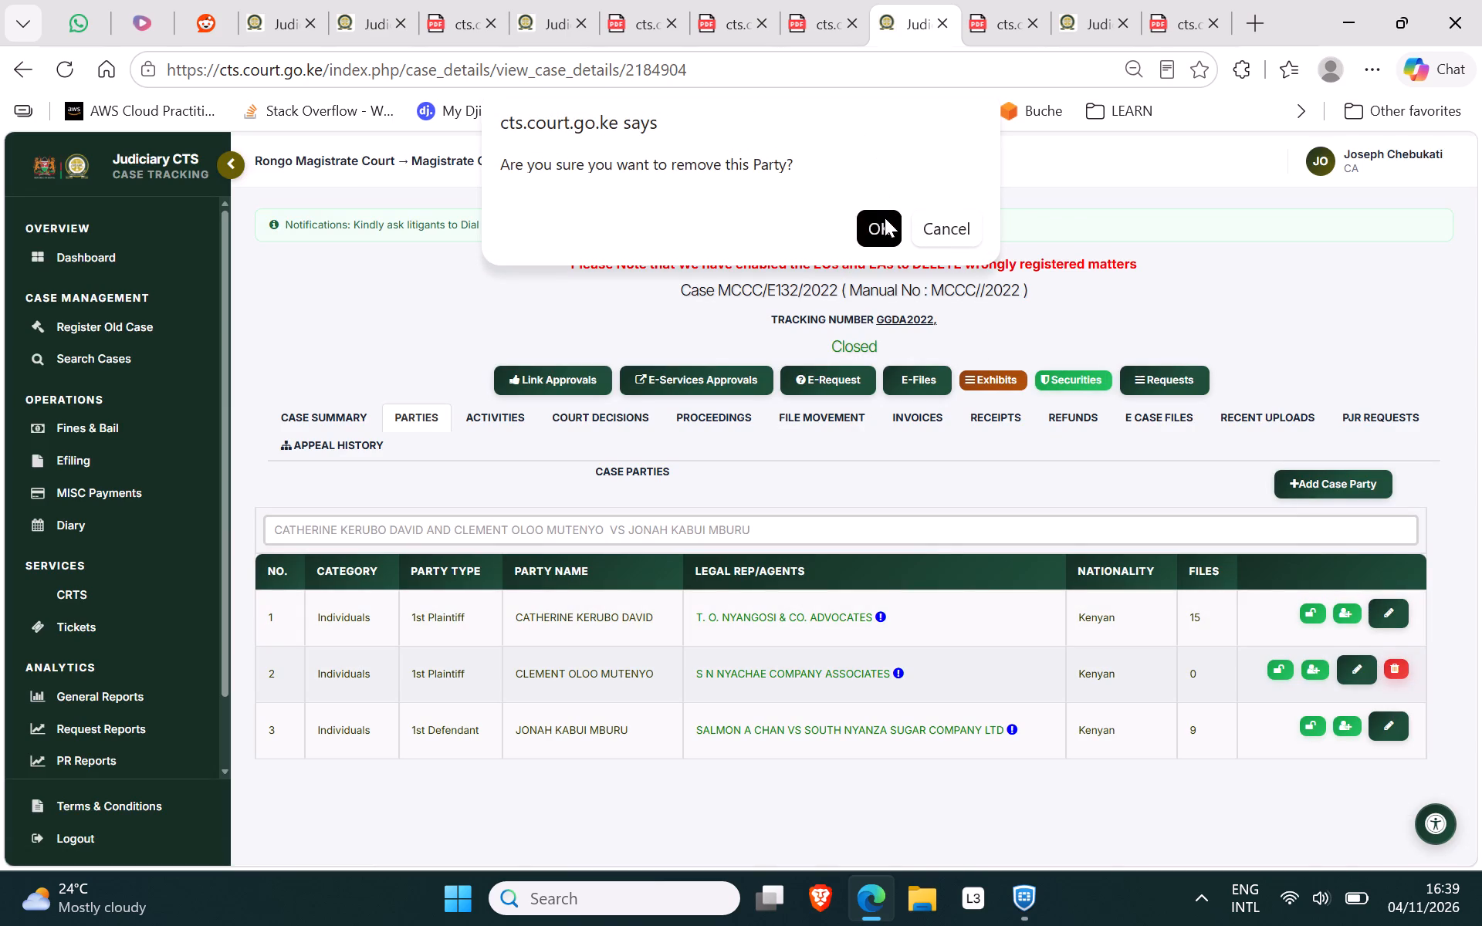
pyautogui.click(885, 218)
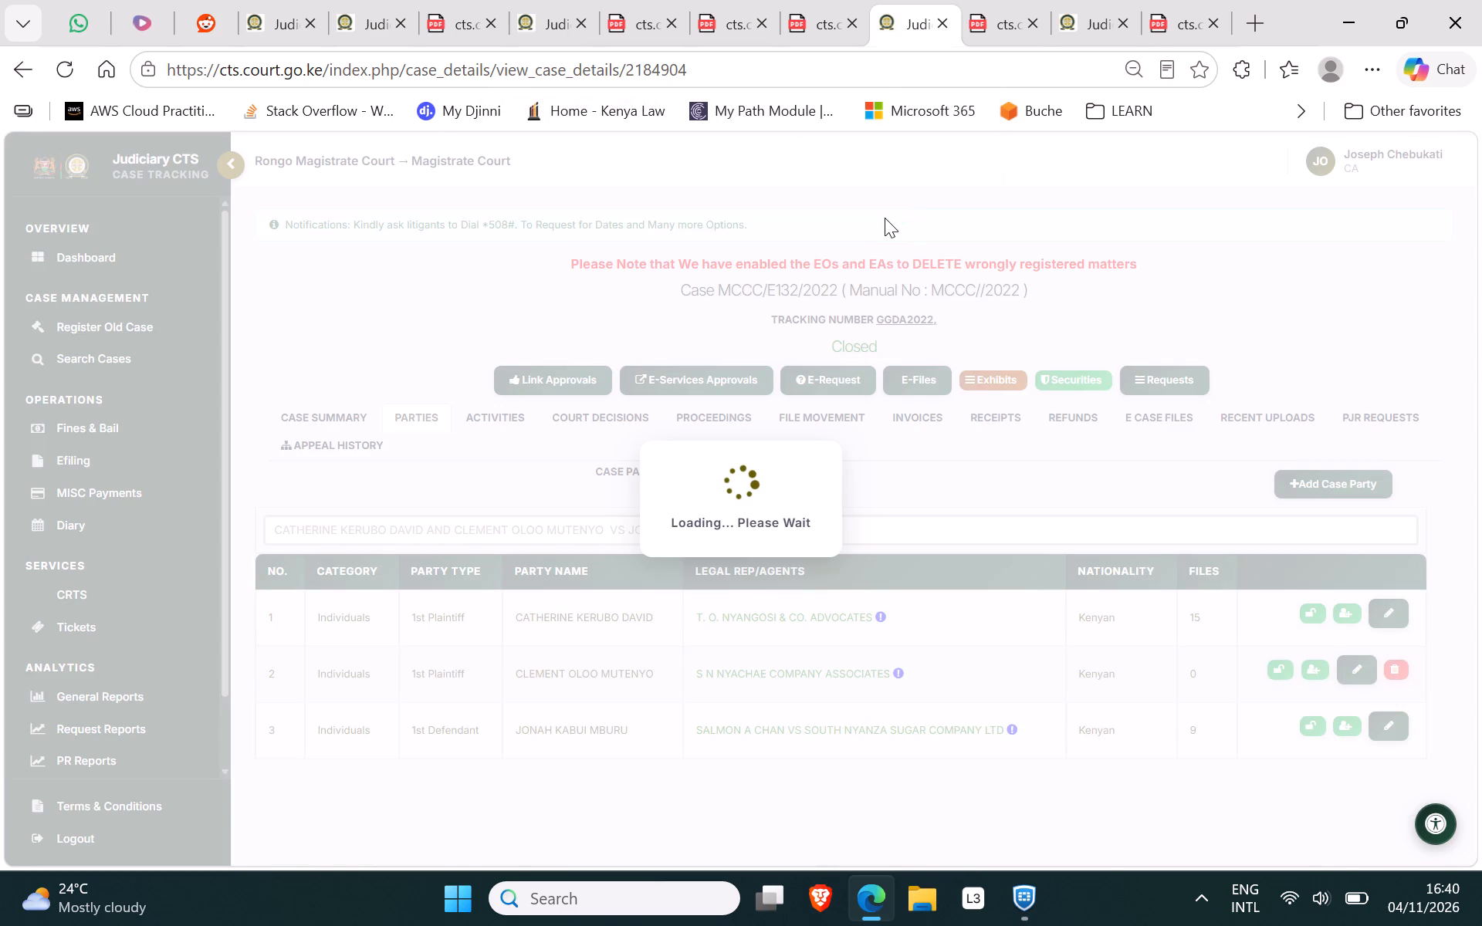
# Start a no-upload fee assessment on E132's 07 Aug 2026 judgment for the plaintiff: Fees, Filing of Applications/Defense/Responses/Memos, with Further Court Fees as bundle and document type.
pyautogui.click(519, 417)
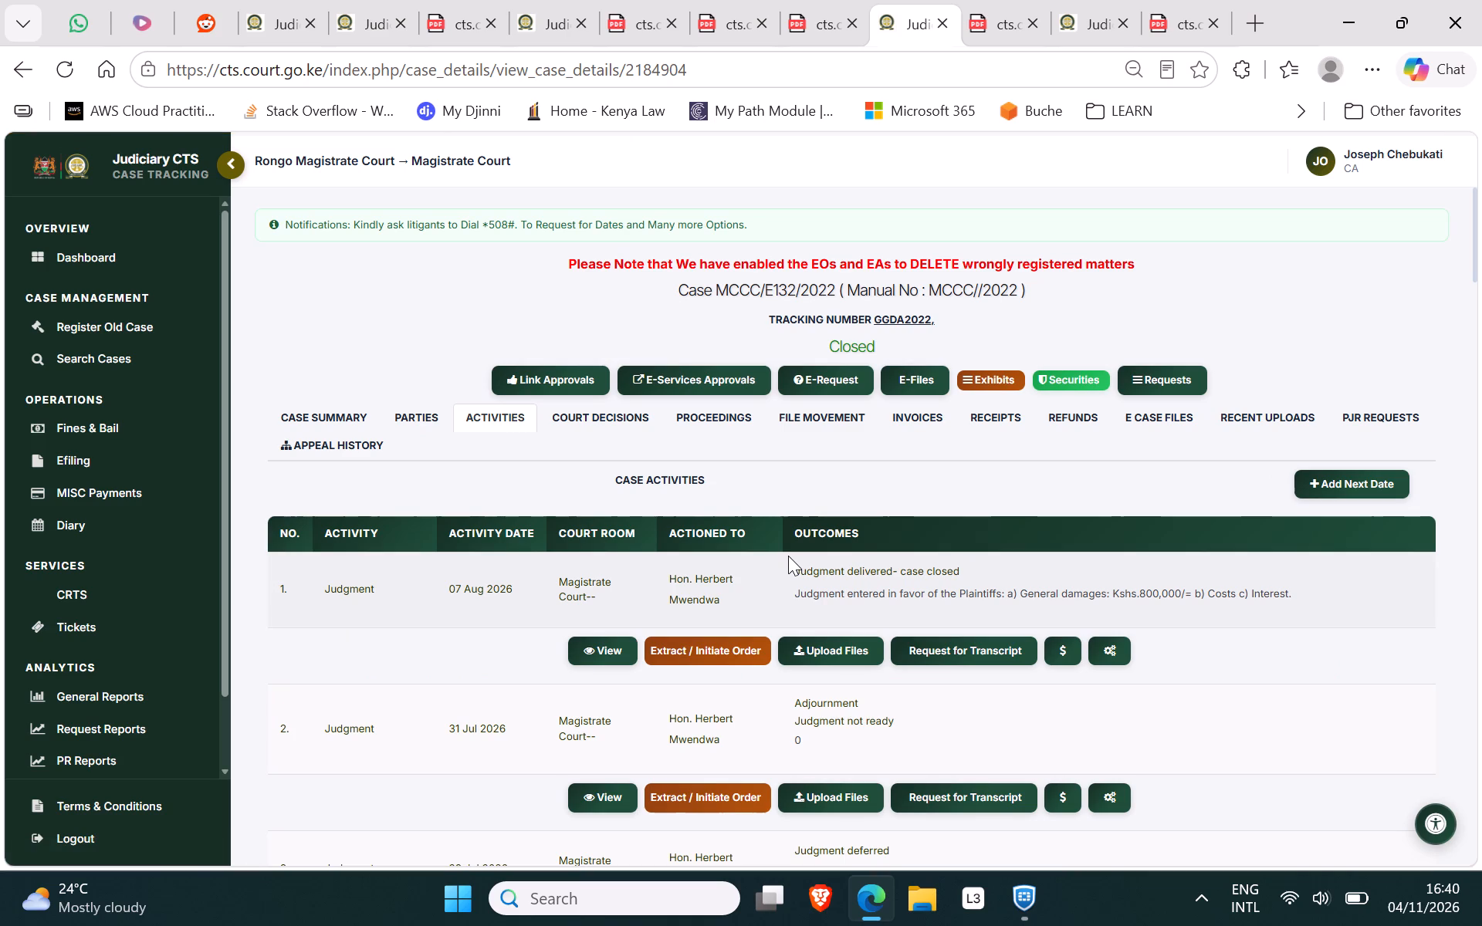
pyautogui.click(1051, 641)
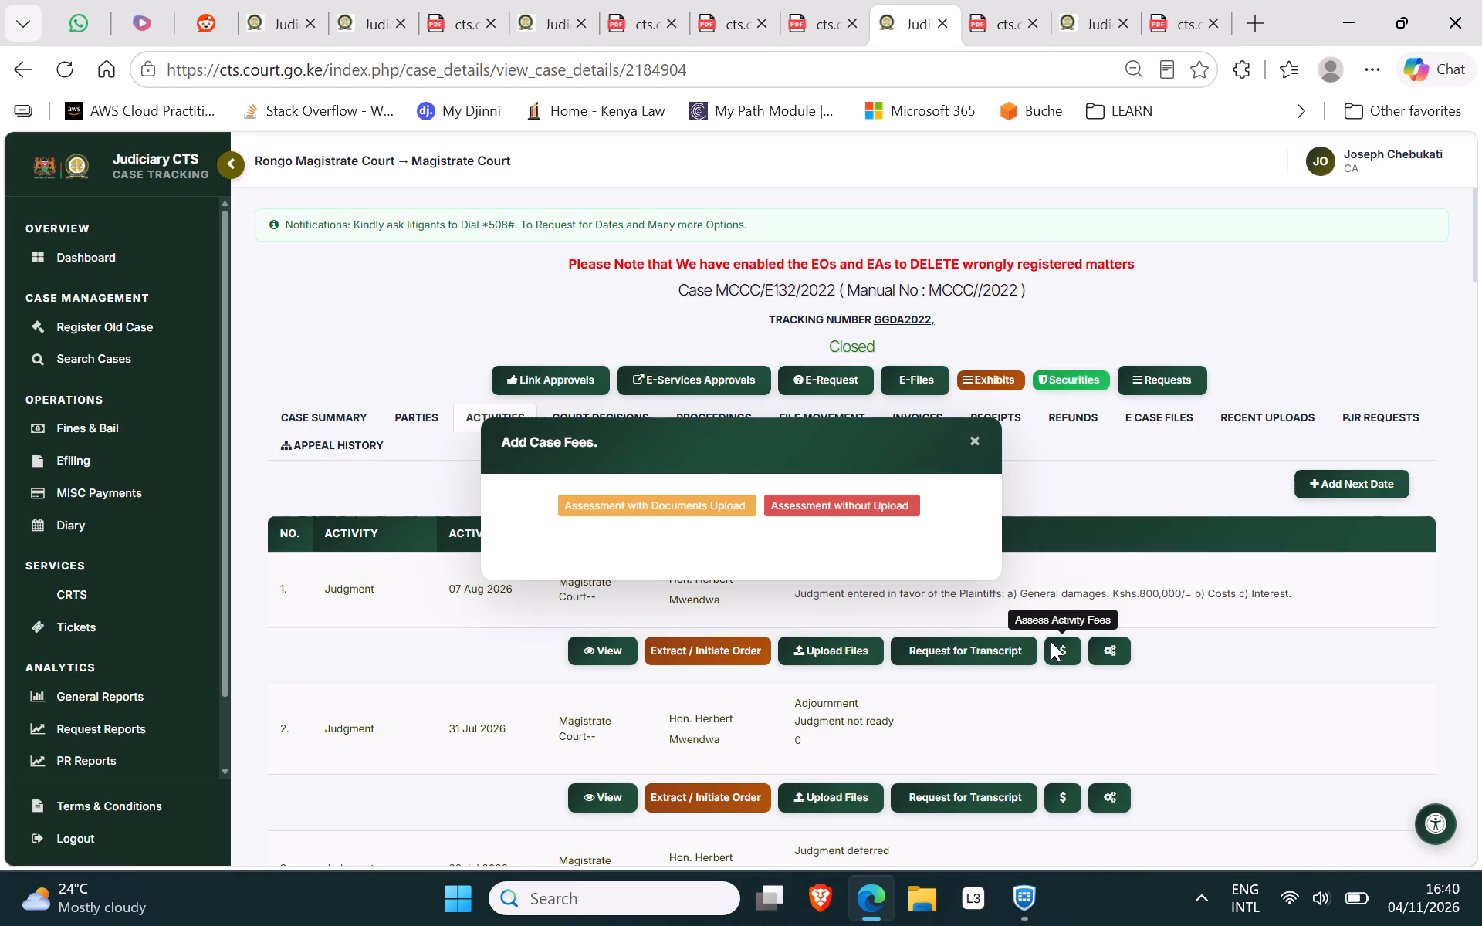
pyautogui.click(838, 502)
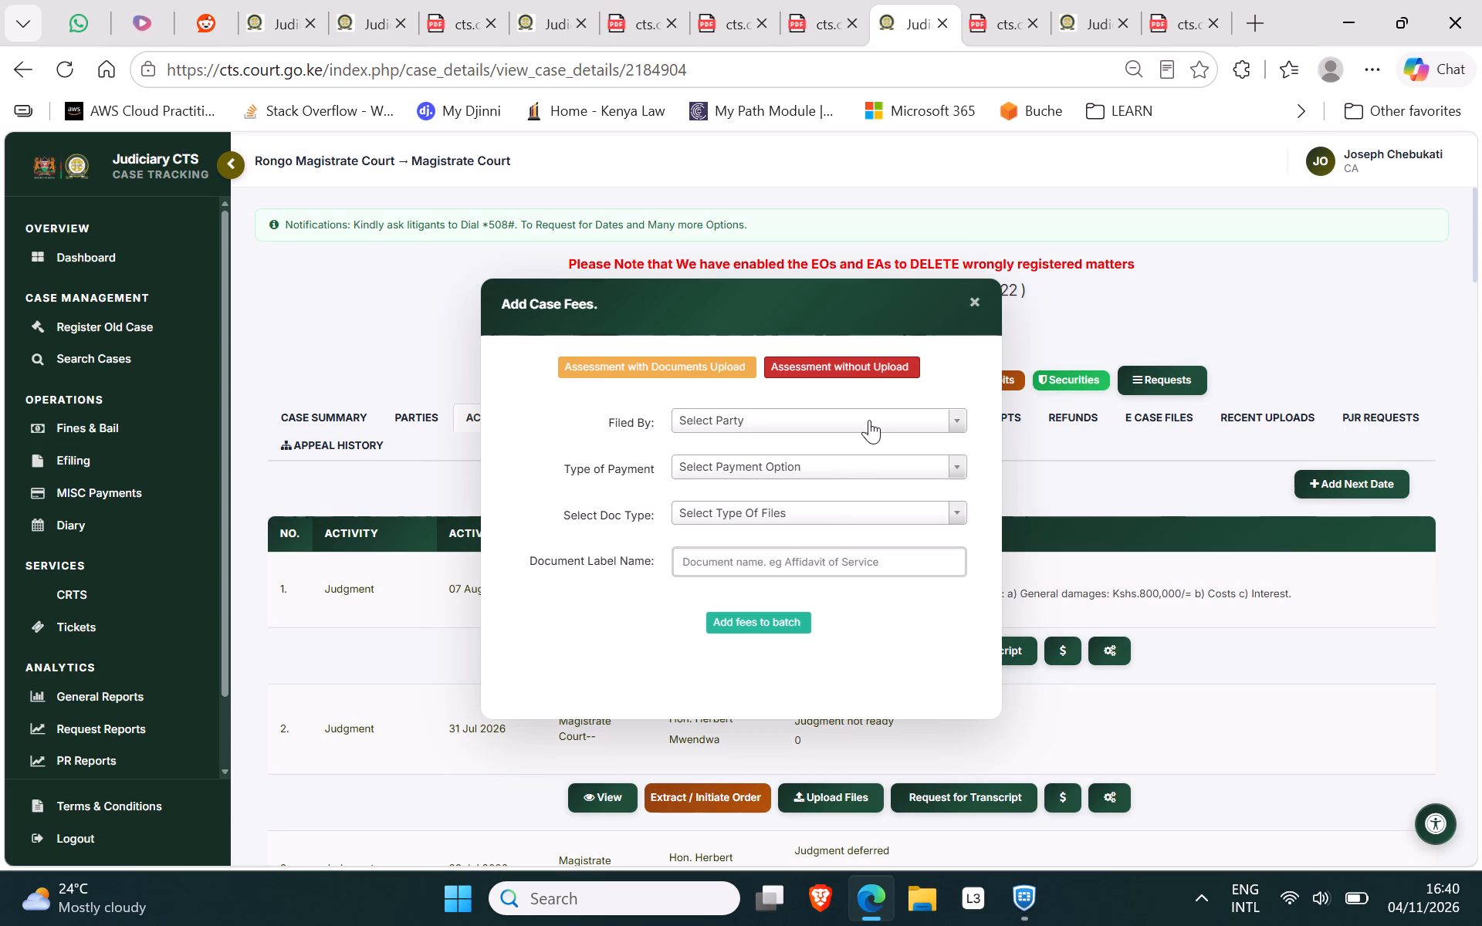
pyautogui.click(870, 417)
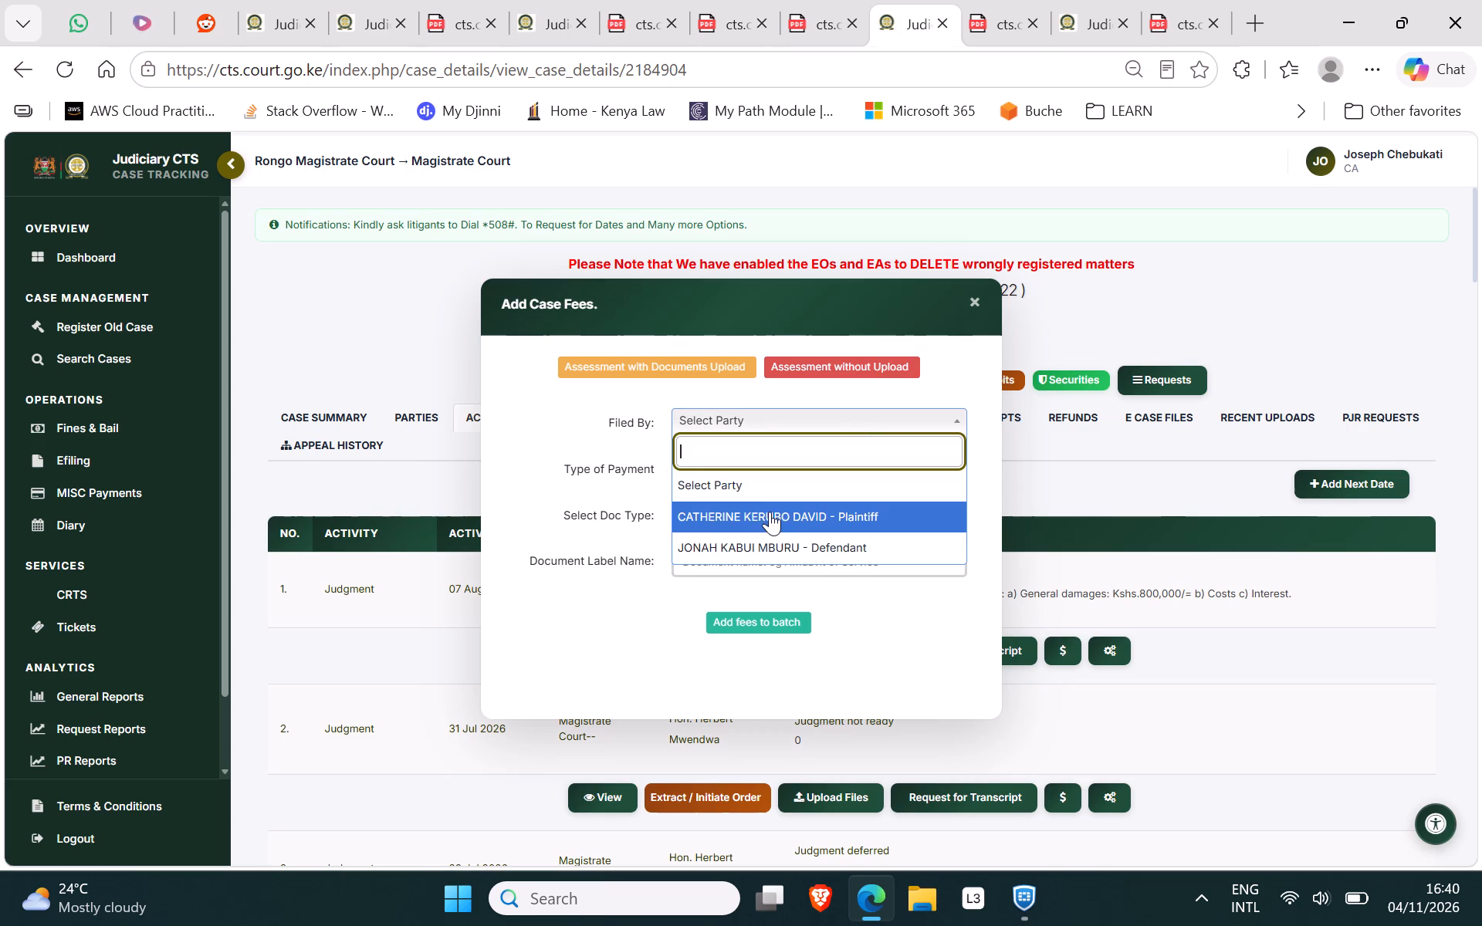
pyautogui.click(766, 513)
pyautogui.click(811, 455)
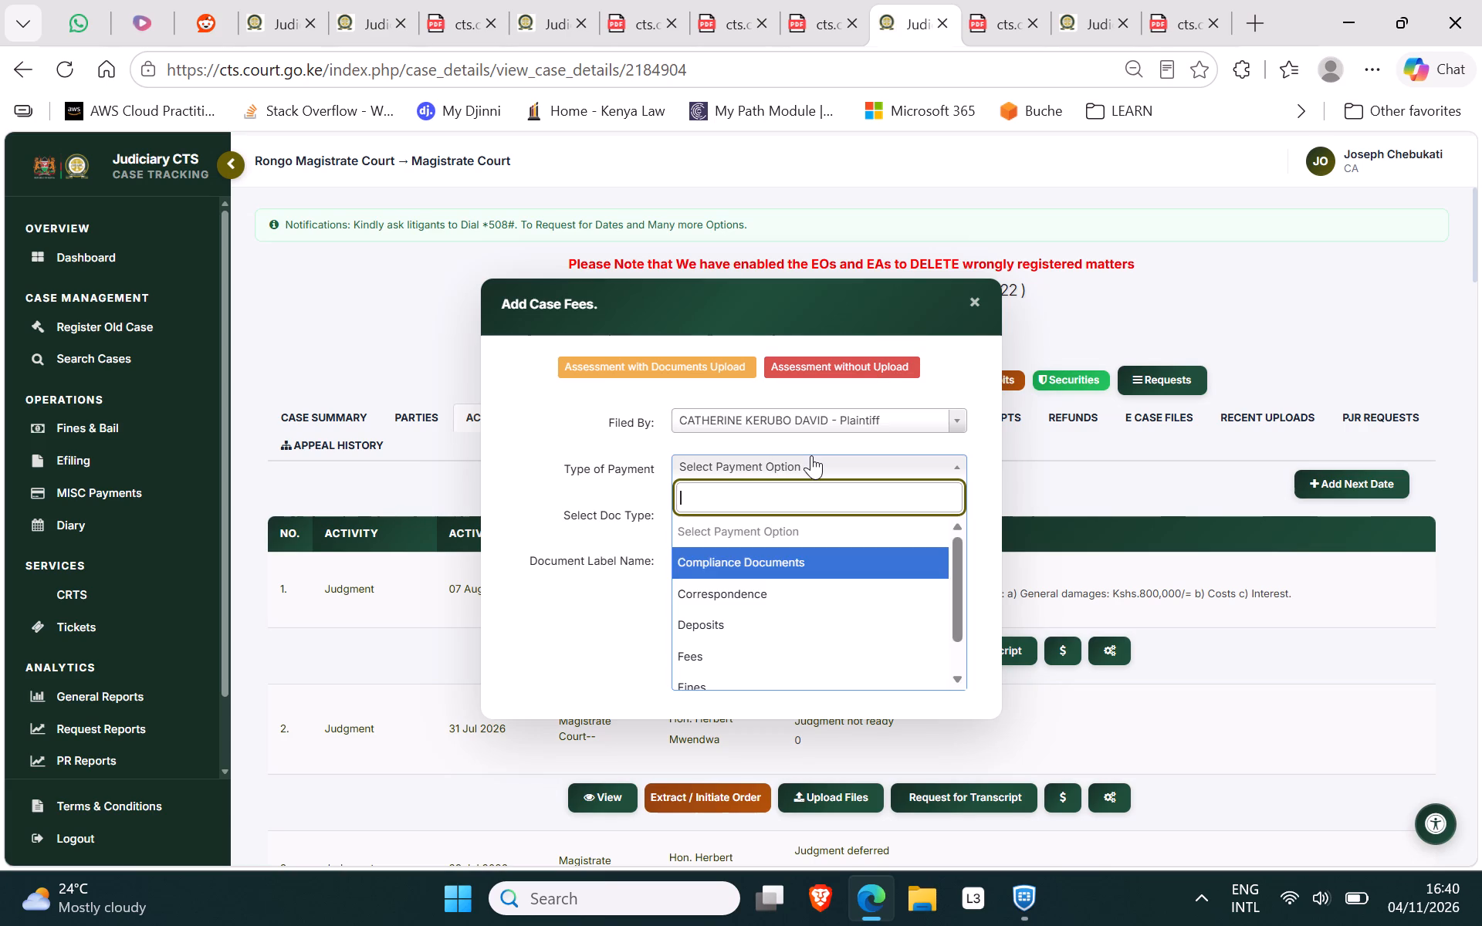
pyautogui.click(709, 644)
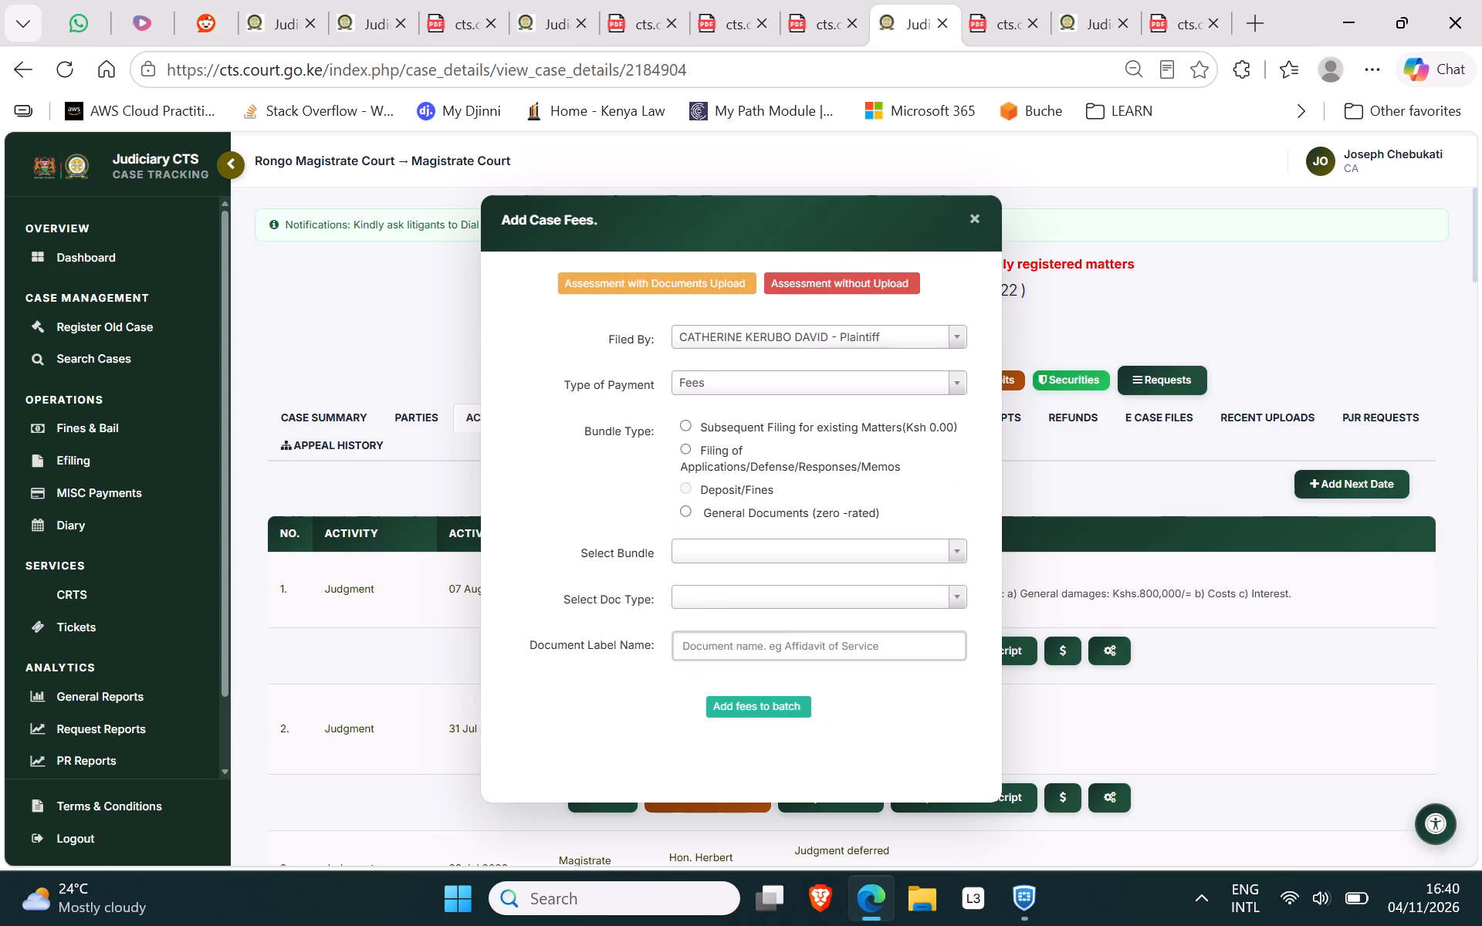
pyautogui.click(738, 461)
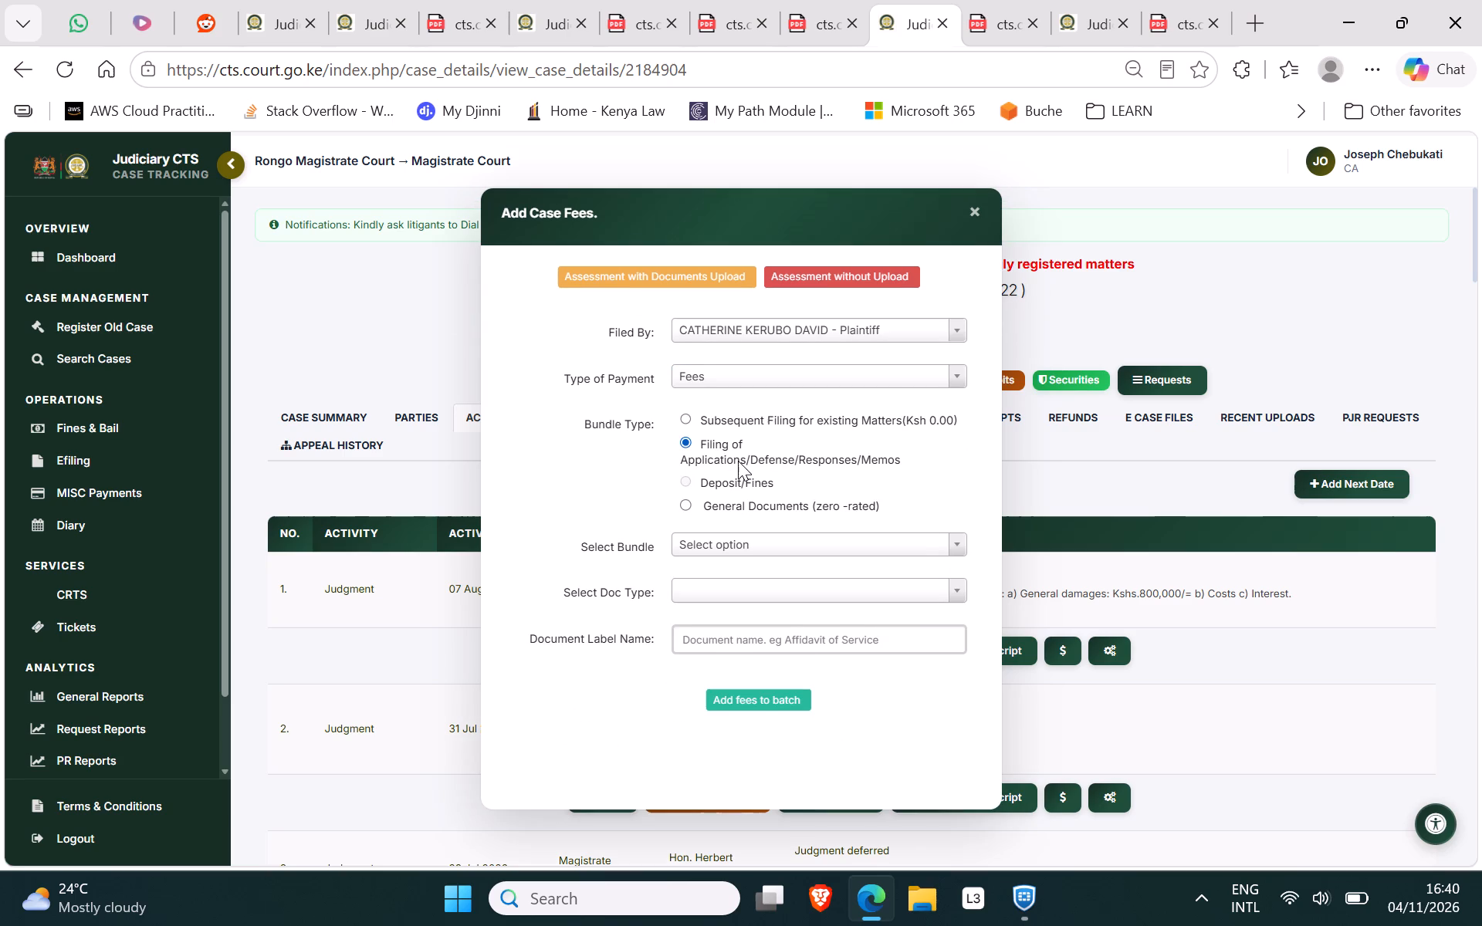
pyautogui.click(694, 550)
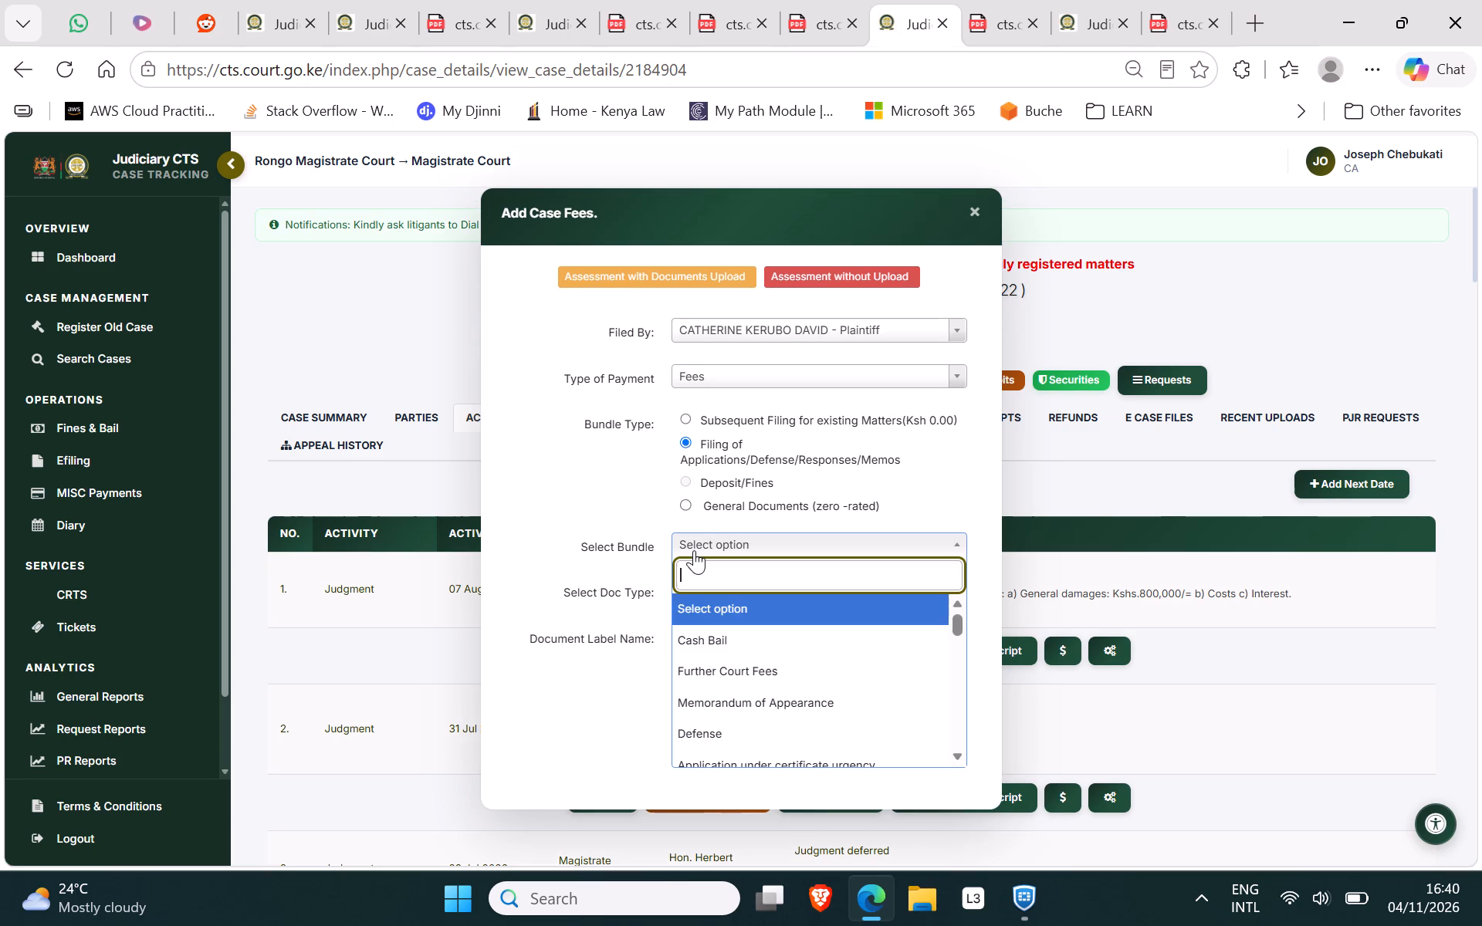
pyautogui.click(697, 661)
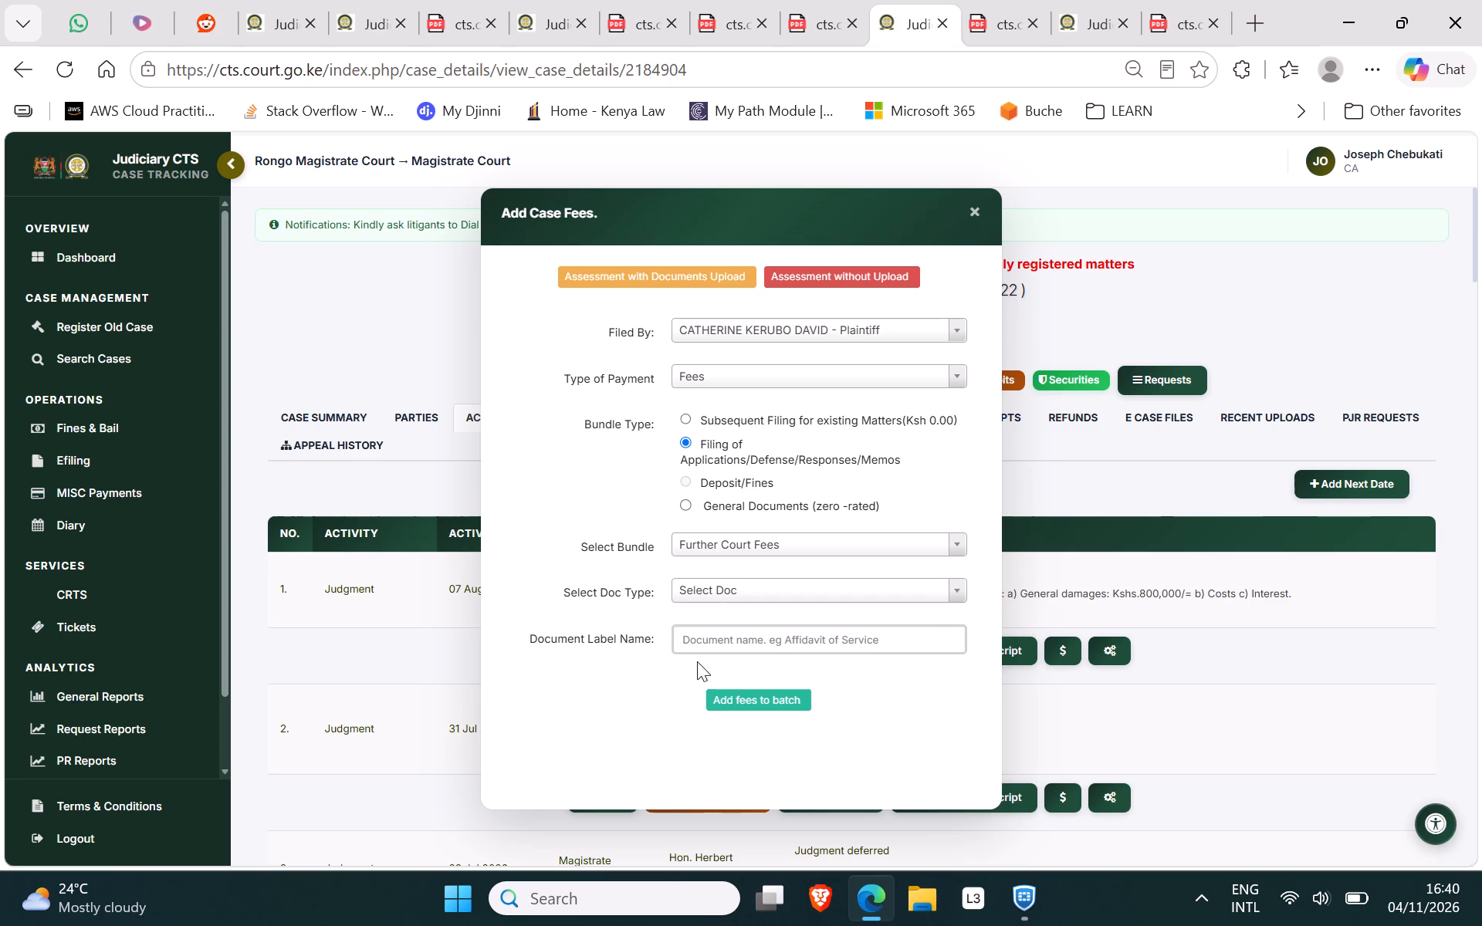
pyautogui.click(756, 592)
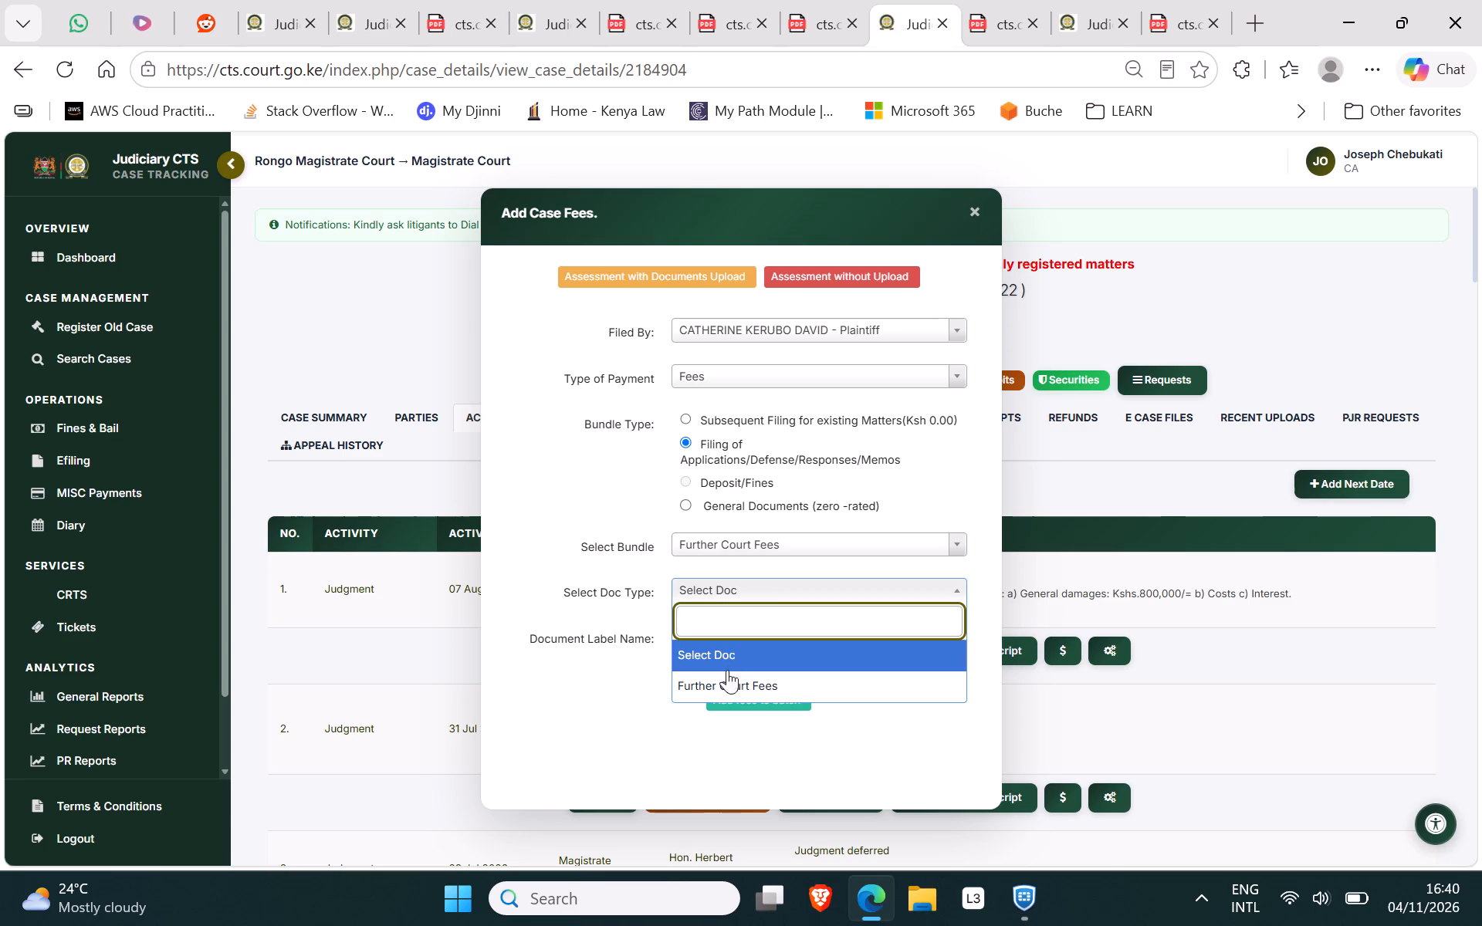
pyautogui.click(725, 674)
# Label the Further Court Fees document FCF, set its amount to 8000, and add the fee to the batch.
pyautogui.click(749, 637)
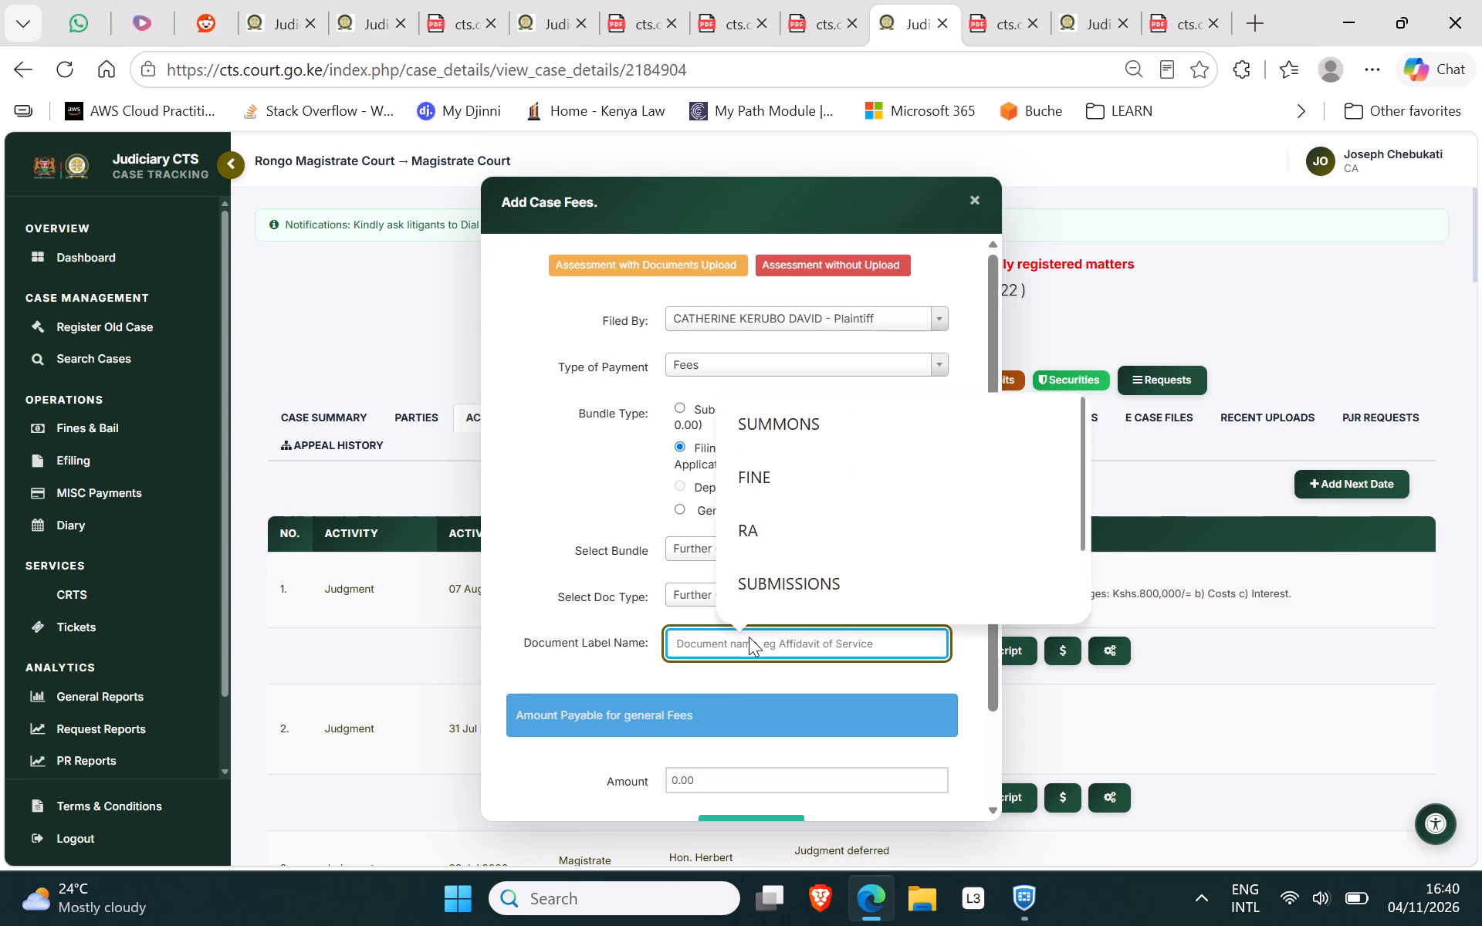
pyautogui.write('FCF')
pyautogui.moveTo(699, 776); pyautogui.dragTo(634, 785)
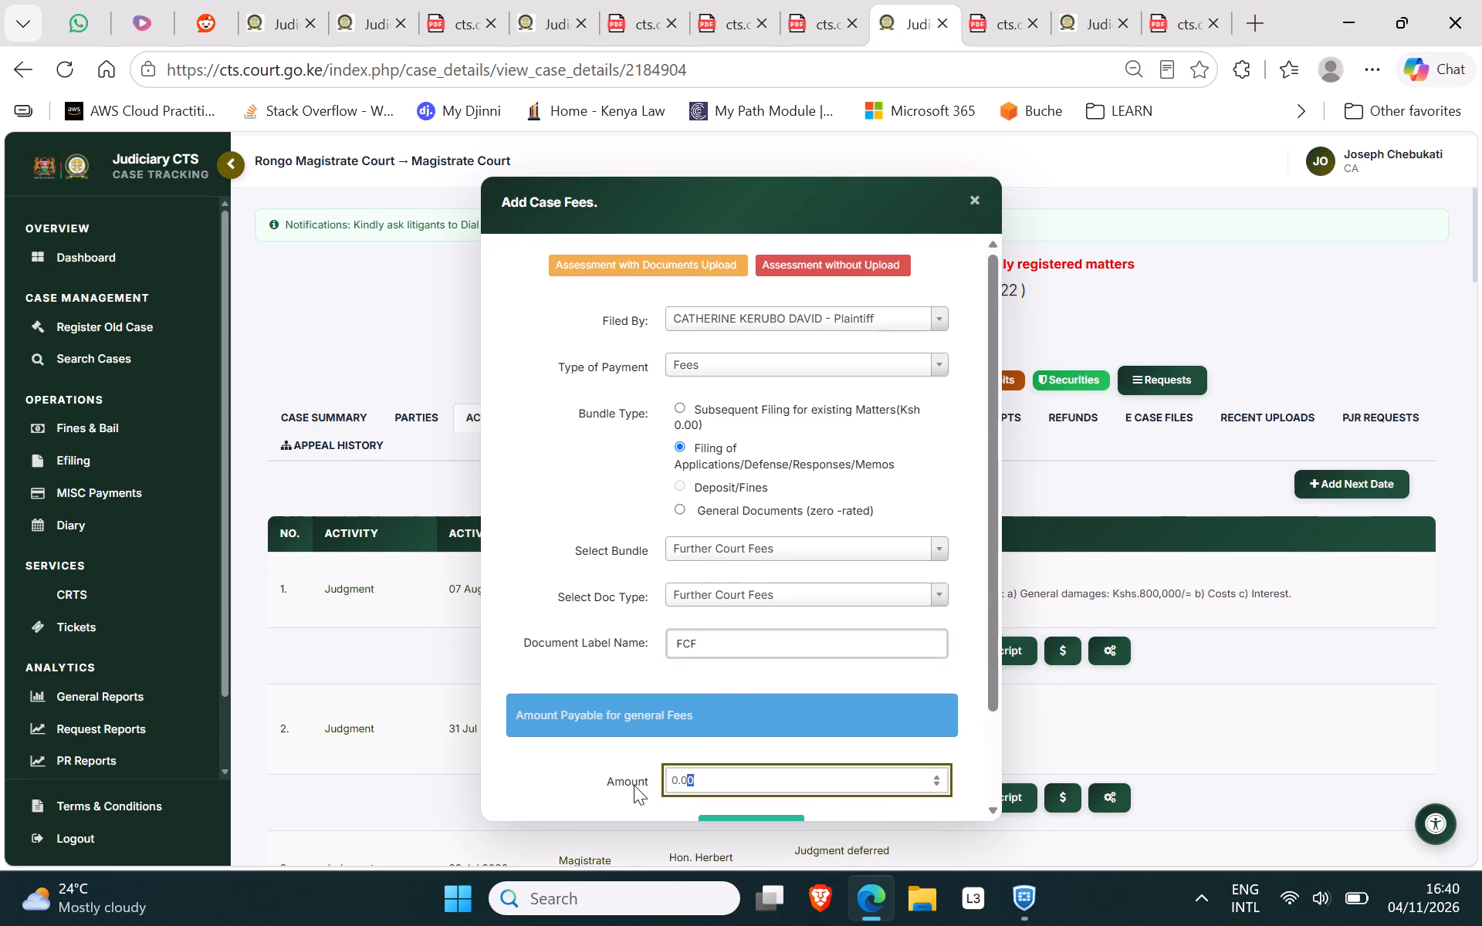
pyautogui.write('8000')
pyautogui.click(996, 715)
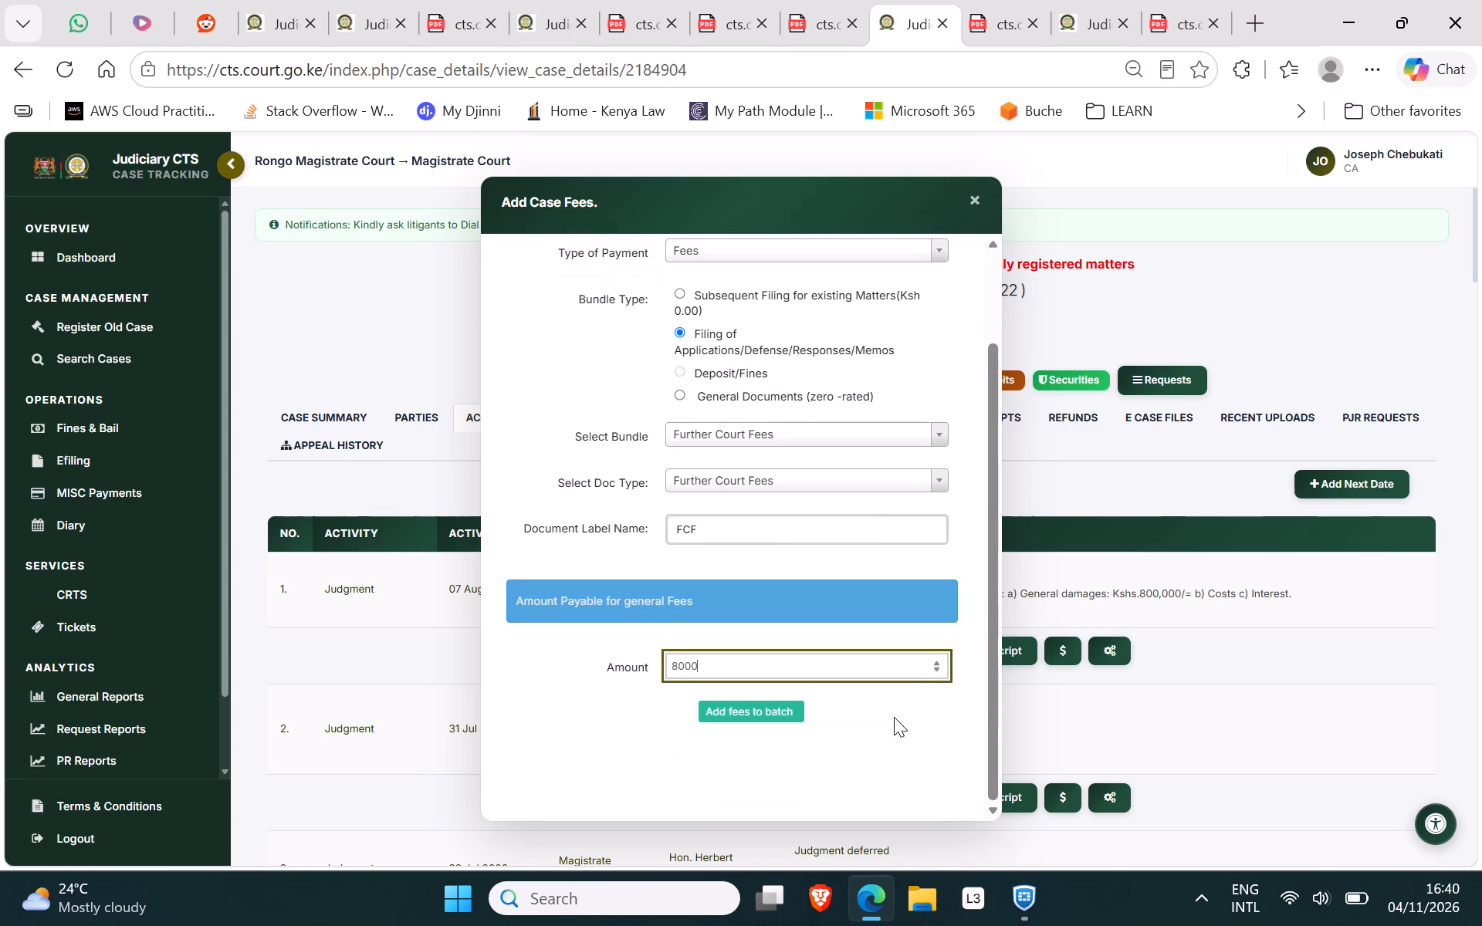
pyautogui.click(788, 715)
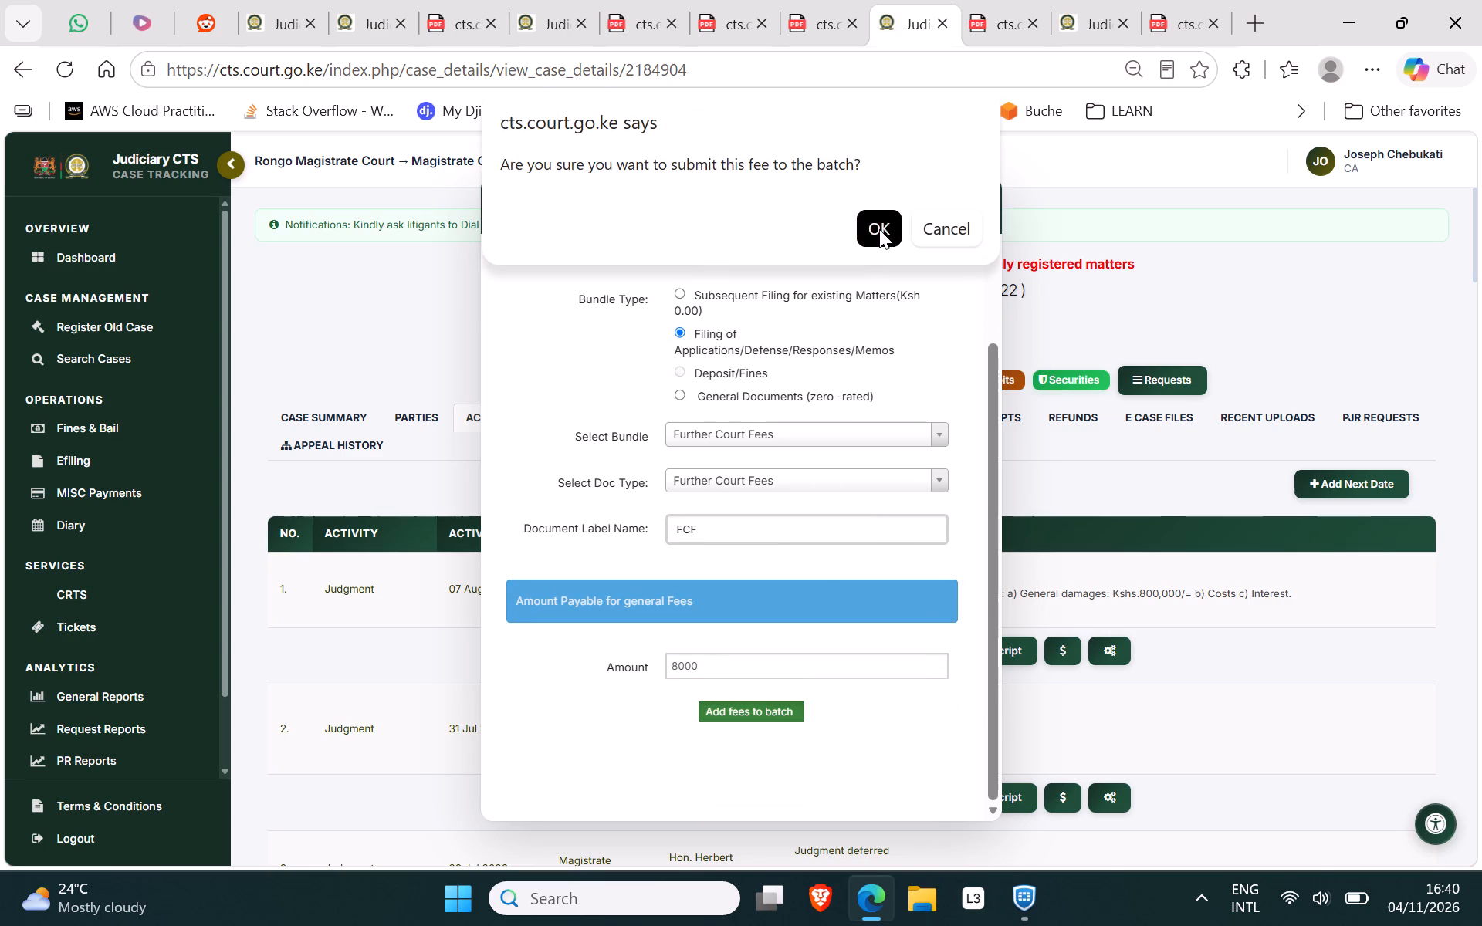
pyautogui.click(879, 229)
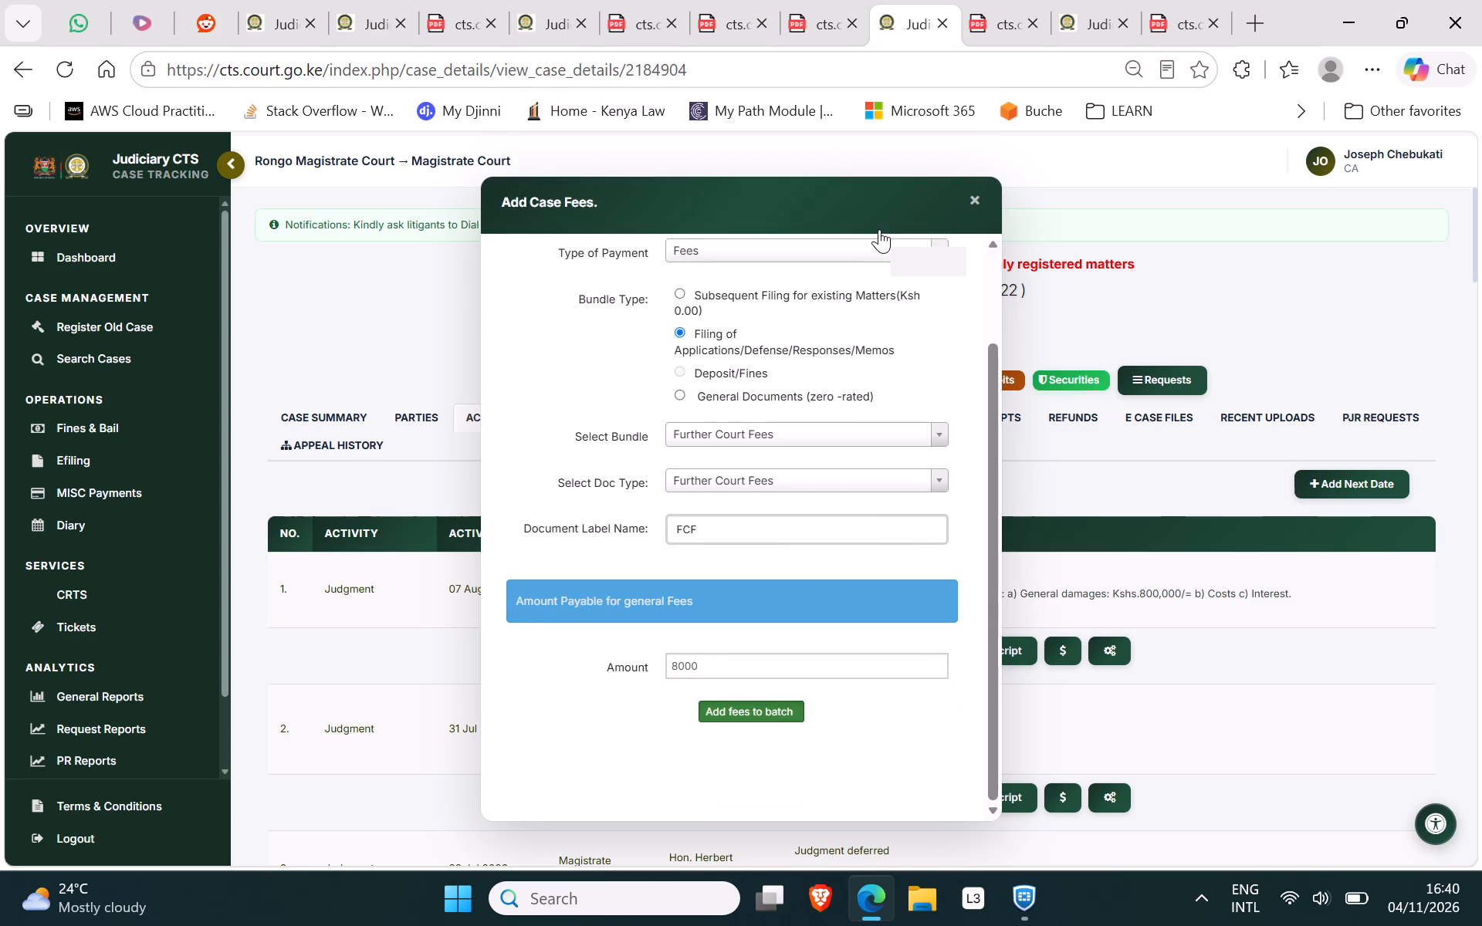
# Submit the E132 plaintiff's batched Further Court Fees for invoice generation.
pyautogui.click(992, 678)
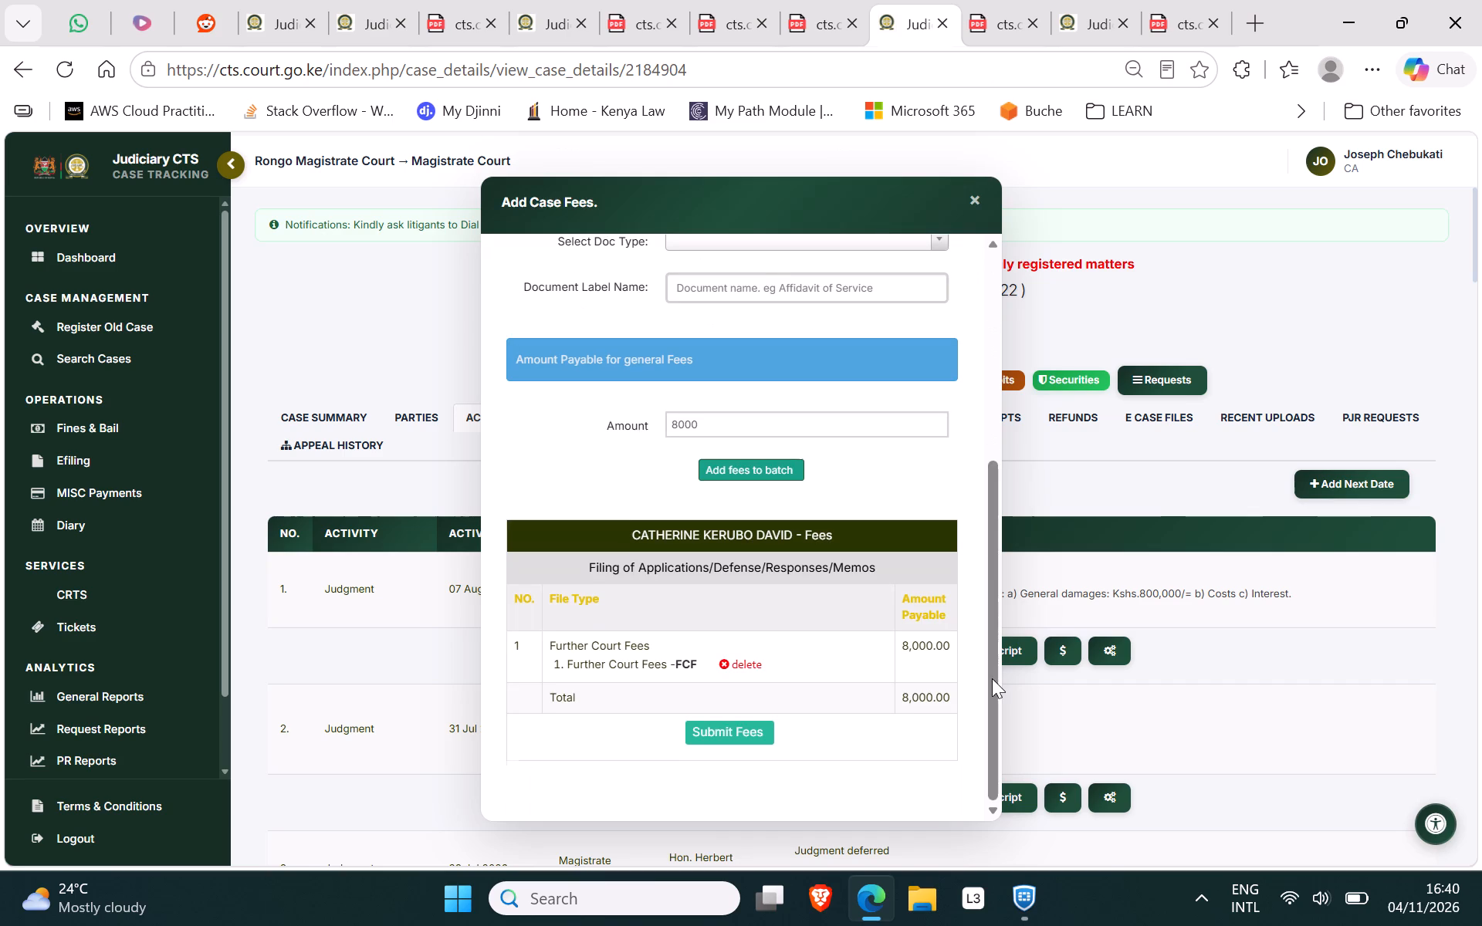
pyautogui.click(756, 728)
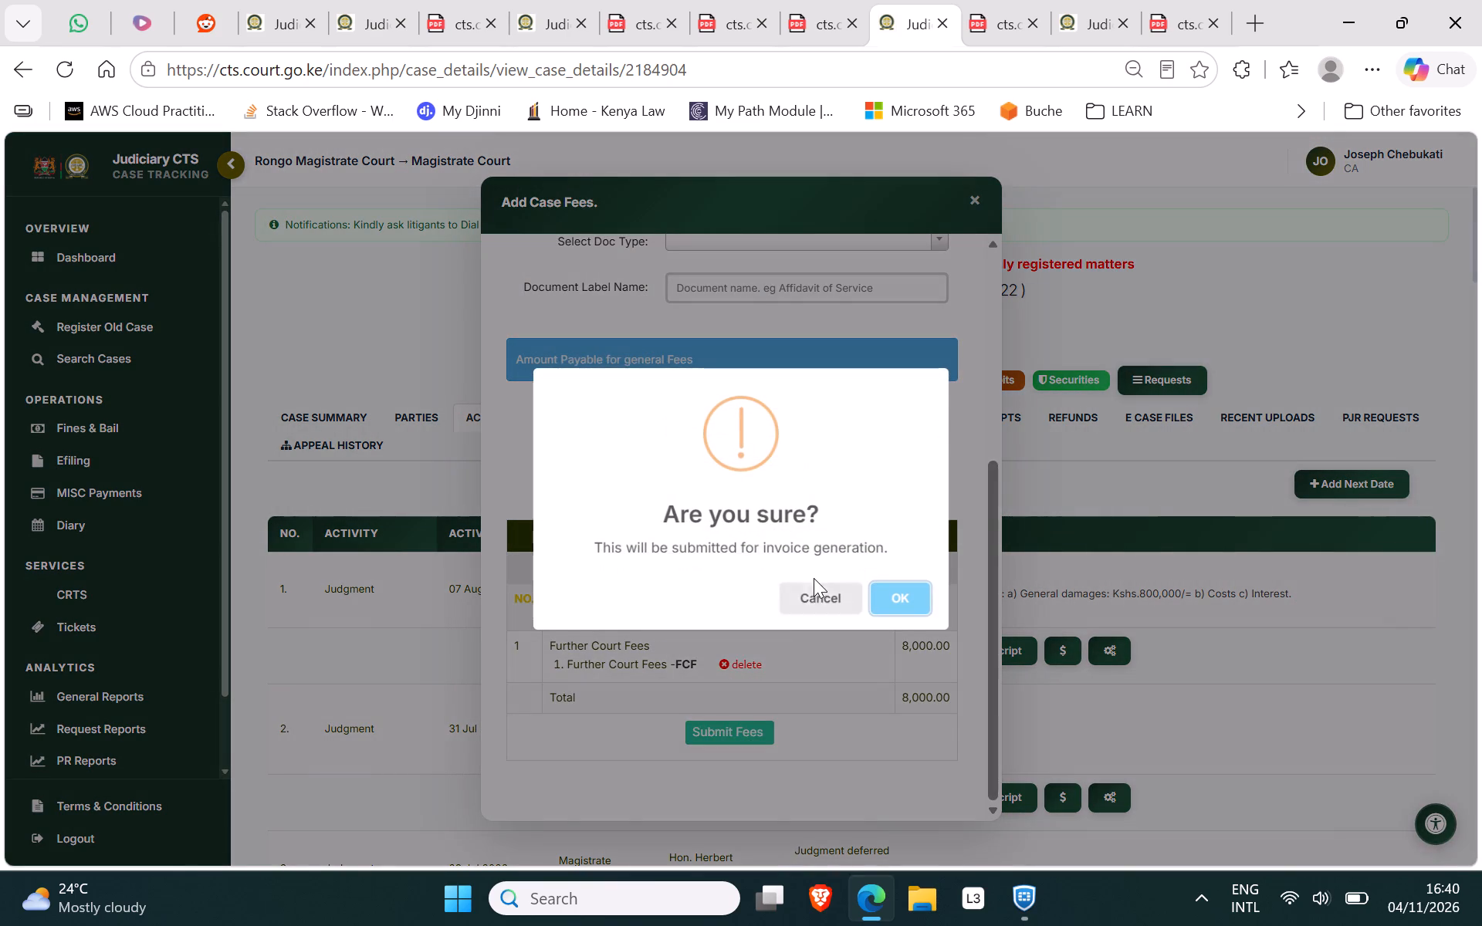
pyautogui.click(891, 596)
pyautogui.click(1094, 23)
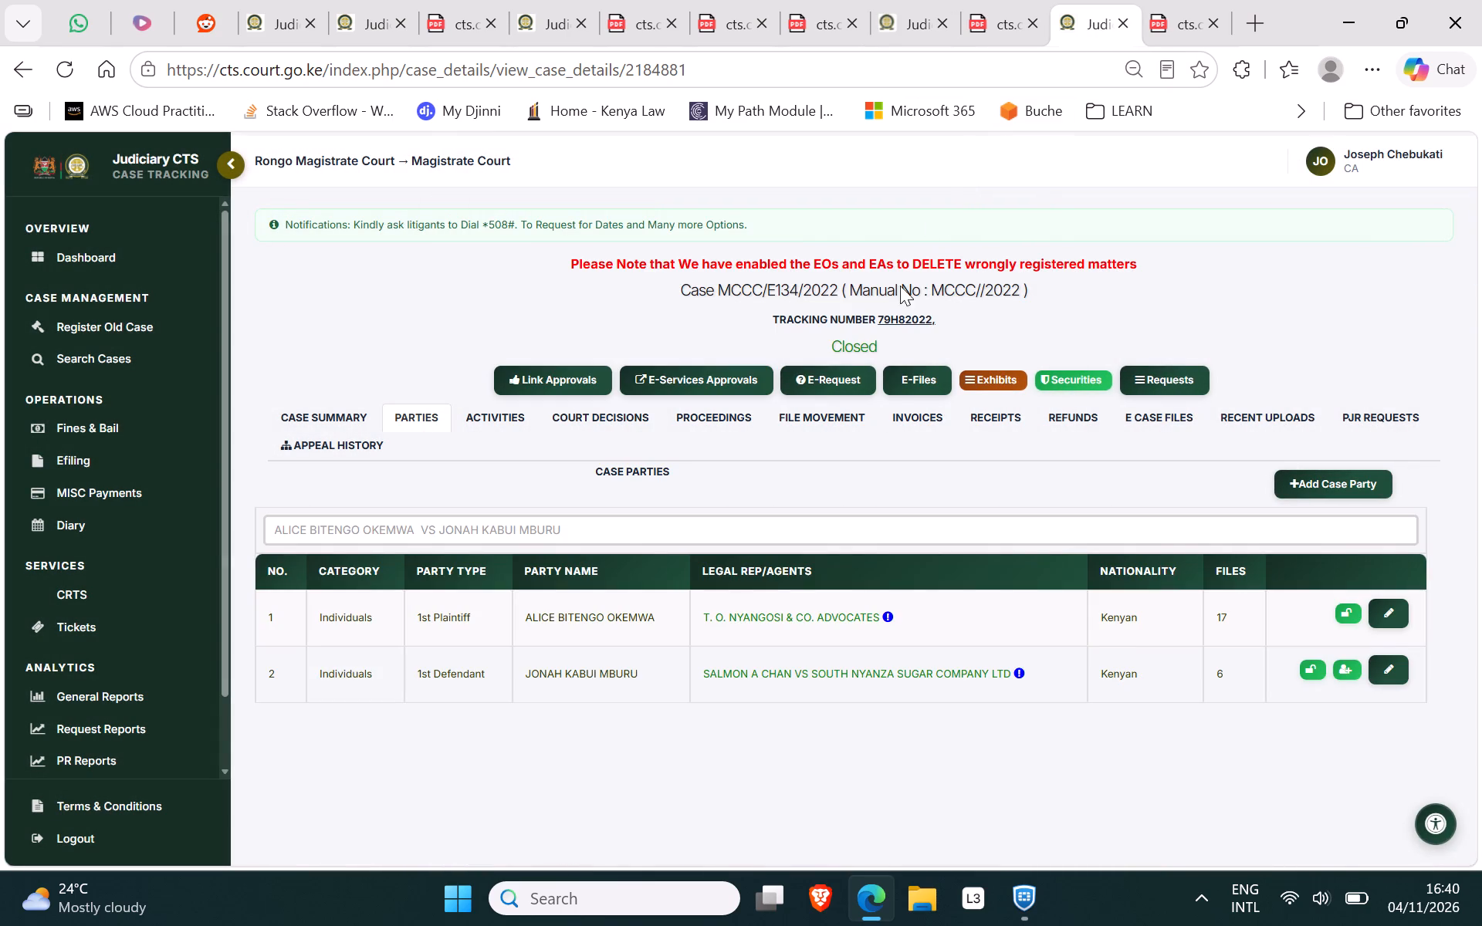
pyautogui.click(922, 428)
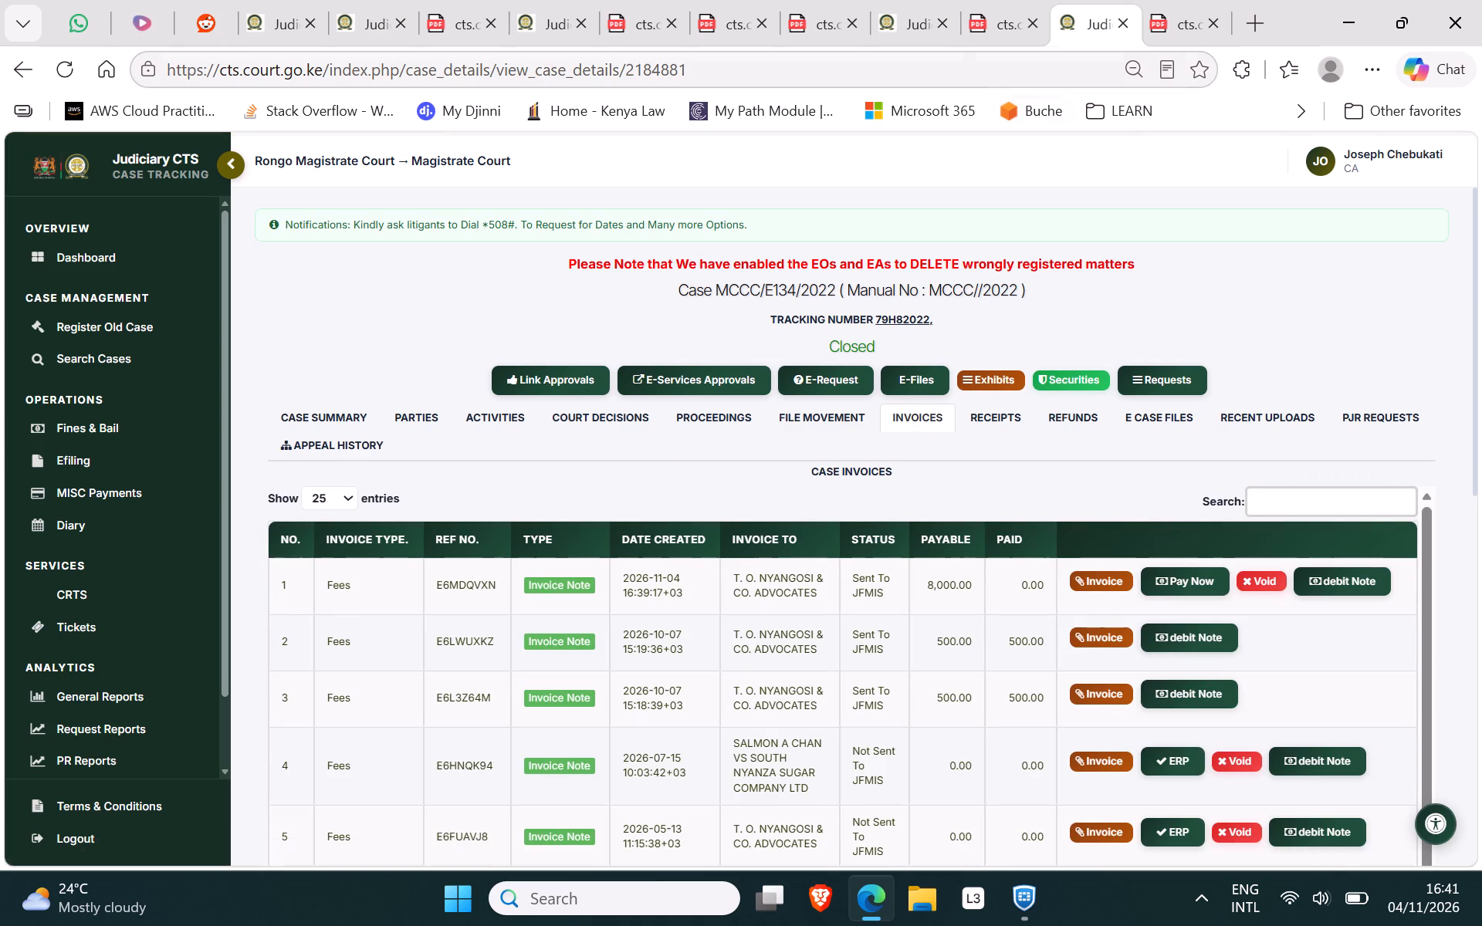
pyautogui.click(906, 23)
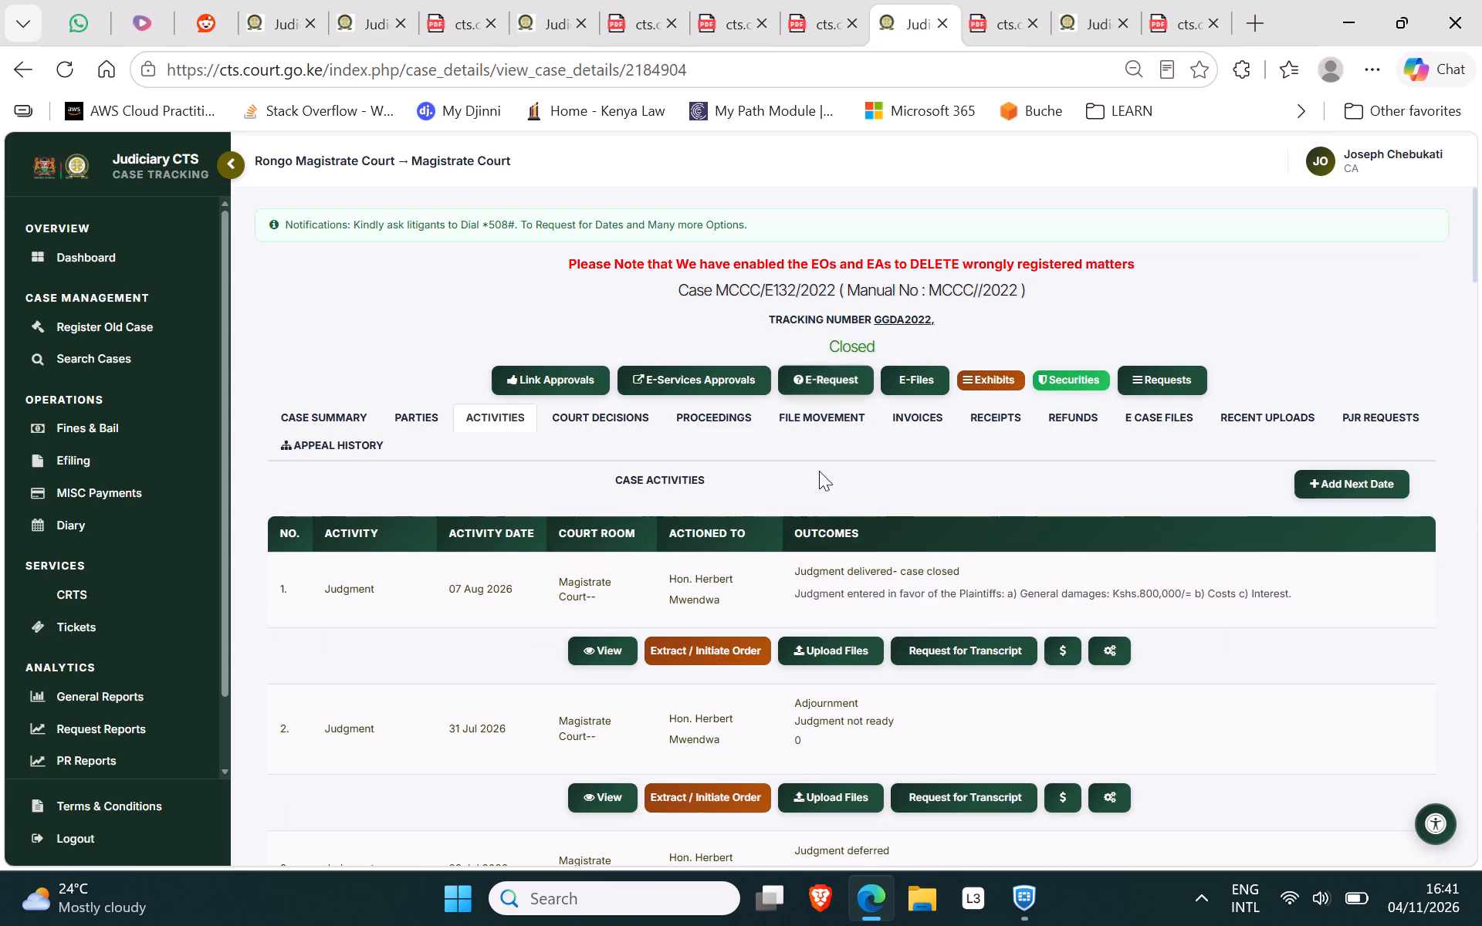
pyautogui.click(926, 423)
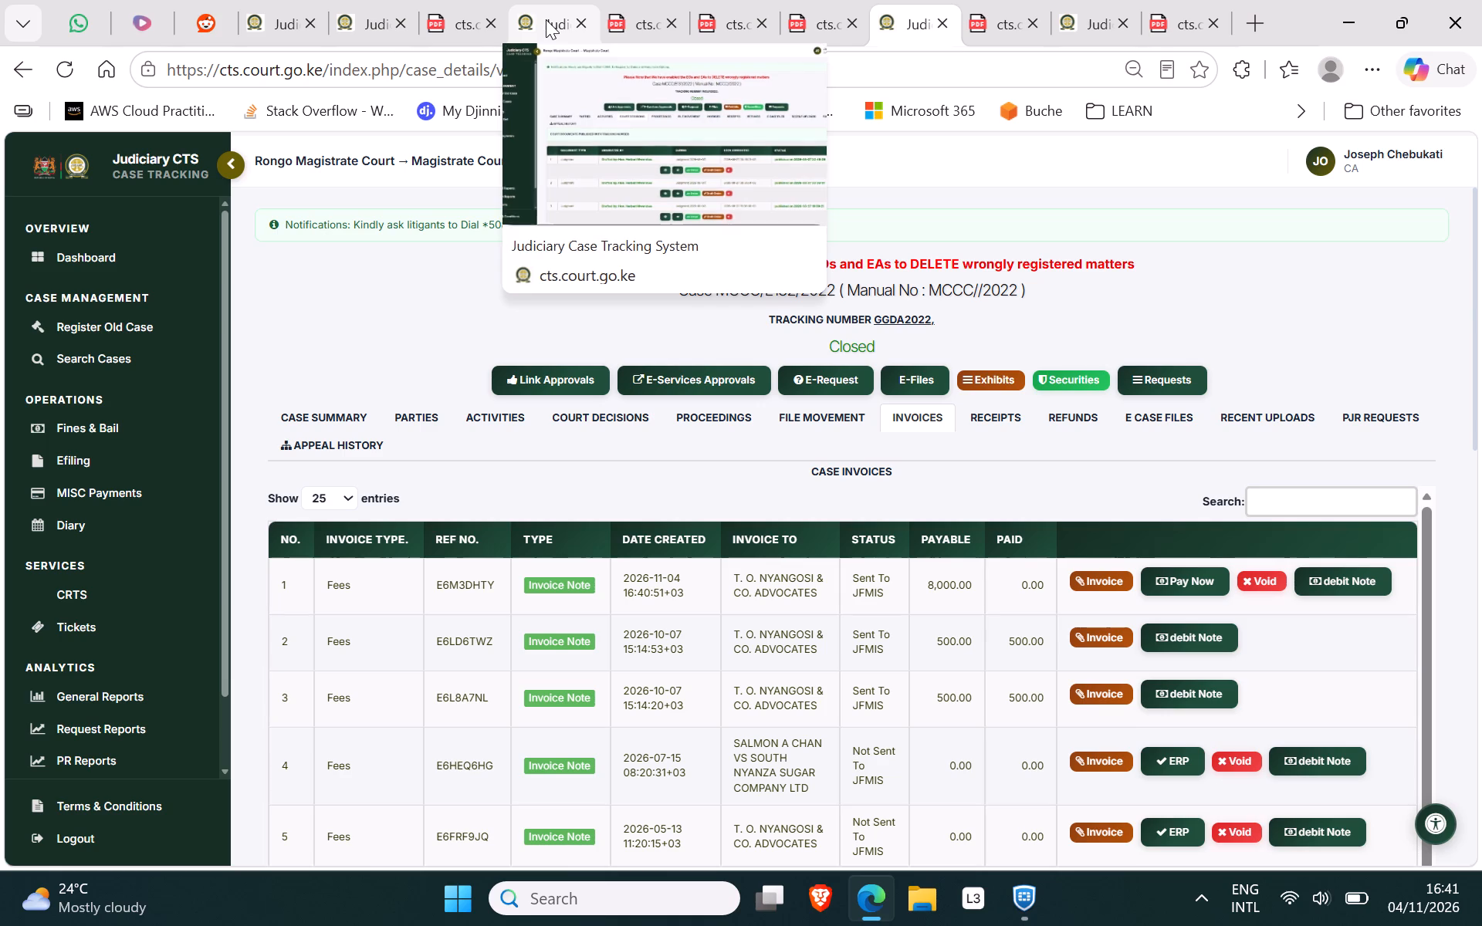
# Read the MCCC/E130/2022 judgment for the party title, the damages awarded and the final orders.
pyautogui.click(373, 24)
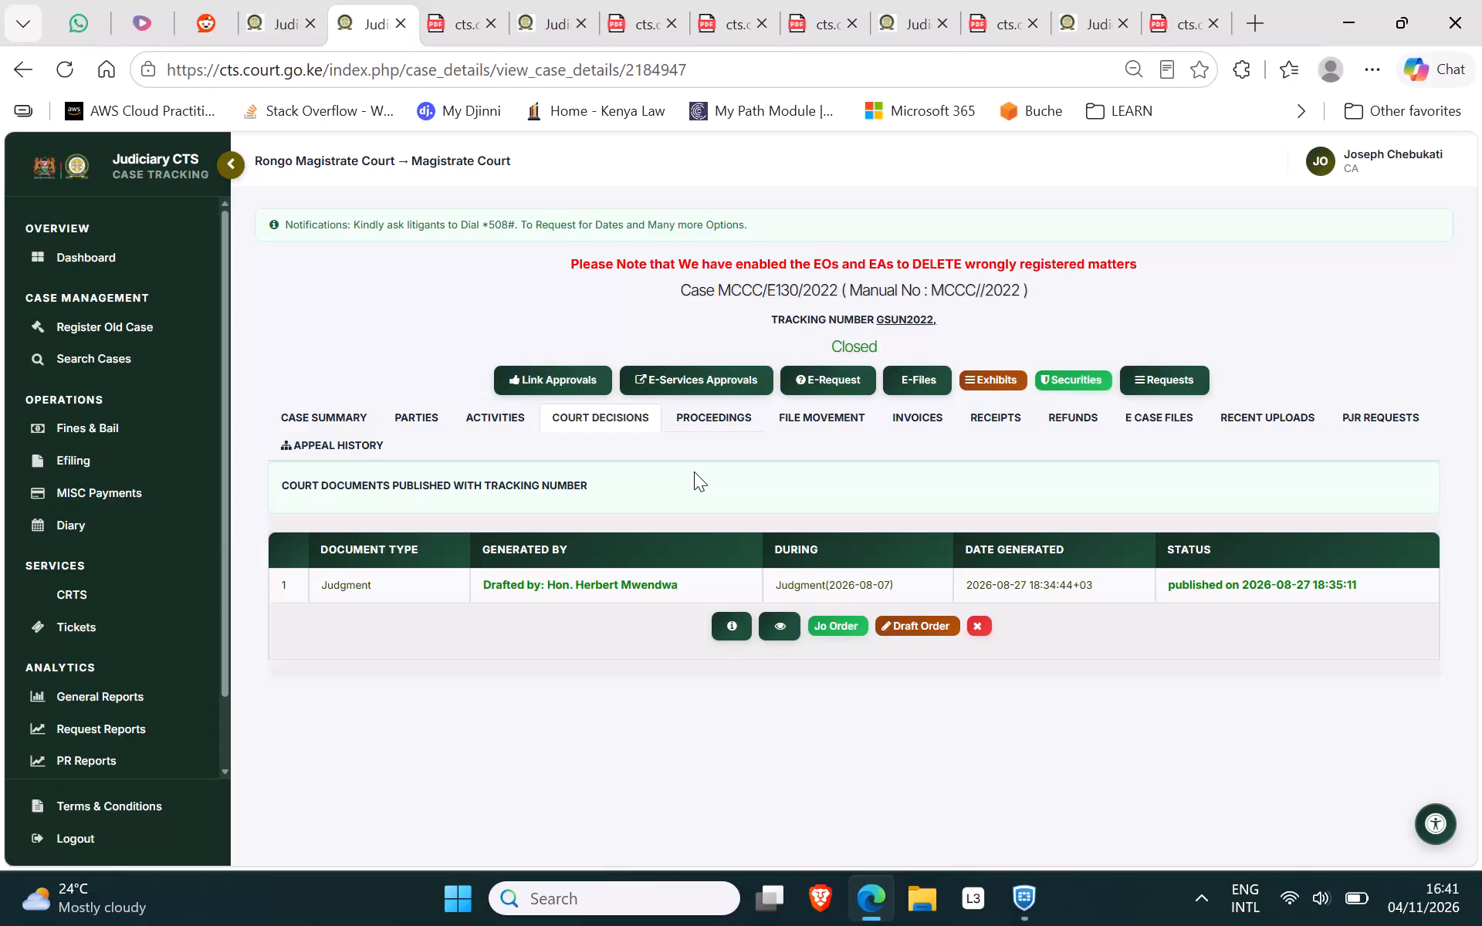
pyautogui.click(450, 0)
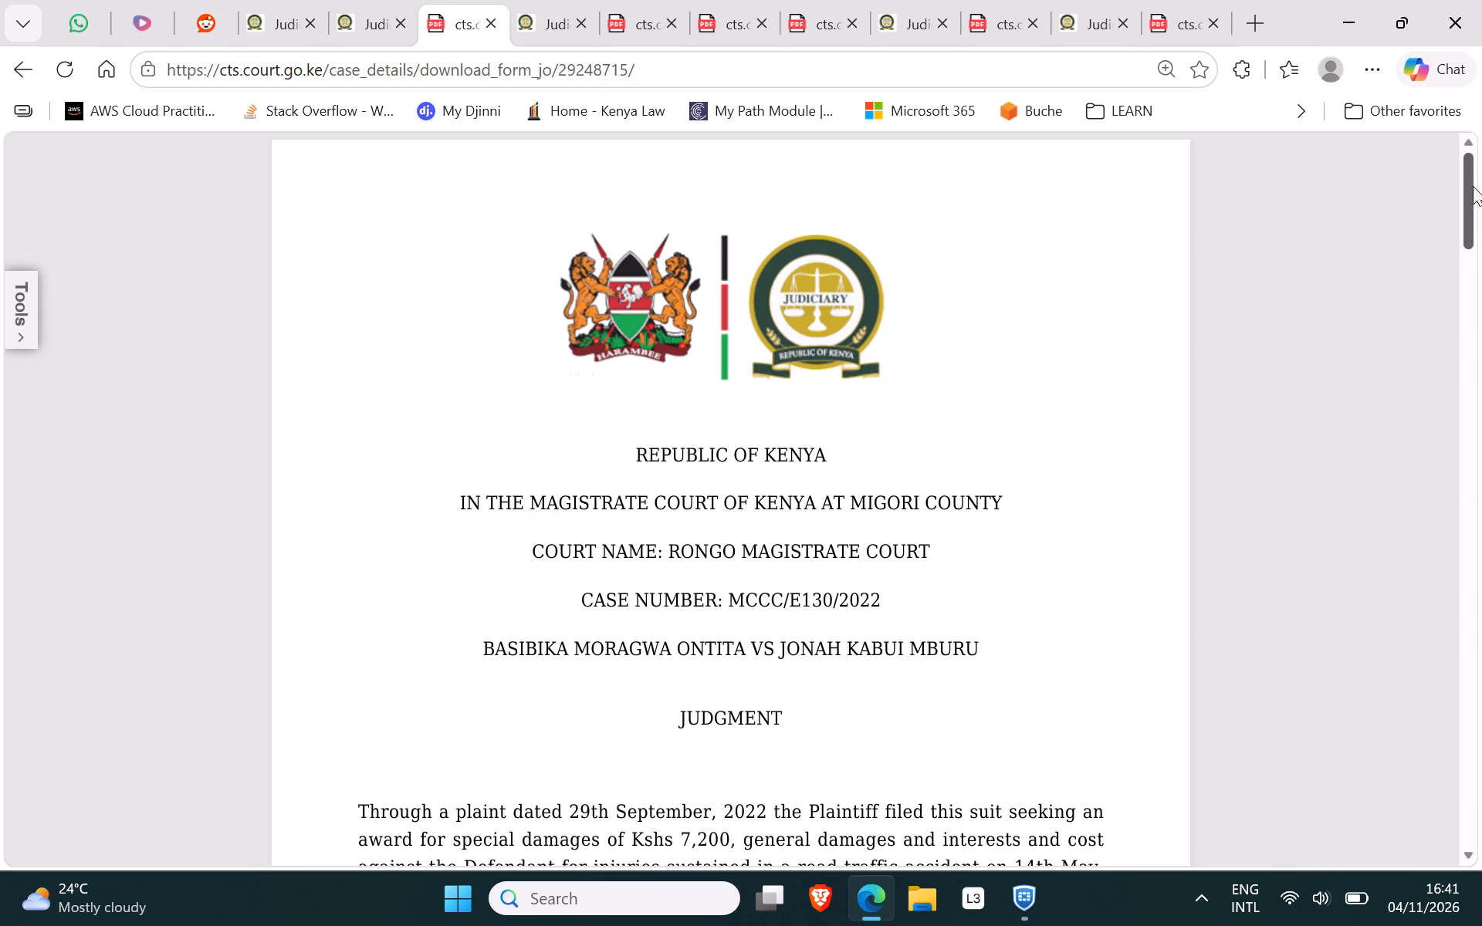
pyautogui.moveTo(1473, 186); pyautogui.dragTo(1419, 599)
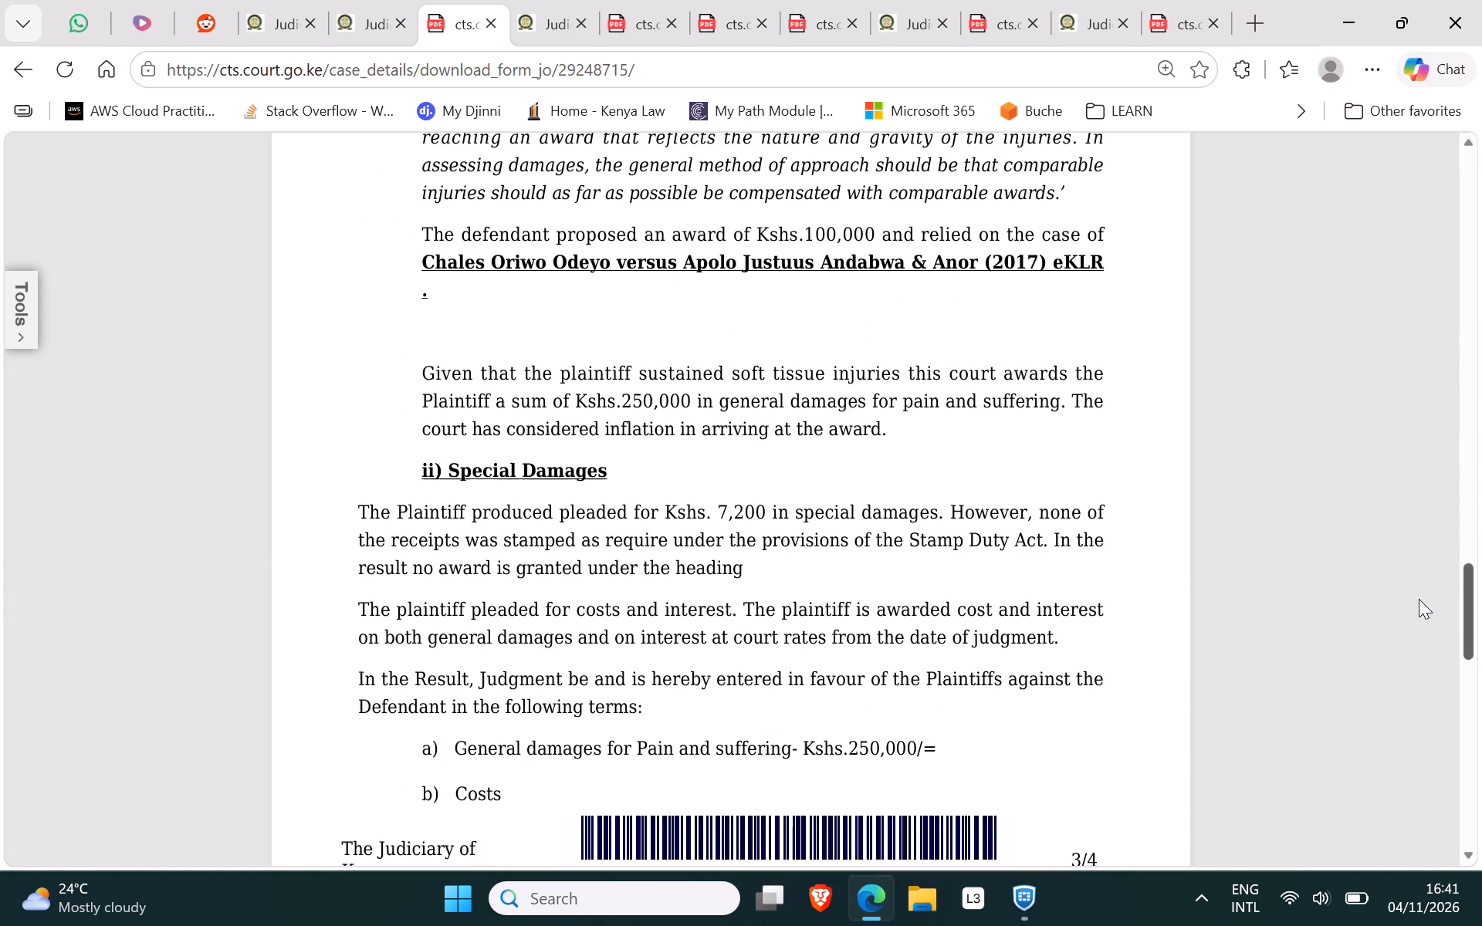
pyautogui.moveTo(1419, 599); pyautogui.dragTo(1440, 672)
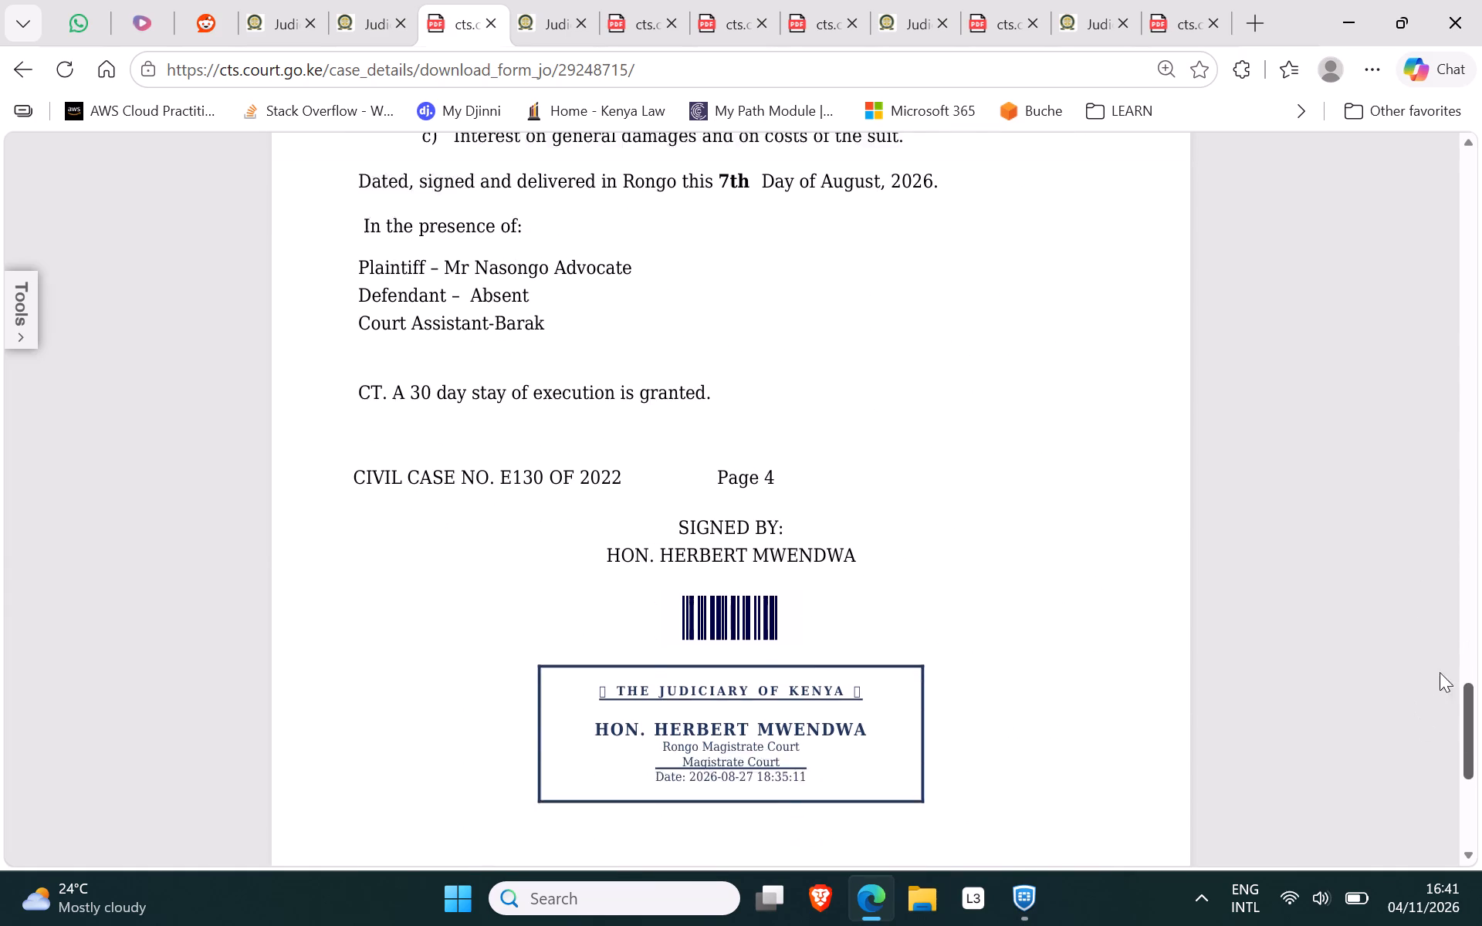
pyautogui.moveTo(1440, 672); pyautogui.dragTo(1467, 634)
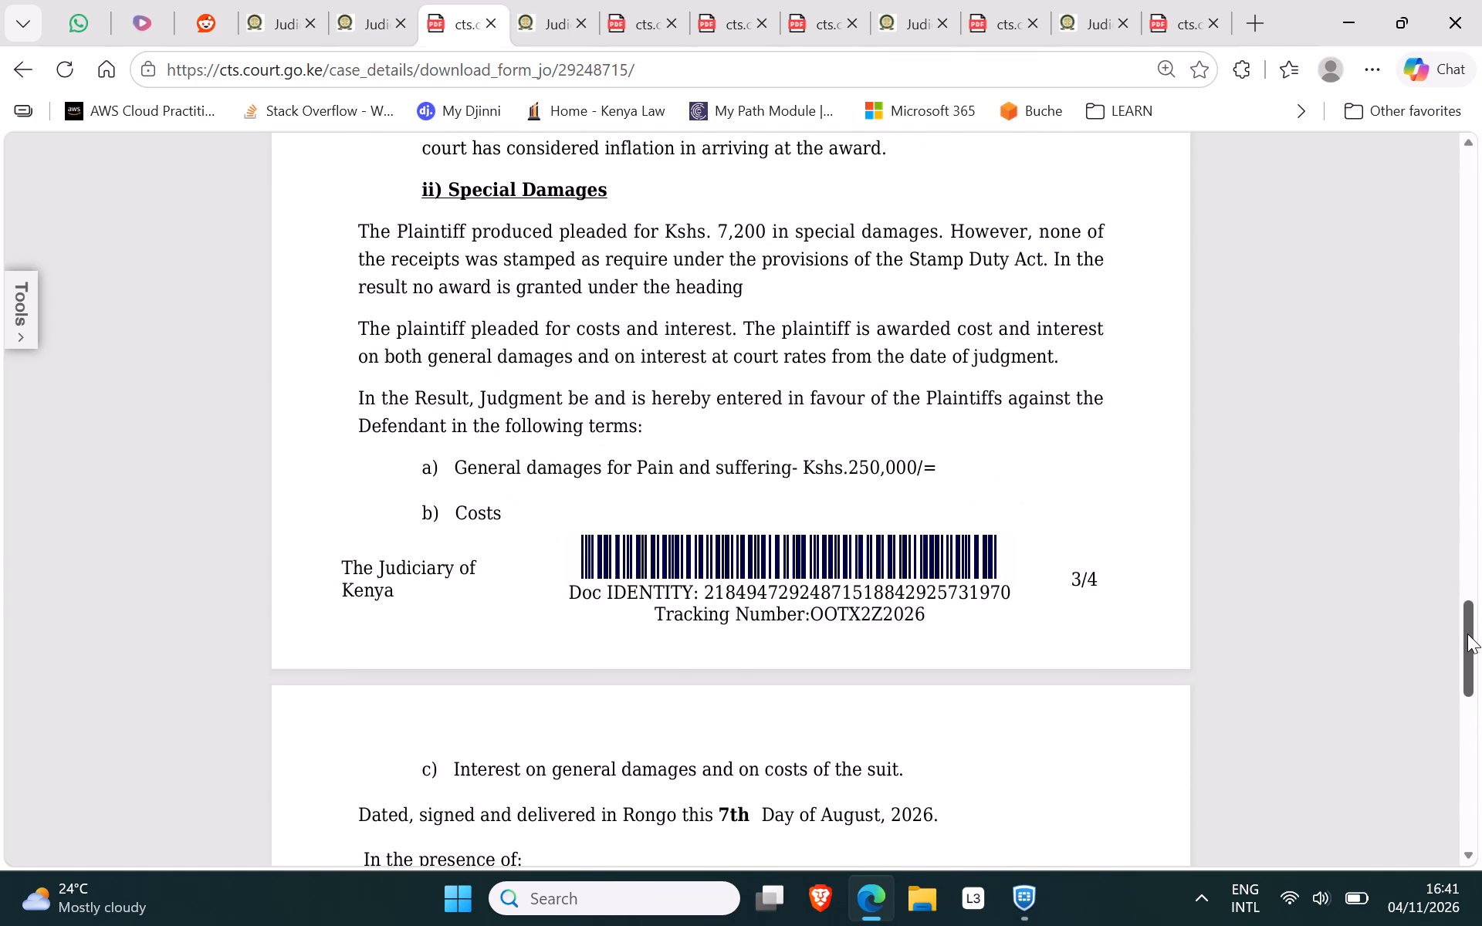
pyautogui.moveTo(1467, 634); pyautogui.dragTo(1467, 646)
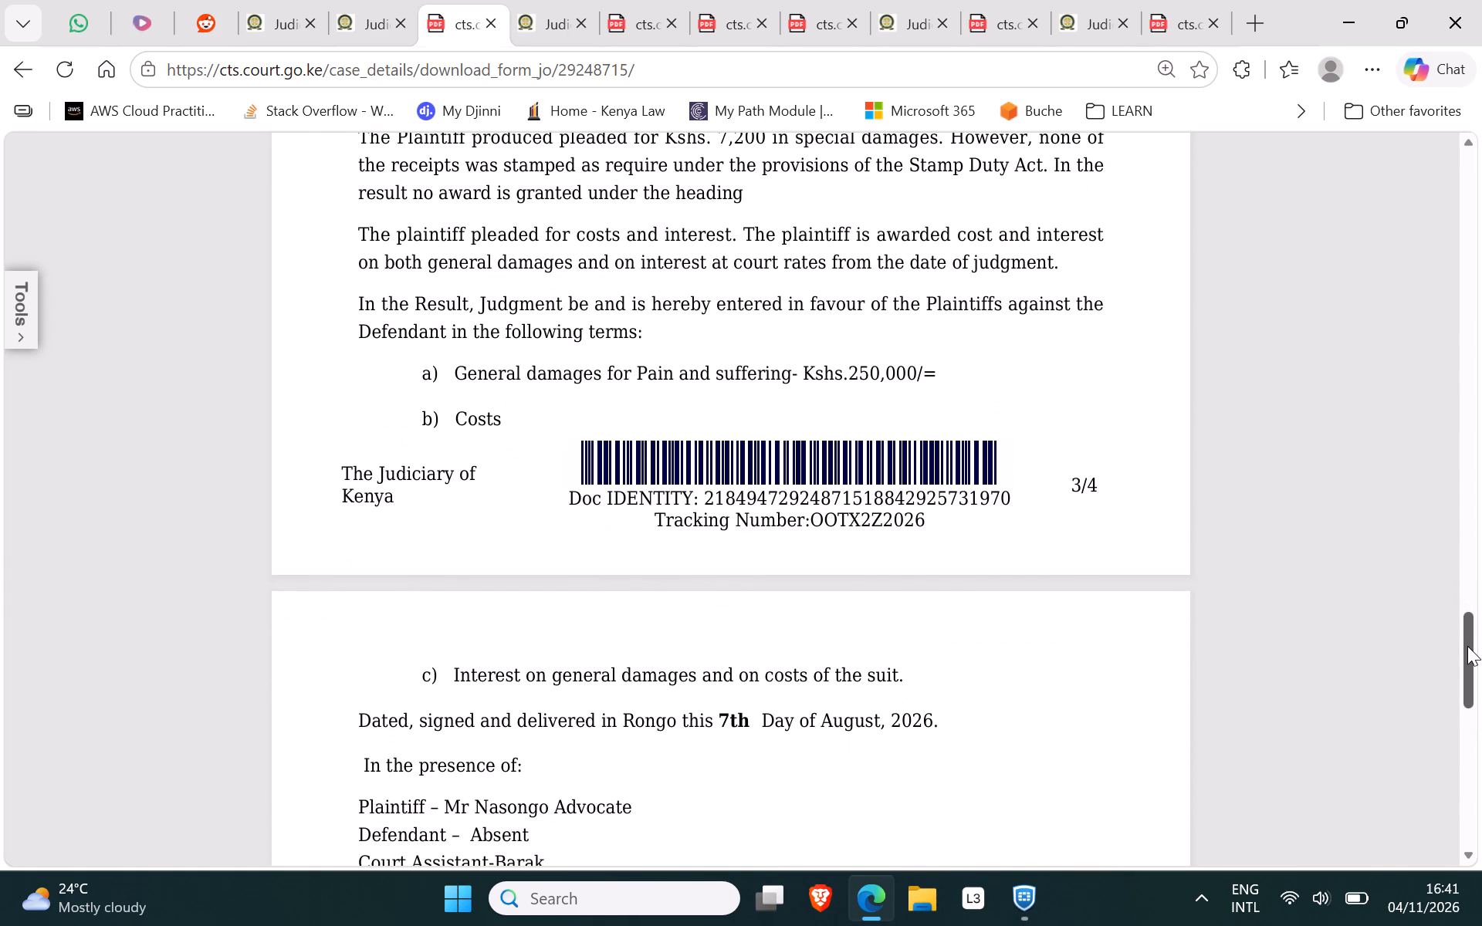
pyautogui.moveTo(1467, 646); pyautogui.dragTo(1481, 551)
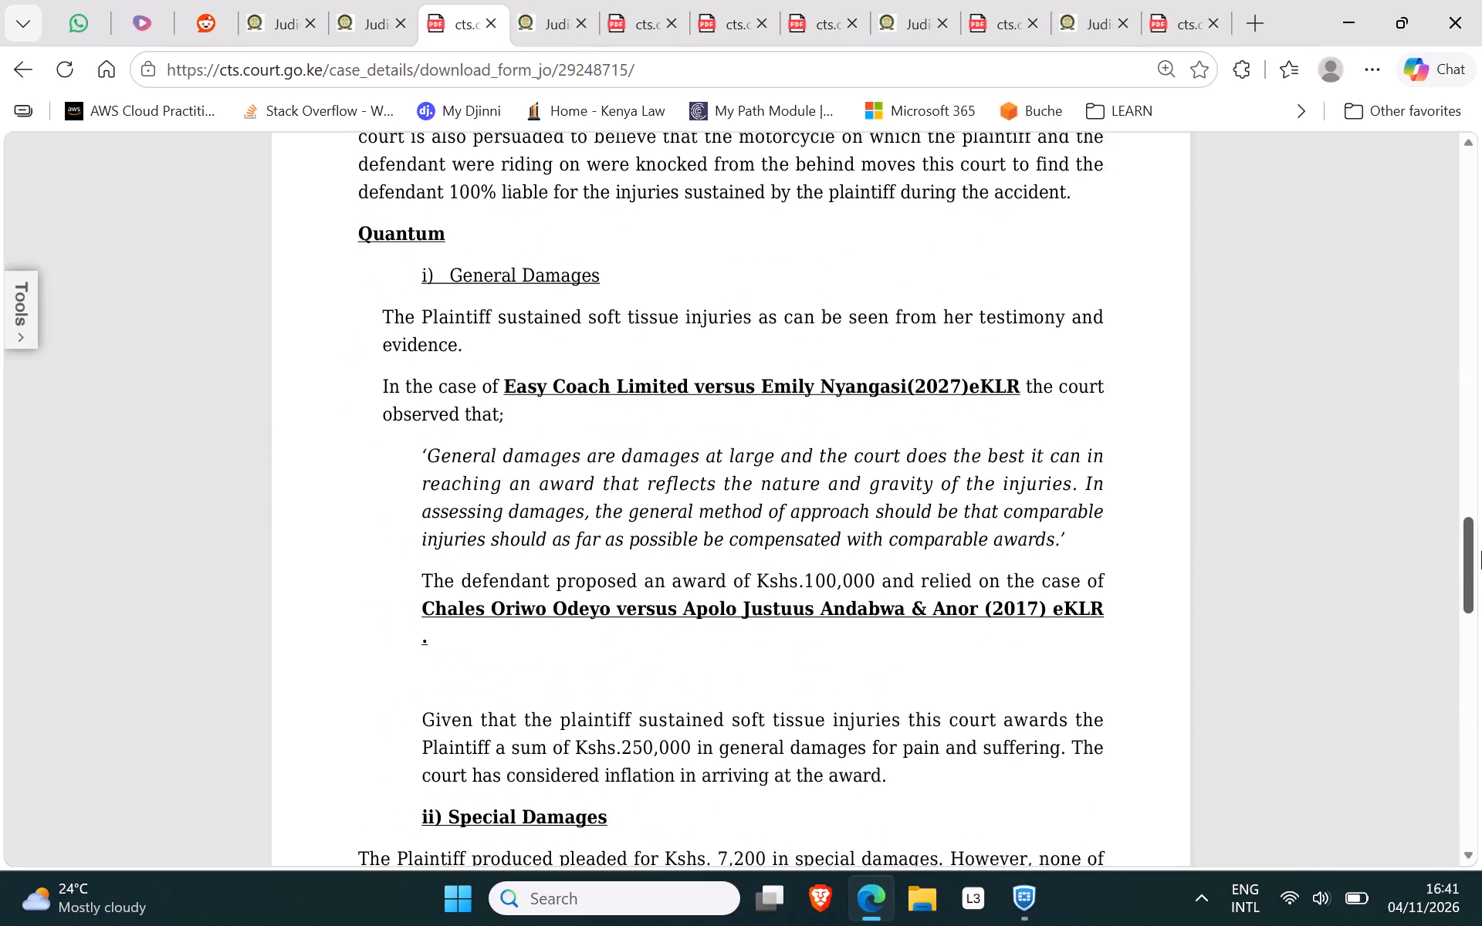
pyautogui.moveTo(1481, 551); pyautogui.dragTo(1479, 178)
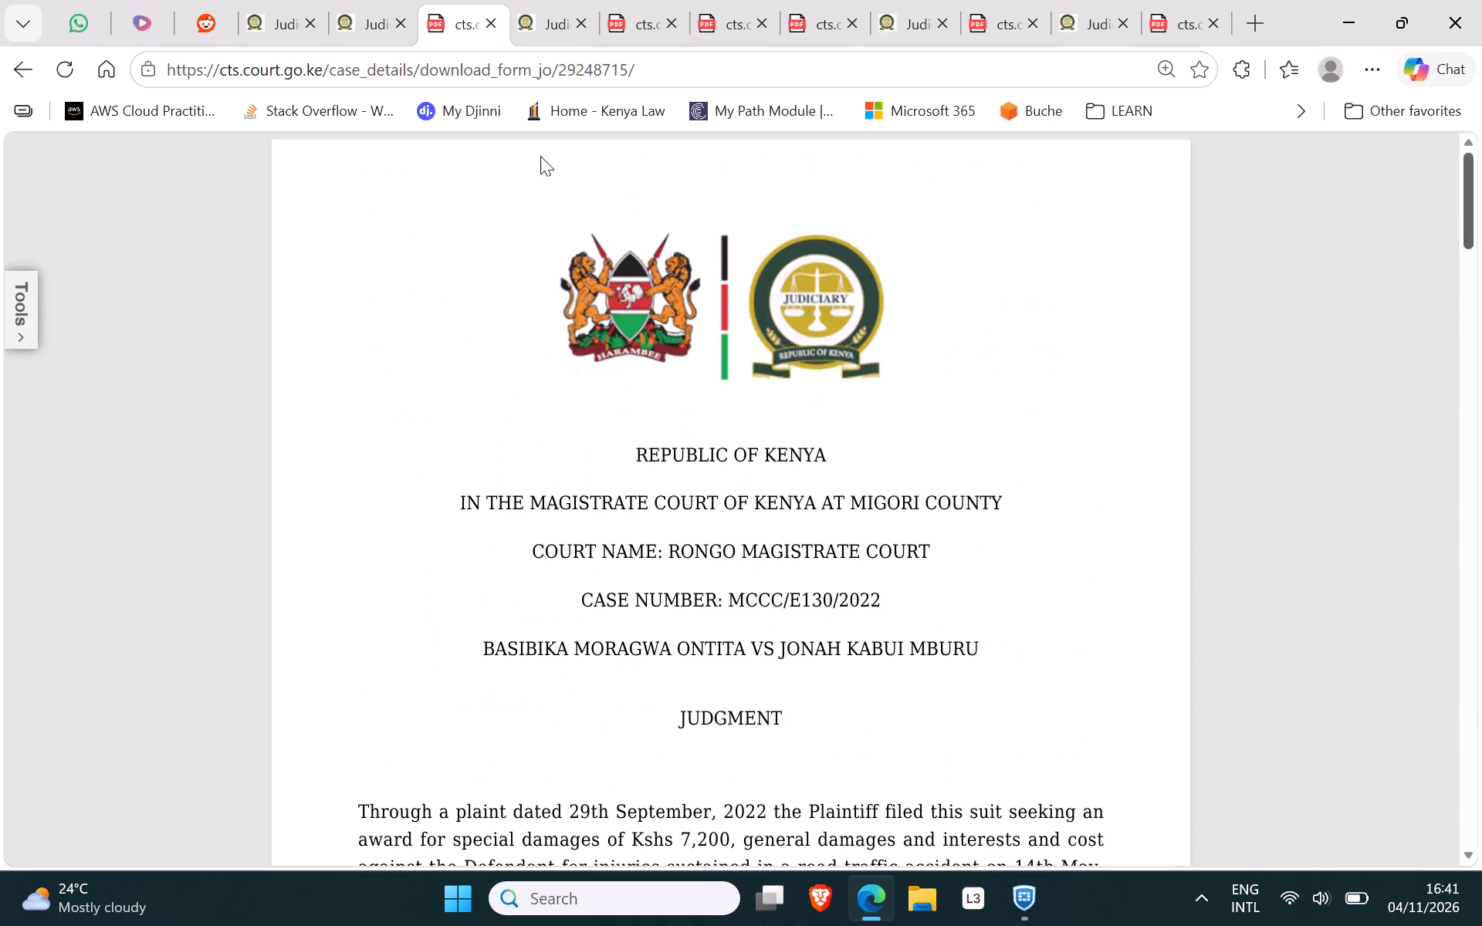
pyautogui.click(373, 18)
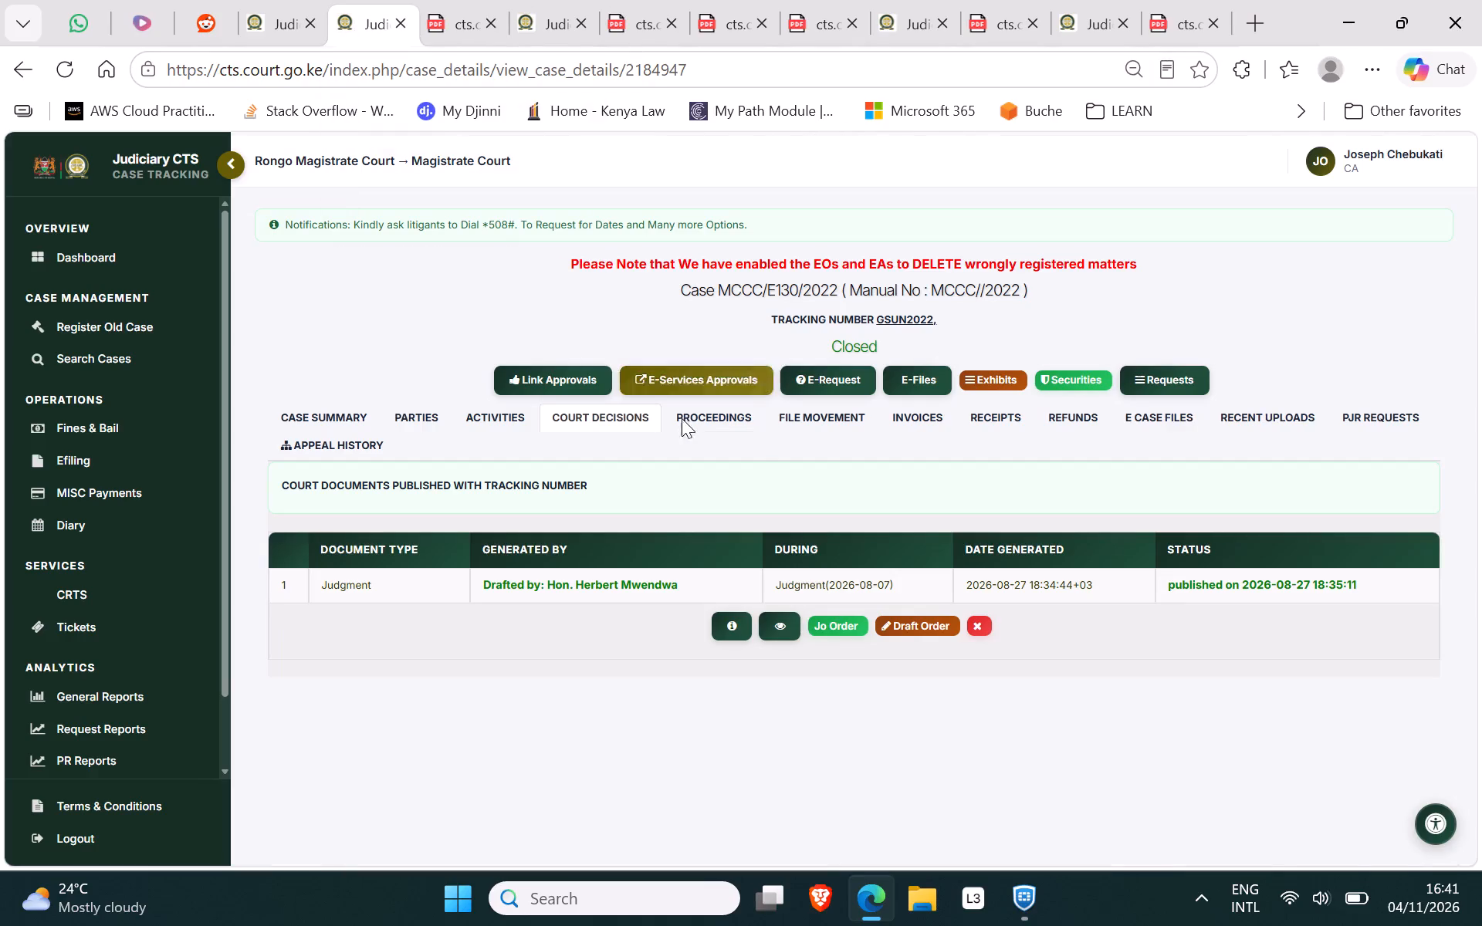
pyautogui.click(978, 414)
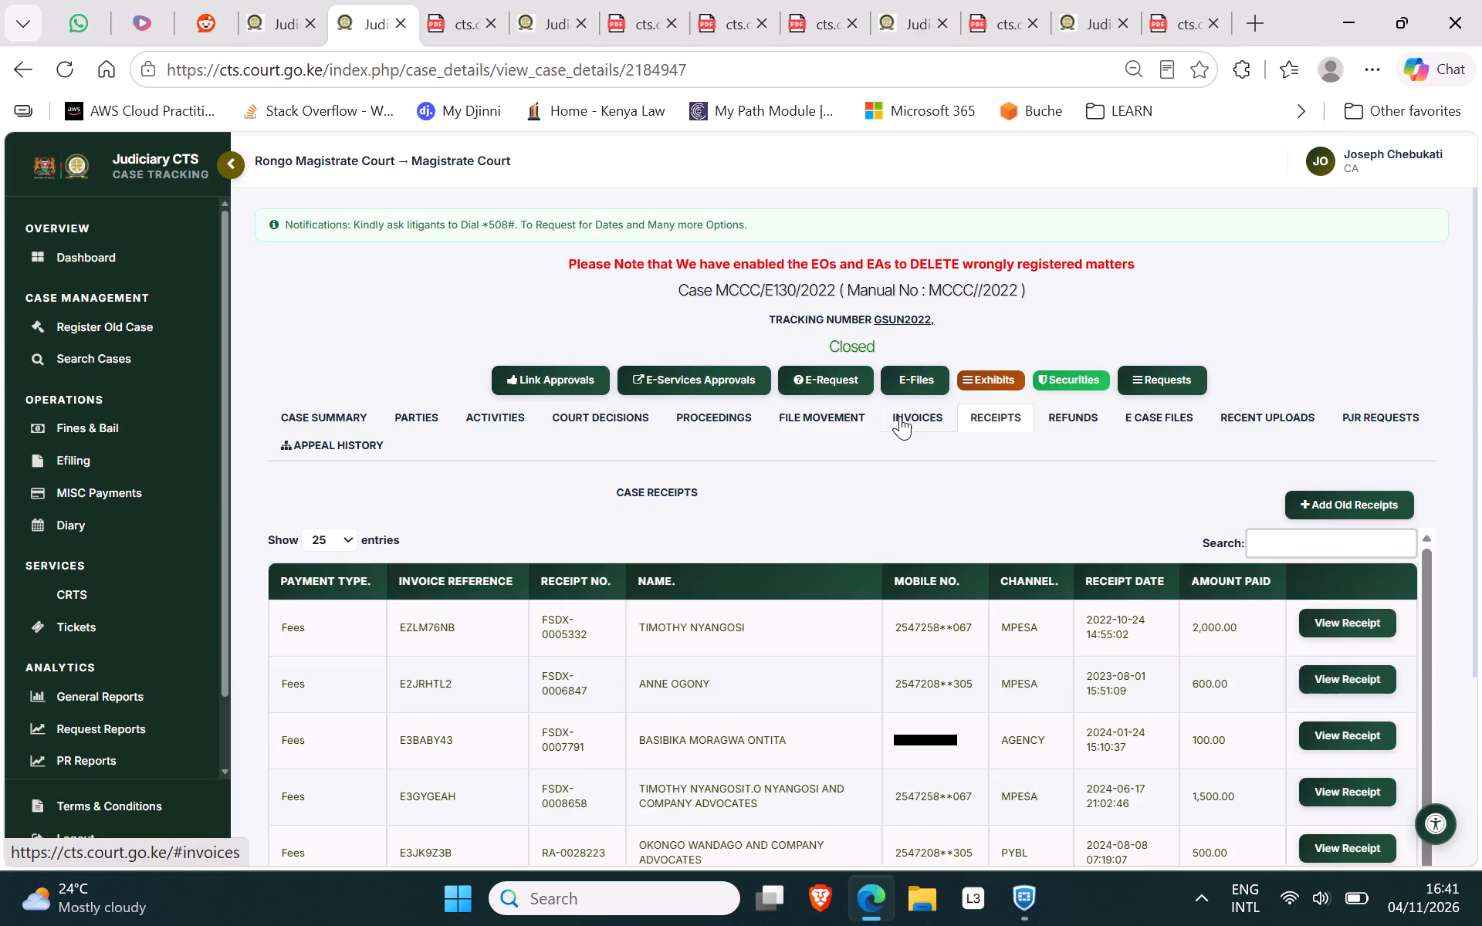
pyautogui.click(892, 414)
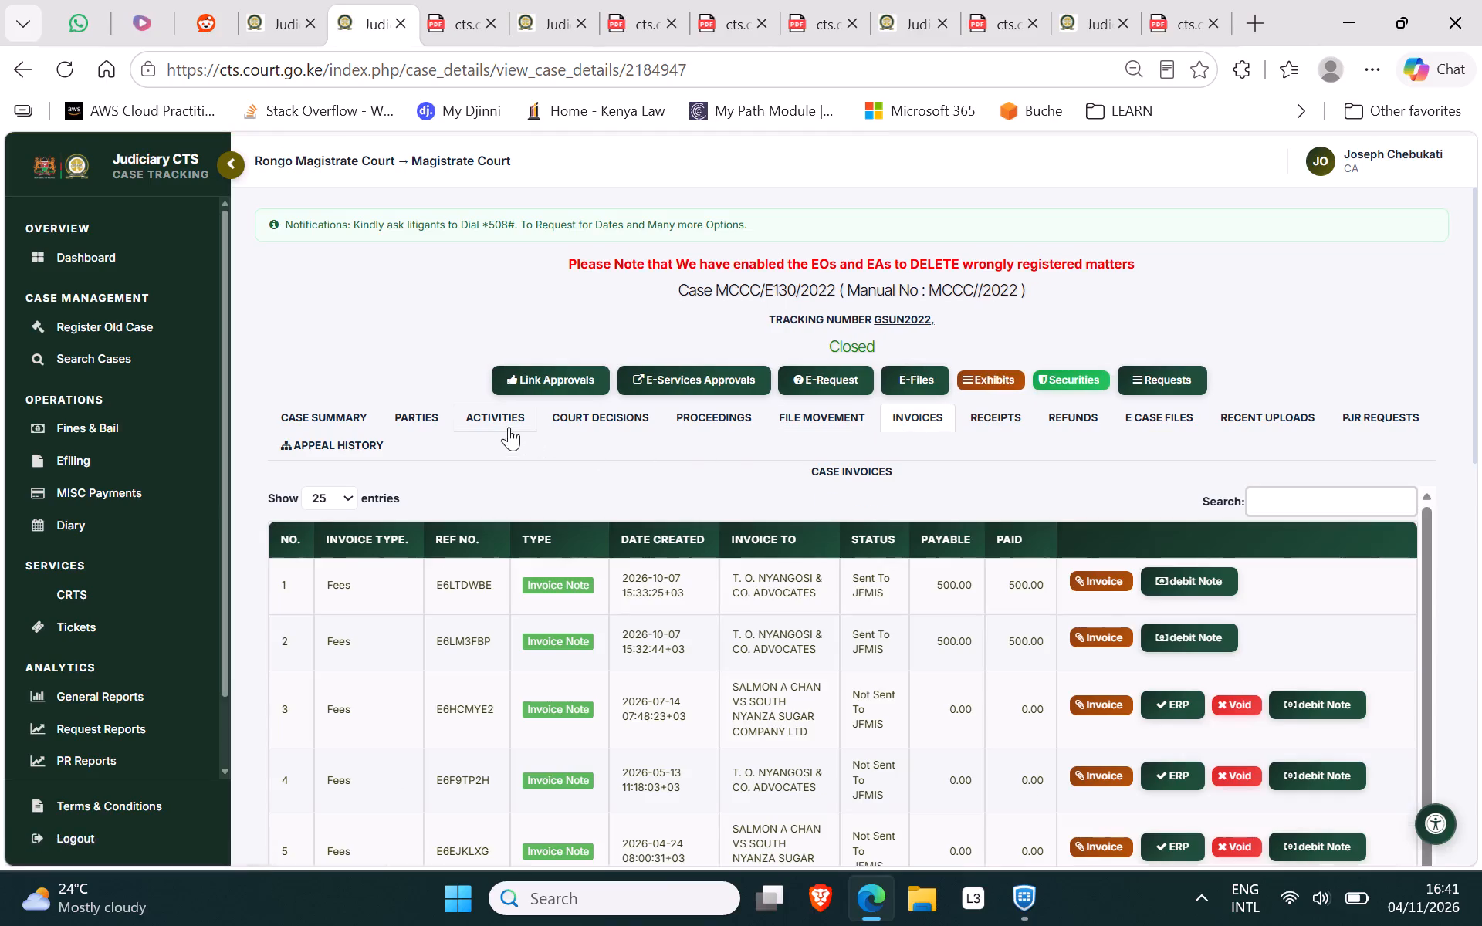
pyautogui.click(500, 426)
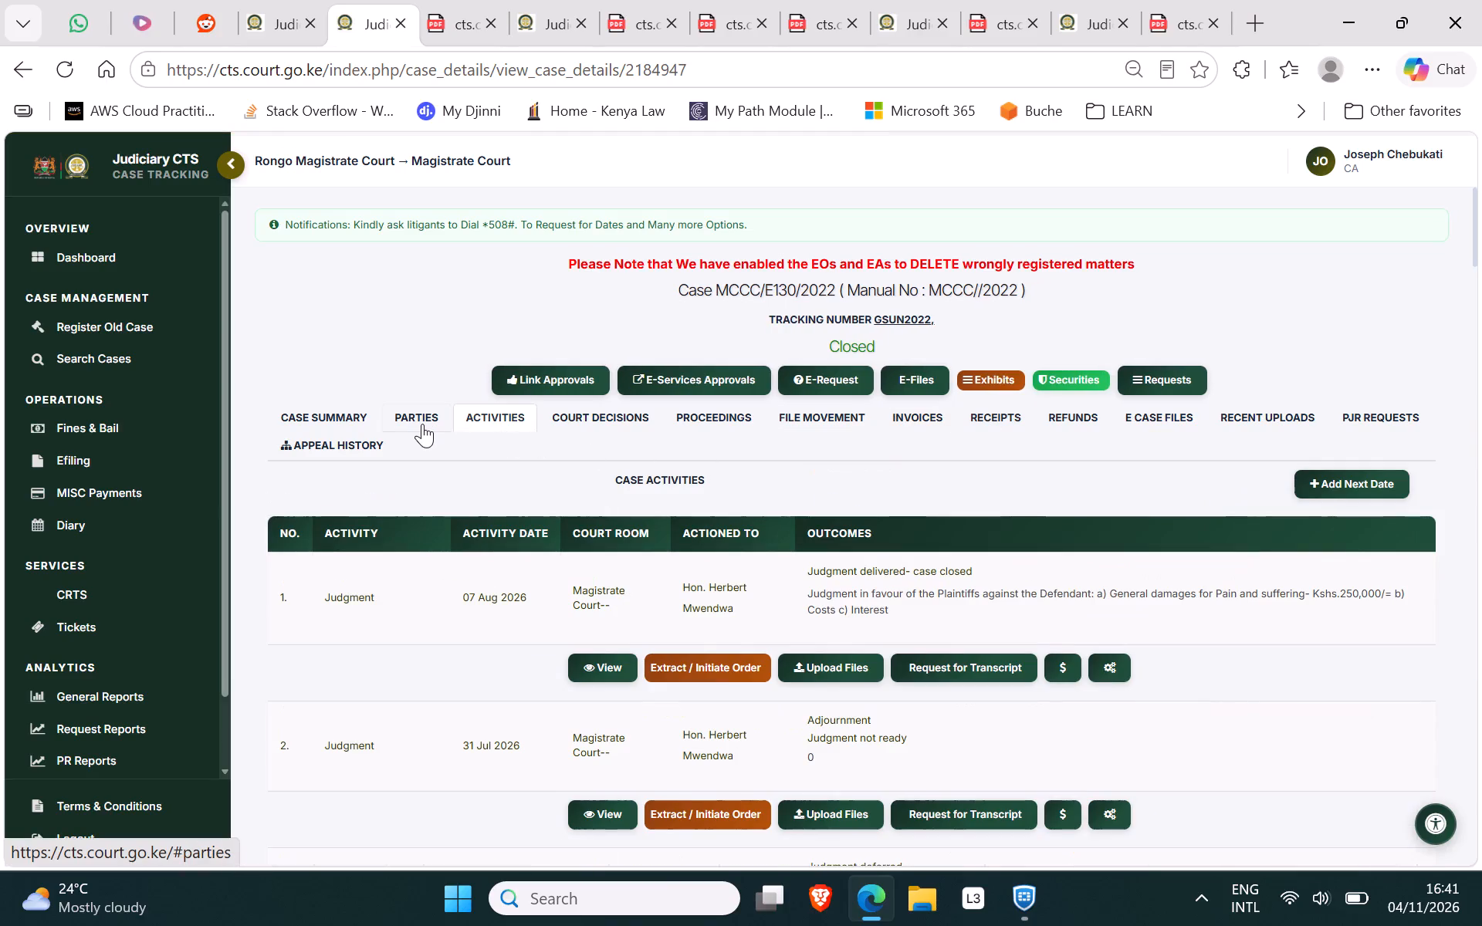
pyautogui.click(421, 424)
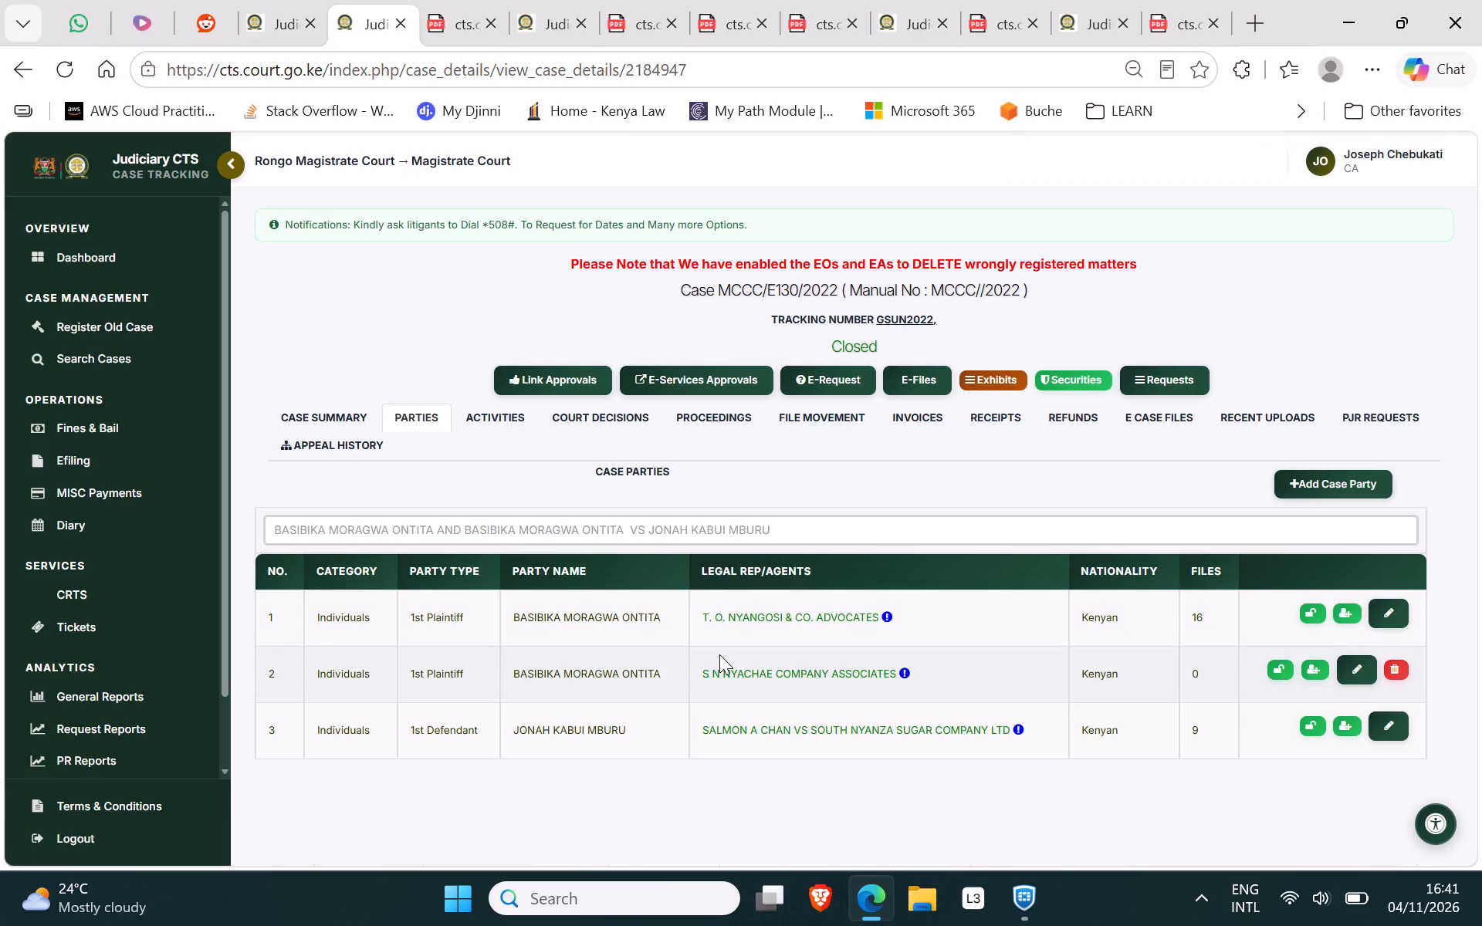
# Remove the duplicate 1st Plaintiff entry represented by S N Nyachae Company Associates from case MCCC/E130/2022.
pyautogui.click(1398, 665)
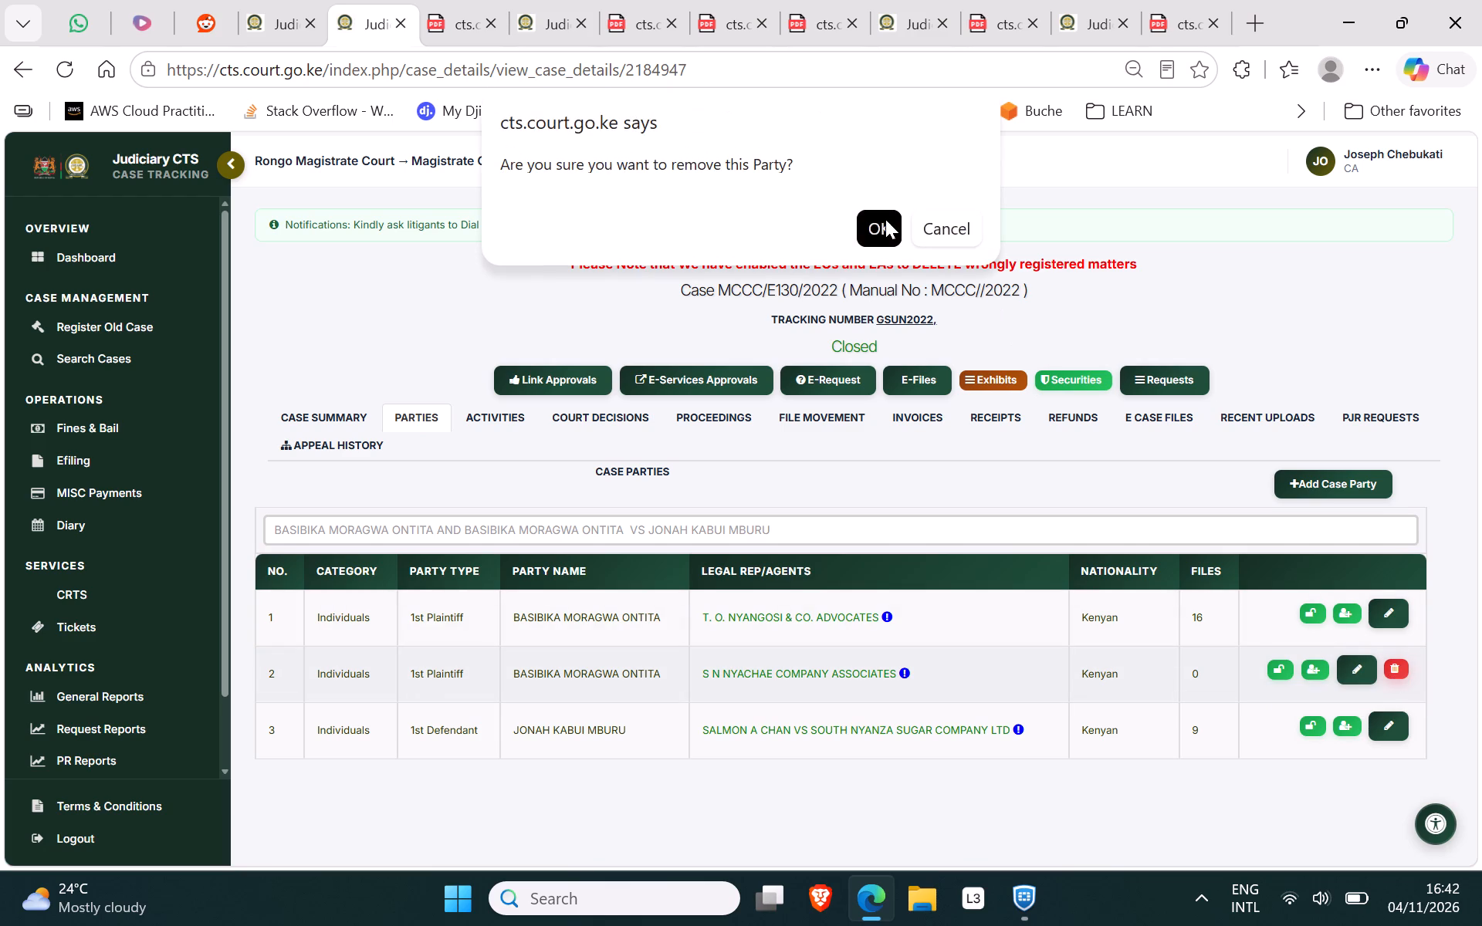
pyautogui.click(885, 219)
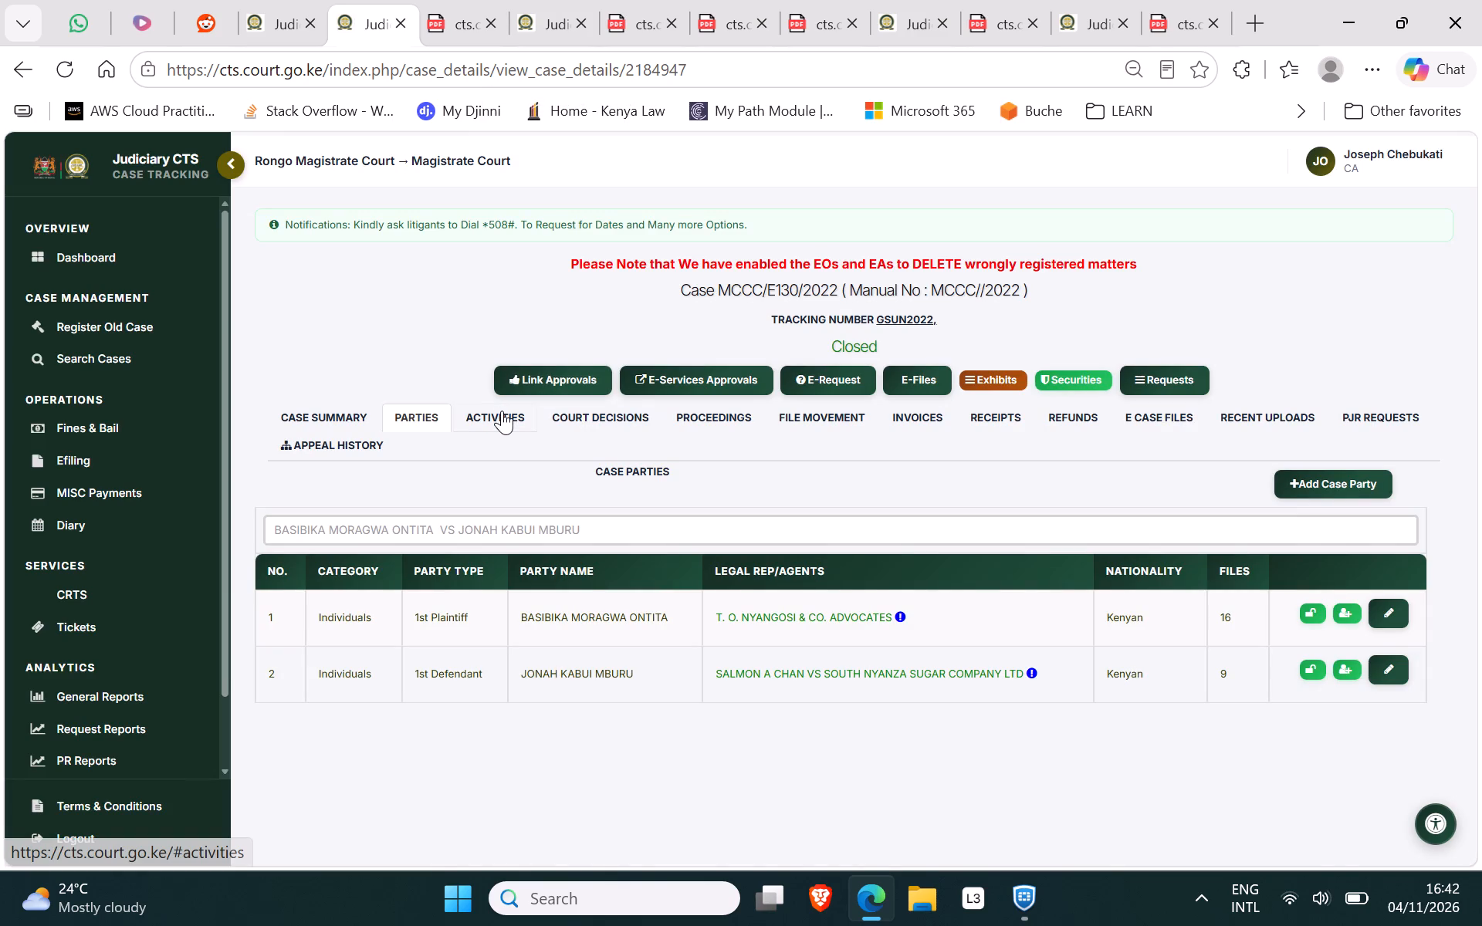
# Start an assessment without upload on the 07 Aug 2026 judgment: plaintiff as filer, payment type Fees, bundle type Filing of Applications/Defense/Responses/Memos.
pyautogui.click(502, 411)
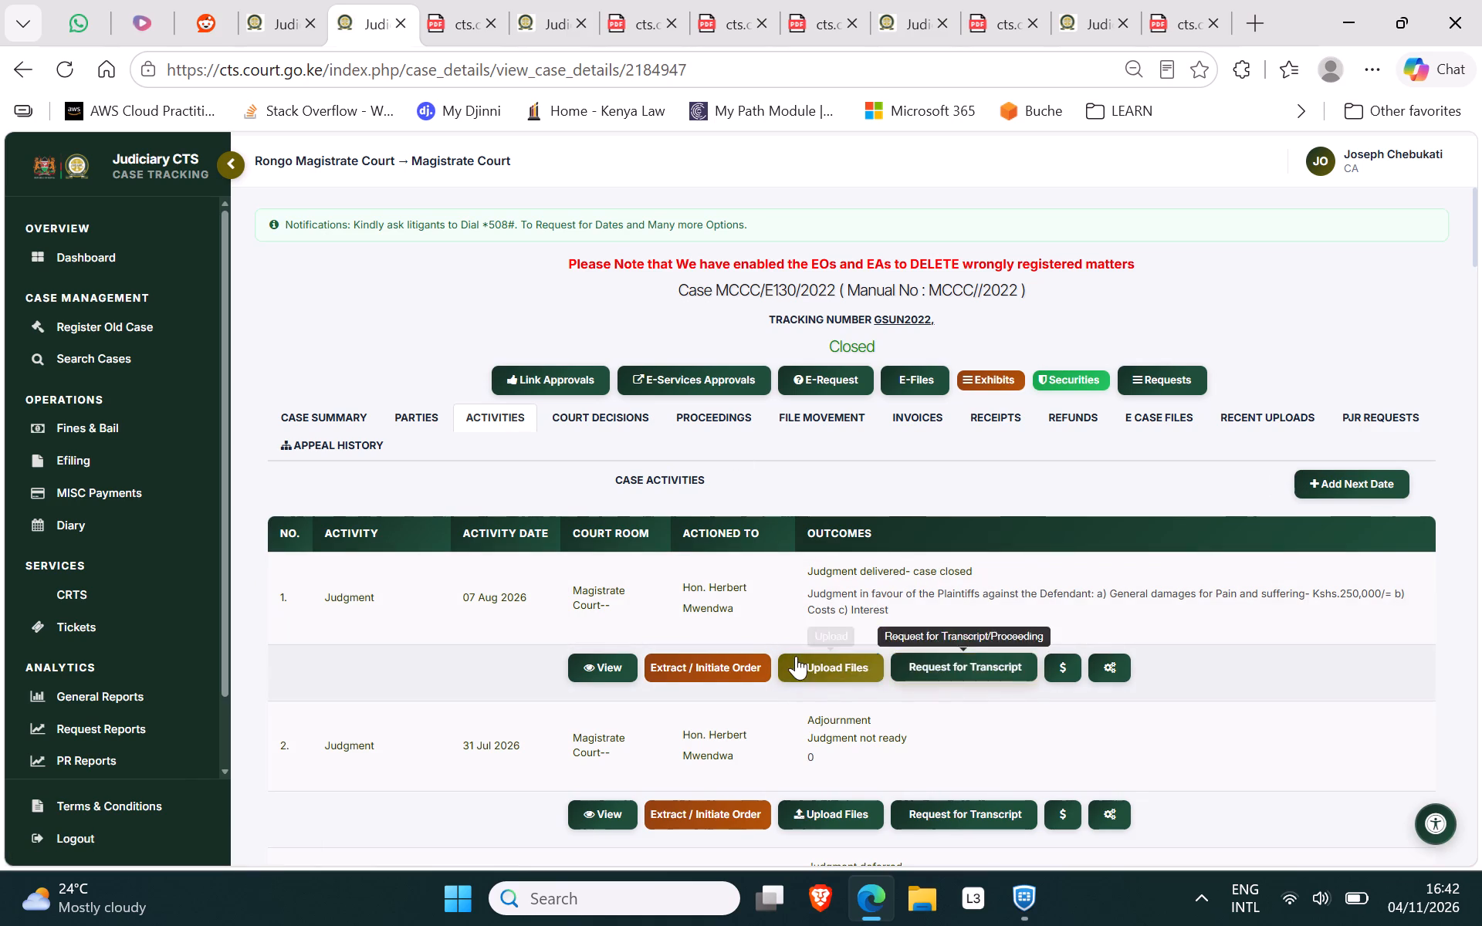
pyautogui.click(1061, 664)
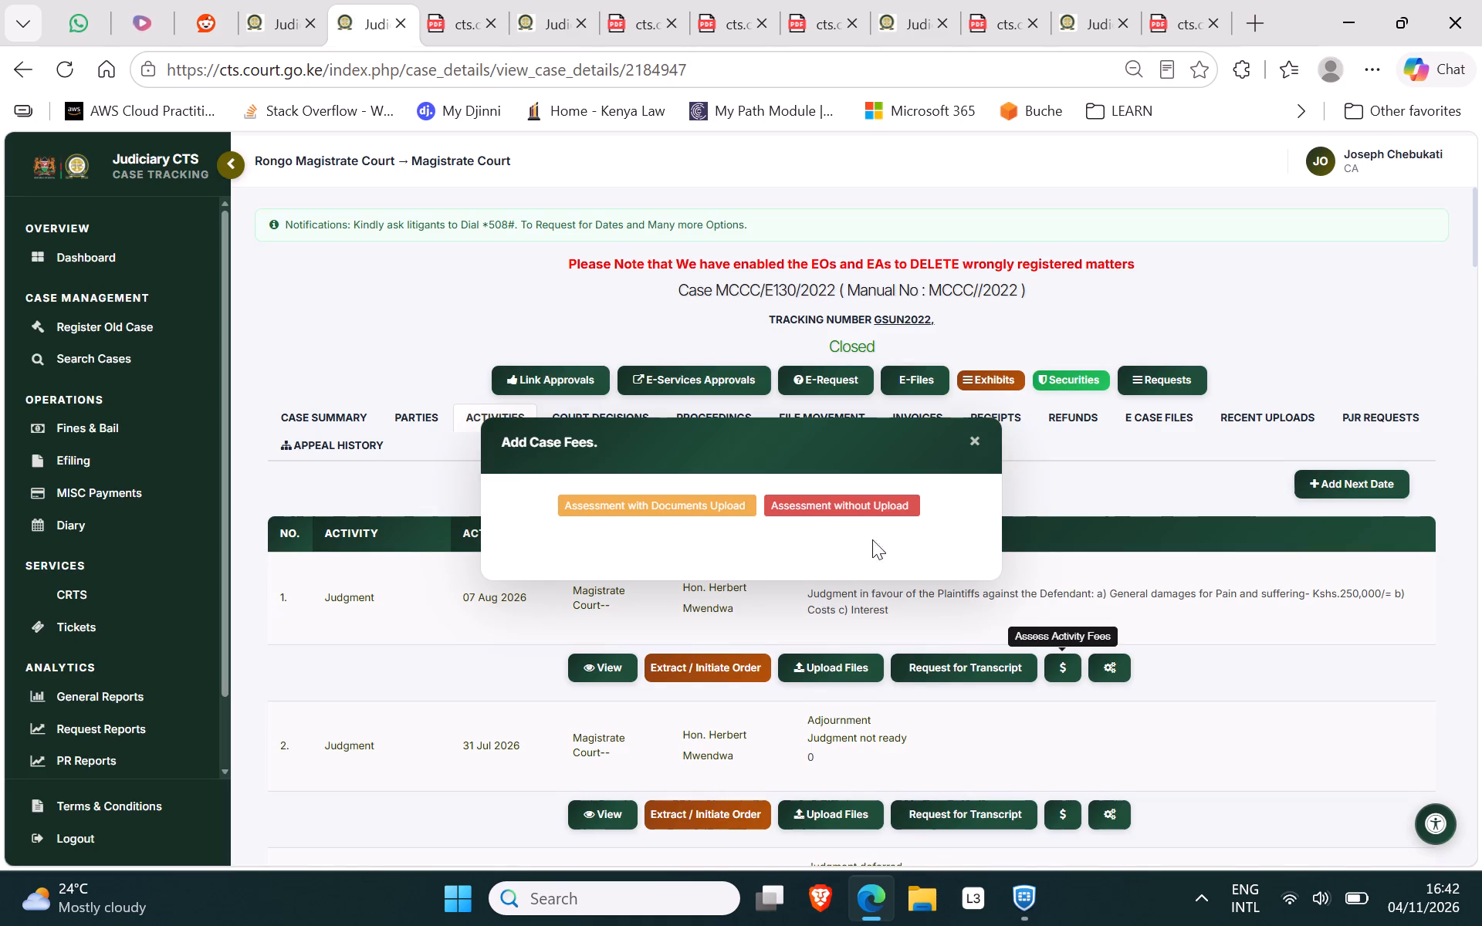
pyautogui.click(819, 509)
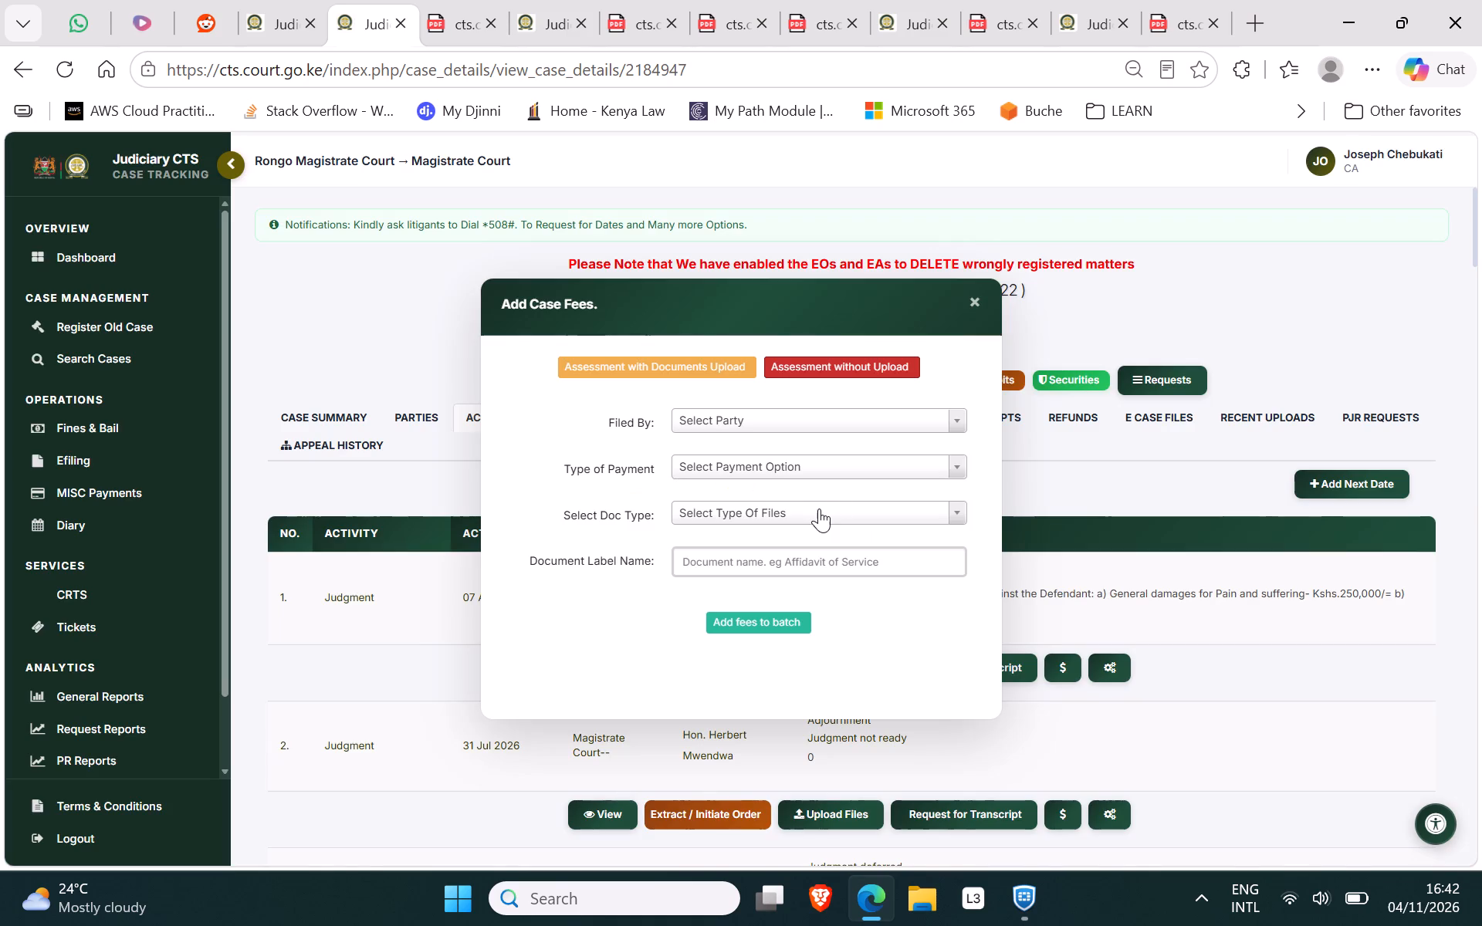
pyautogui.click(824, 410)
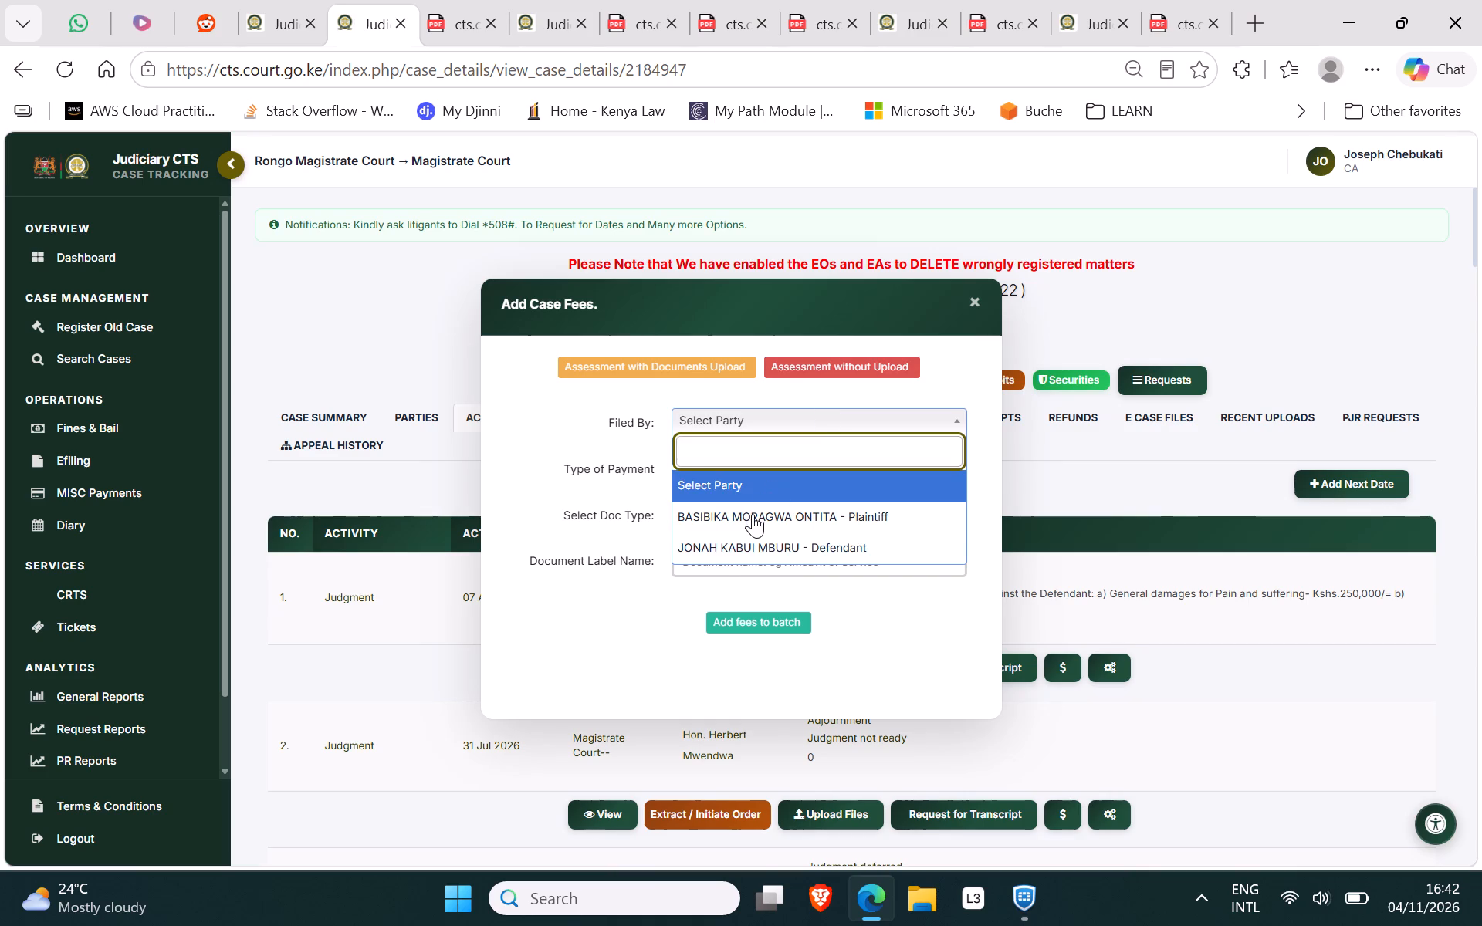
pyautogui.click(753, 514)
pyautogui.click(789, 463)
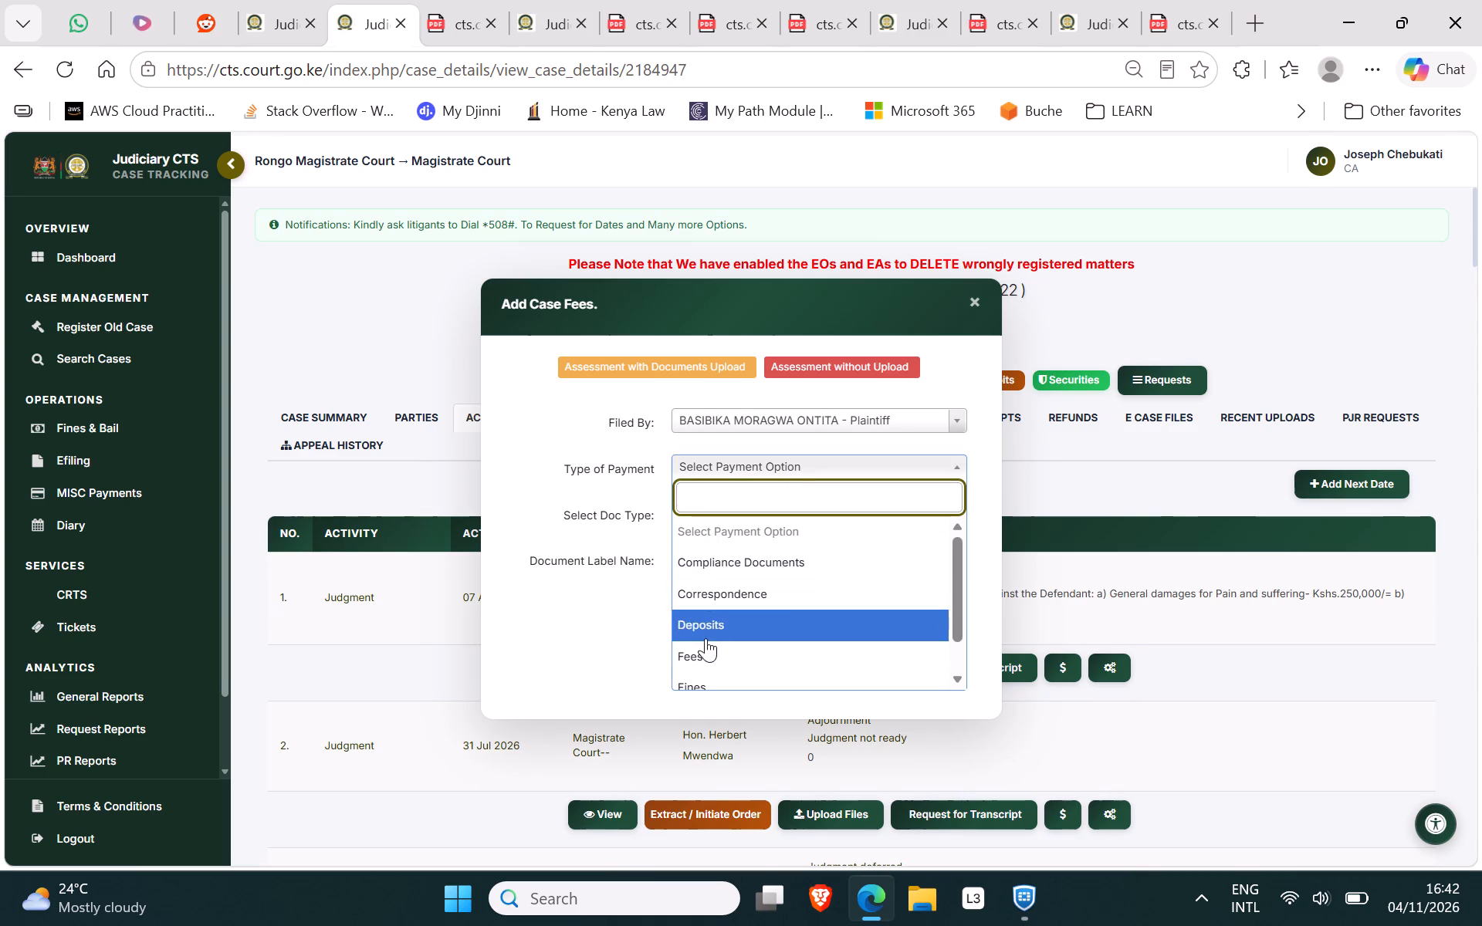
pyautogui.click(703, 651)
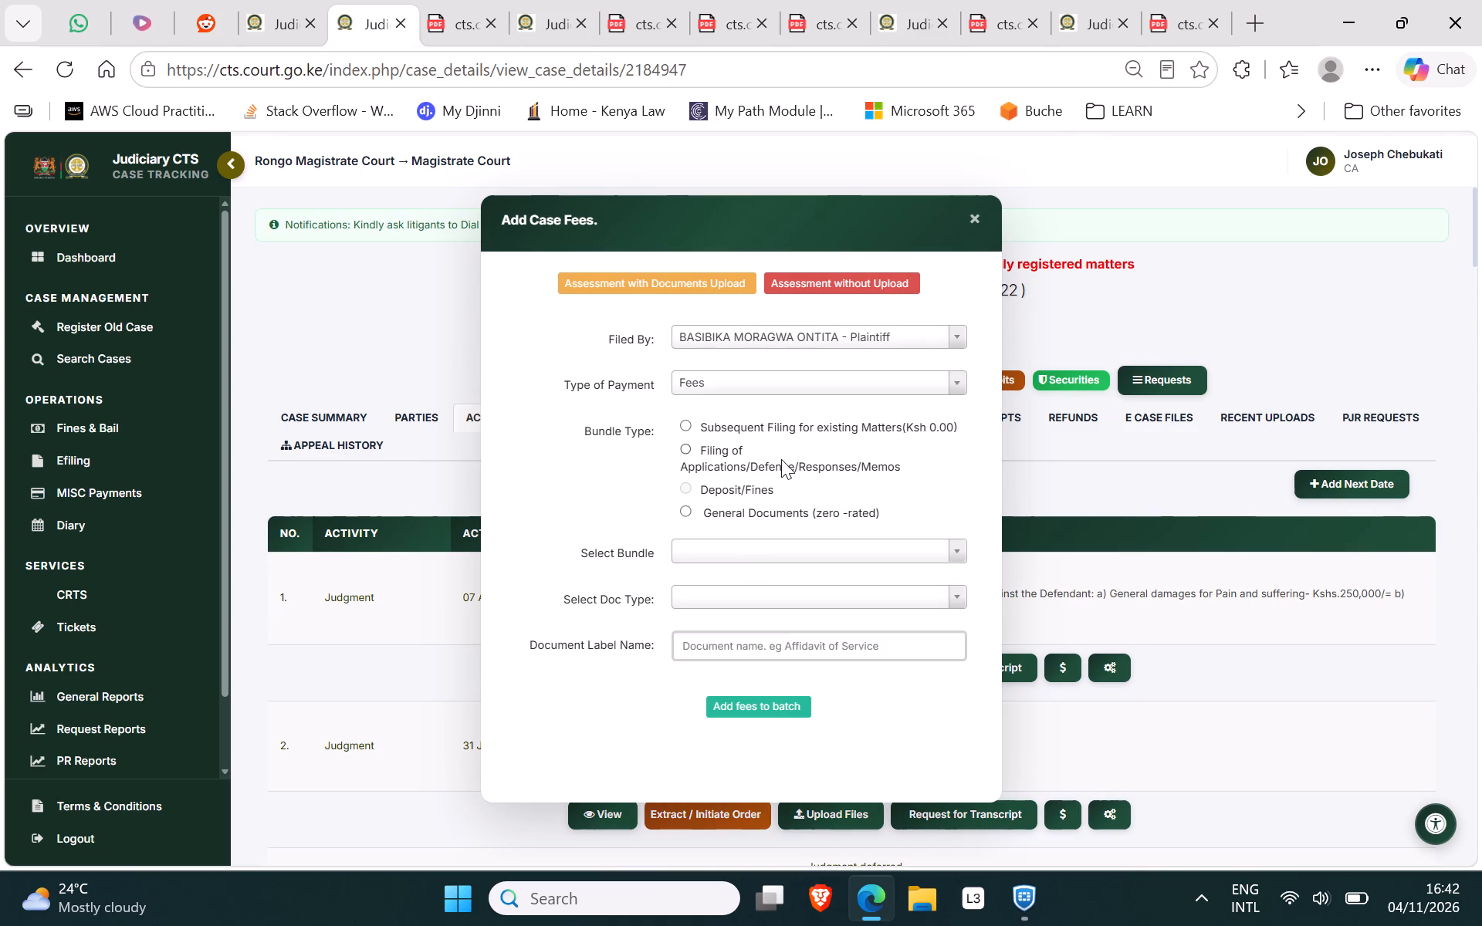
pyautogui.click(781, 457)
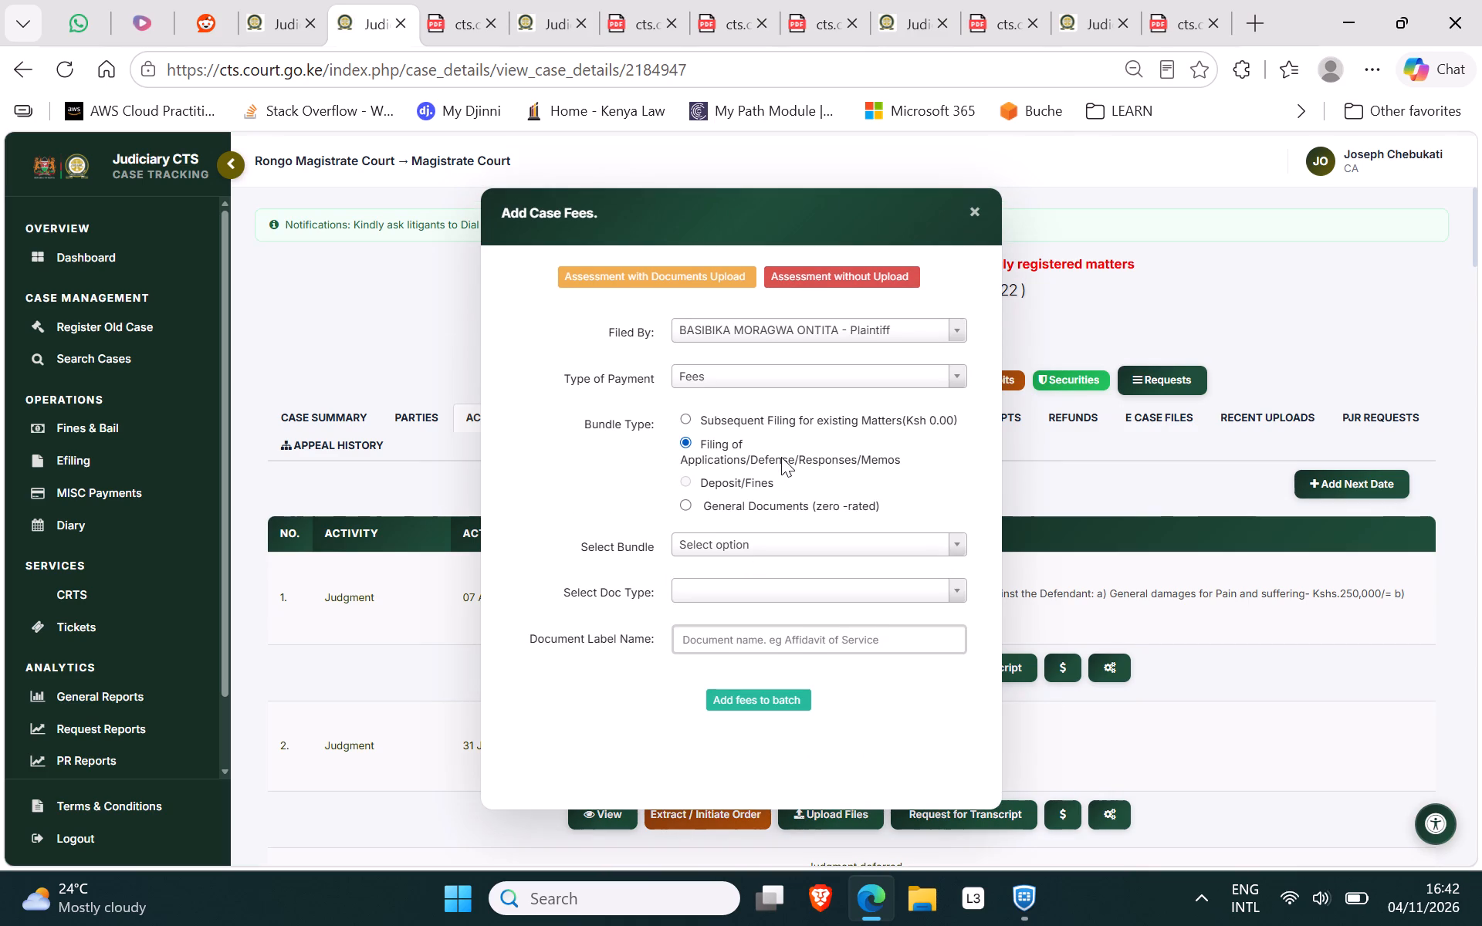
# Choose Further Court Fees as bundle and document type, label it FCF, set the amount to 3000 and add it to the batch.
pyautogui.click(722, 542)
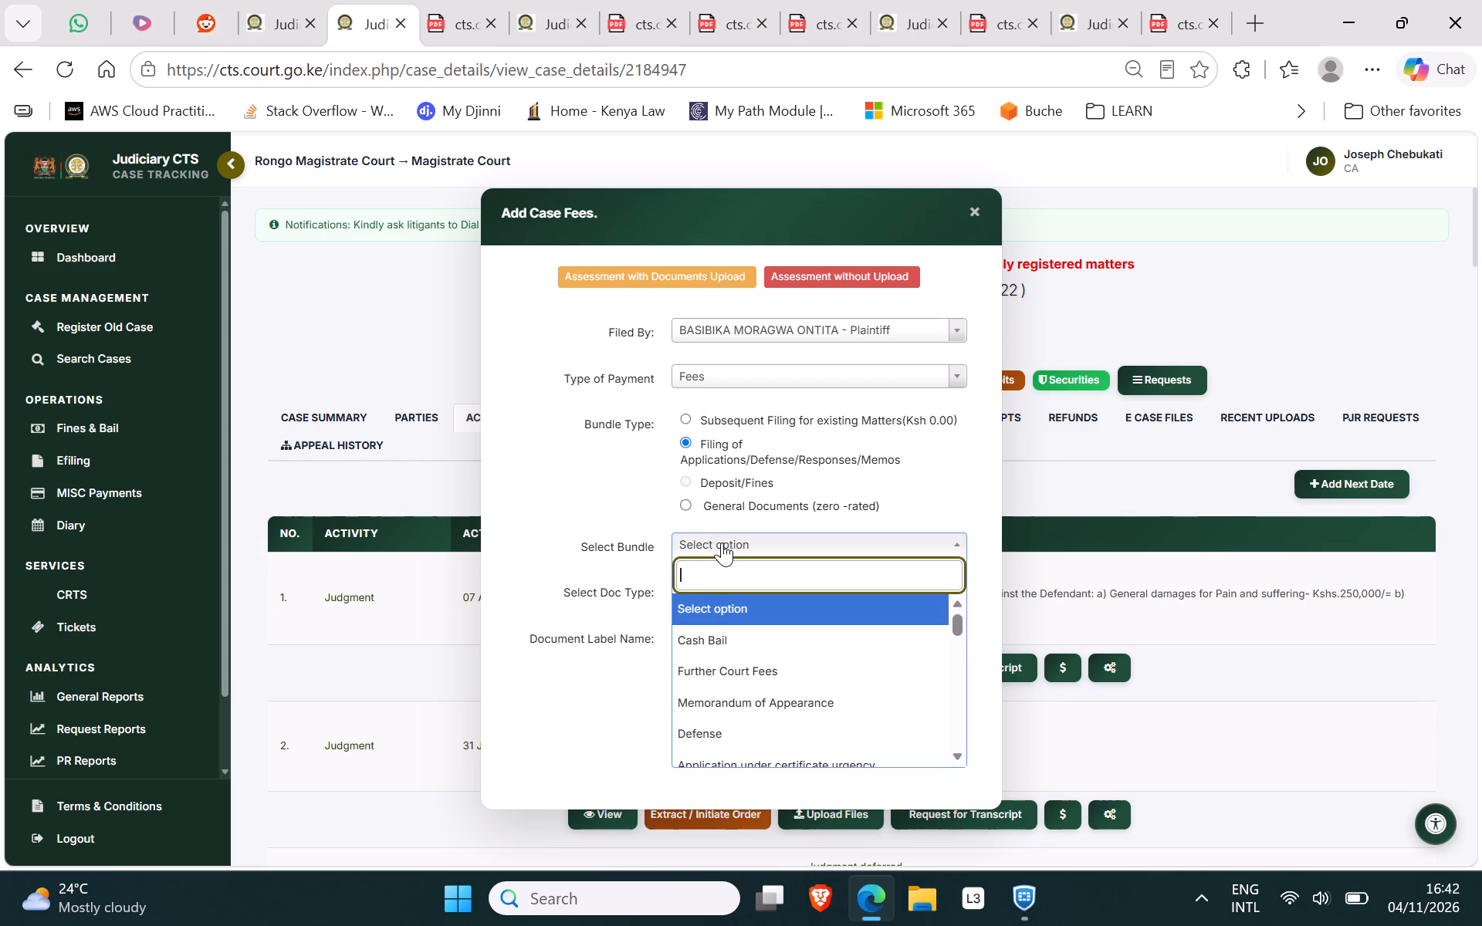
pyautogui.click(714, 681)
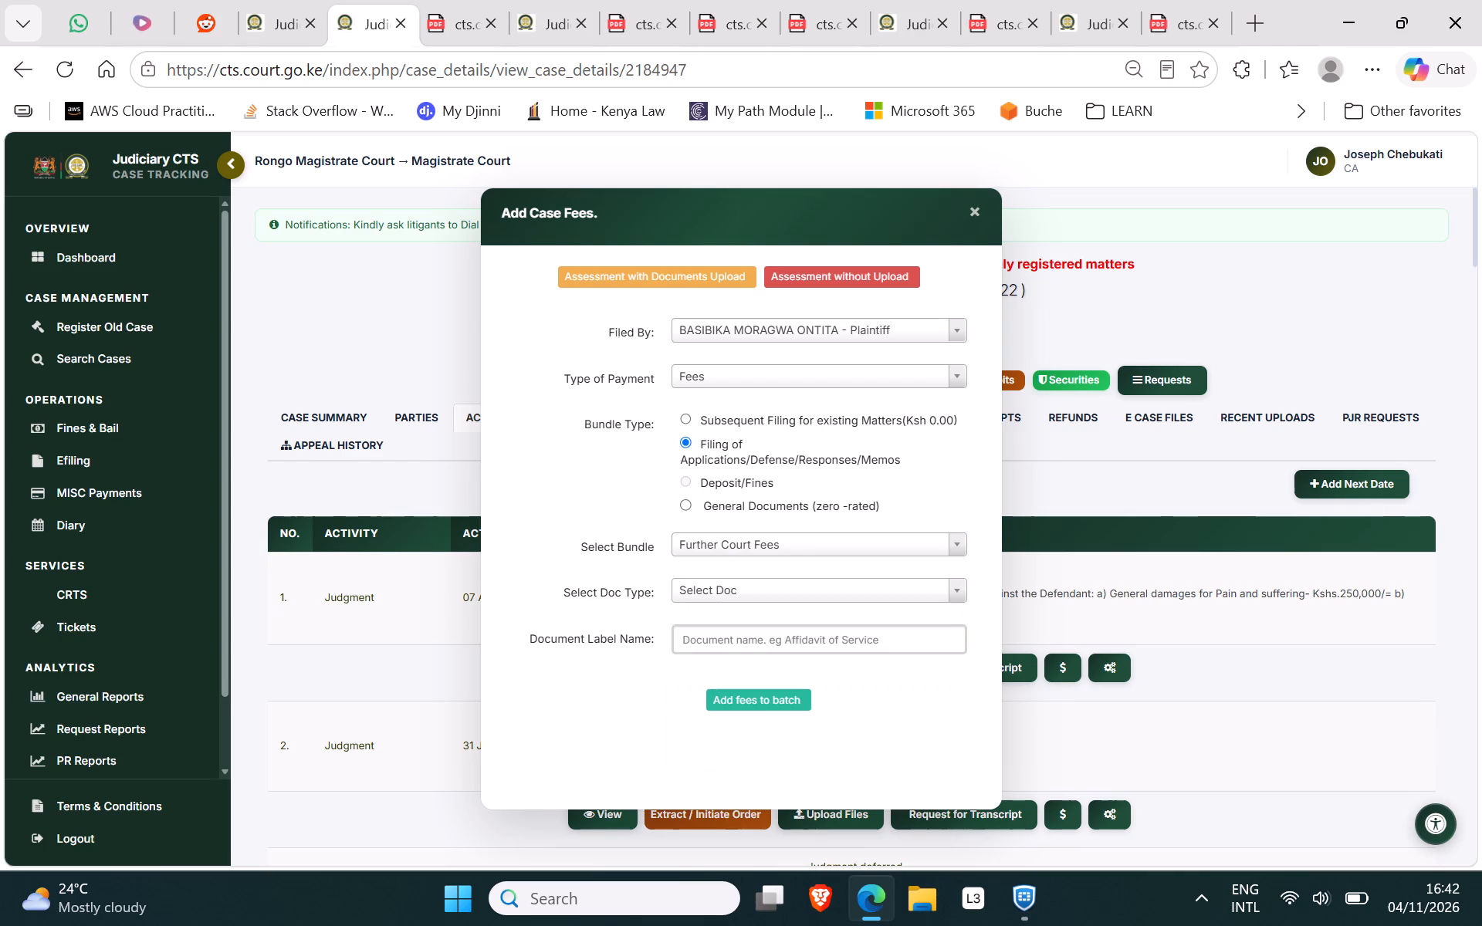
pyautogui.click(768, 600)
pyautogui.click(741, 679)
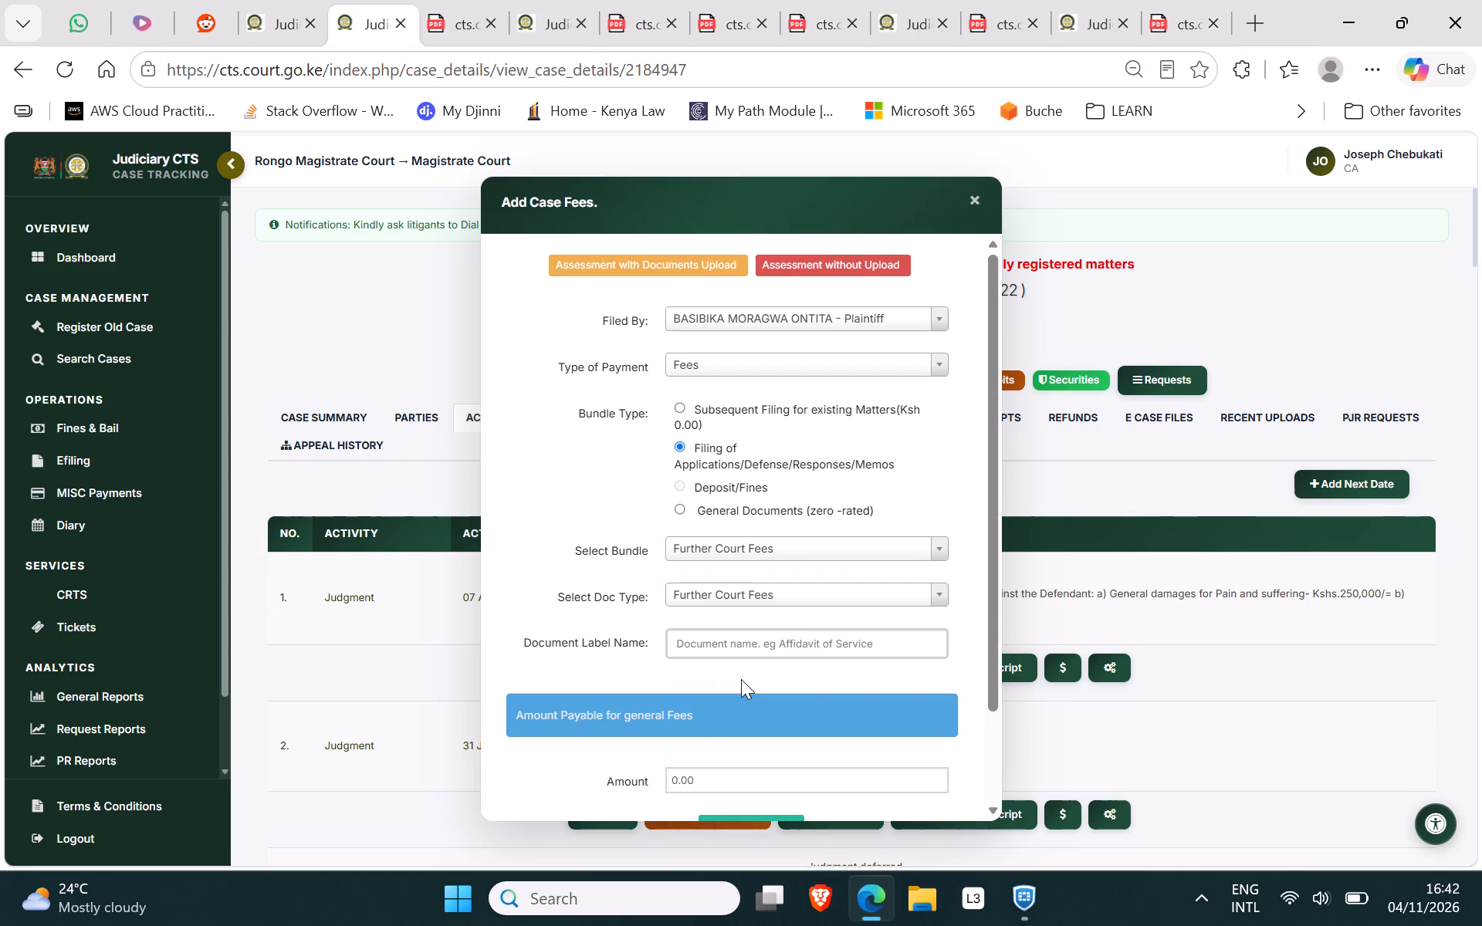
pyautogui.click(794, 622)
pyautogui.click(791, 634)
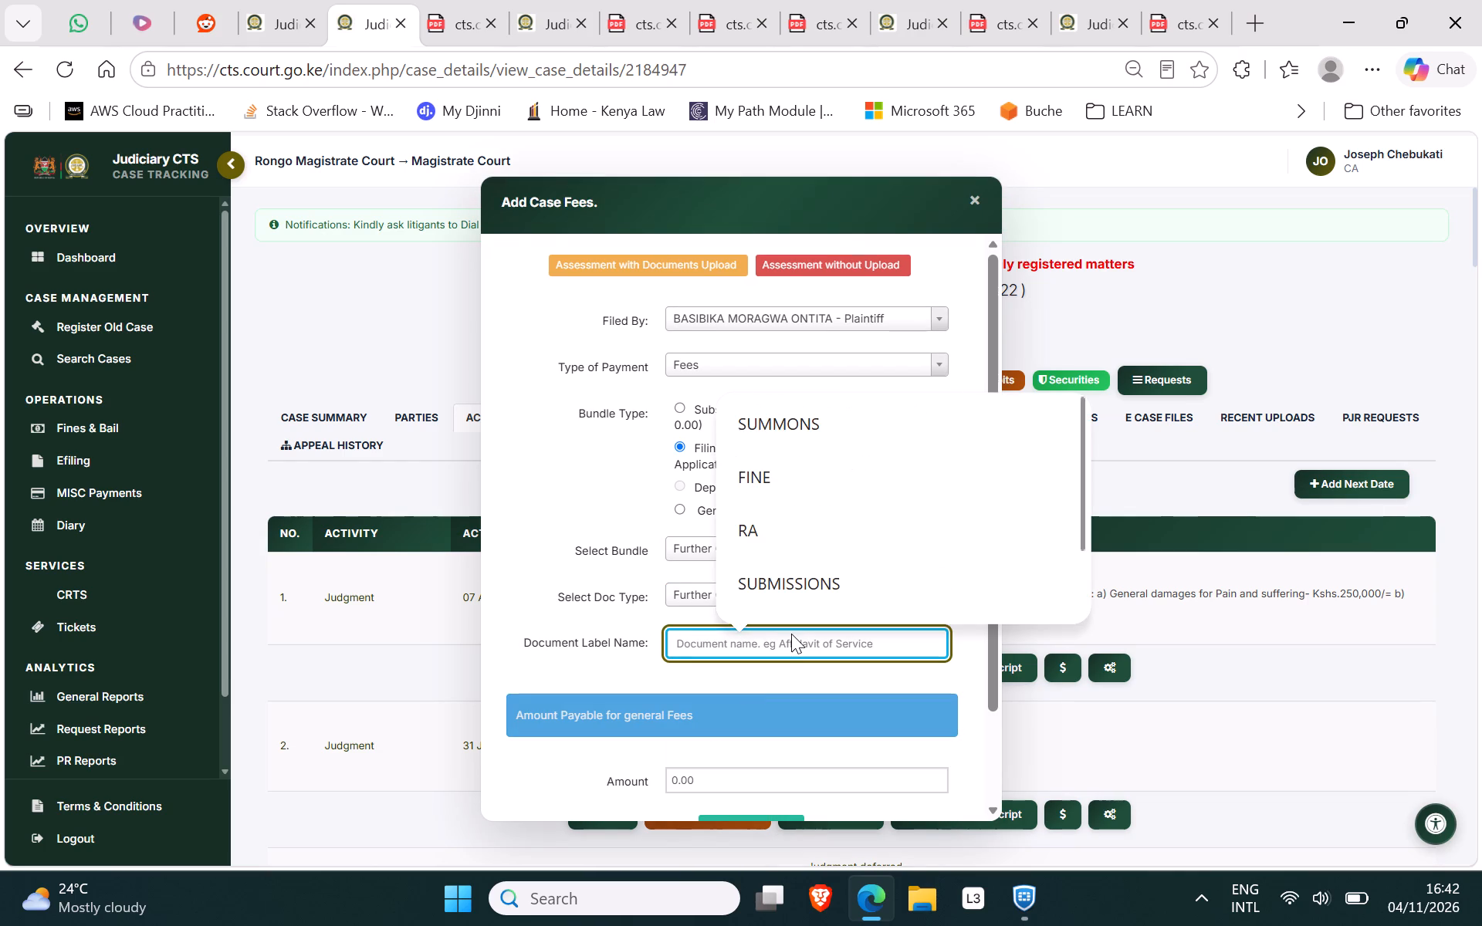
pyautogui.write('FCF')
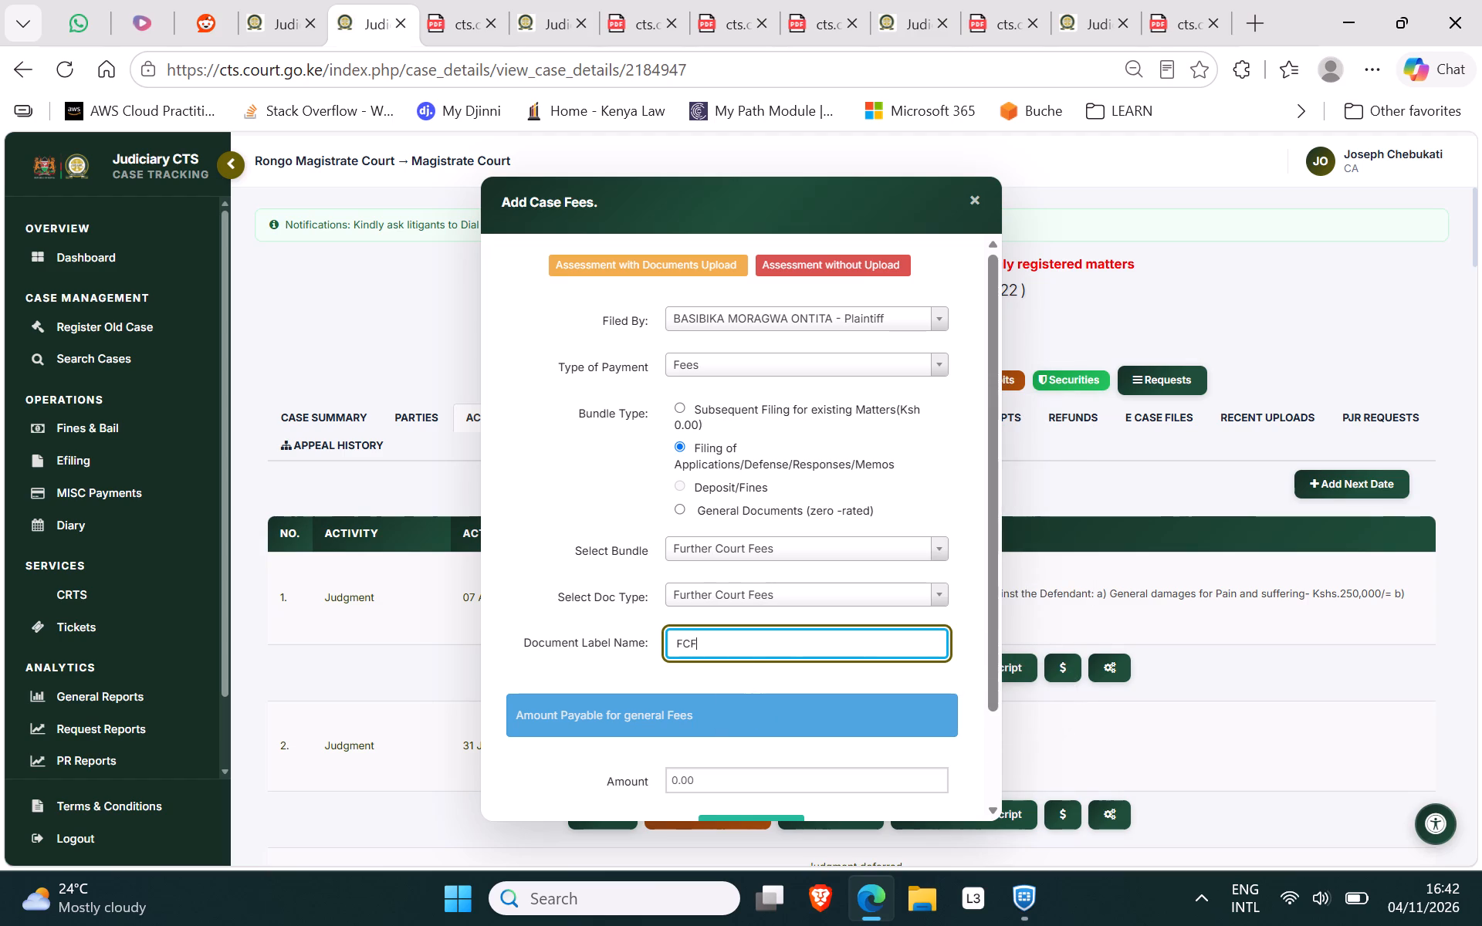
pyautogui.moveTo(708, 782); pyautogui.dragTo(633, 786)
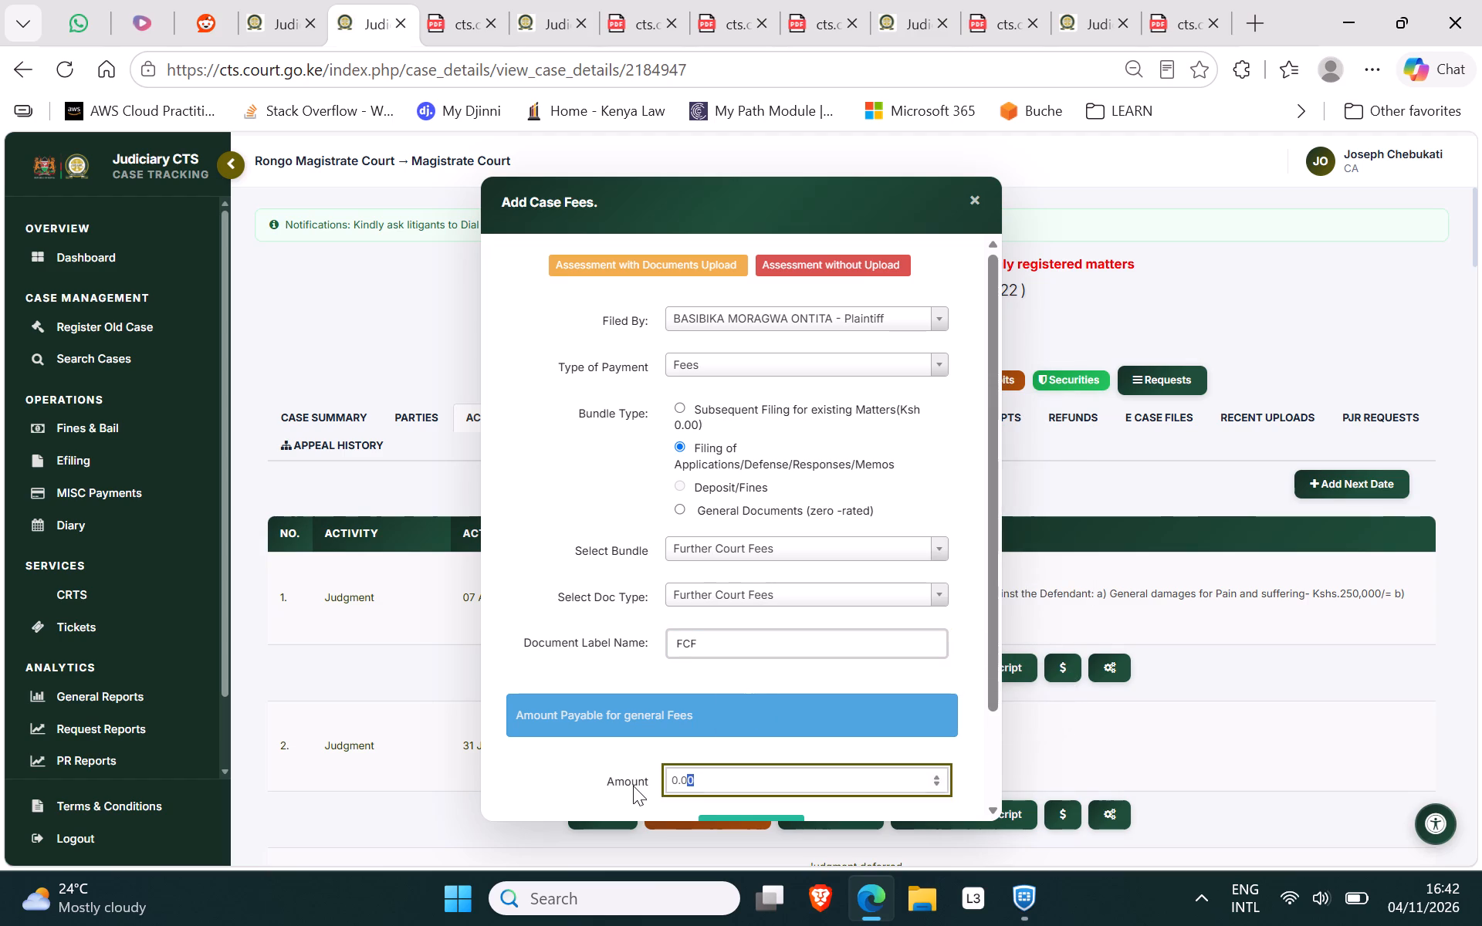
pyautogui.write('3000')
pyautogui.click(993, 718)
pyautogui.click(790, 711)
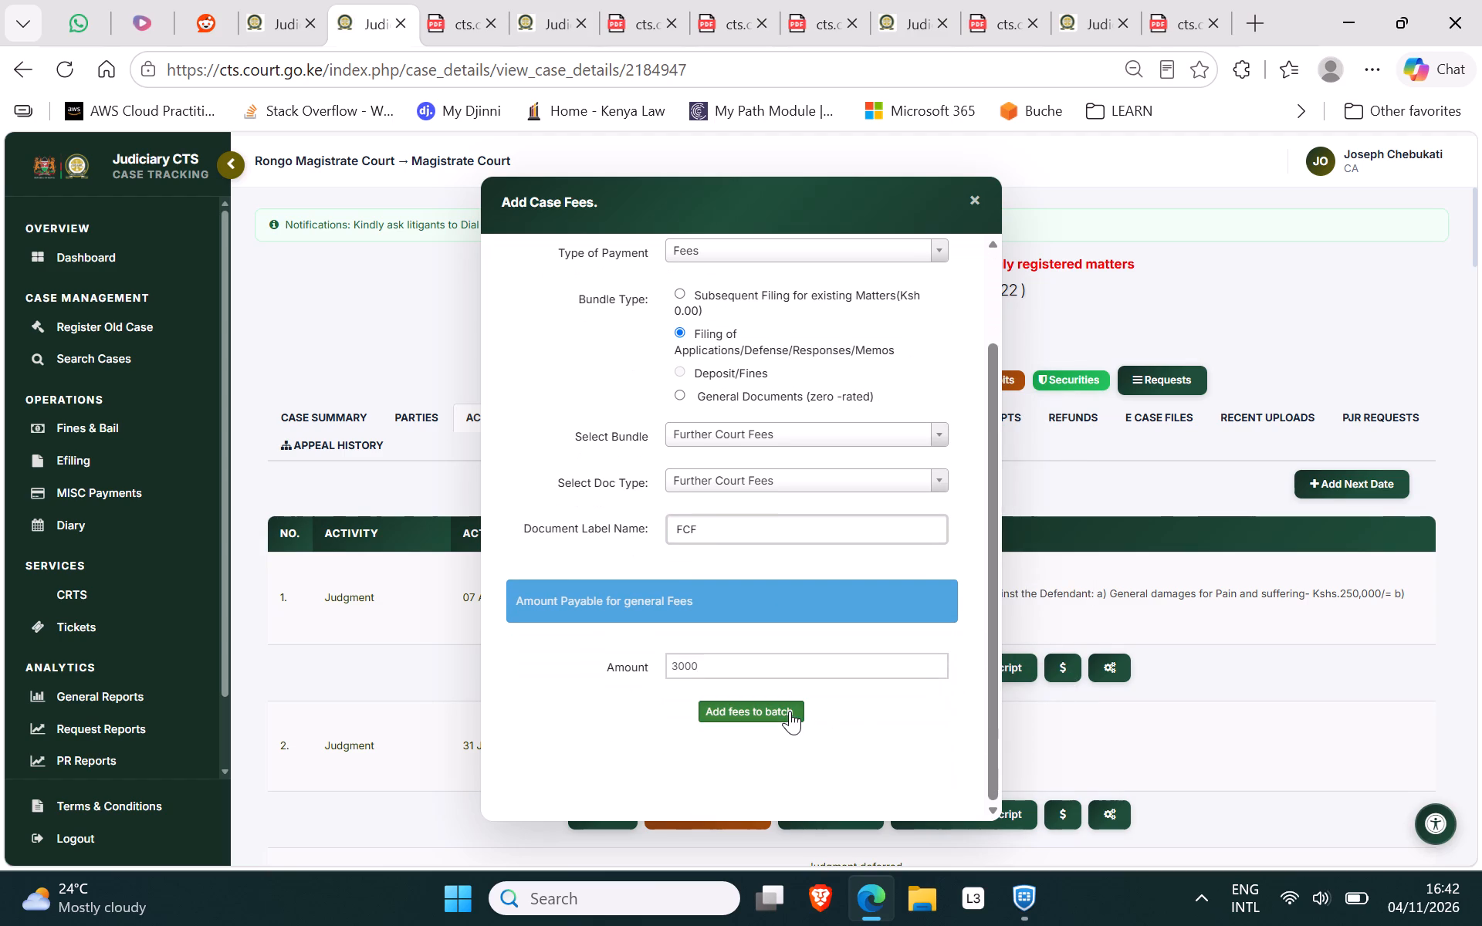
pyautogui.click(875, 225)
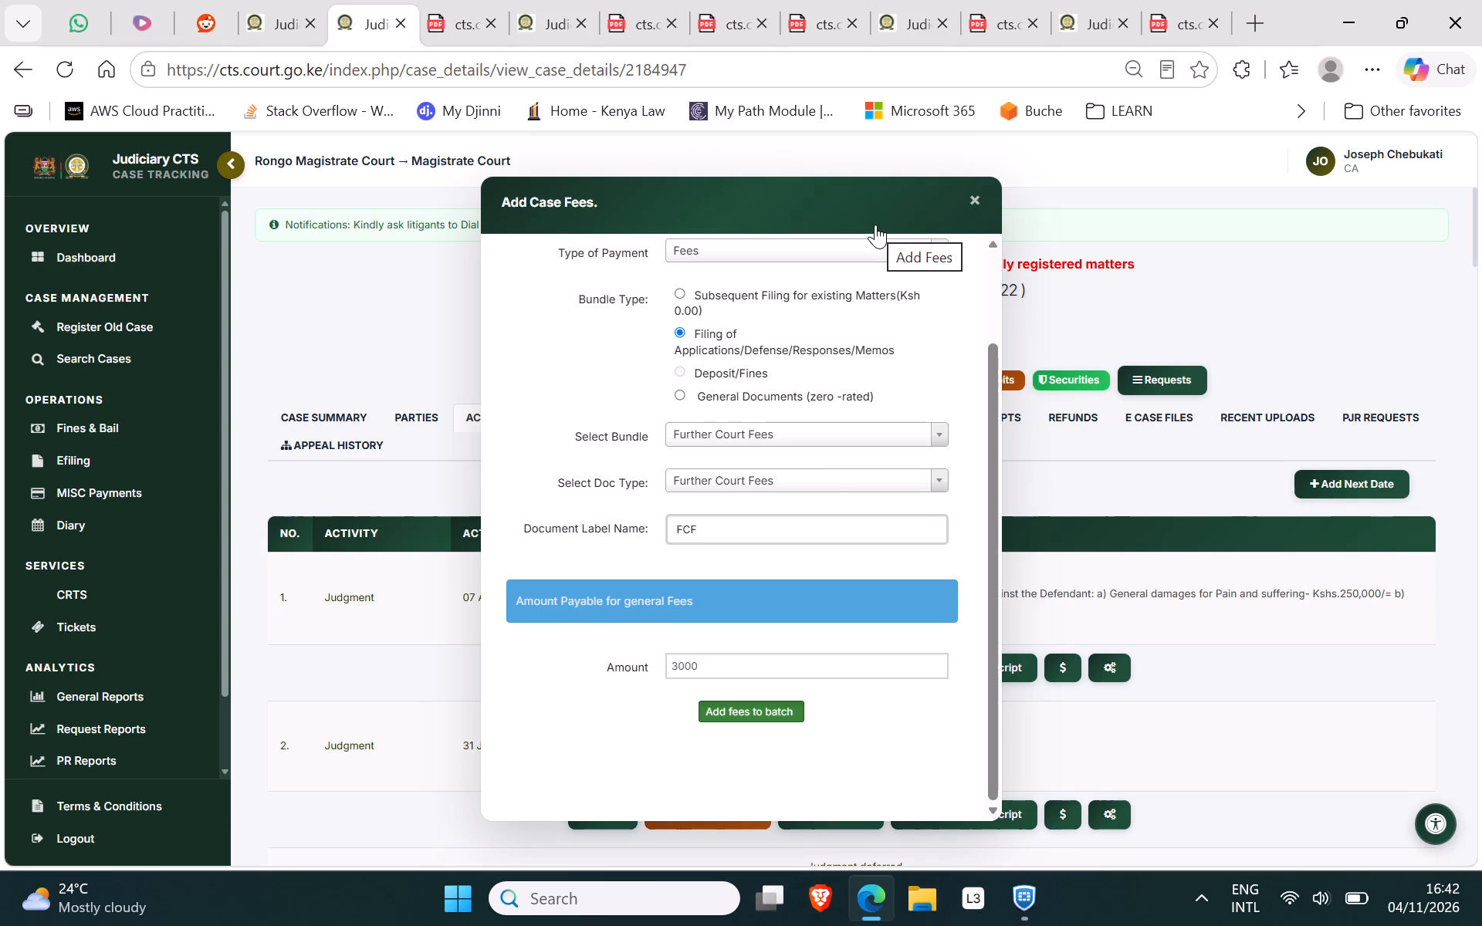
# Submit the E130 plaintiff's batched Further Court Fees for invoice generation.
pyautogui.click(990, 691)
pyautogui.click(736, 726)
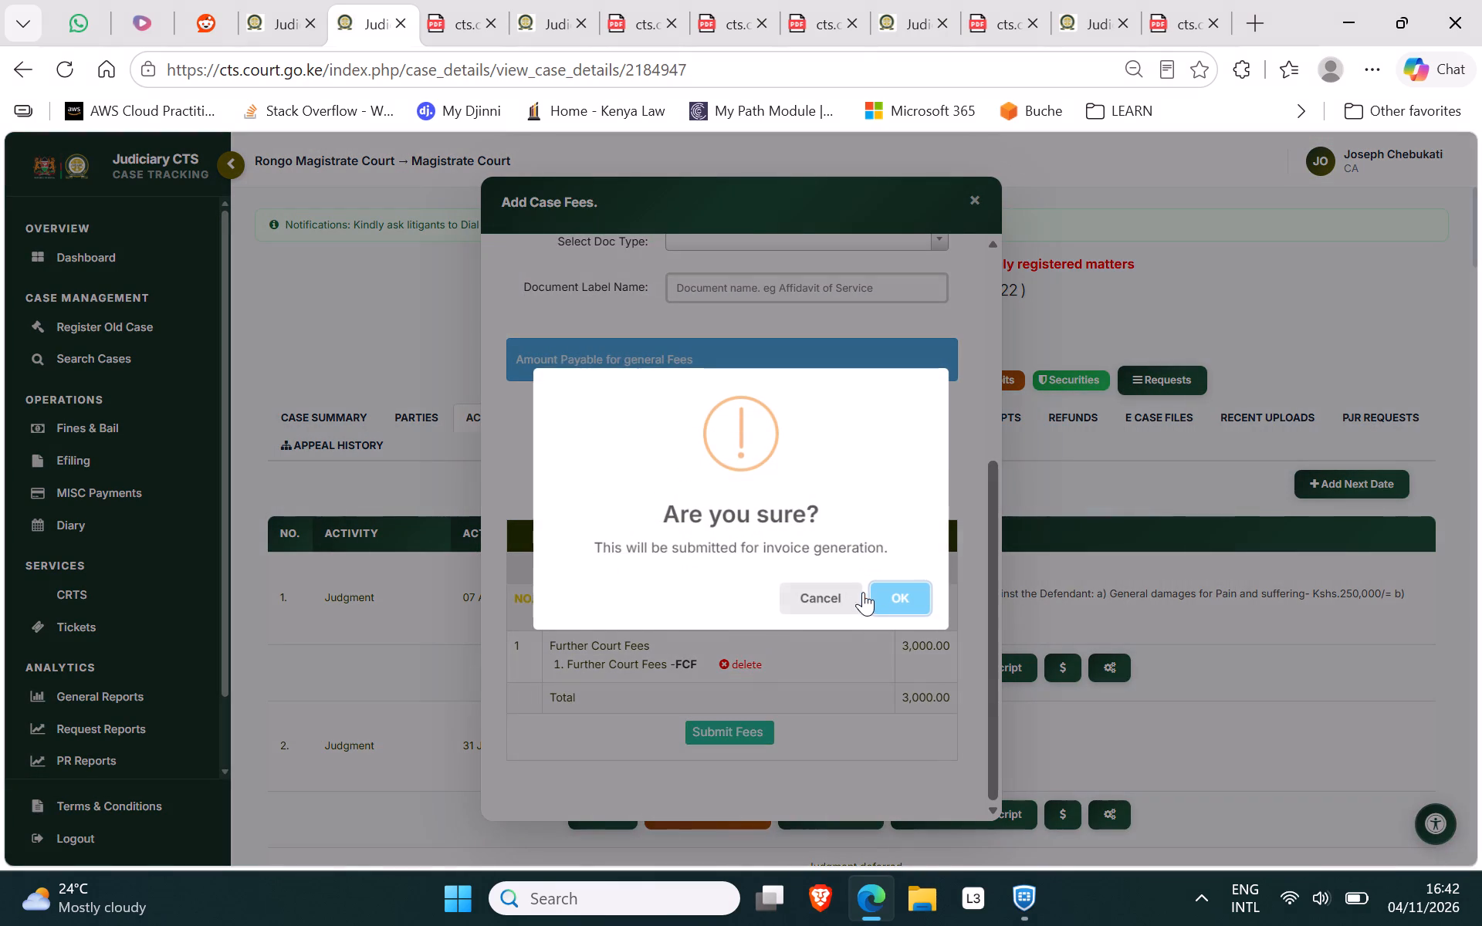
pyautogui.click(877, 593)
pyautogui.click(909, 600)
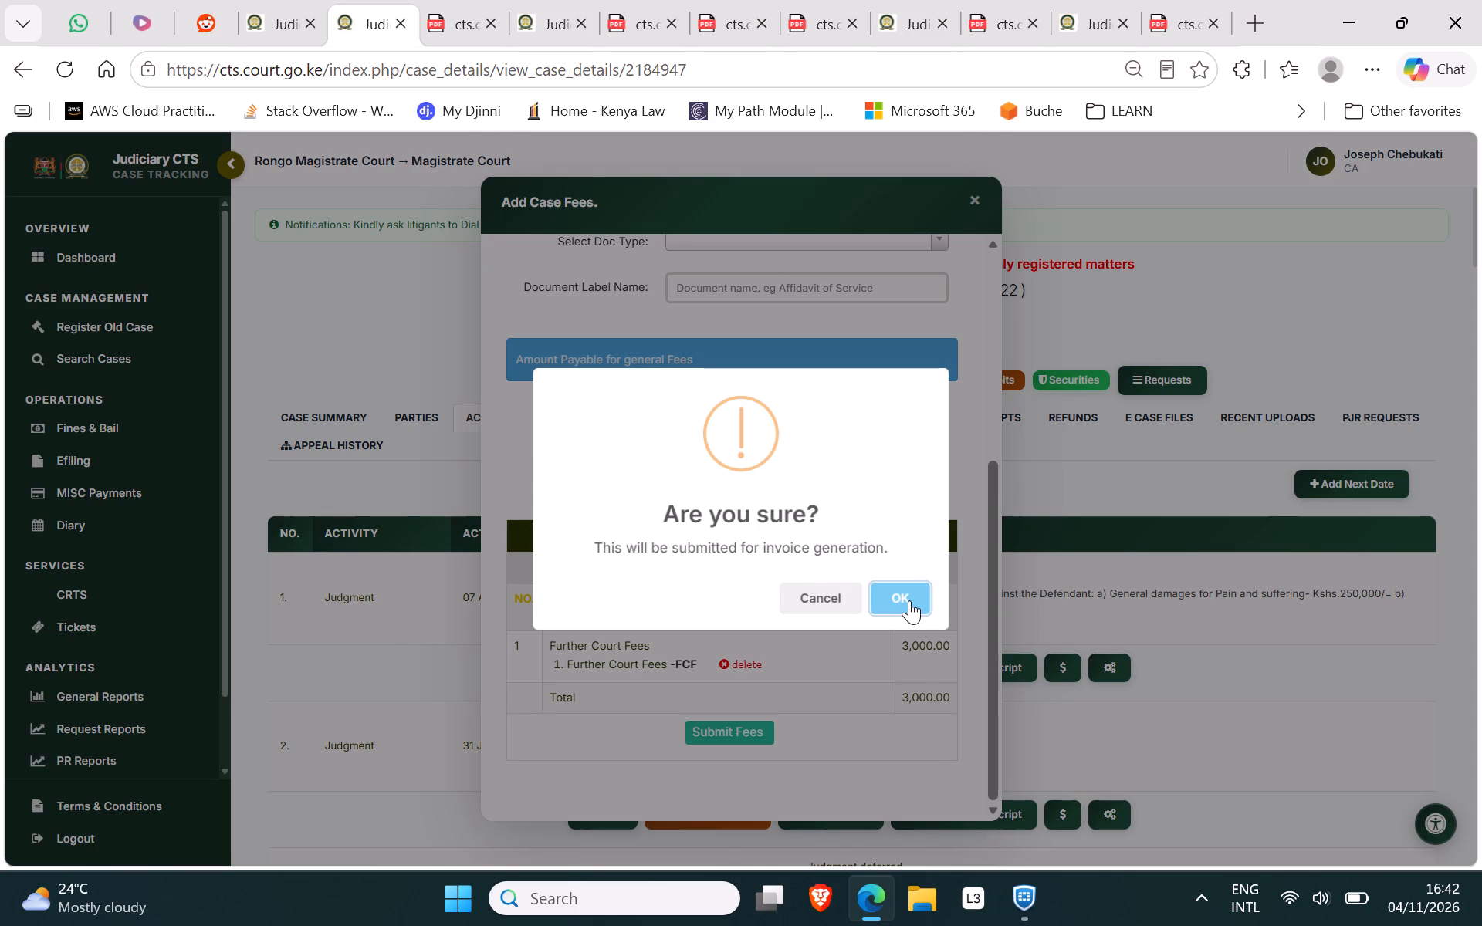
pyautogui.click(902, 590)
pyautogui.click(540, 20)
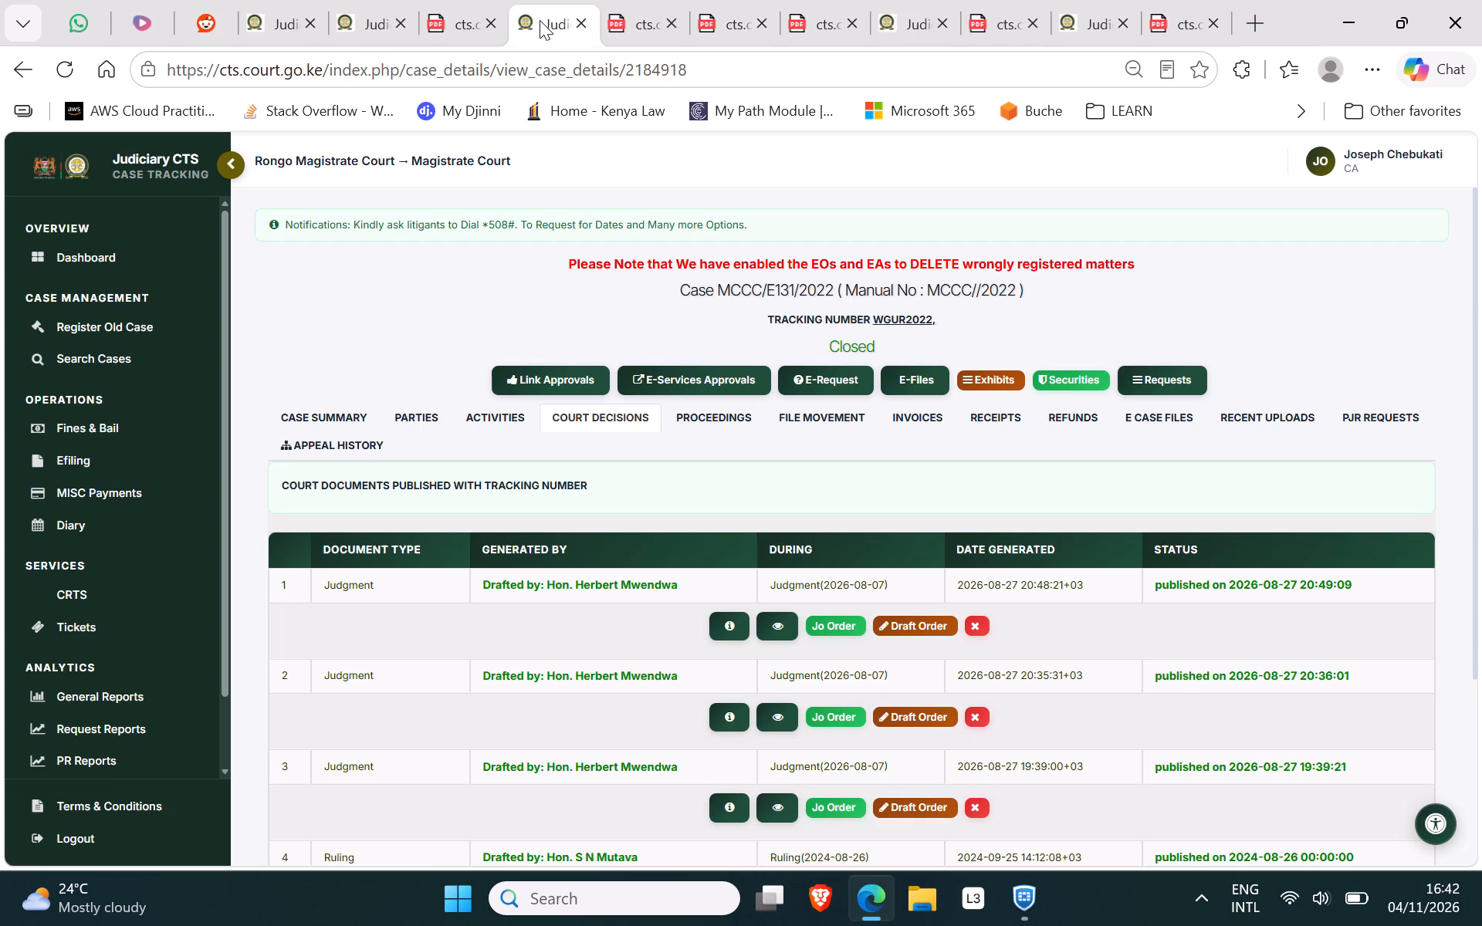
pyautogui.click(418, 428)
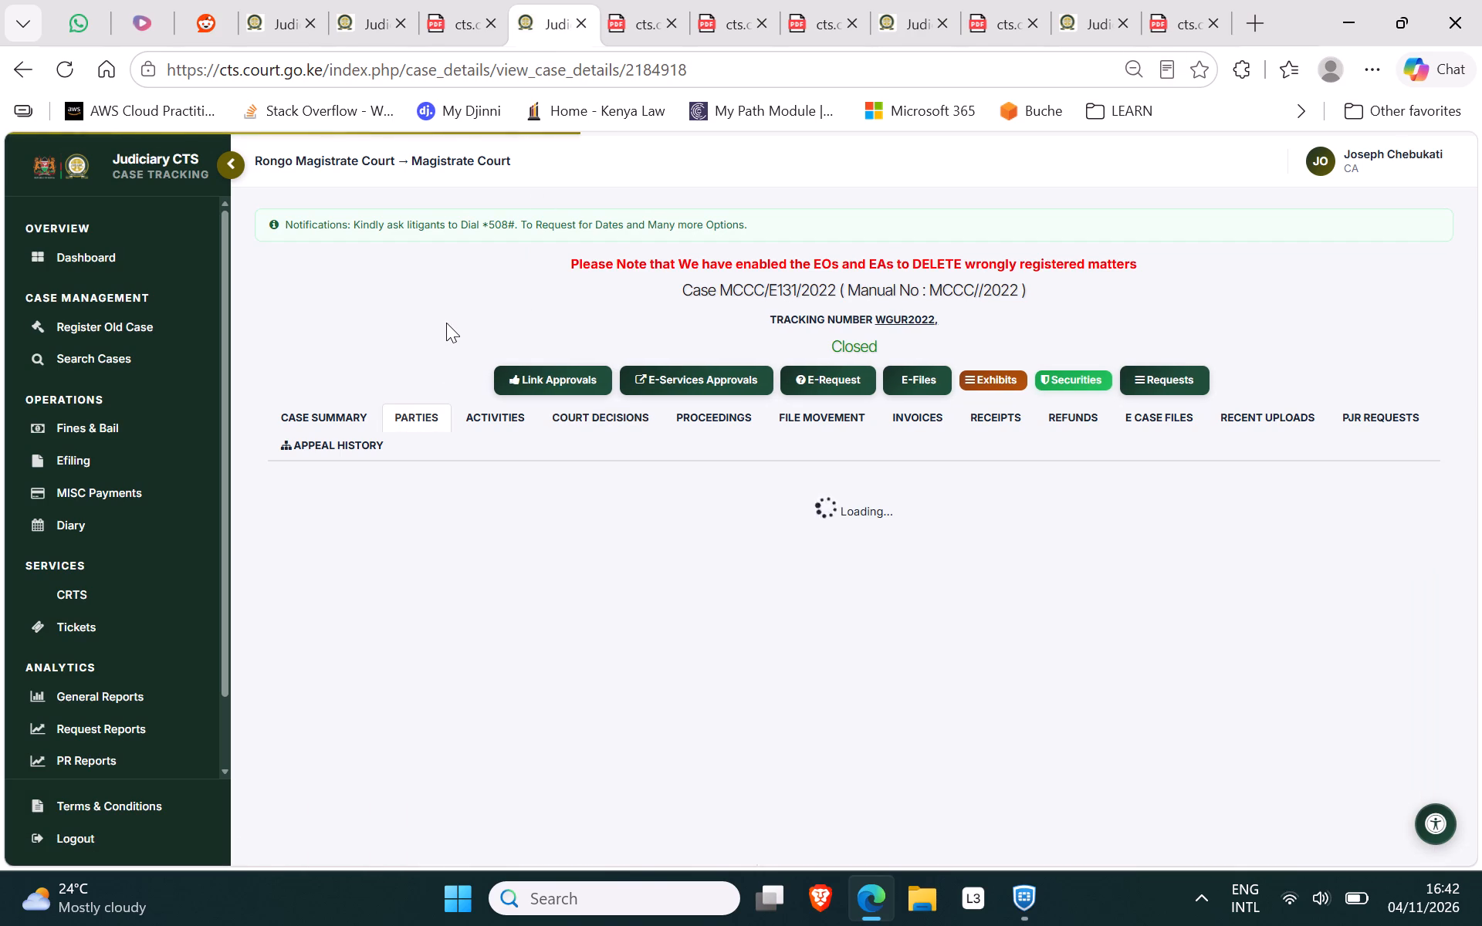
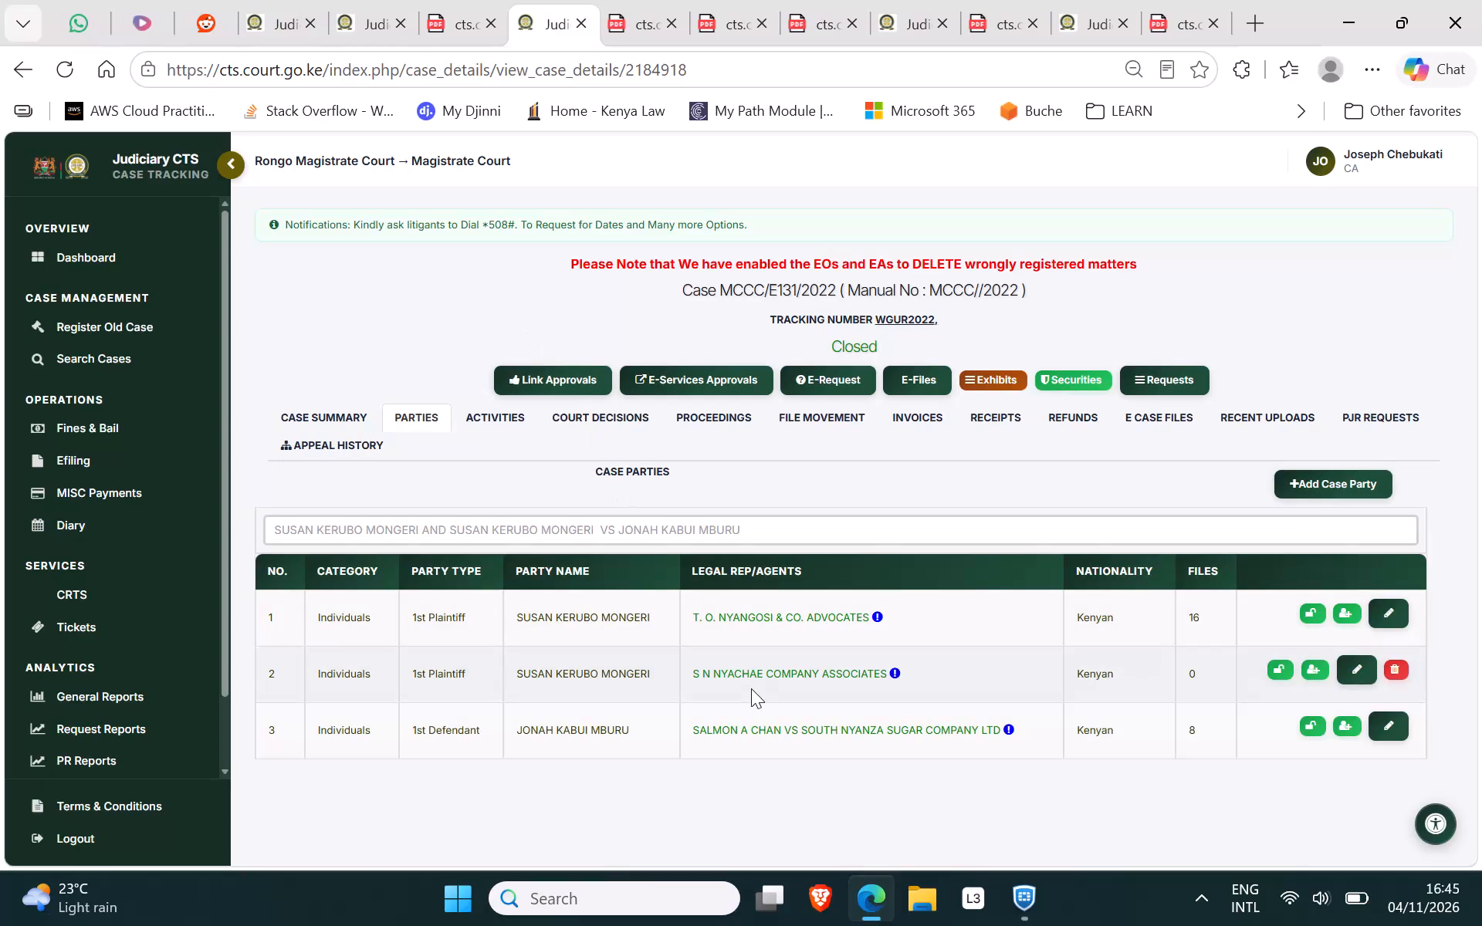
pyautogui.click(1391, 673)
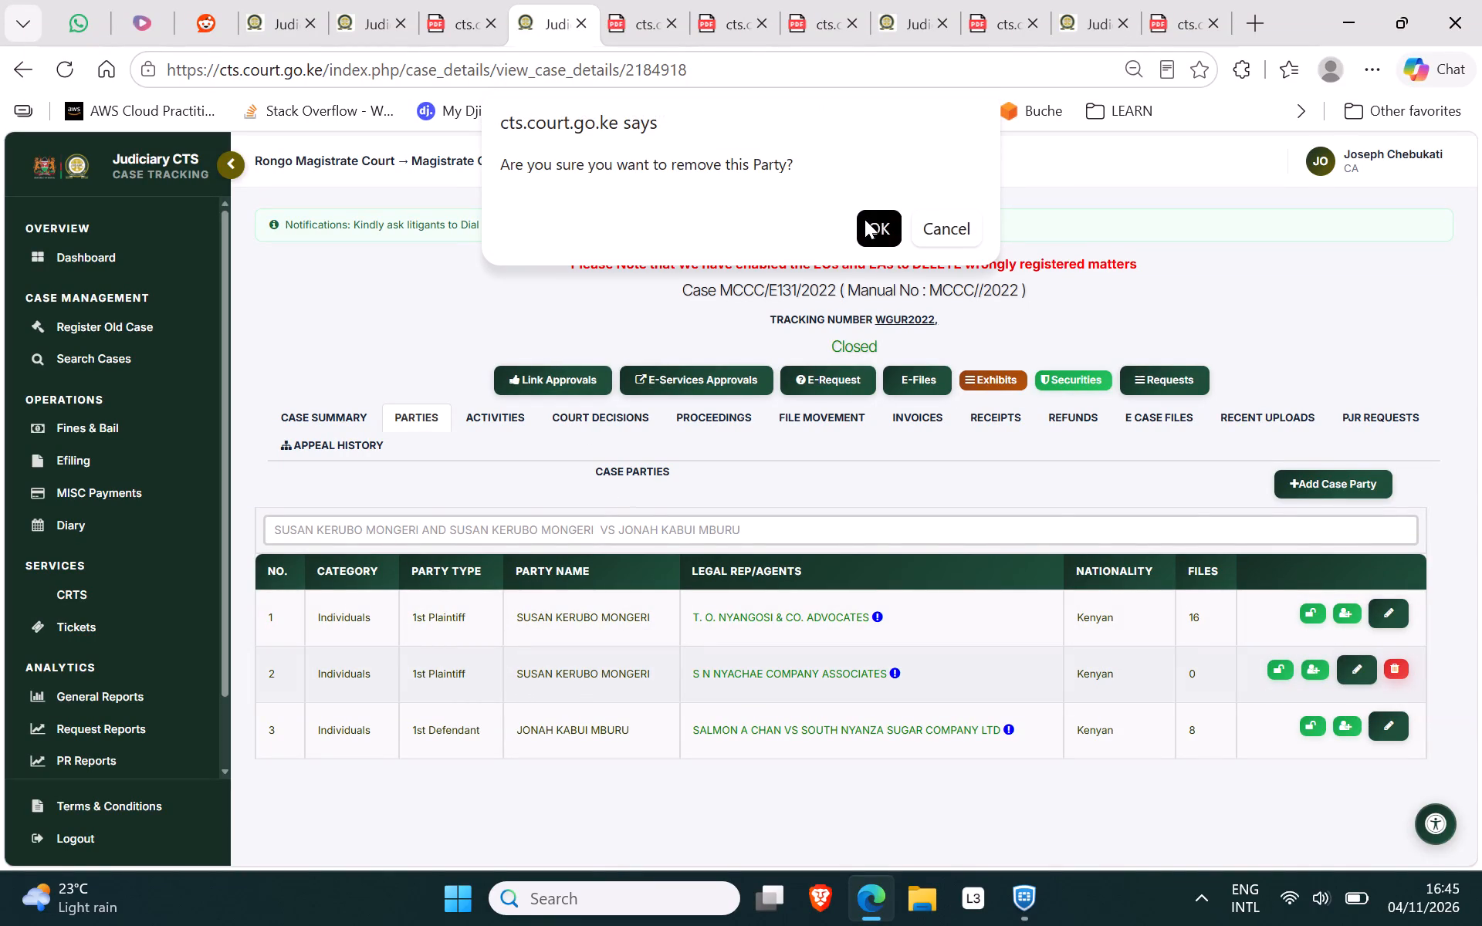
pyautogui.click(864, 219)
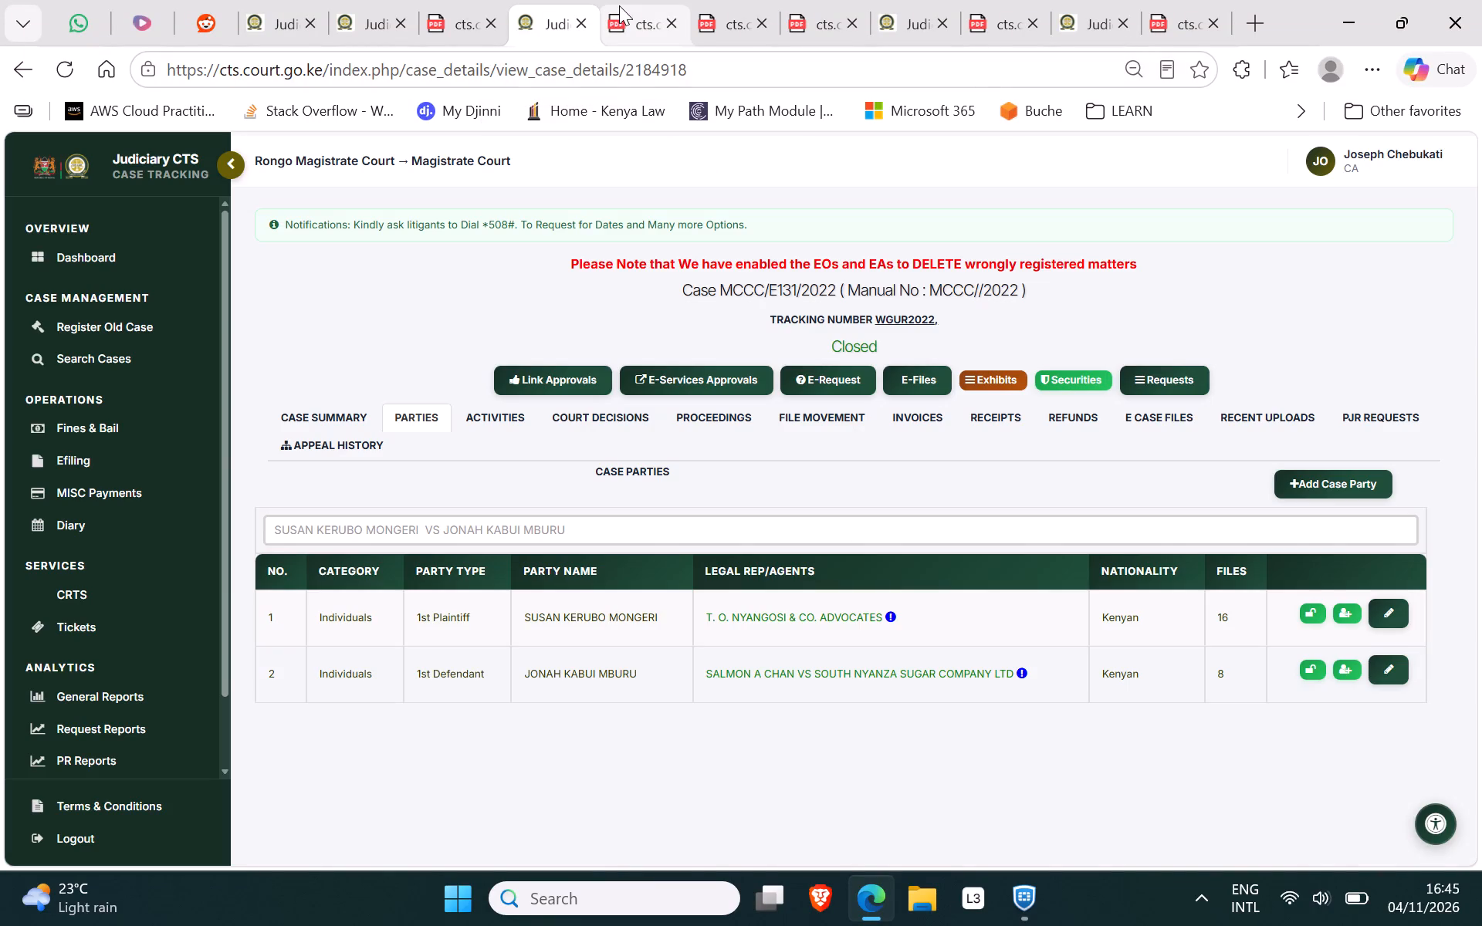
# Examine the three open judgment PDFs filed under MCCC/E131/2022, comparing their headings, case-number footers and general damages awards.
pyautogui.click(618, 8)
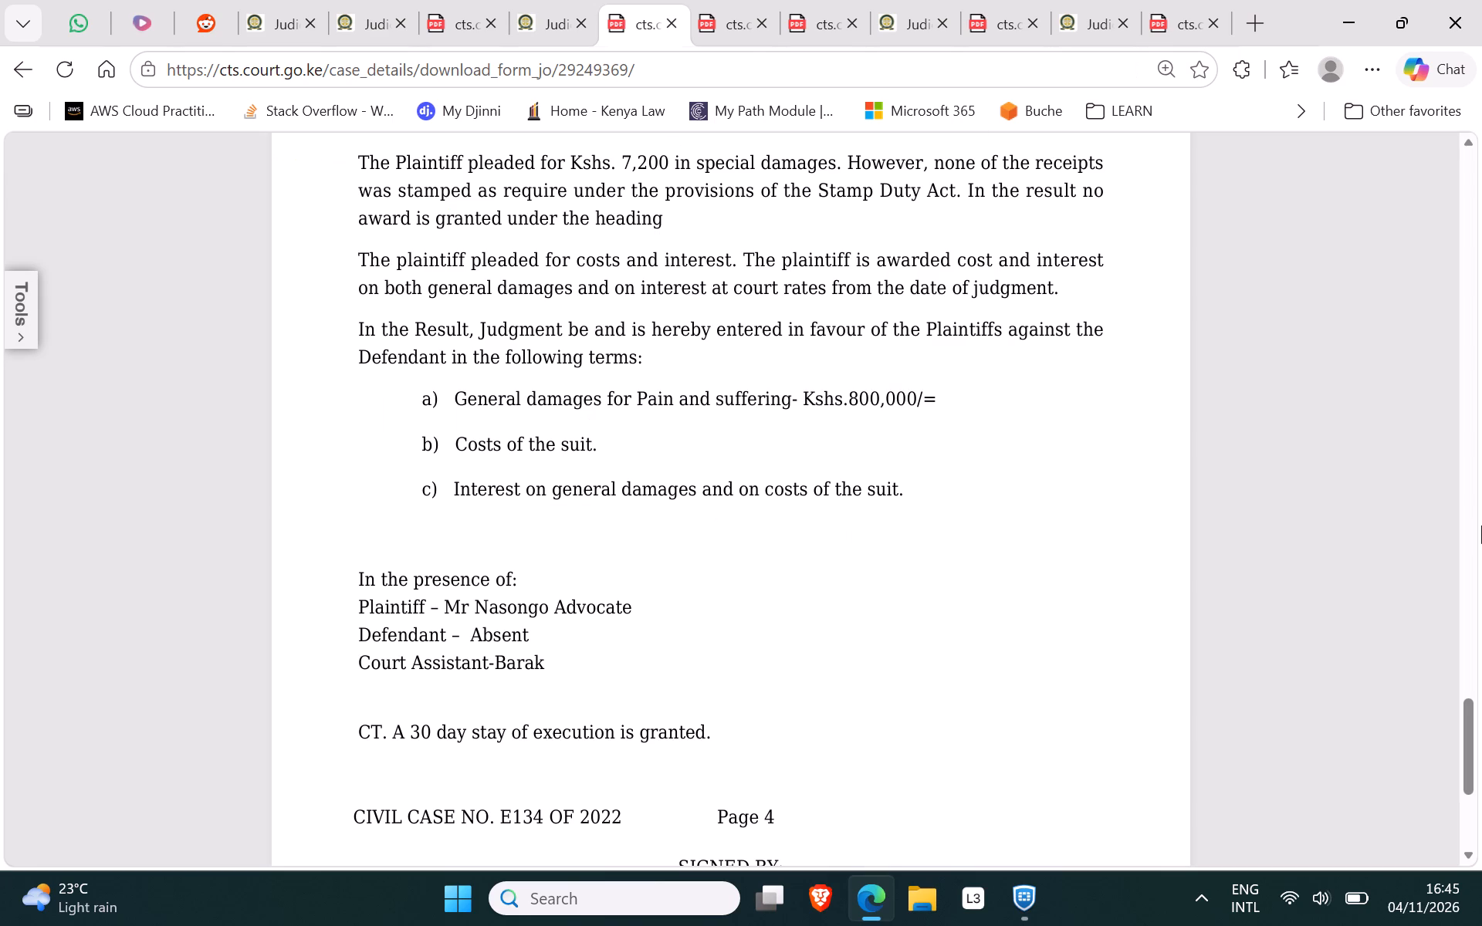
pyautogui.moveTo(1474, 734); pyautogui.dragTo(1480, 302)
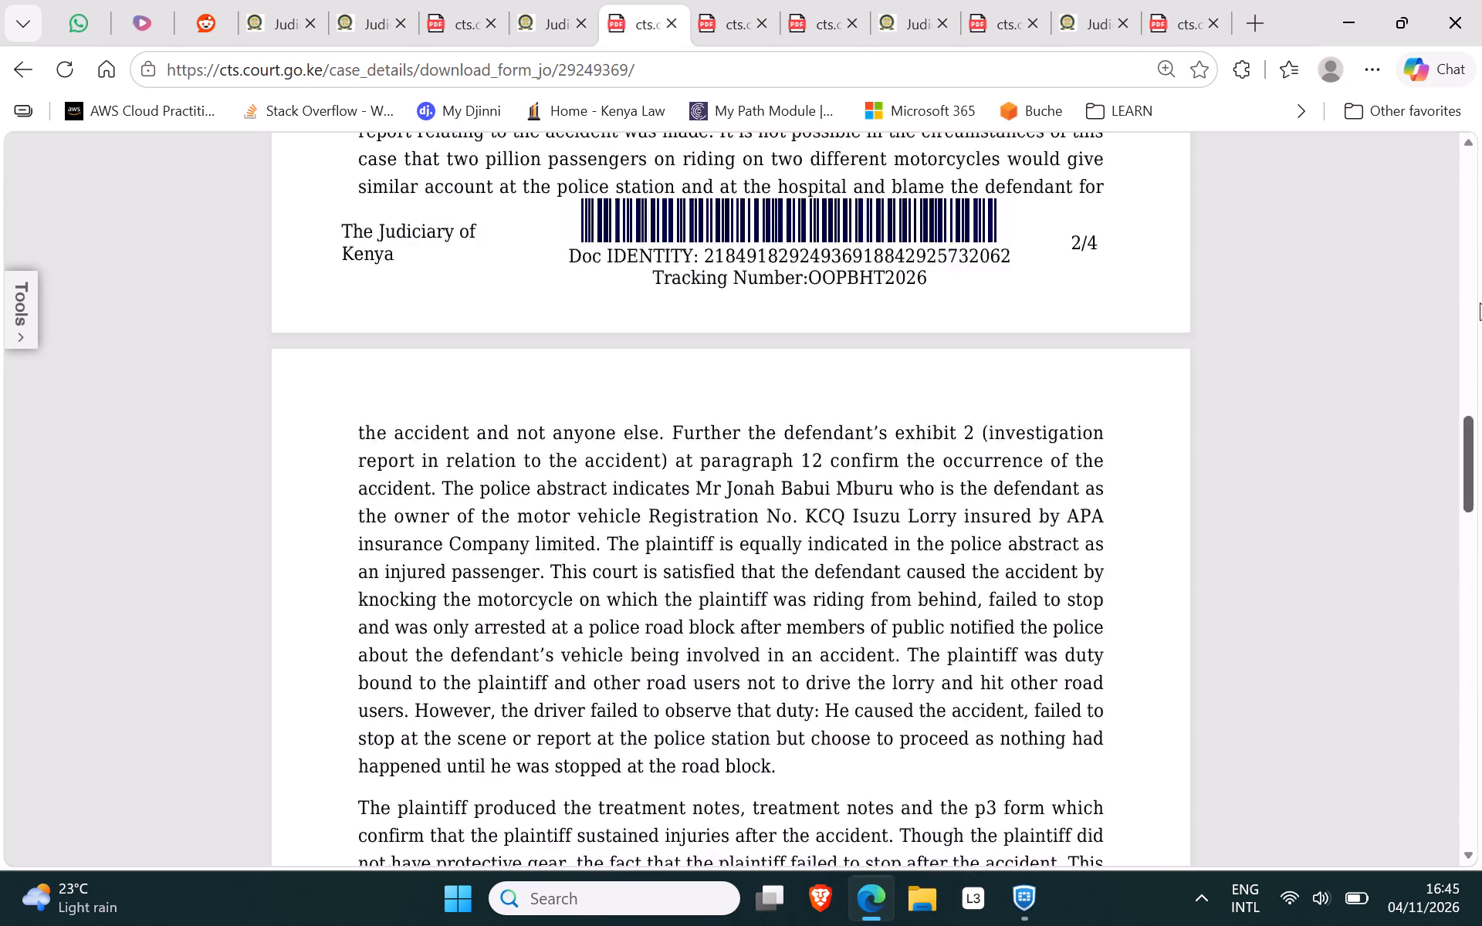
pyautogui.moveTo(1480, 302); pyautogui.dragTo(1470, 0)
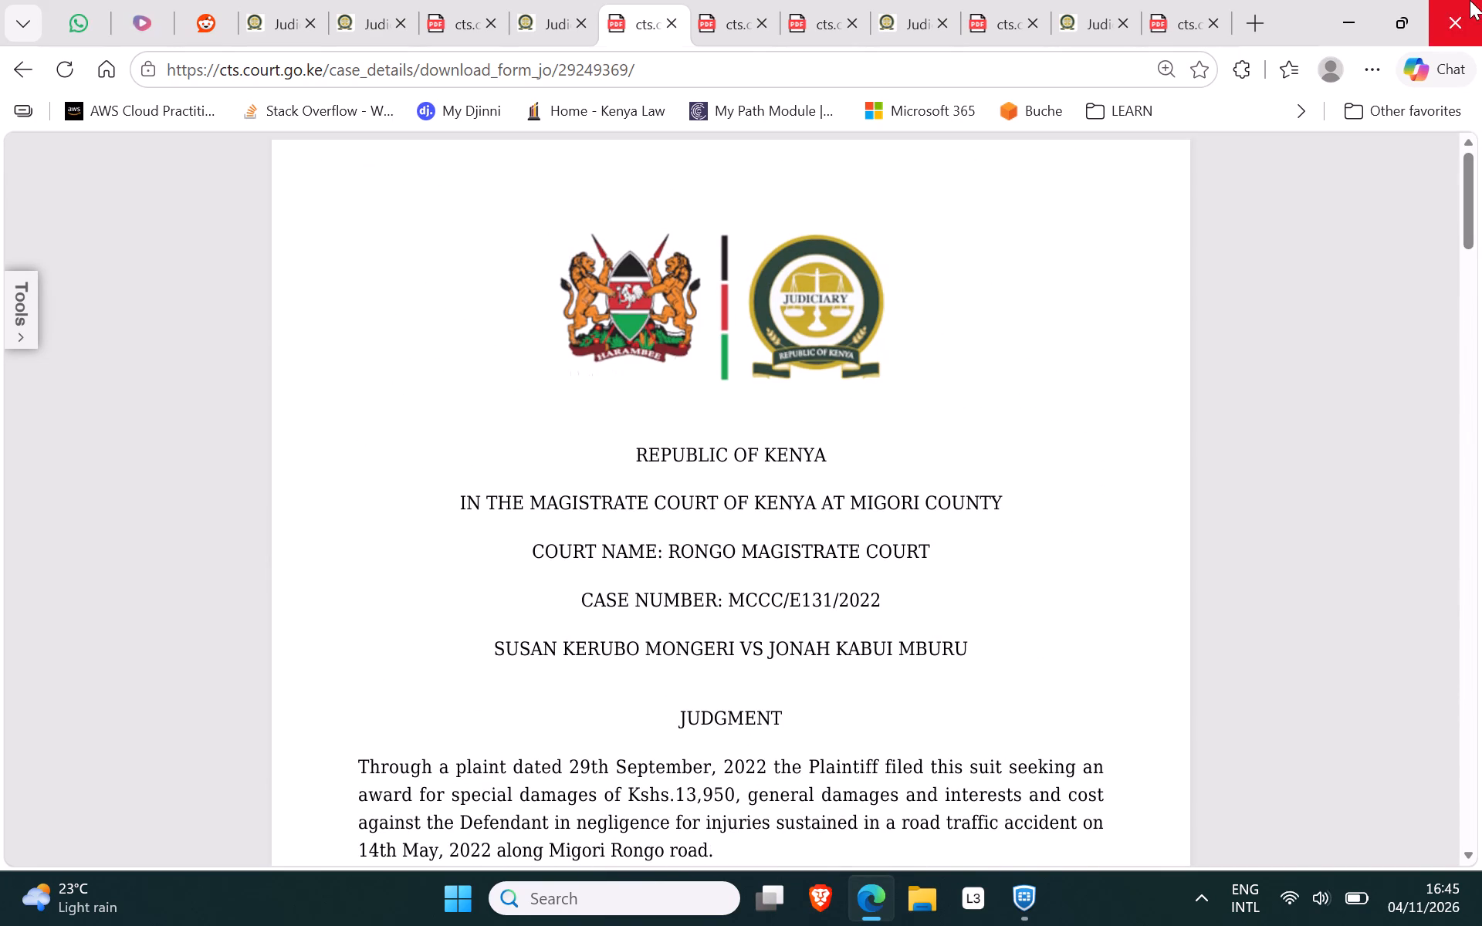
pyautogui.click(724, 23)
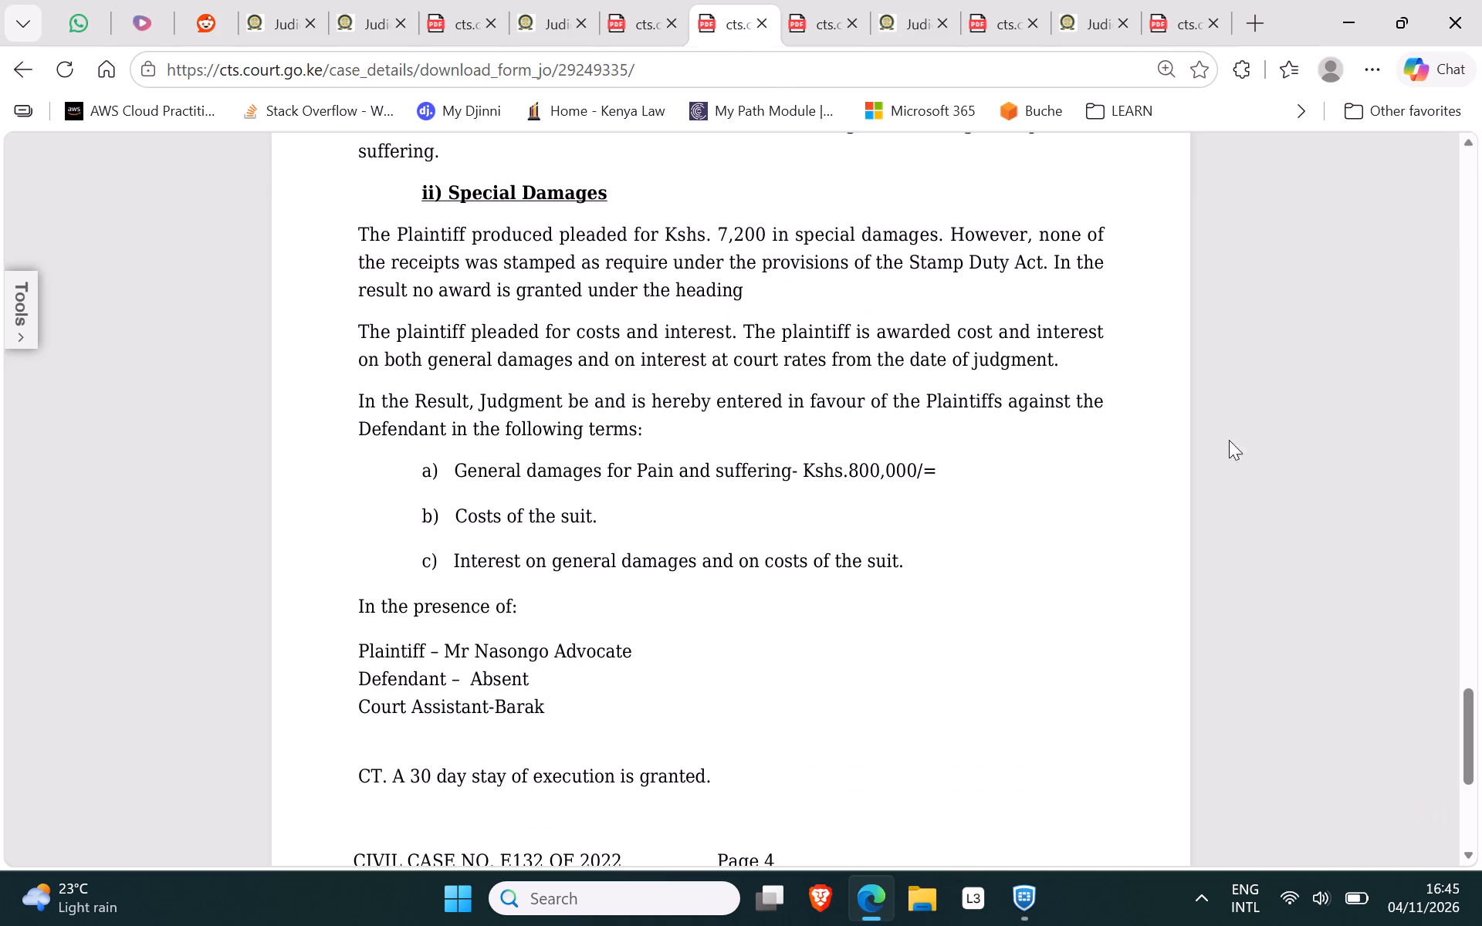
pyautogui.moveTo(1476, 715); pyautogui.dragTo(1475, 845)
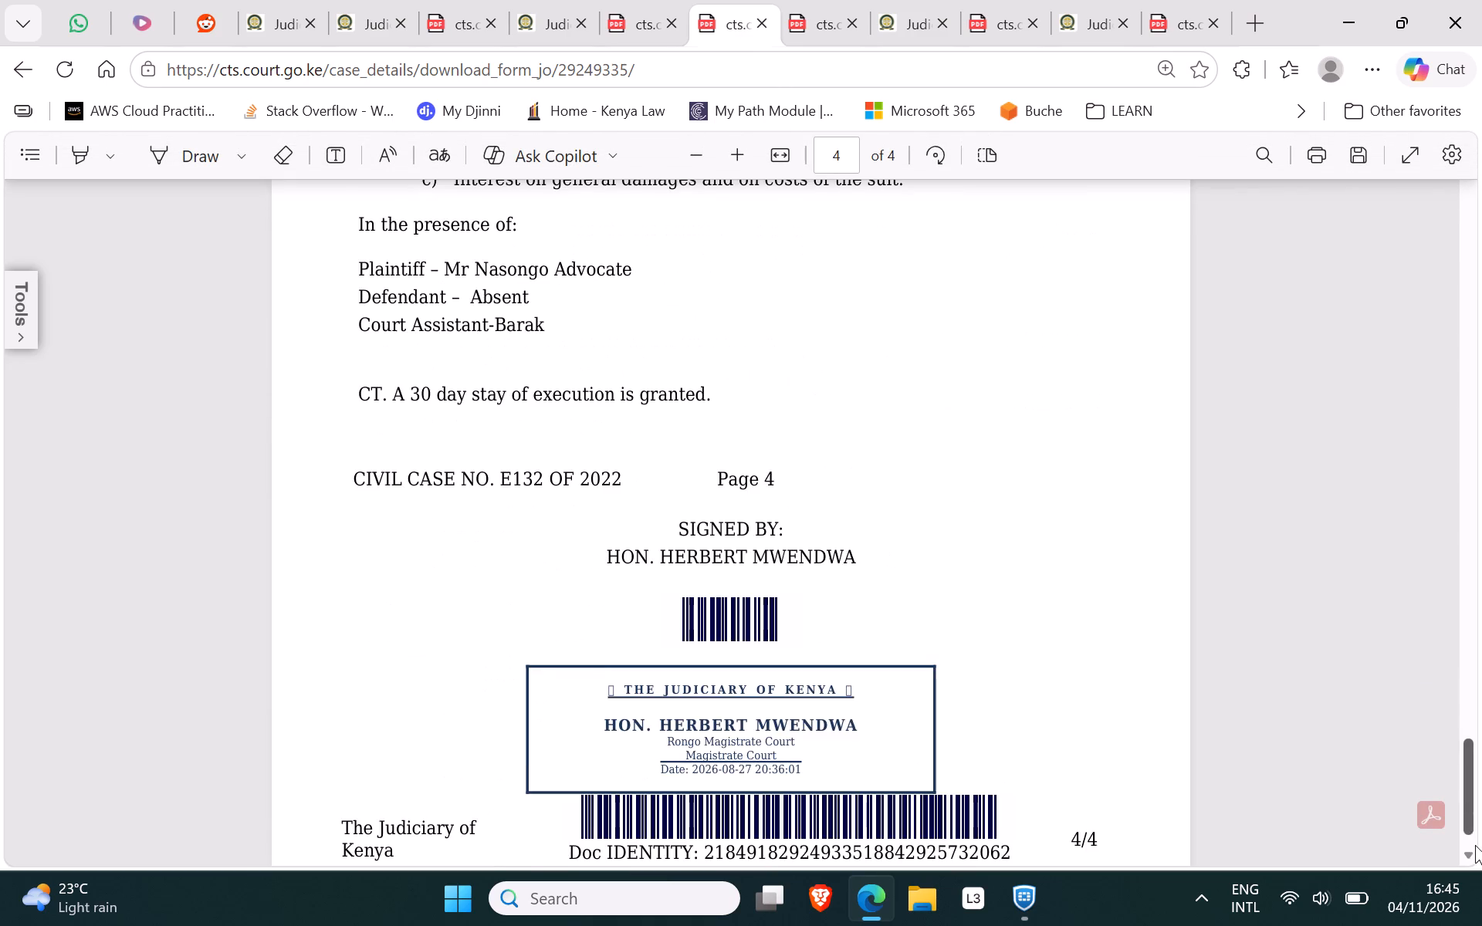
pyautogui.moveTo(1475, 845); pyautogui.dragTo(1463, 119)
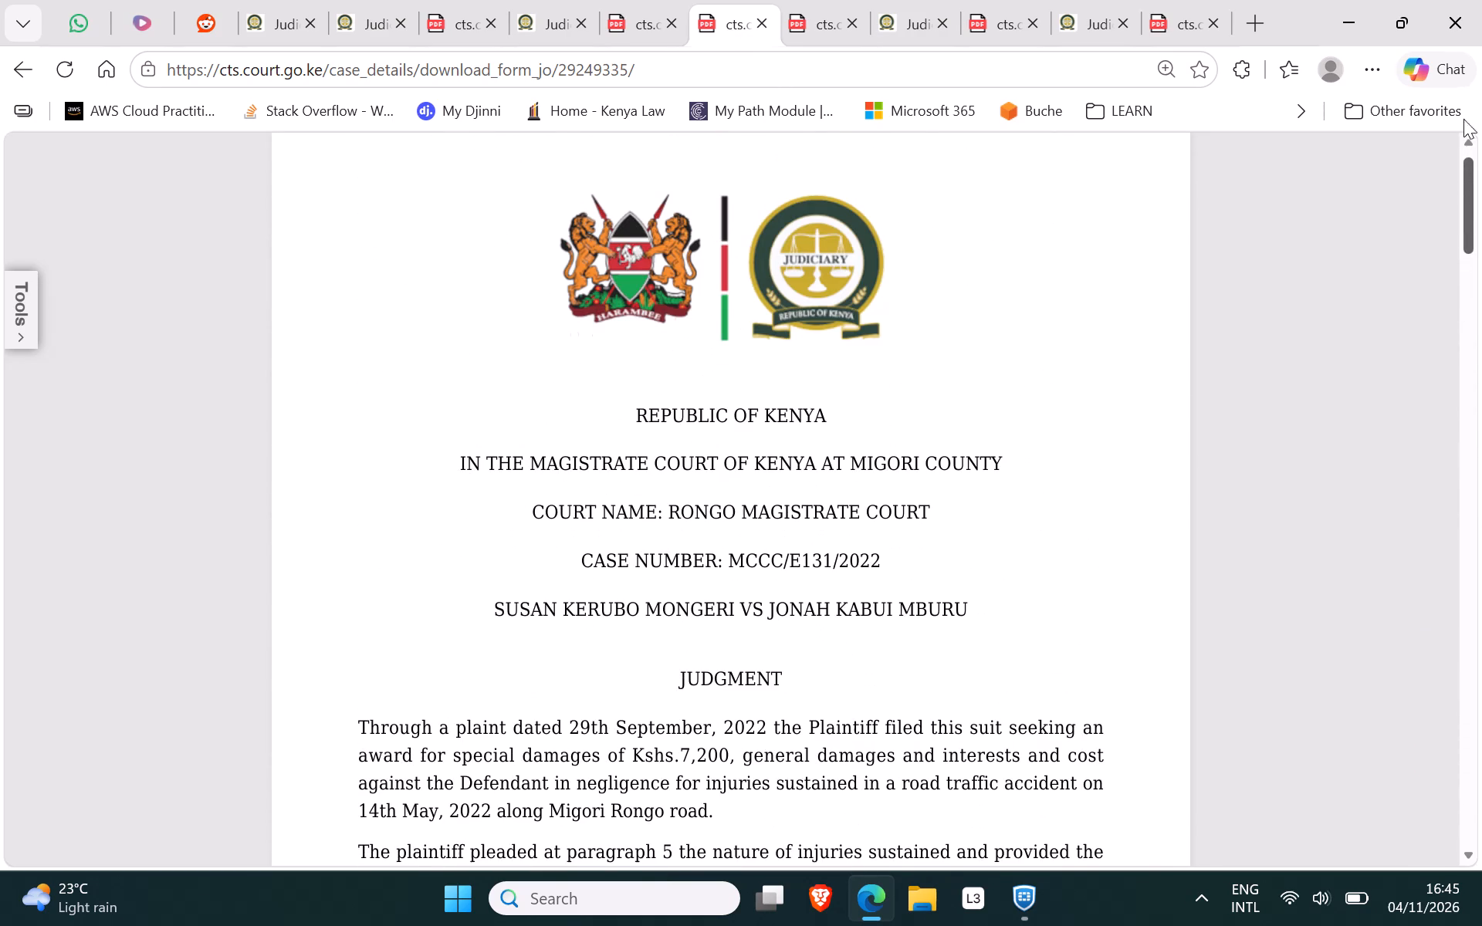
pyautogui.moveTo(1463, 119); pyautogui.dragTo(1464, 0)
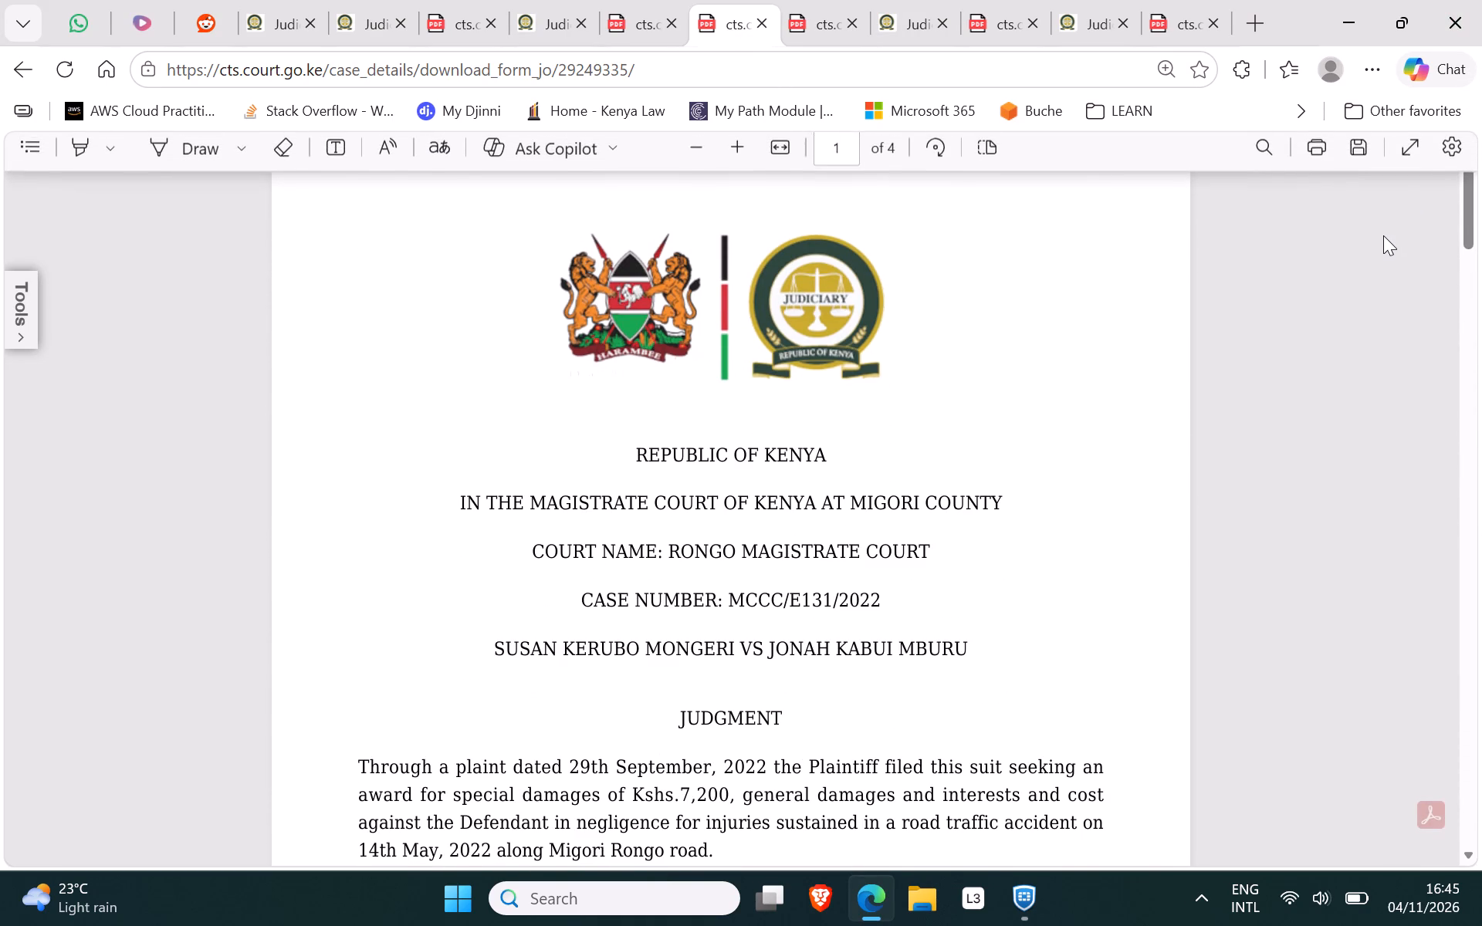
pyautogui.click(818, 25)
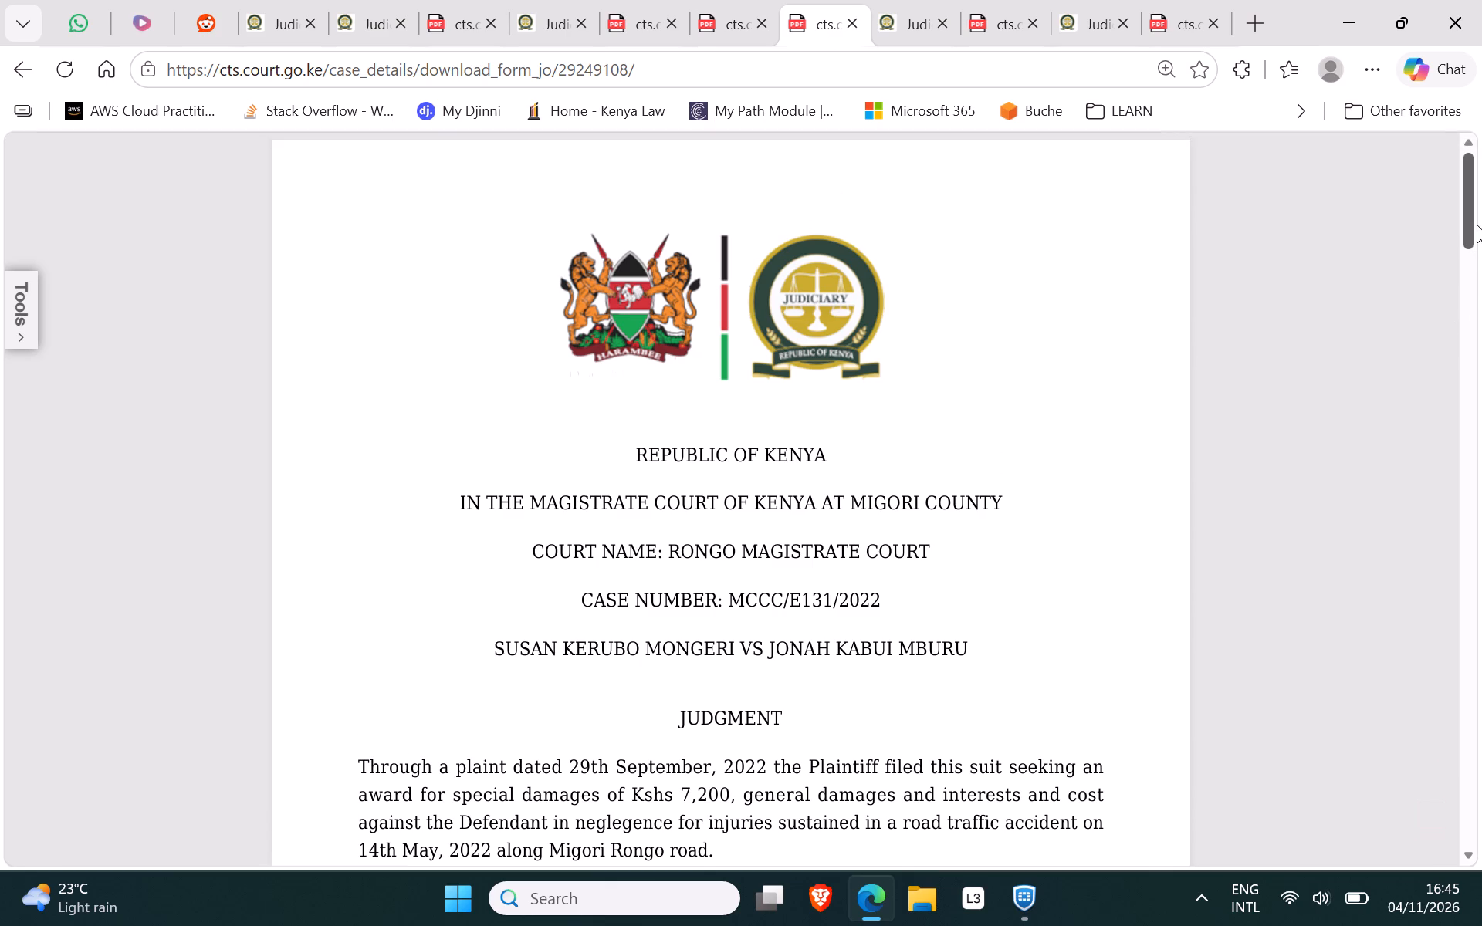
pyautogui.moveTo(1477, 225); pyautogui.dragTo(1463, 742)
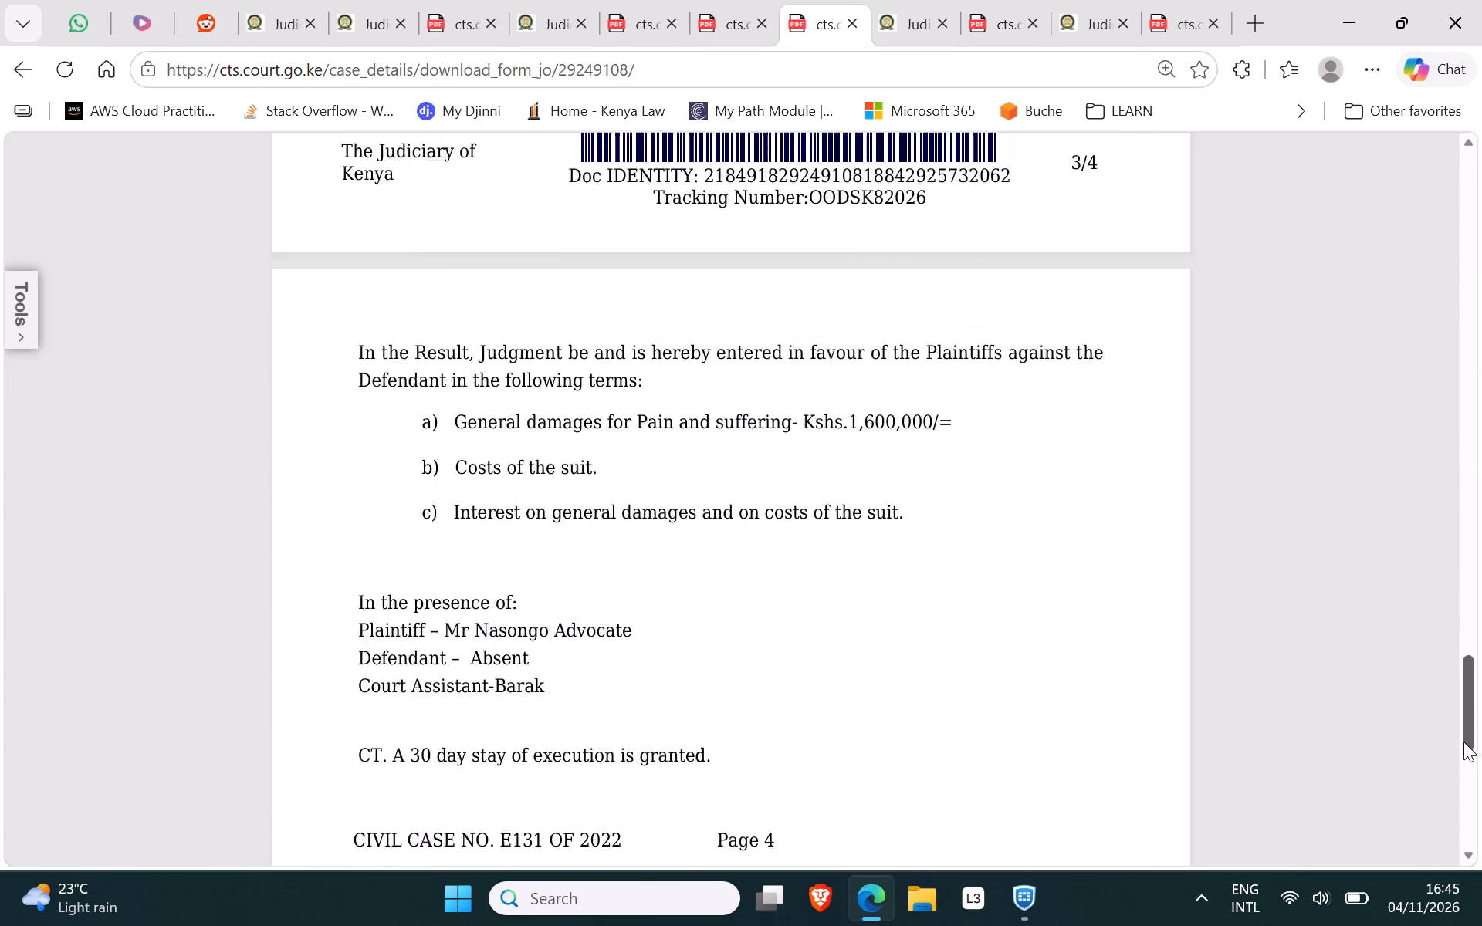
pyautogui.moveTo(1463, 742); pyautogui.dragTo(1474, 740)
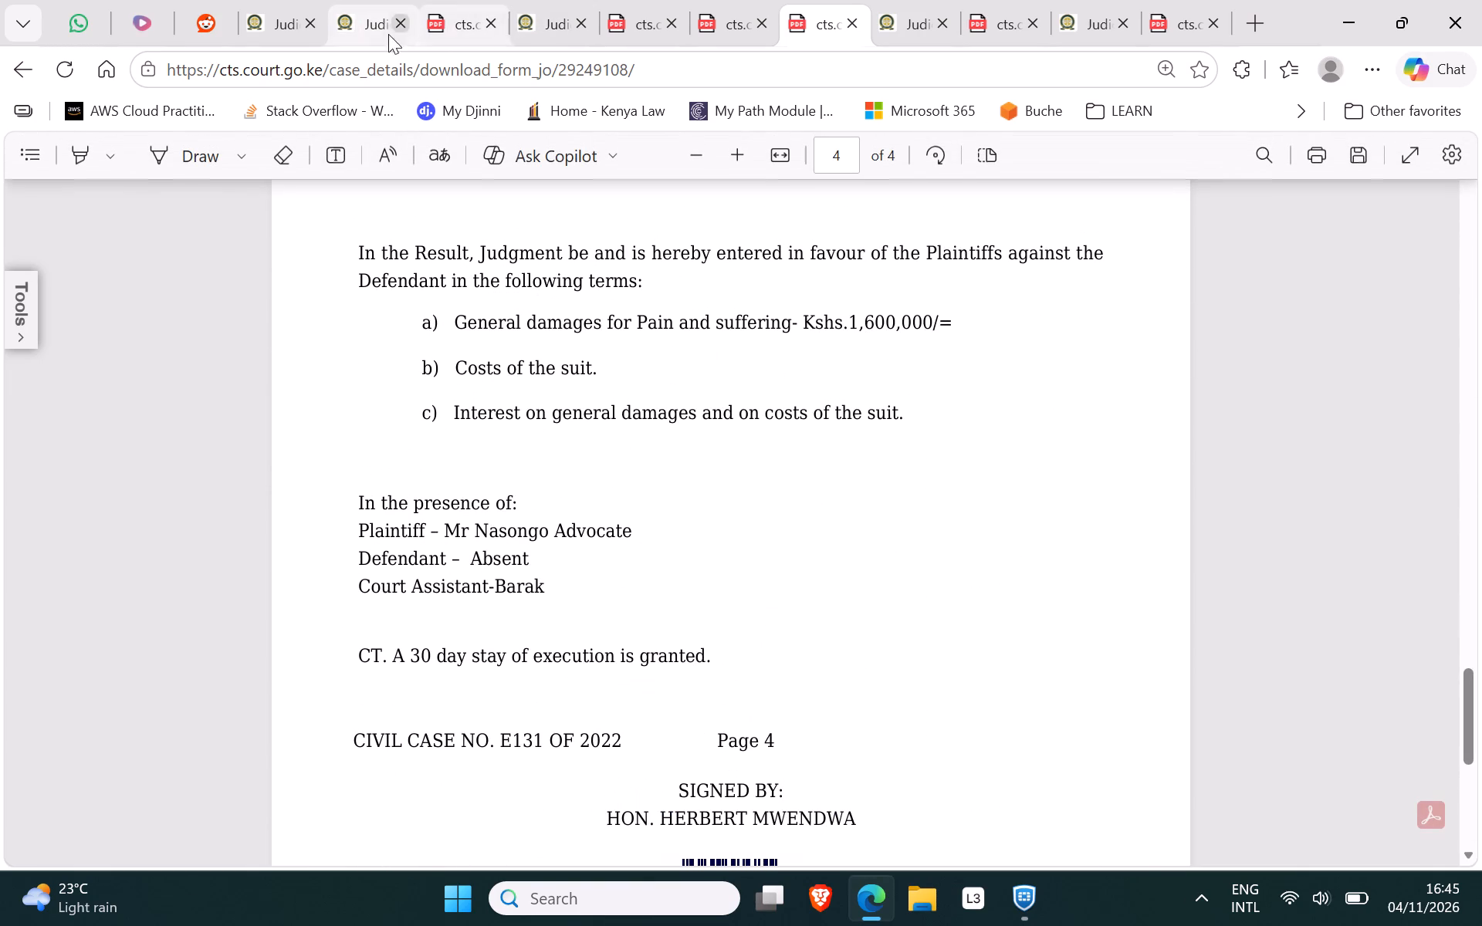
# Close all the open civil case pages and judgment PDFs, keeping only the case tracking dashboard.
pyautogui.tripleClick(394, 22)
pyautogui.tripleClick(394, 22)
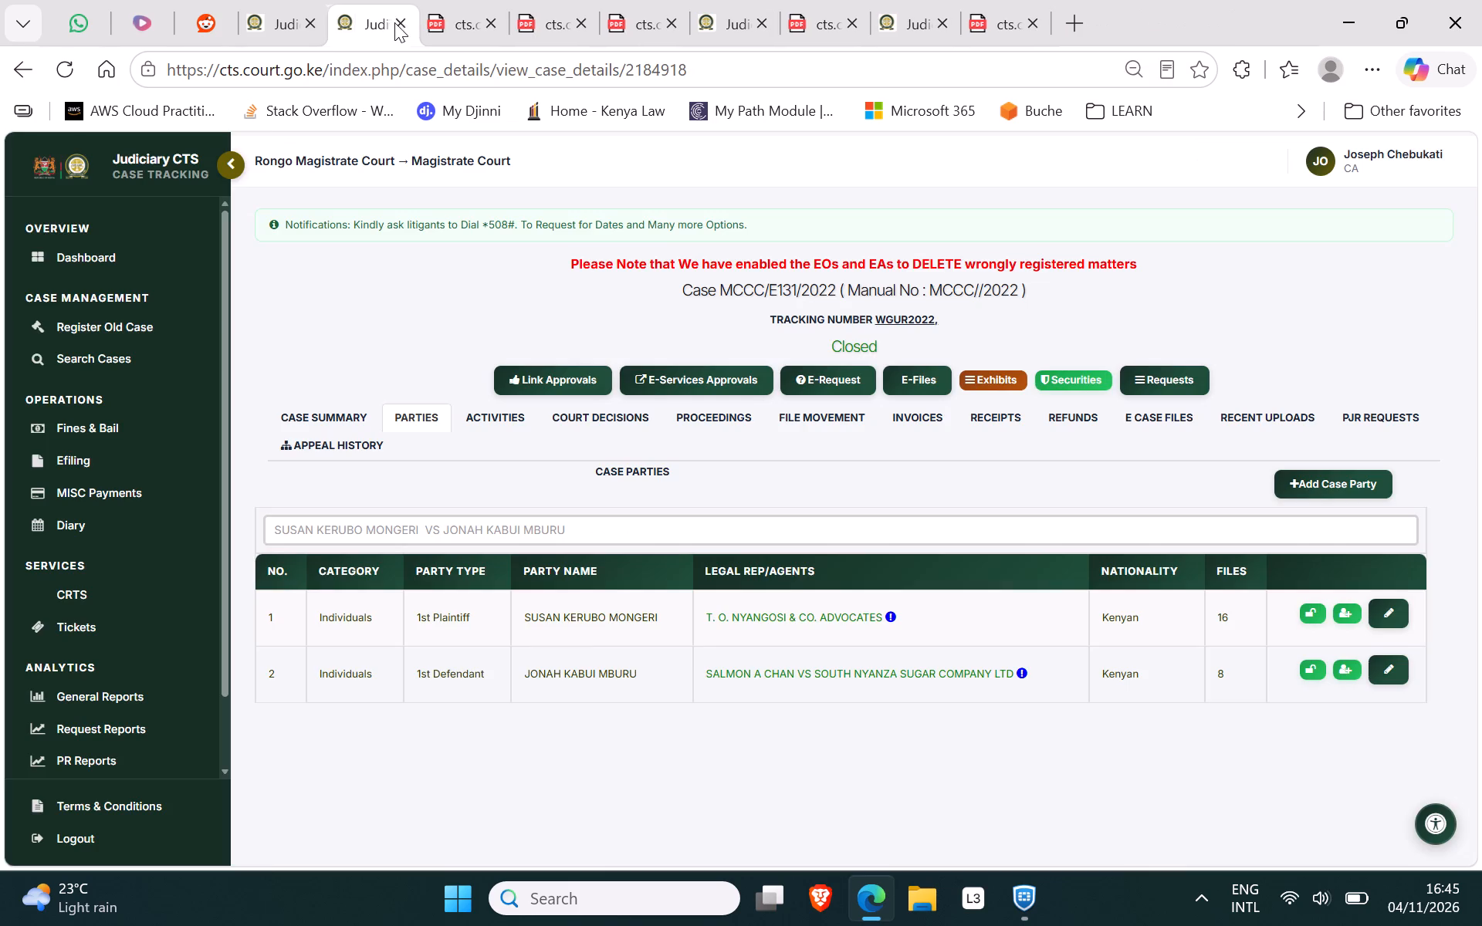
pyautogui.tripleClick(394, 22)
pyautogui.tripleClick(394, 22)
pyautogui.tripleClick(394, 22)
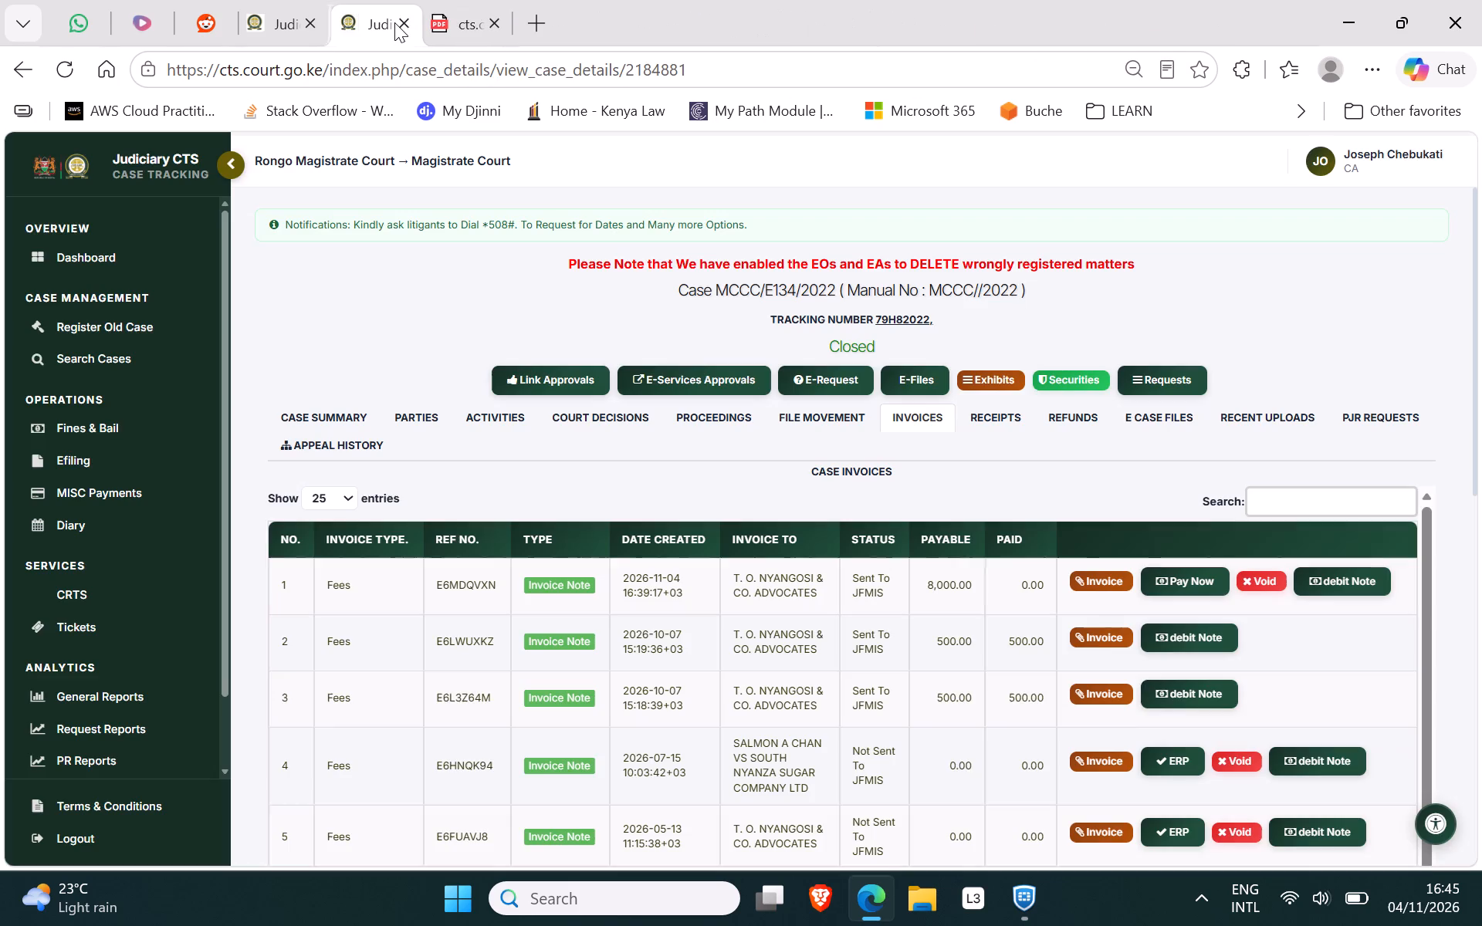
pyautogui.click(394, 22)
pyautogui.click(394, 22)
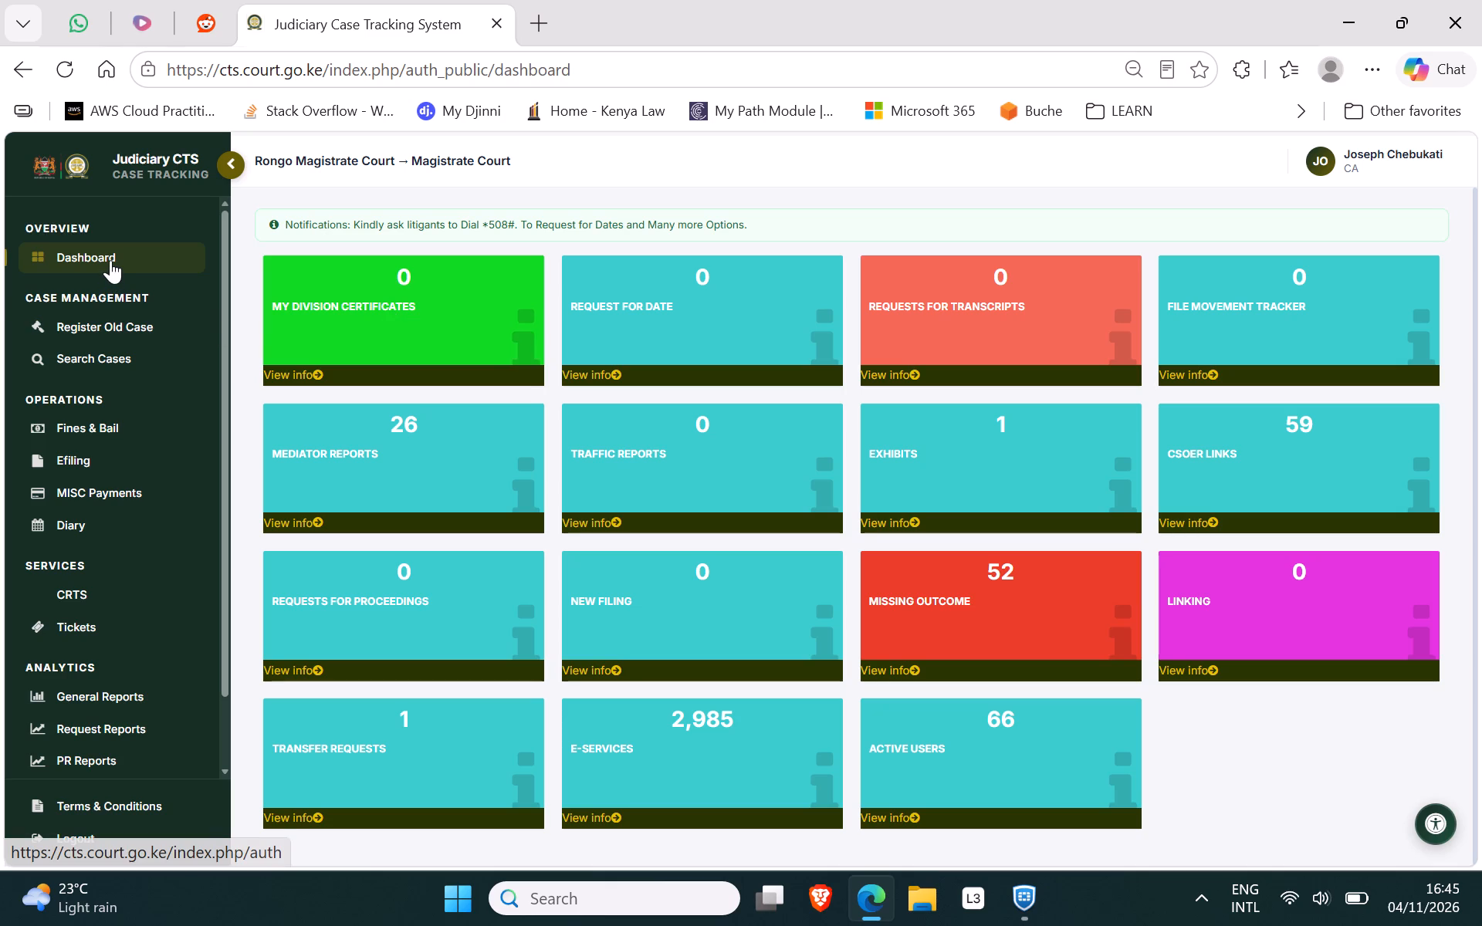
# Open the case search in a separate tab and load the dashboard's Missing Outcome list.
pyautogui.keyDown('ctrl'); pyautogui.click(93, 371); pyautogui.keyUp('ctrl')
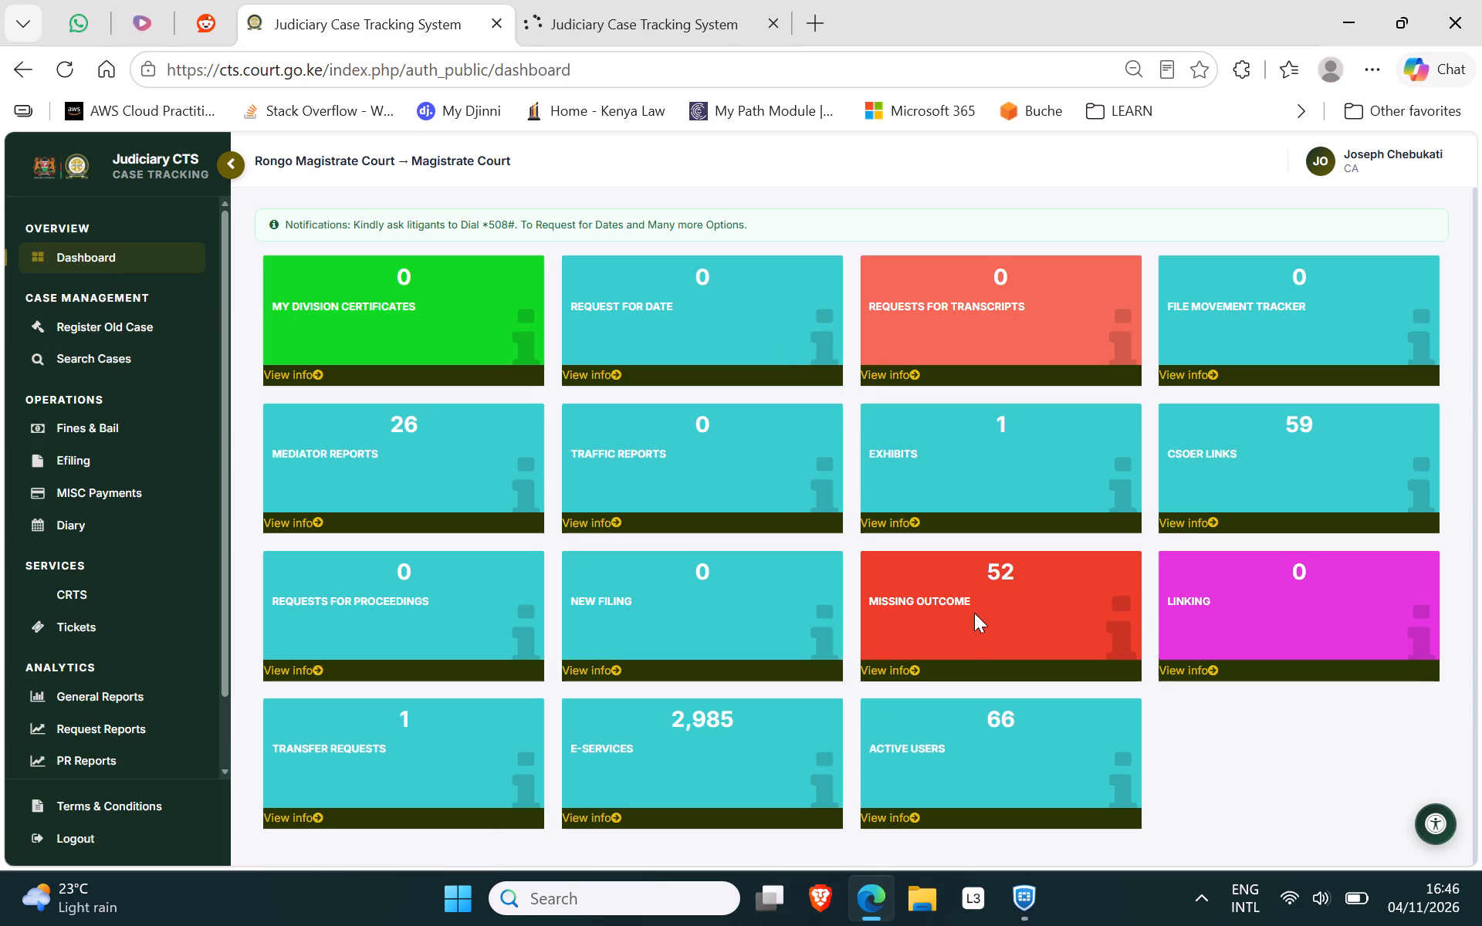
pyautogui.click(1006, 562)
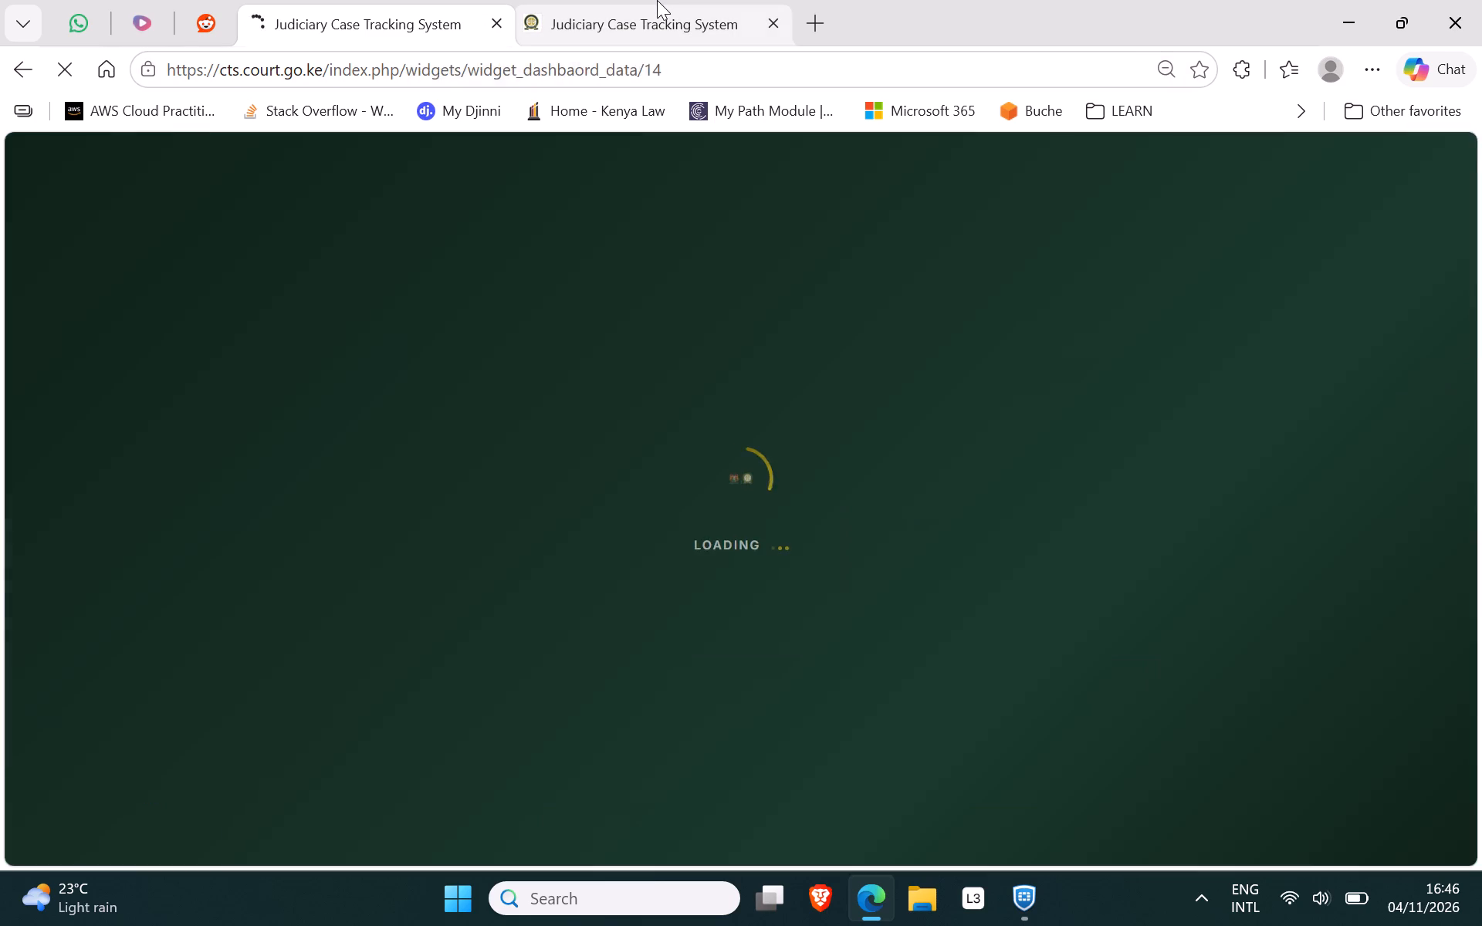
# Search Rongo Magistrate Court's MCELC (Environment and Land) category for case number E046 of 2026.
pyautogui.click(657, 0)
pyautogui.click(1232, 334)
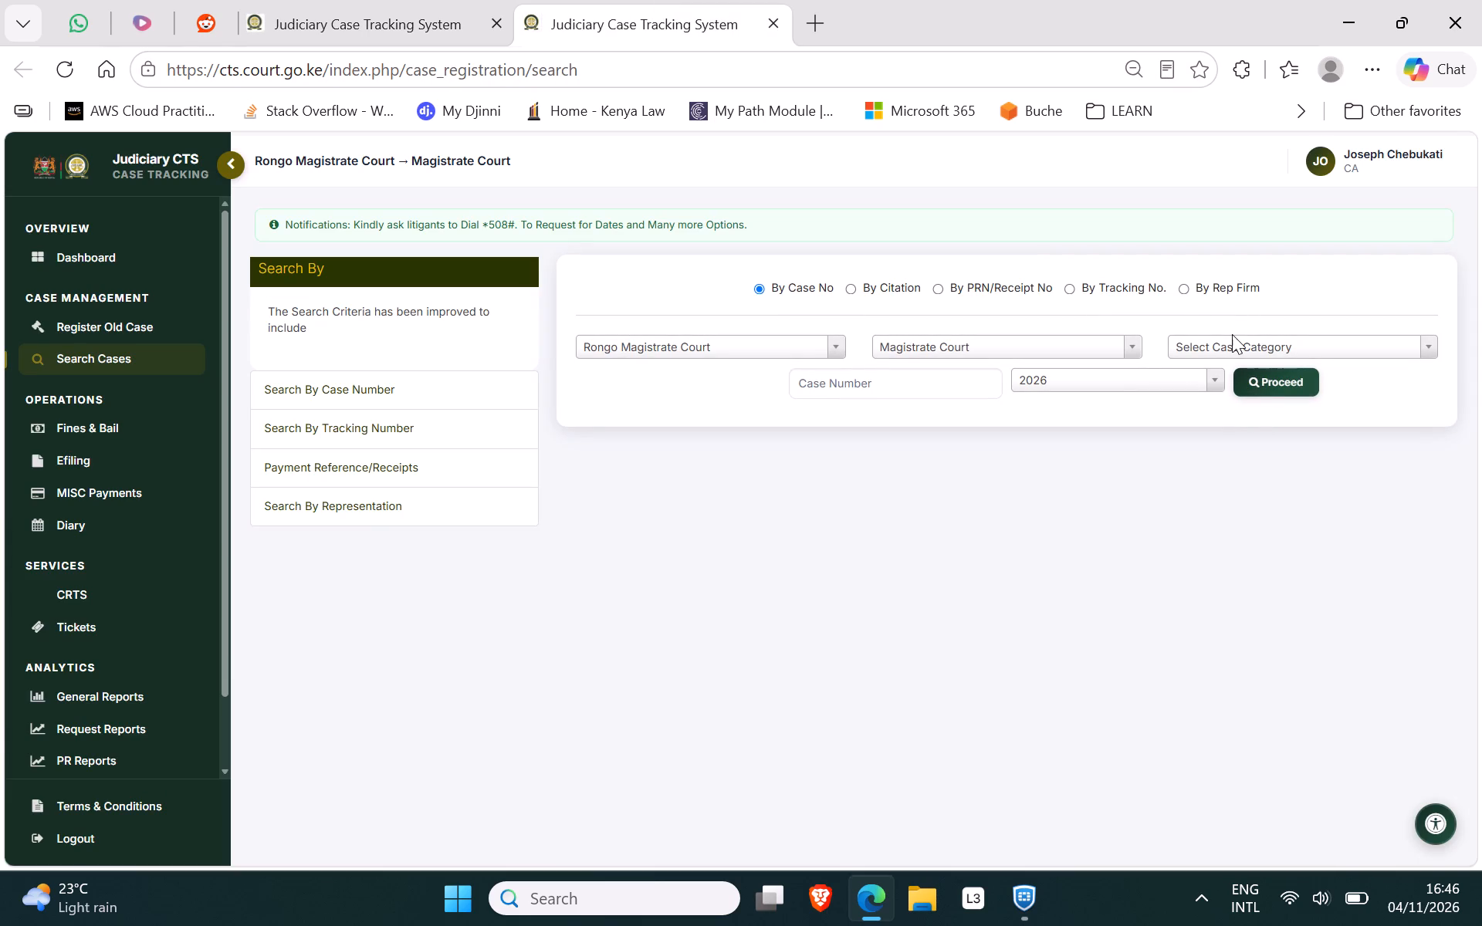
pyautogui.click(1220, 347)
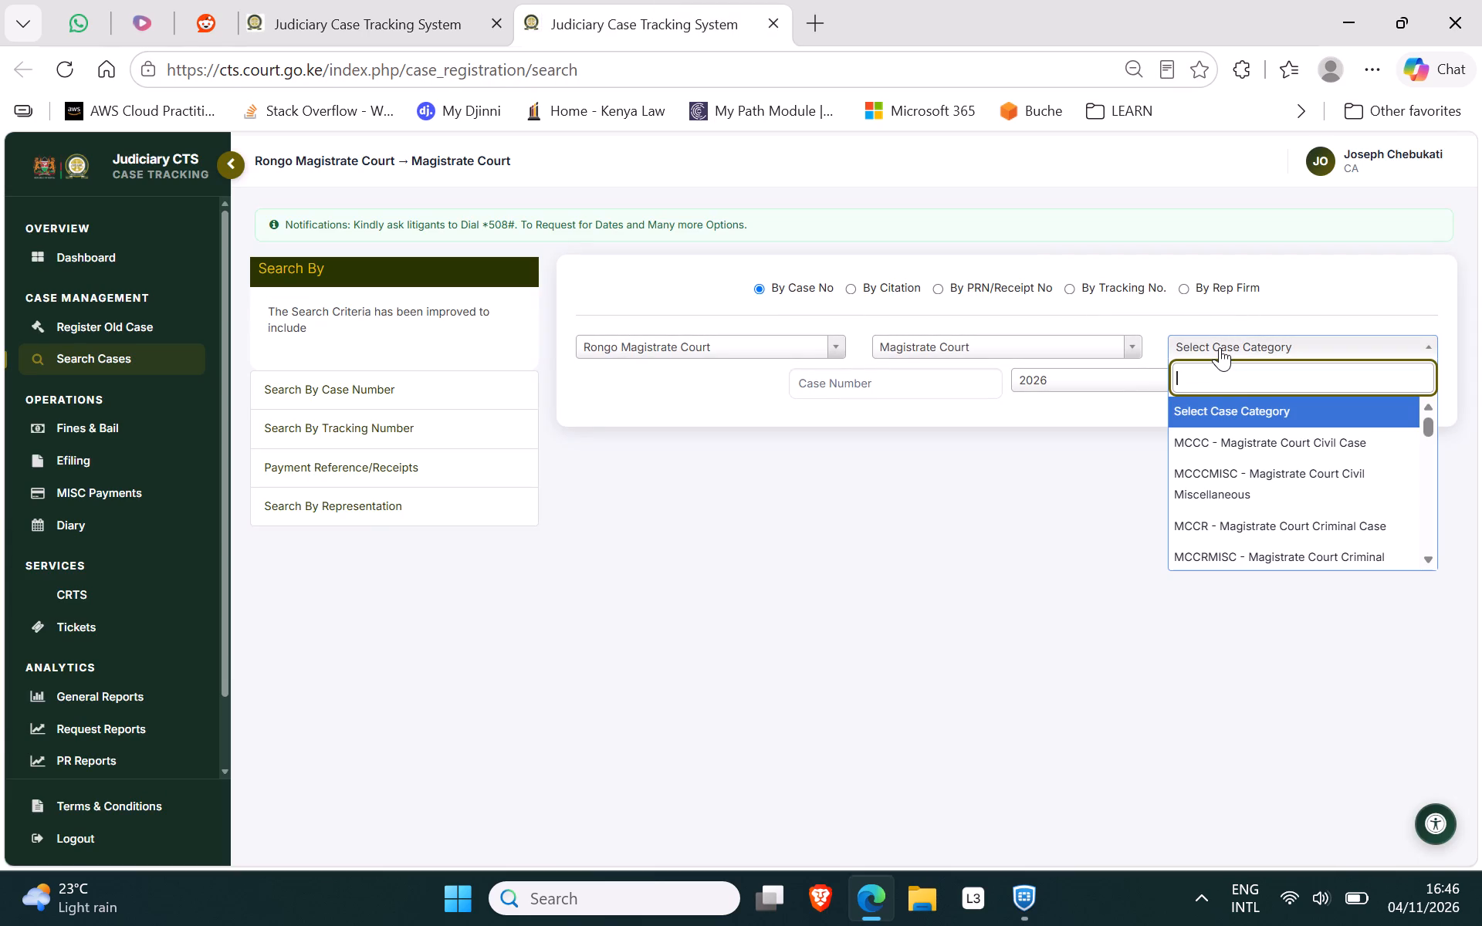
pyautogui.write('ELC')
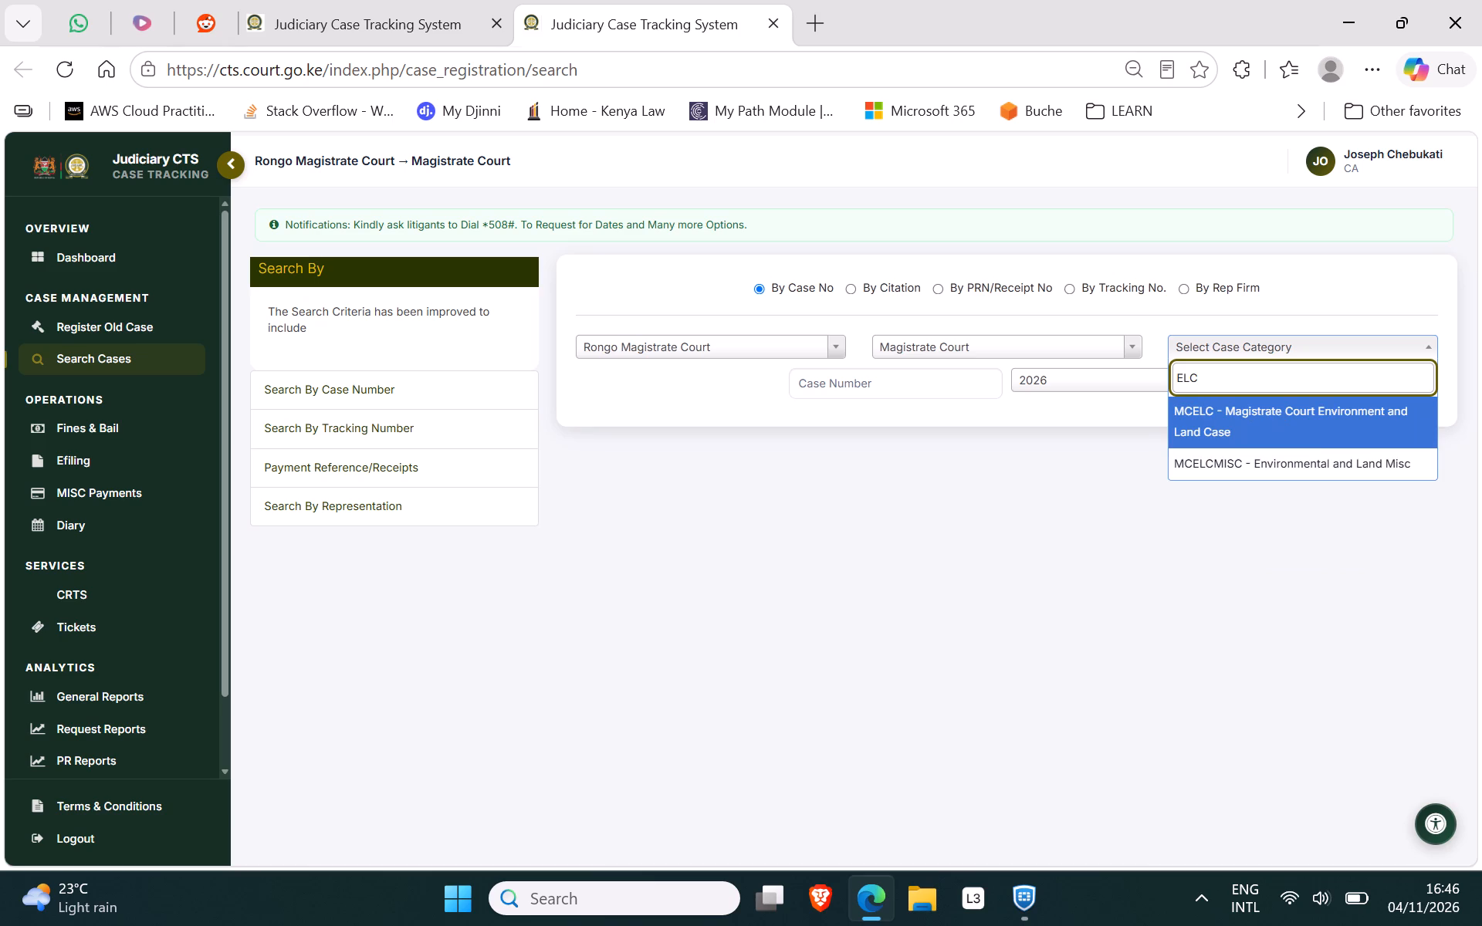
pyautogui.click(1212, 417)
pyautogui.click(980, 390)
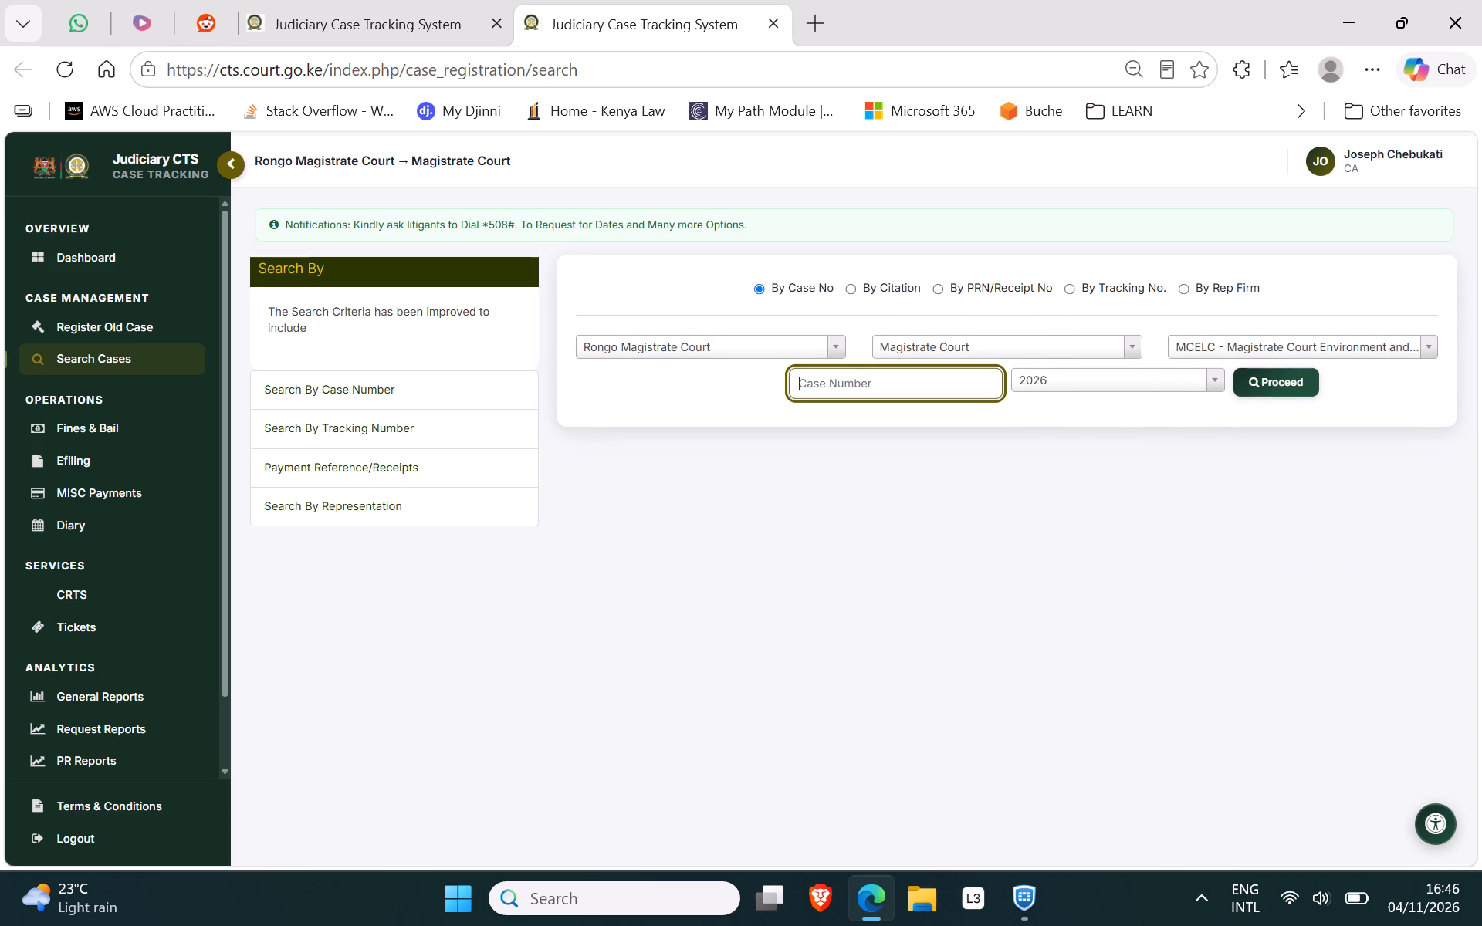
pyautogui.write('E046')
pyautogui.click(1257, 383)
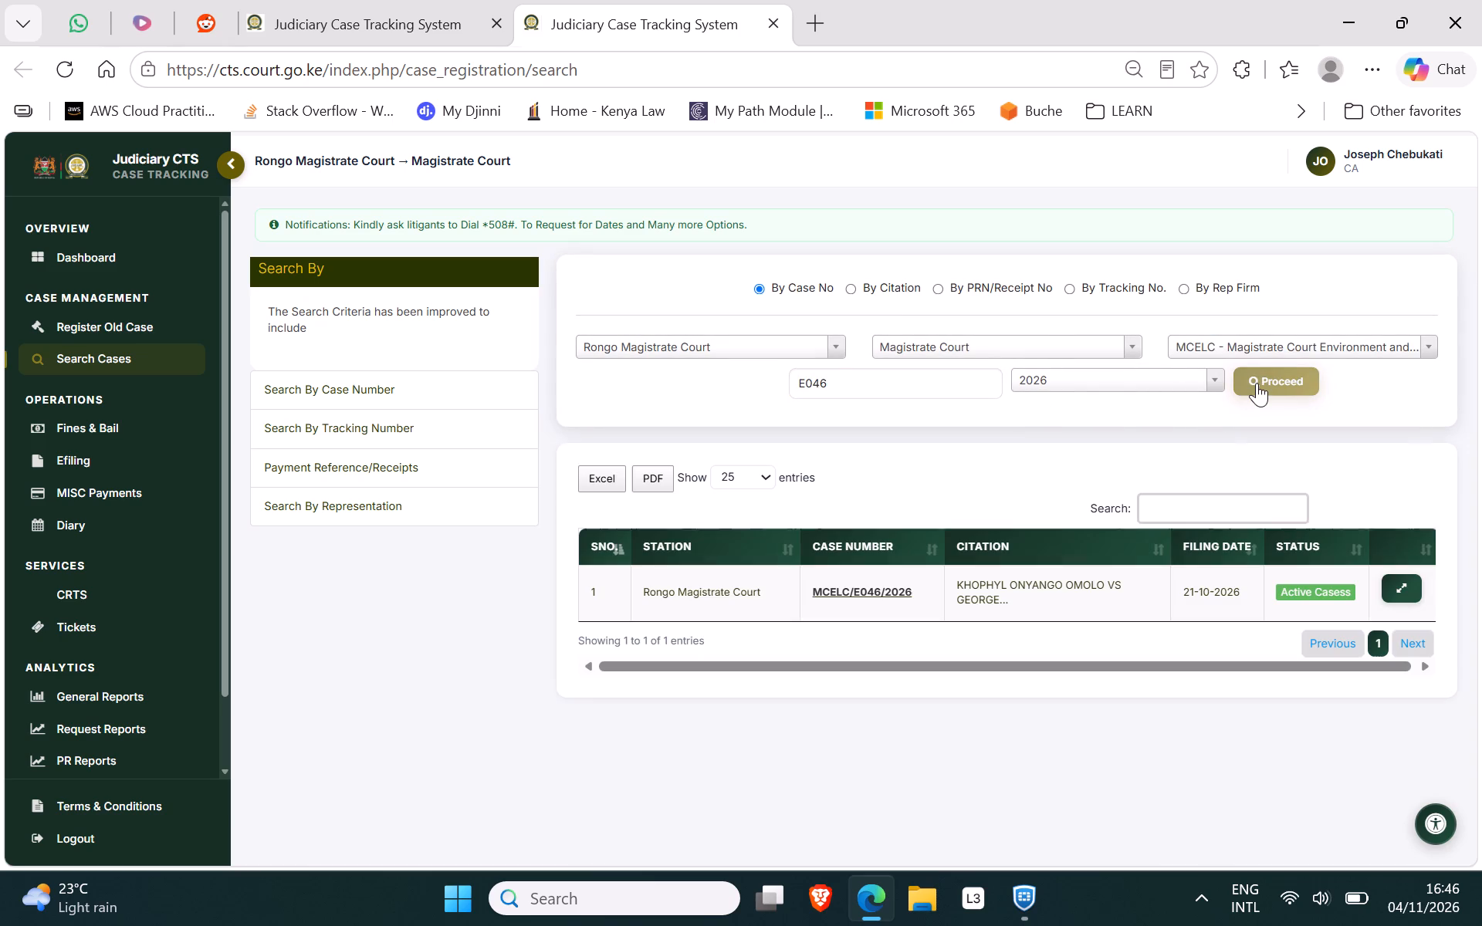
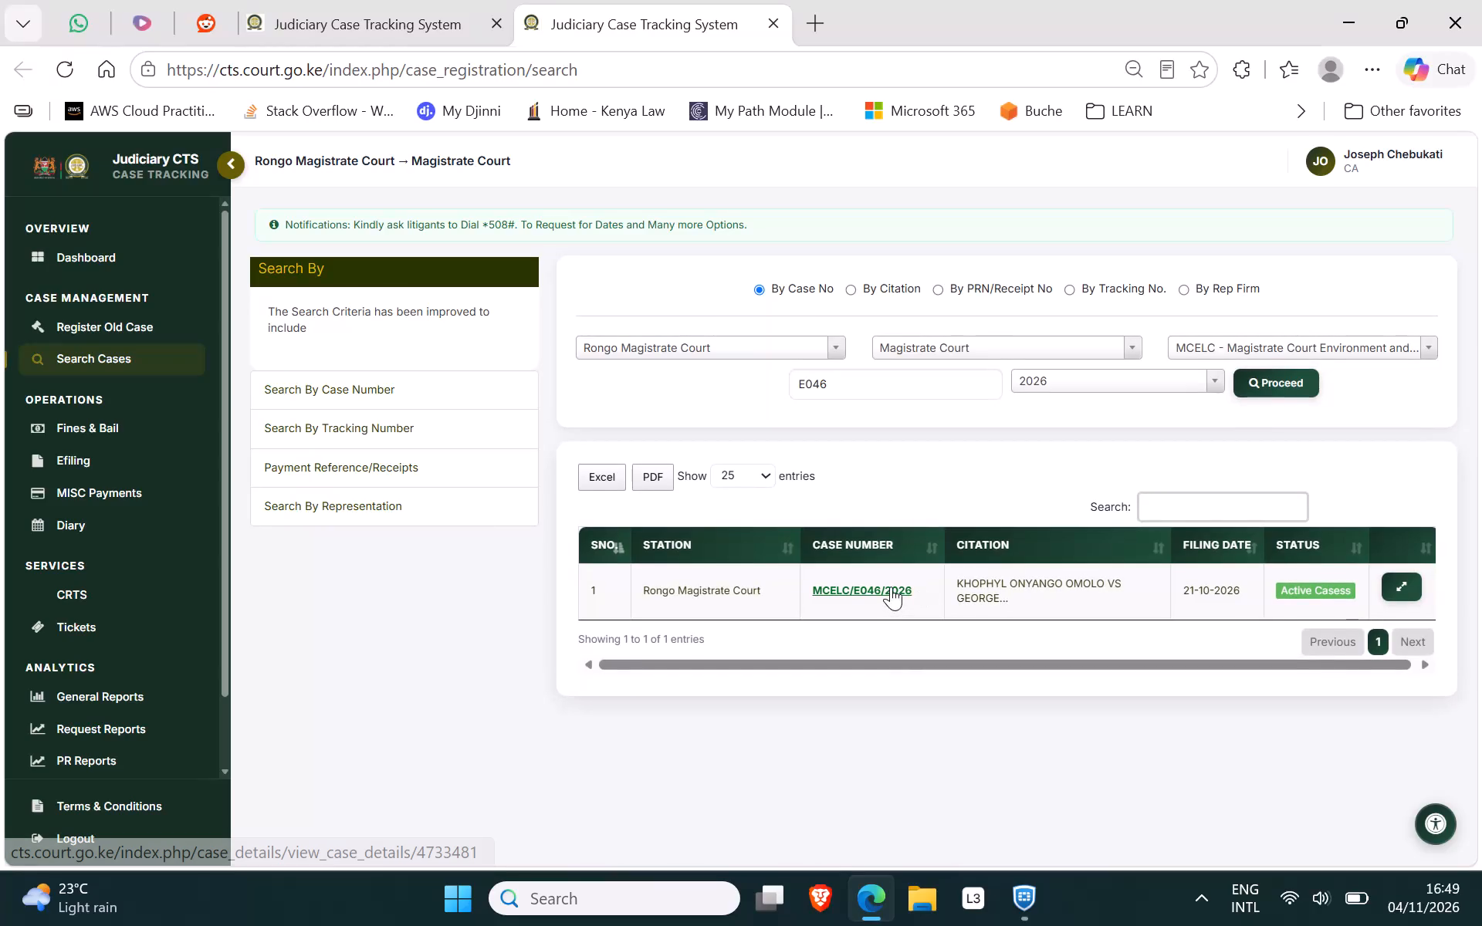
pyautogui.click(891, 586)
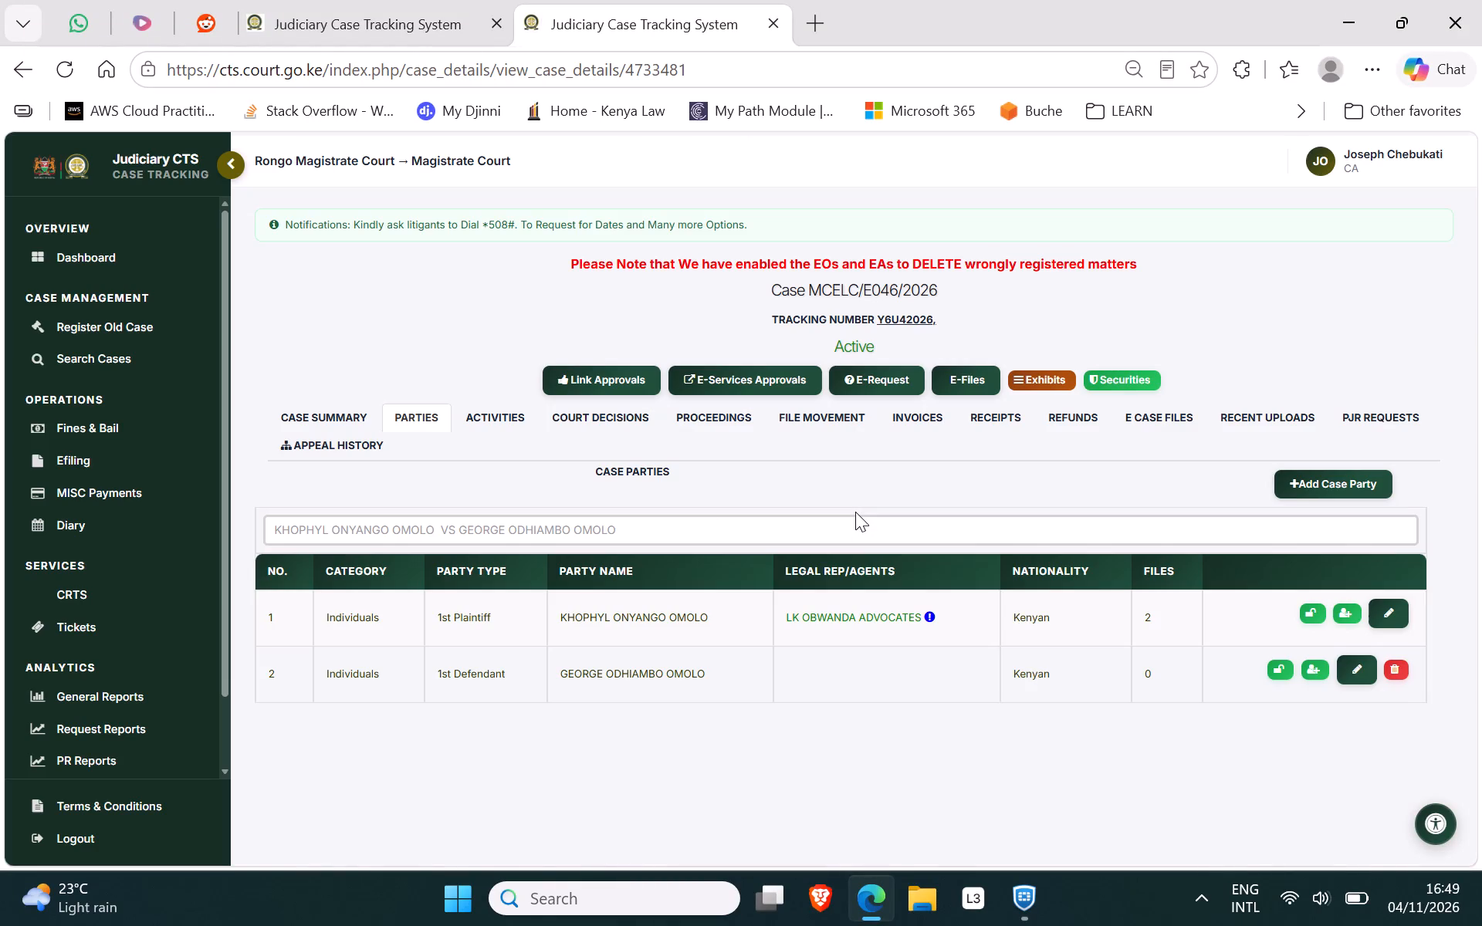
pyautogui.click(491, 415)
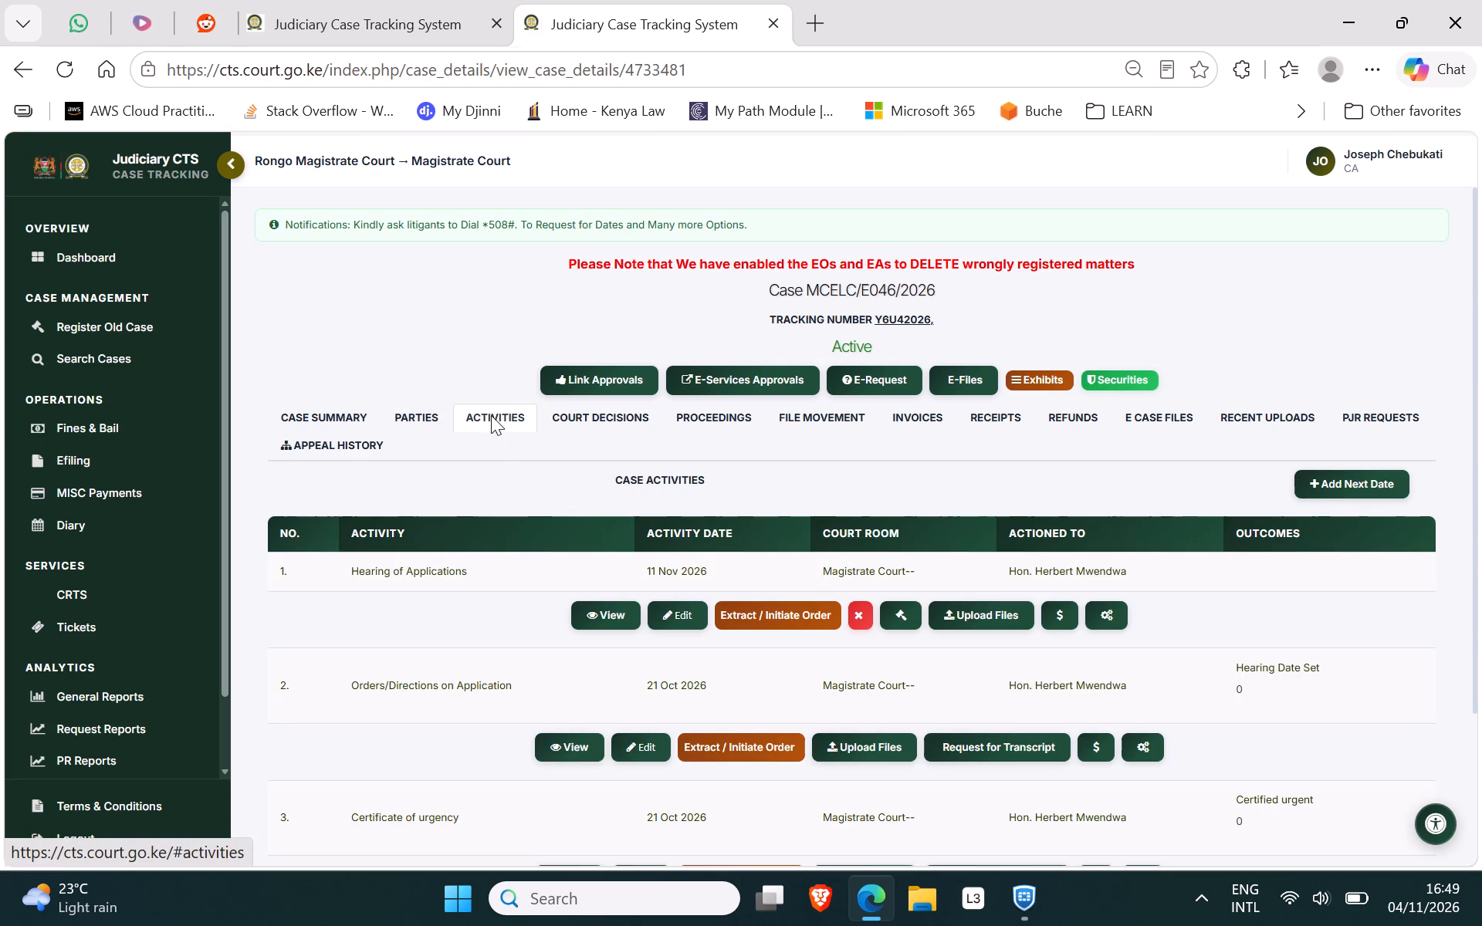
pyautogui.click(563, 417)
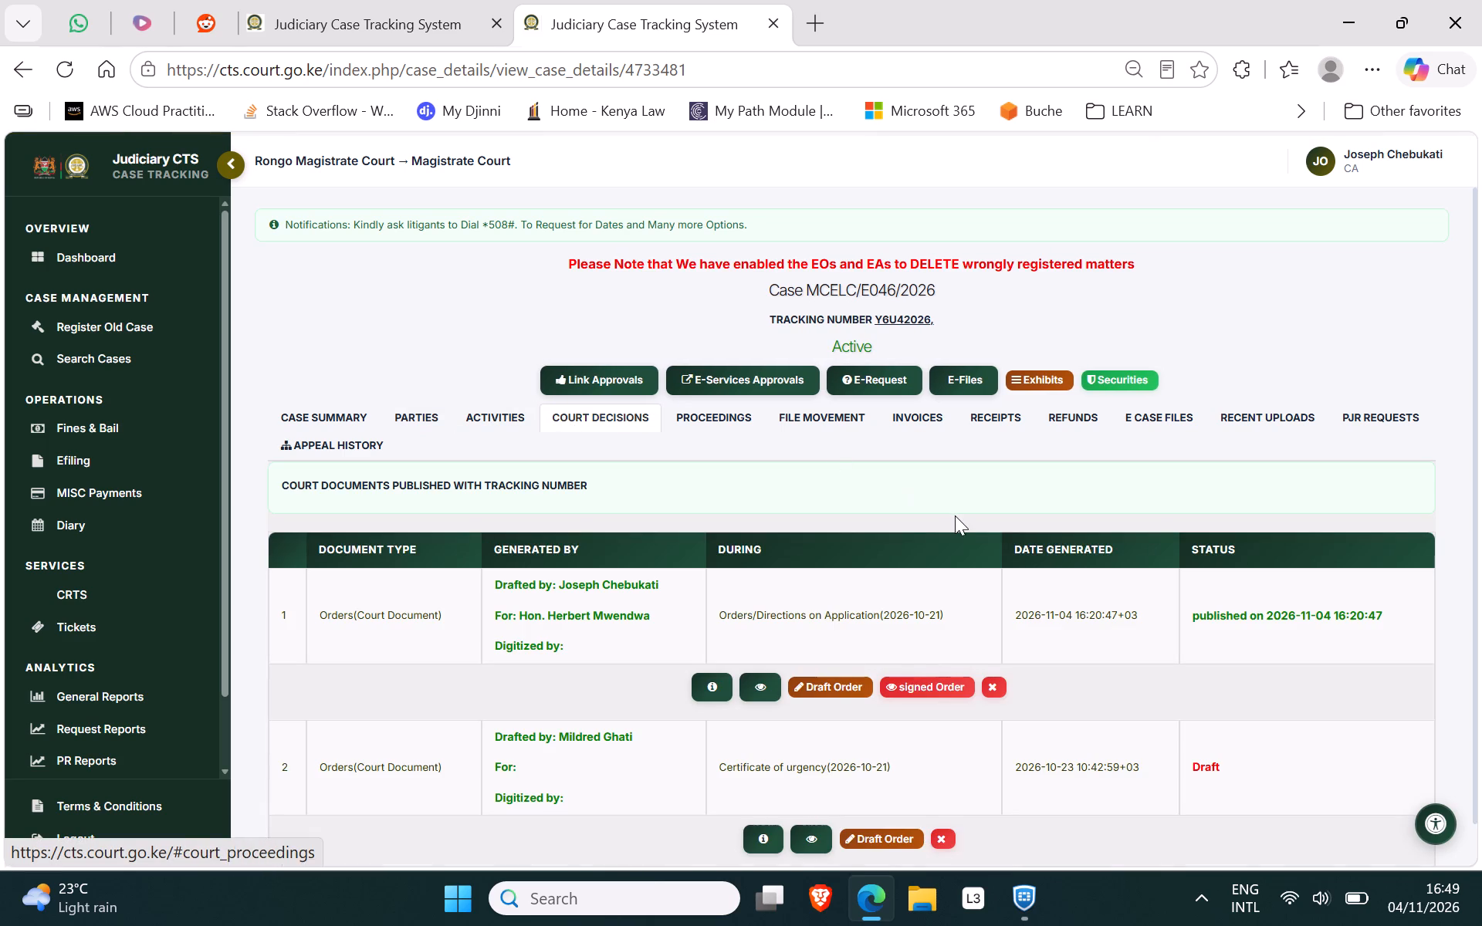
# Read through both pages of the signed order from the Orders/Directions on Application activity, then close the PDF.
pyautogui.moveTo(1481, 470); pyautogui.dragTo(1481, 597)
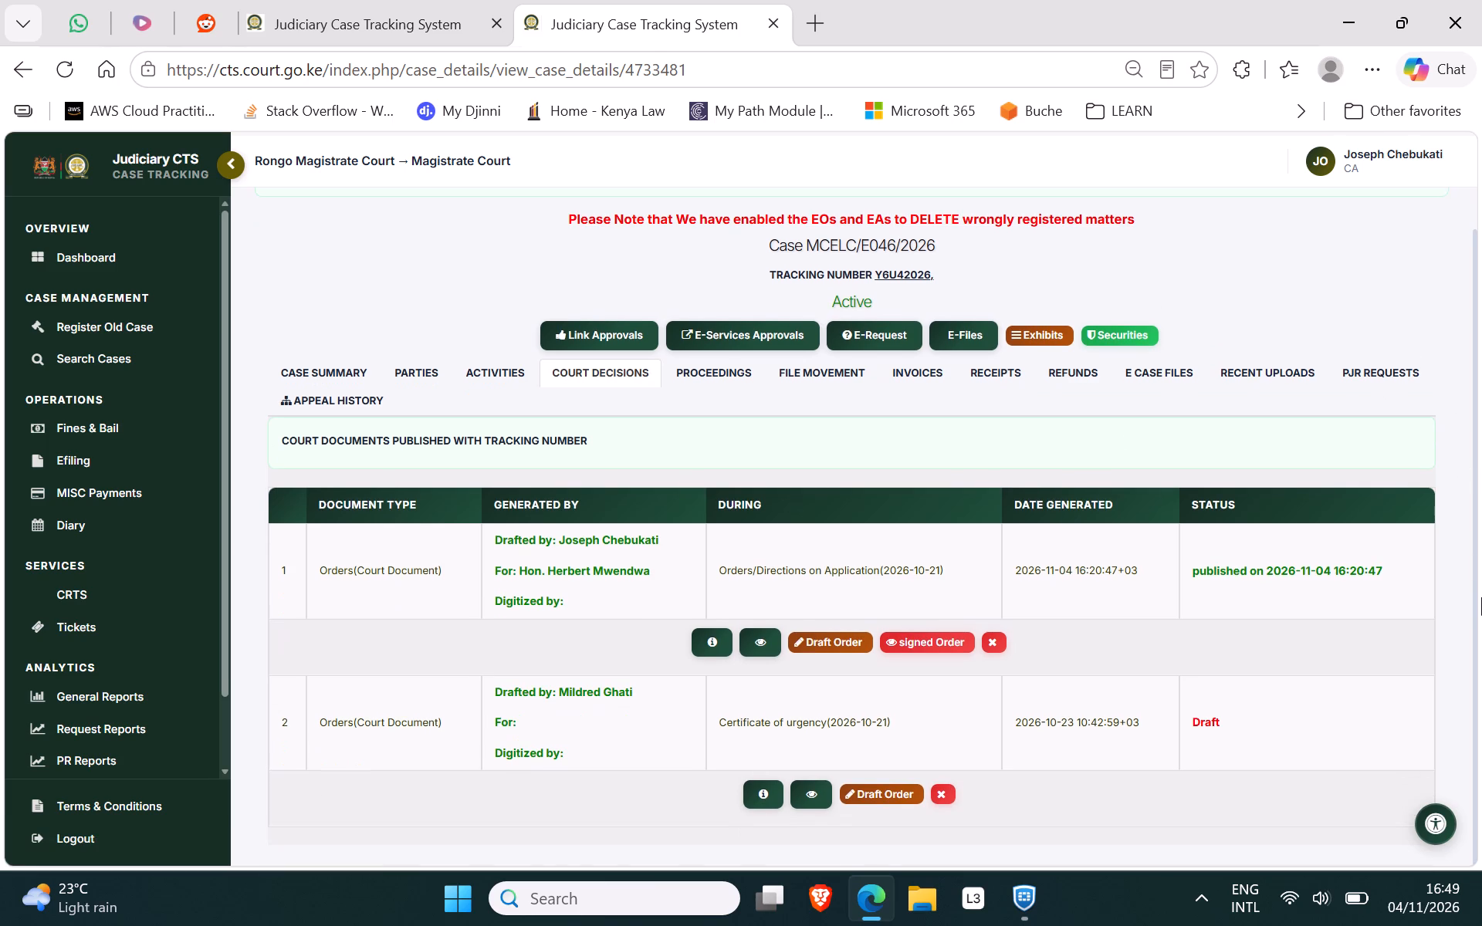
pyautogui.click(915, 637)
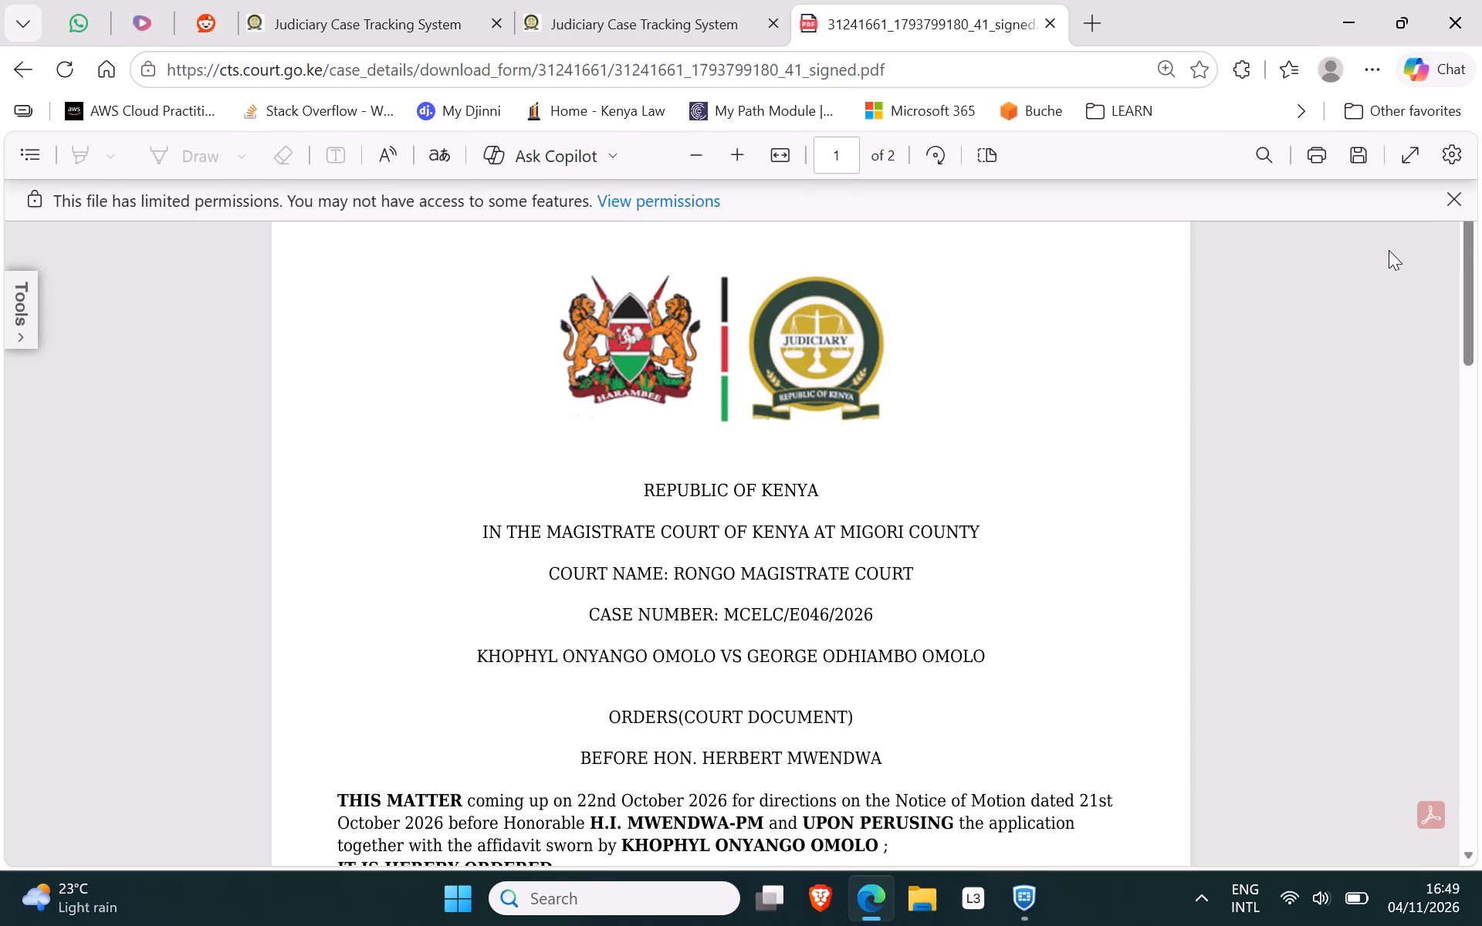
pyautogui.click(1453, 194)
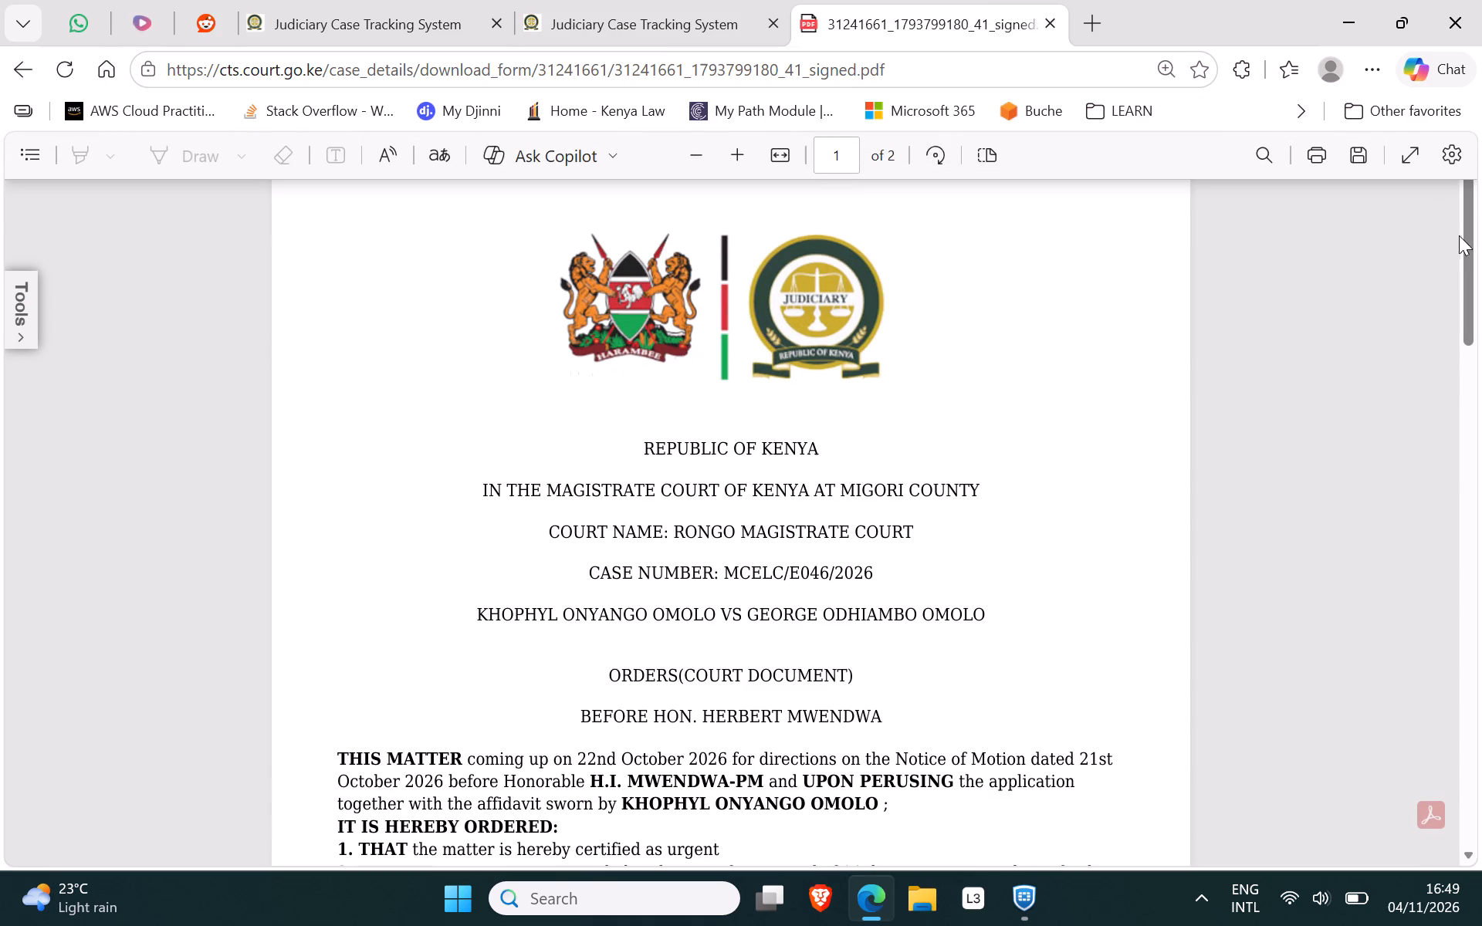
pyautogui.moveTo(1470, 251); pyautogui.dragTo(1474, 294)
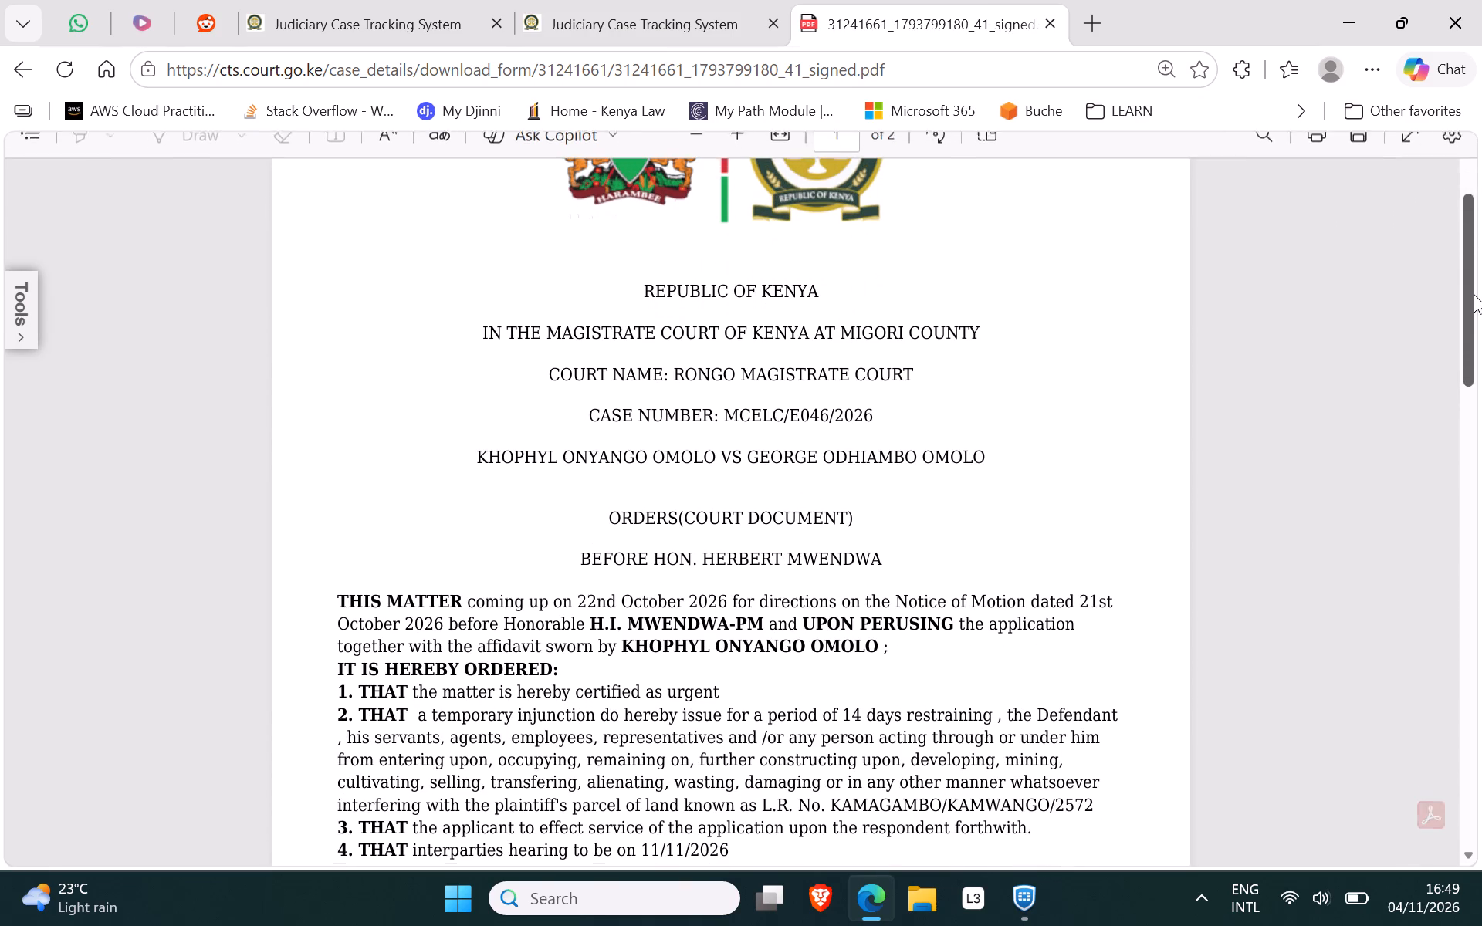
pyautogui.moveTo(1474, 294); pyautogui.dragTo(1465, 339)
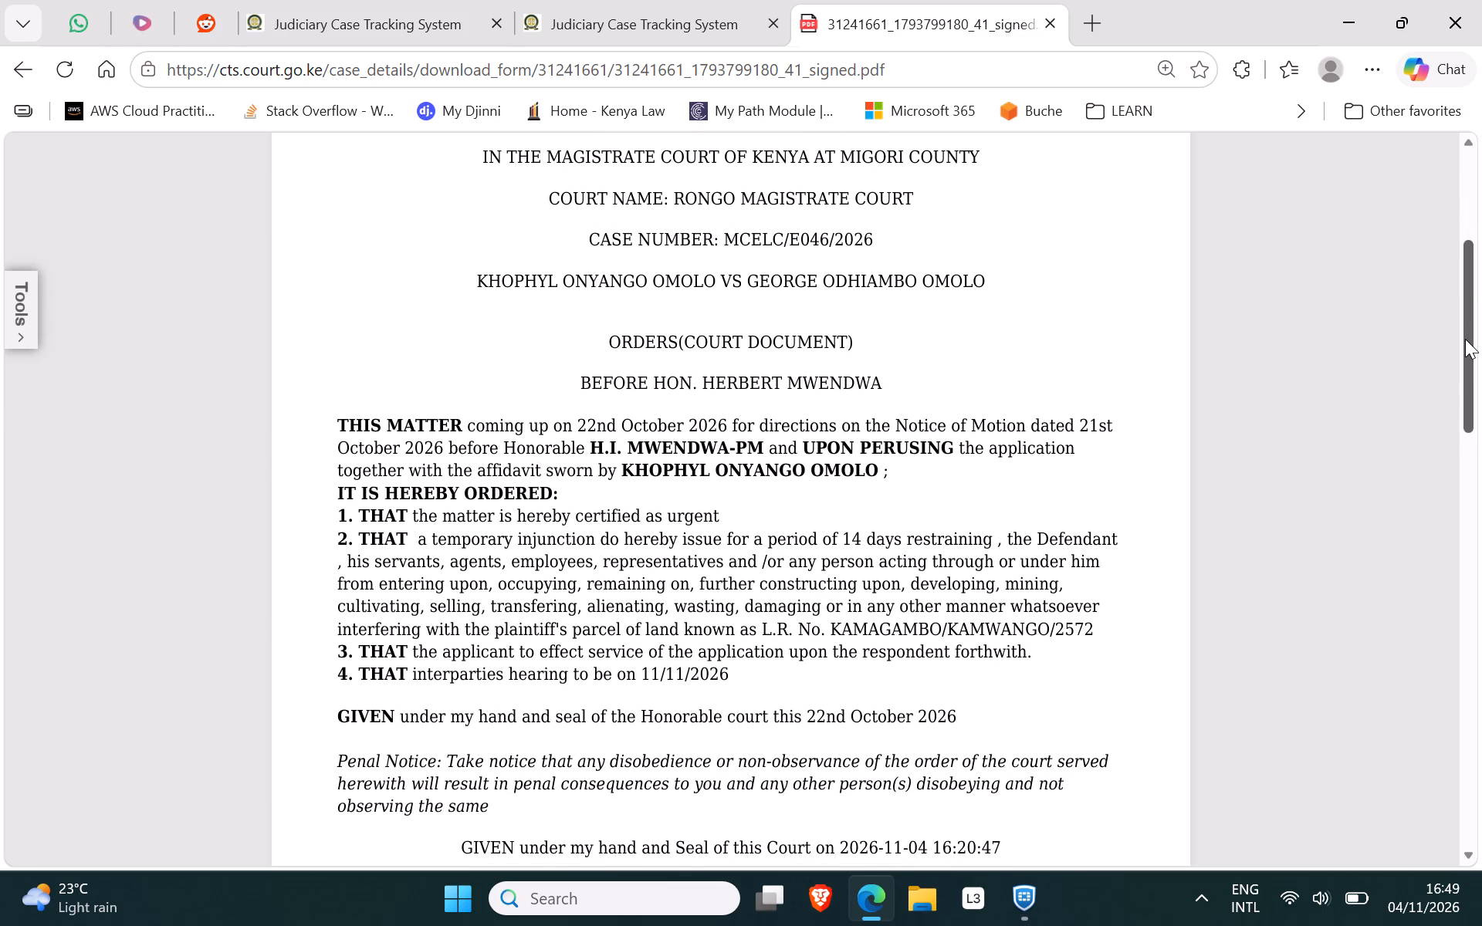
pyautogui.moveTo(1465, 339); pyautogui.dragTo(1453, 390)
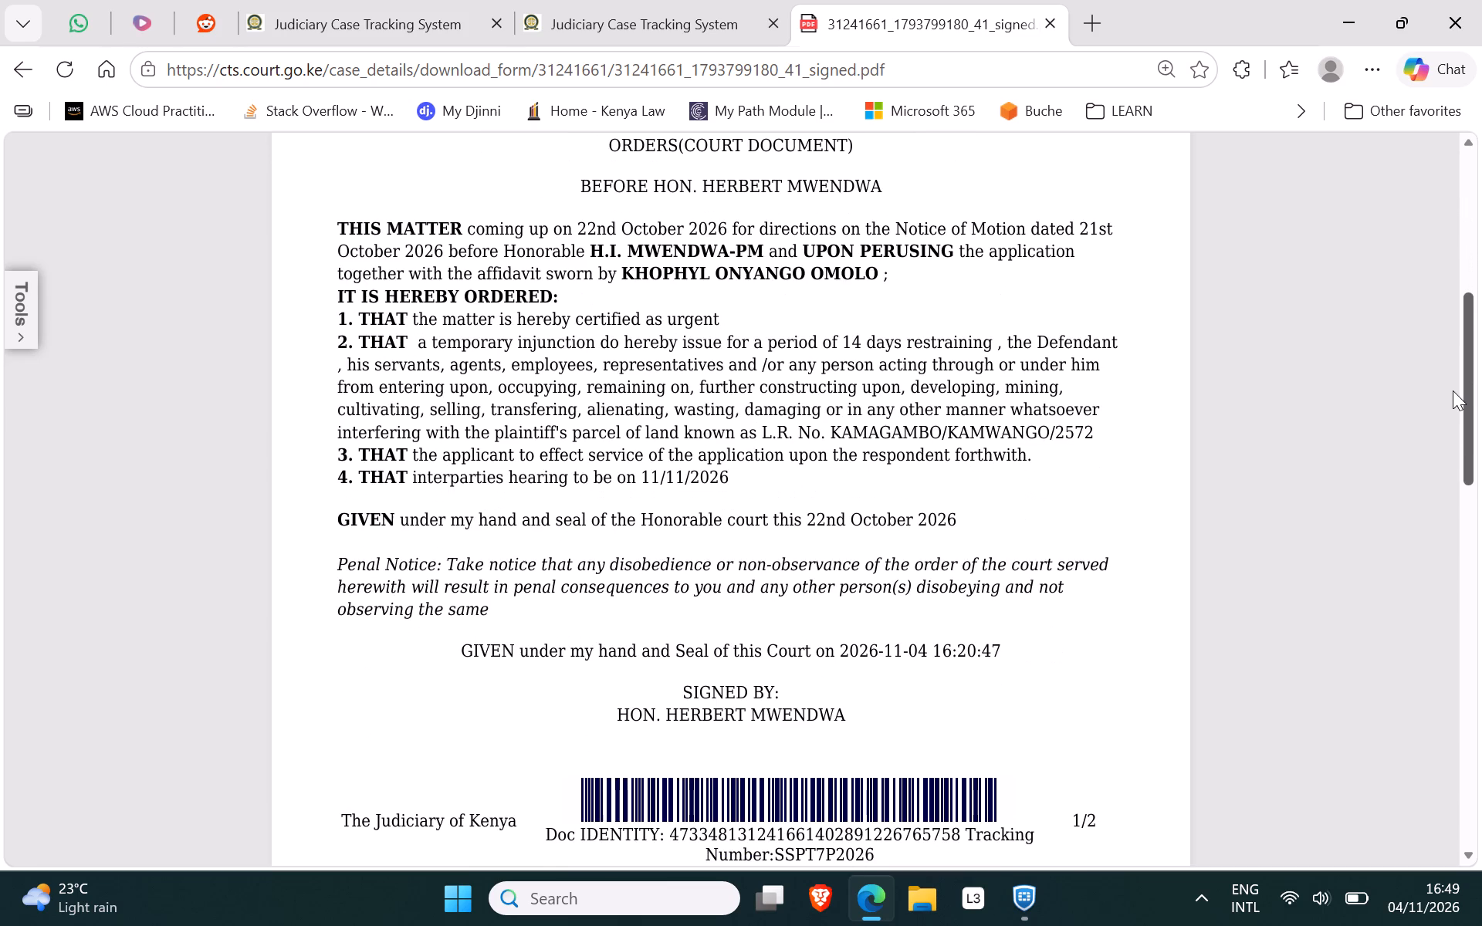
pyautogui.moveTo(1453, 390); pyautogui.dragTo(1451, 538)
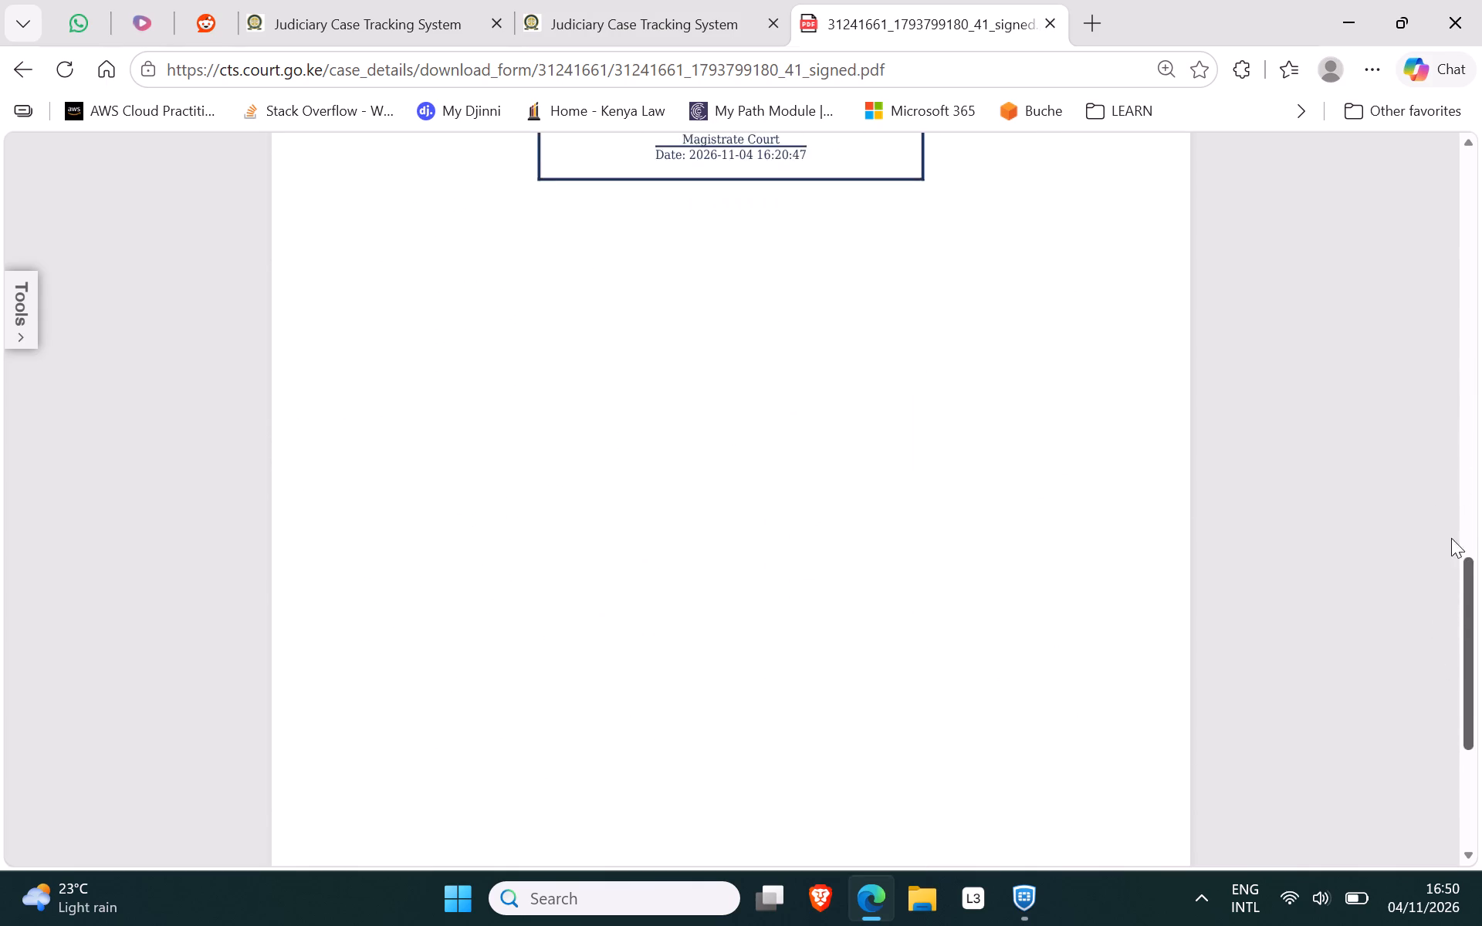
pyautogui.moveTo(1451, 538); pyautogui.dragTo(1467, 234)
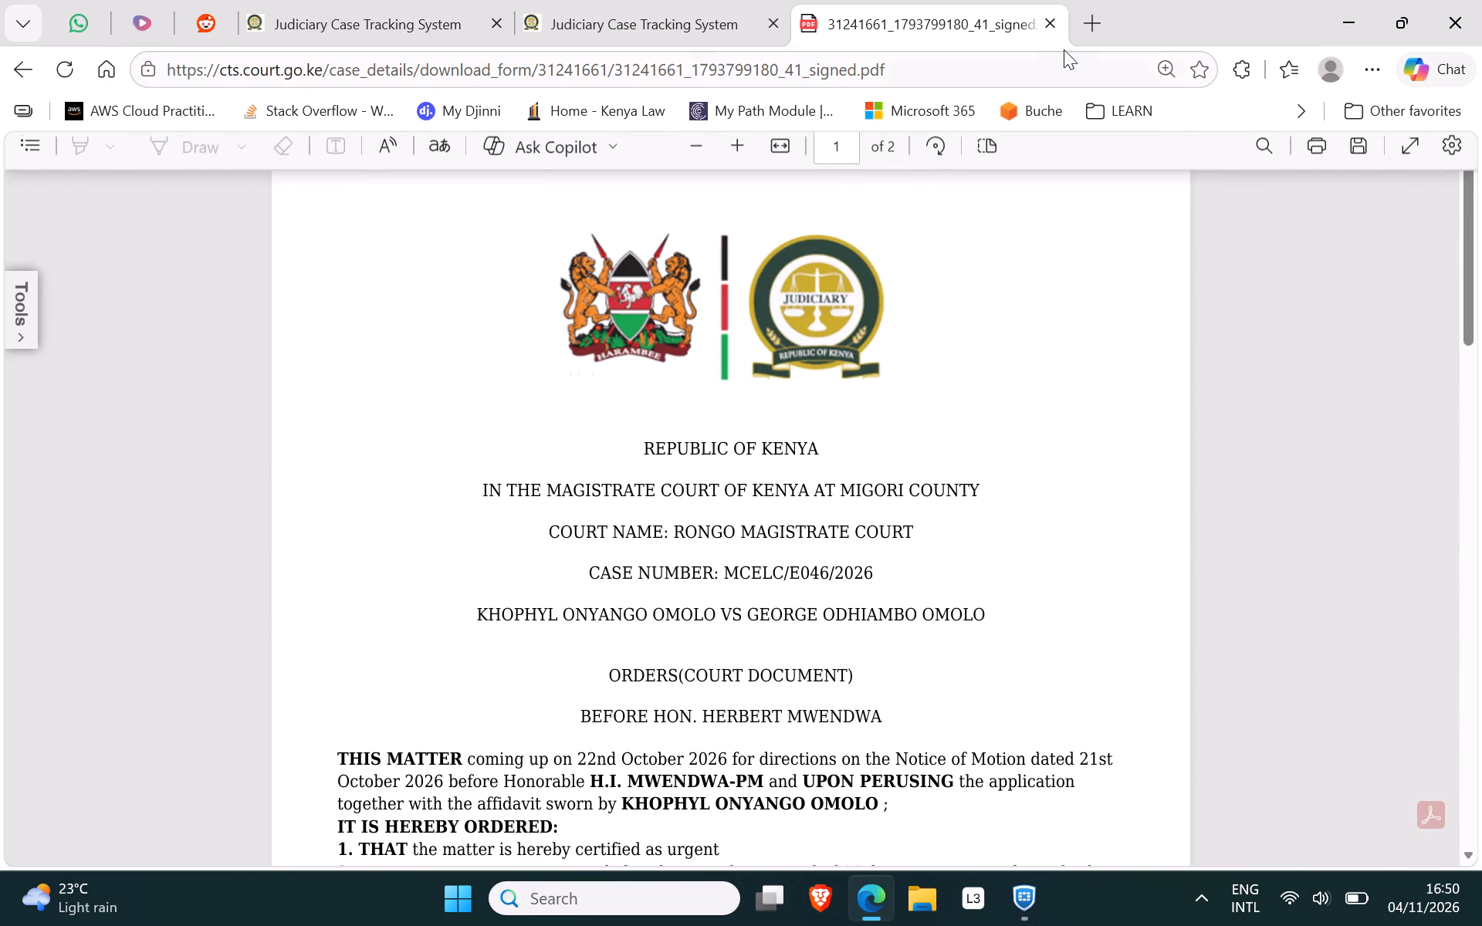
pyautogui.click(1053, 20)
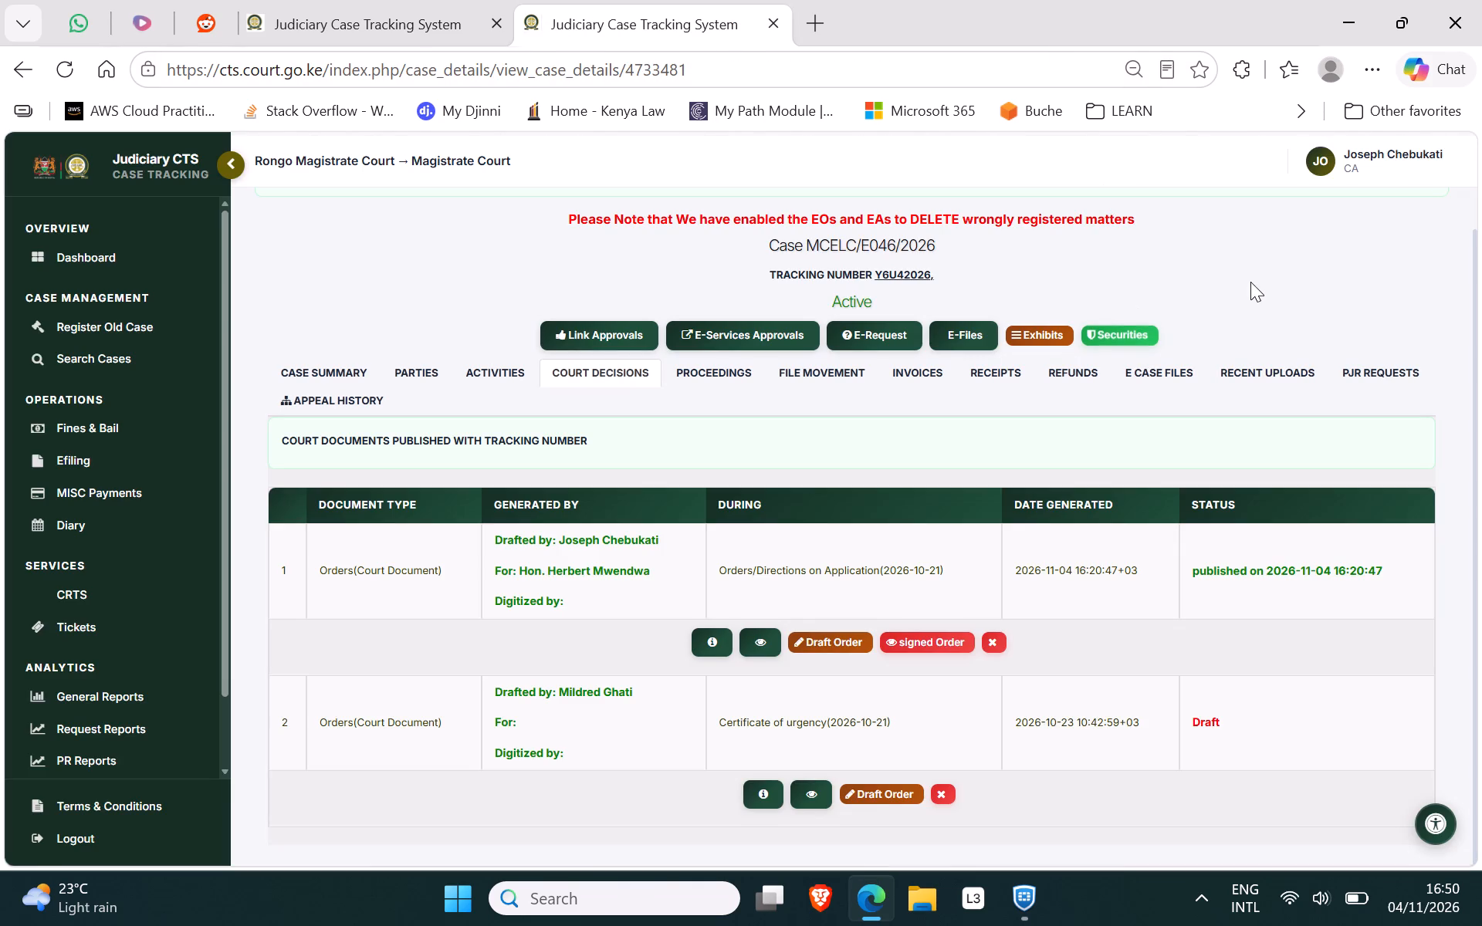
pyautogui.click(1257, 278)
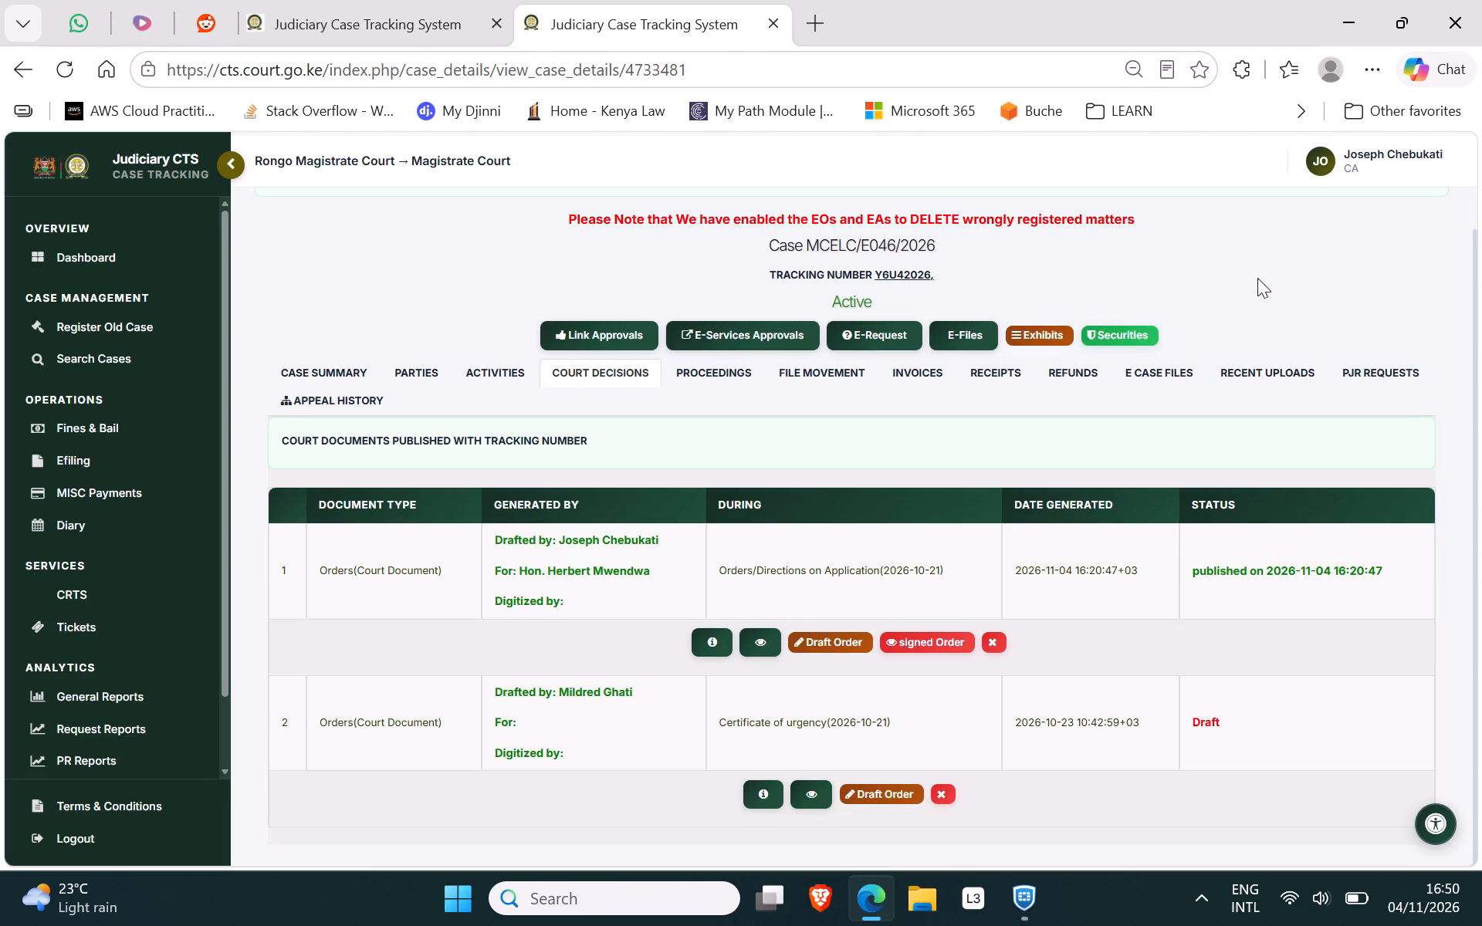
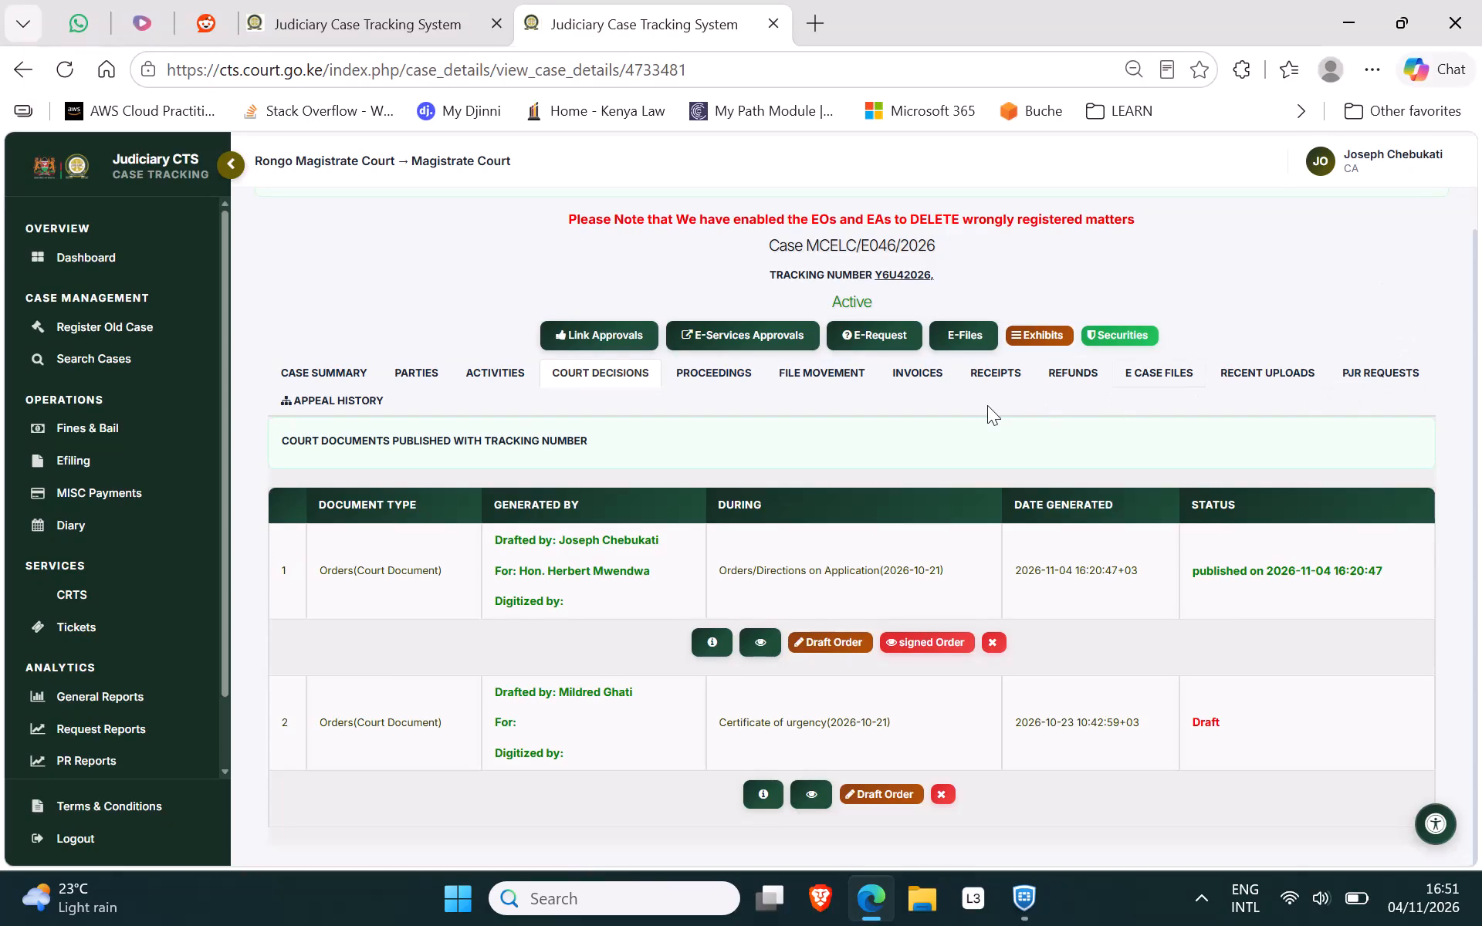
pyautogui.click(143, 352)
pyautogui.click(439, 0)
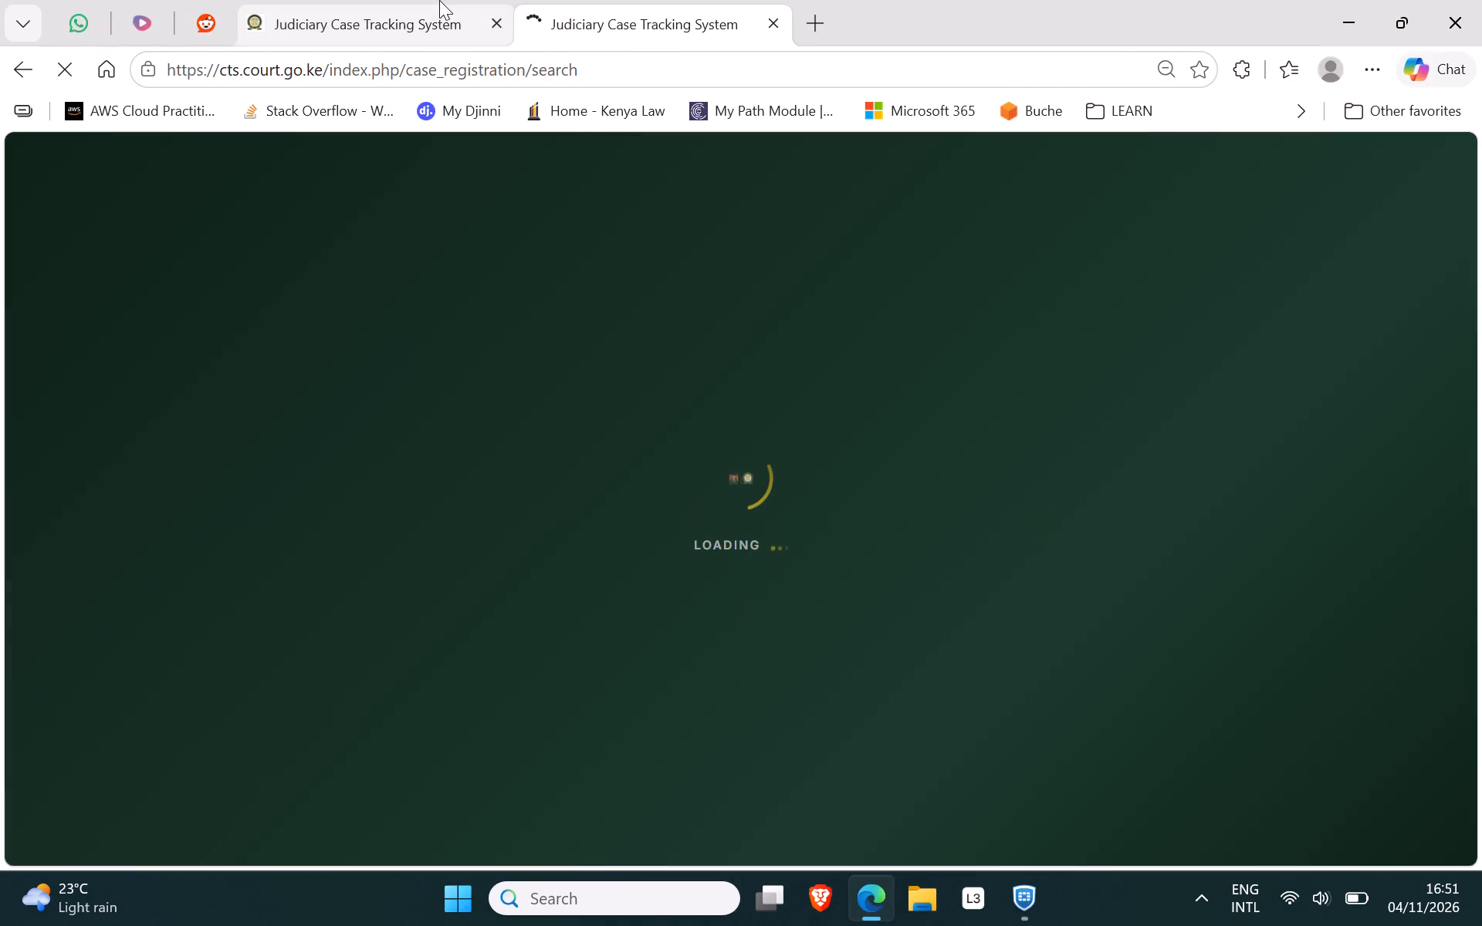
pyautogui.click(665, 7)
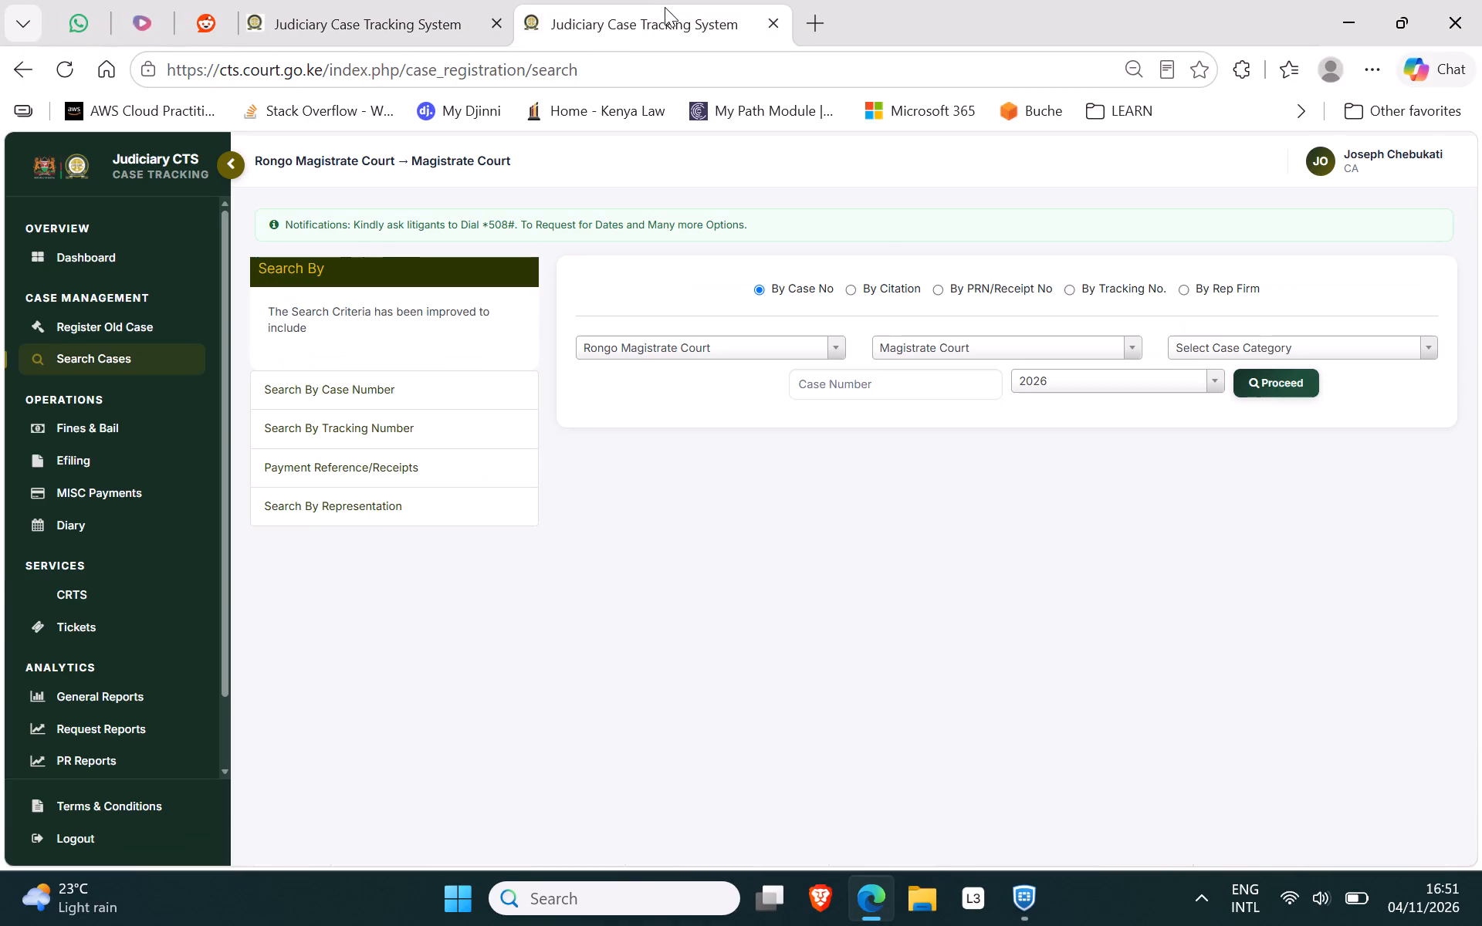
pyautogui.click(1201, 339)
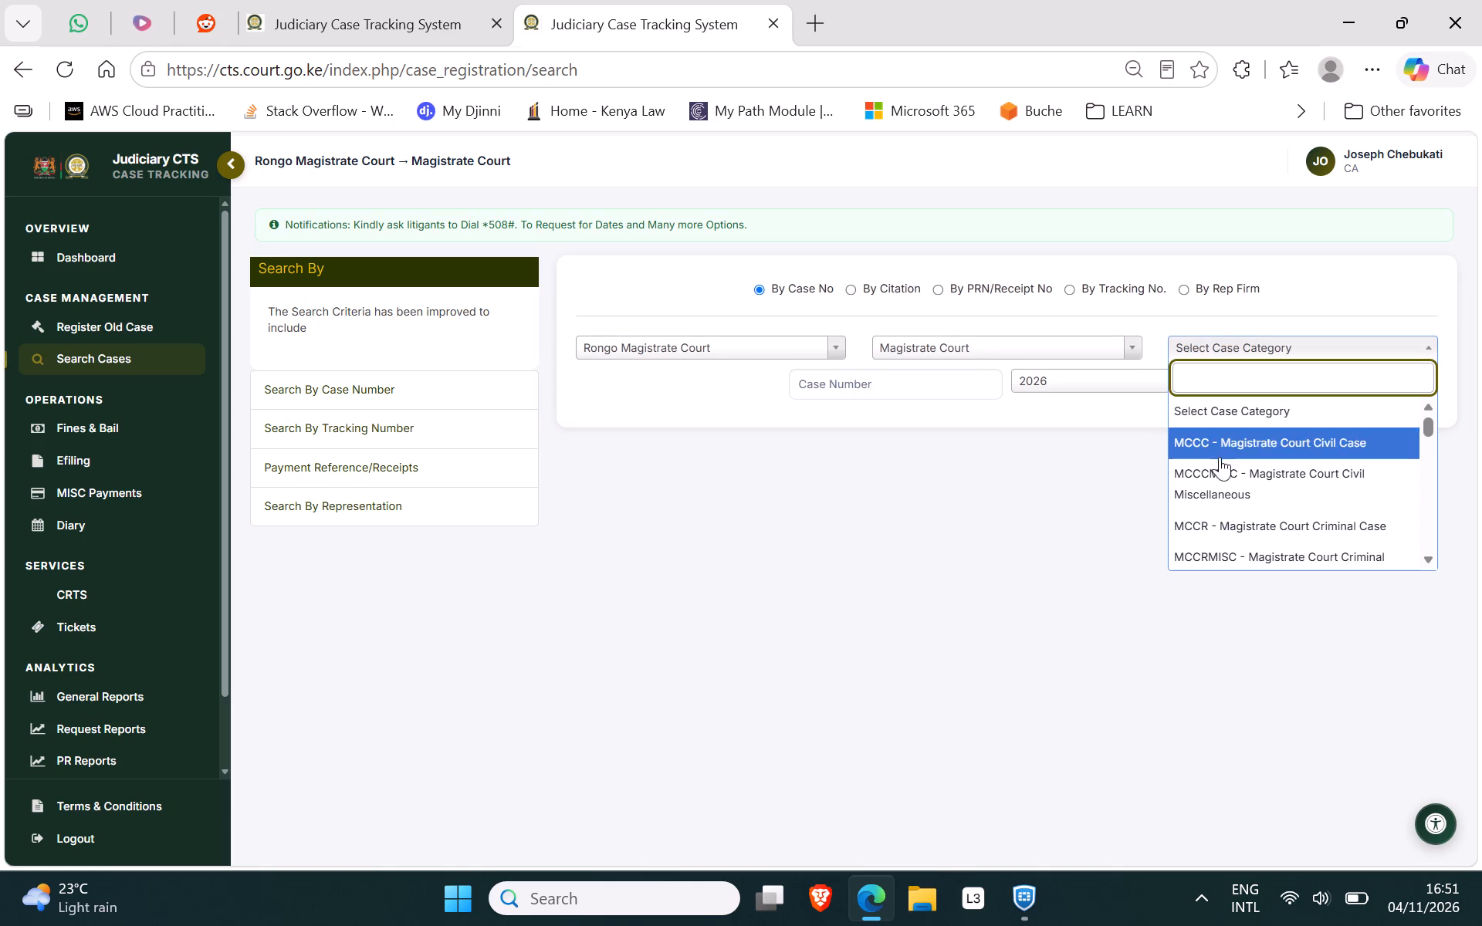
pyautogui.click(1220, 482)
pyautogui.click(932, 387)
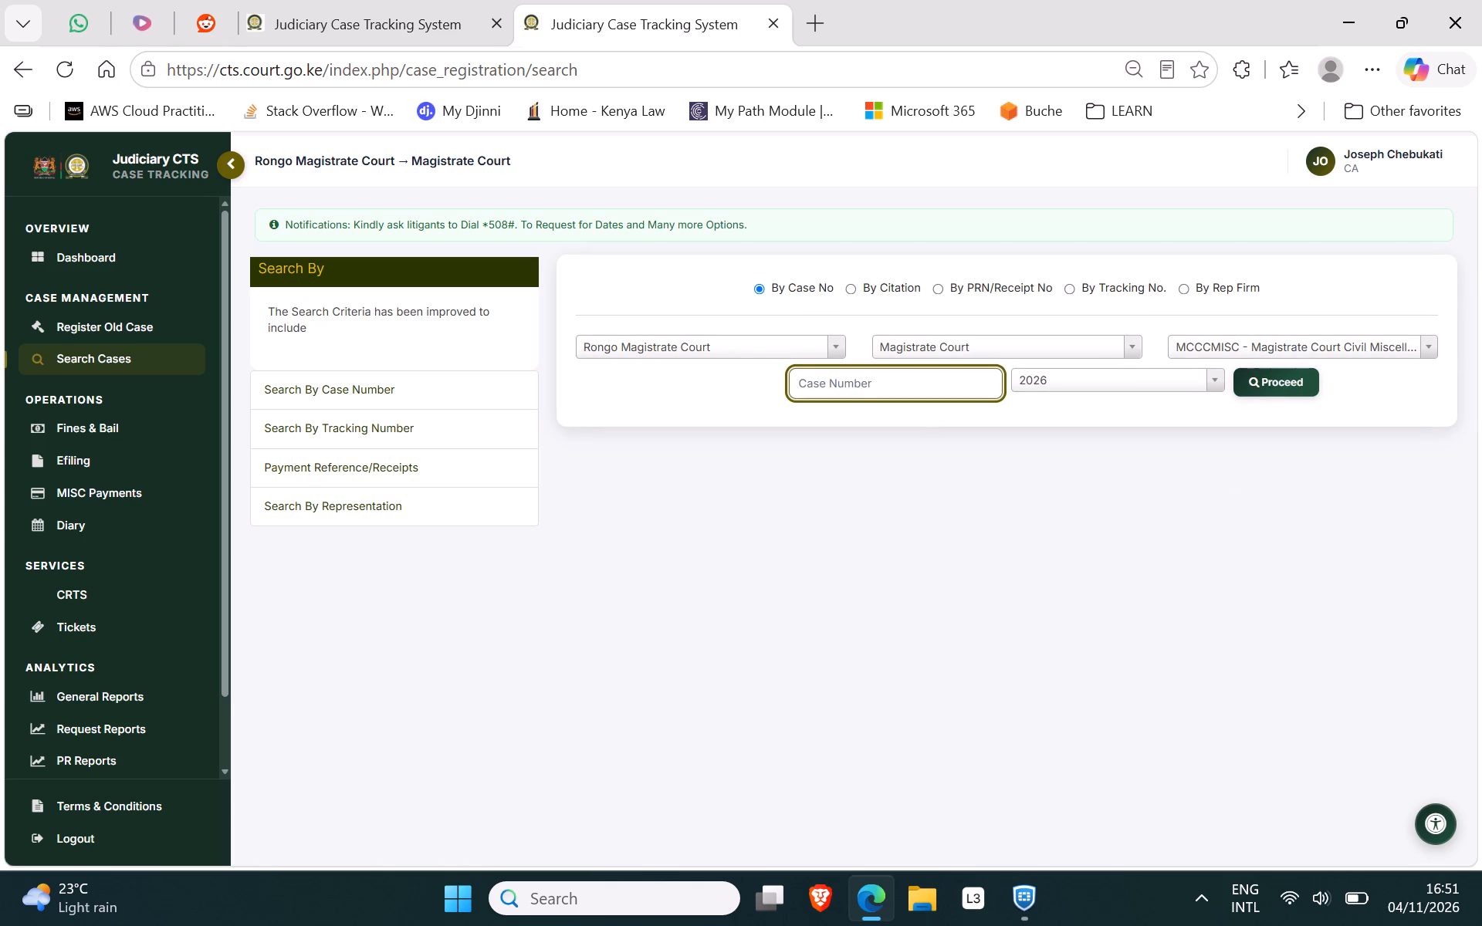
pyautogui.write('E056')
pyautogui.click(1042, 393)
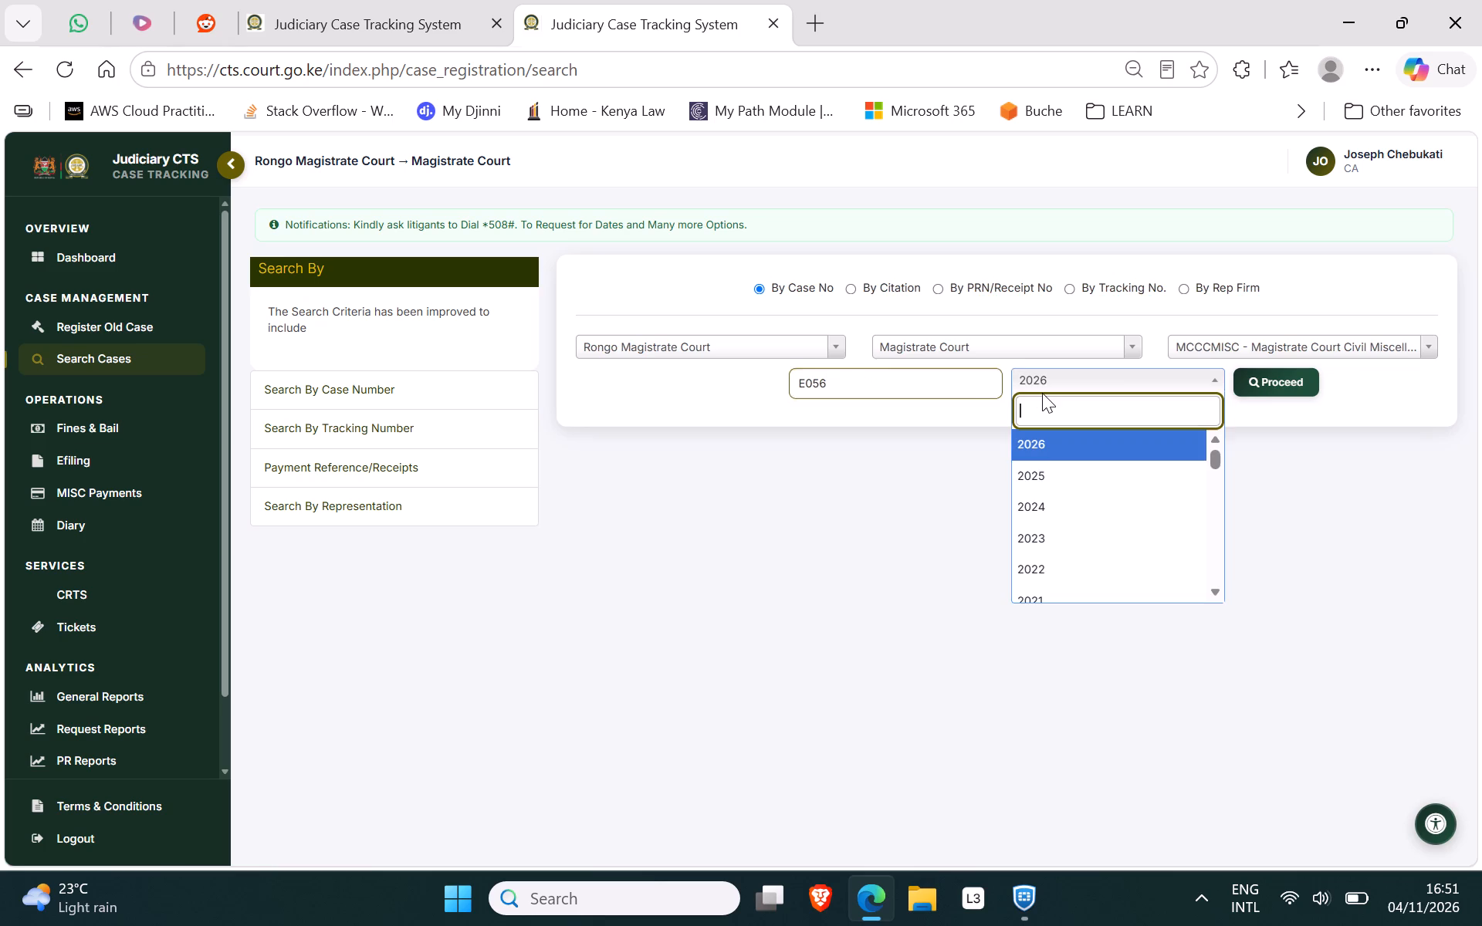
pyautogui.click(1036, 467)
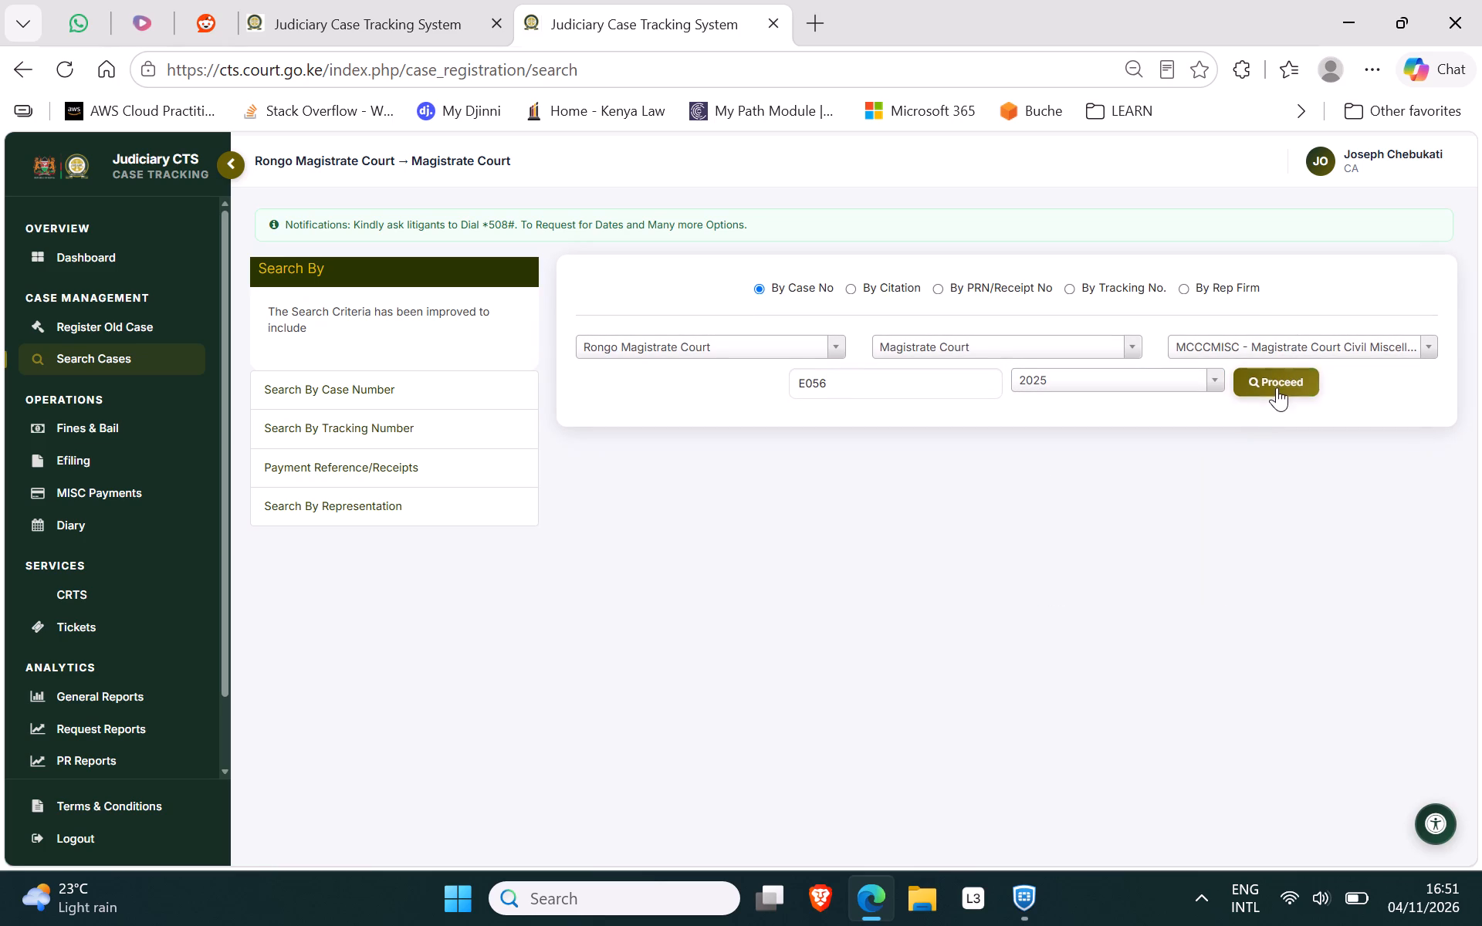
pyautogui.click(1280, 385)
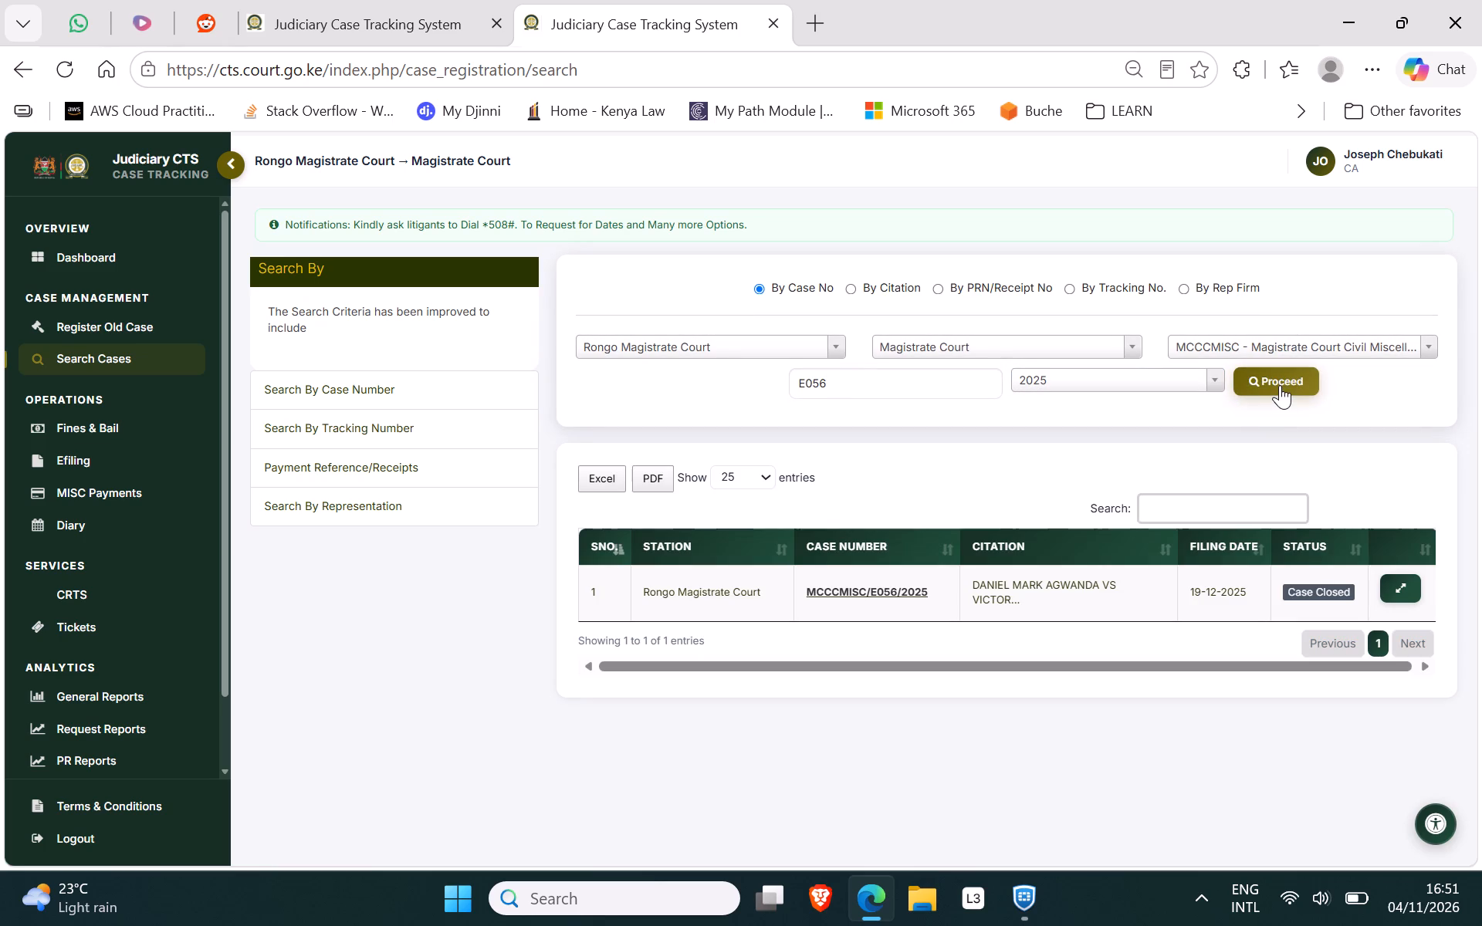
pyautogui.click(899, 589)
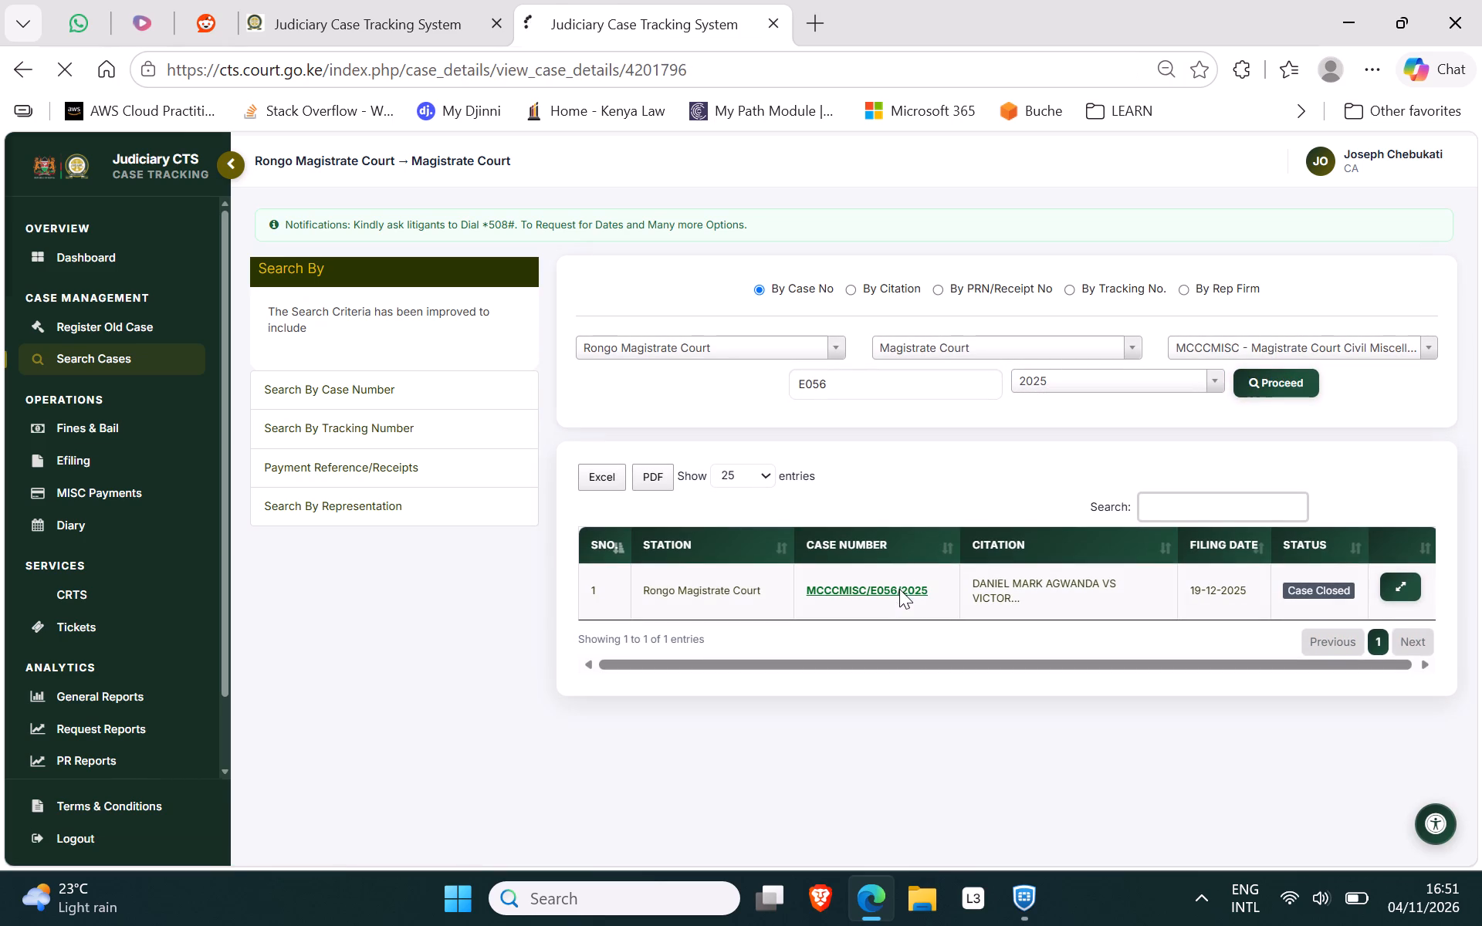
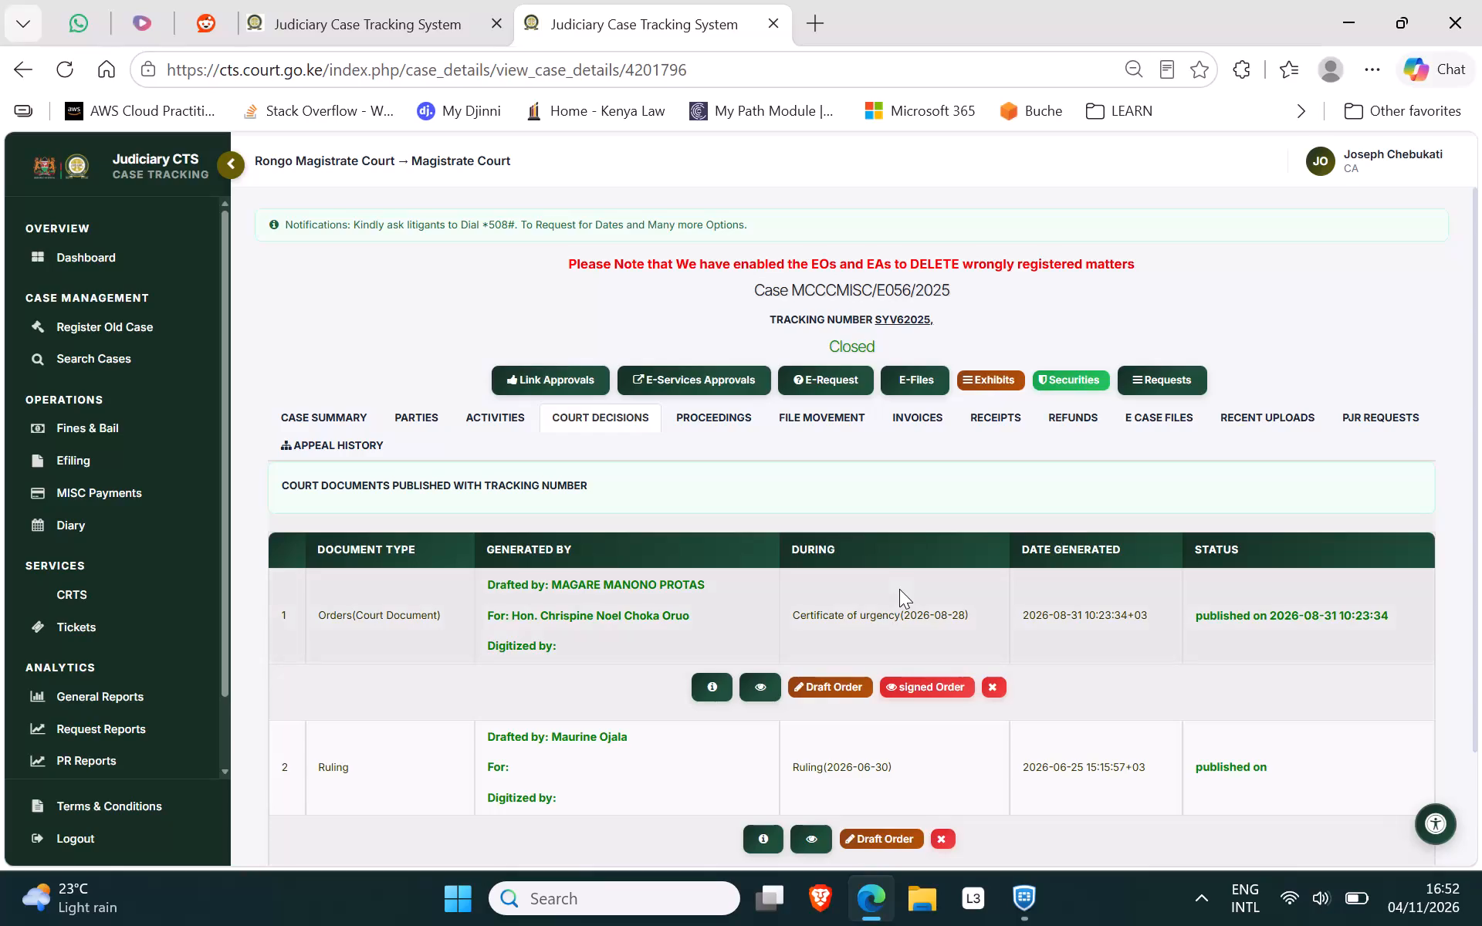
pyautogui.click(516, 416)
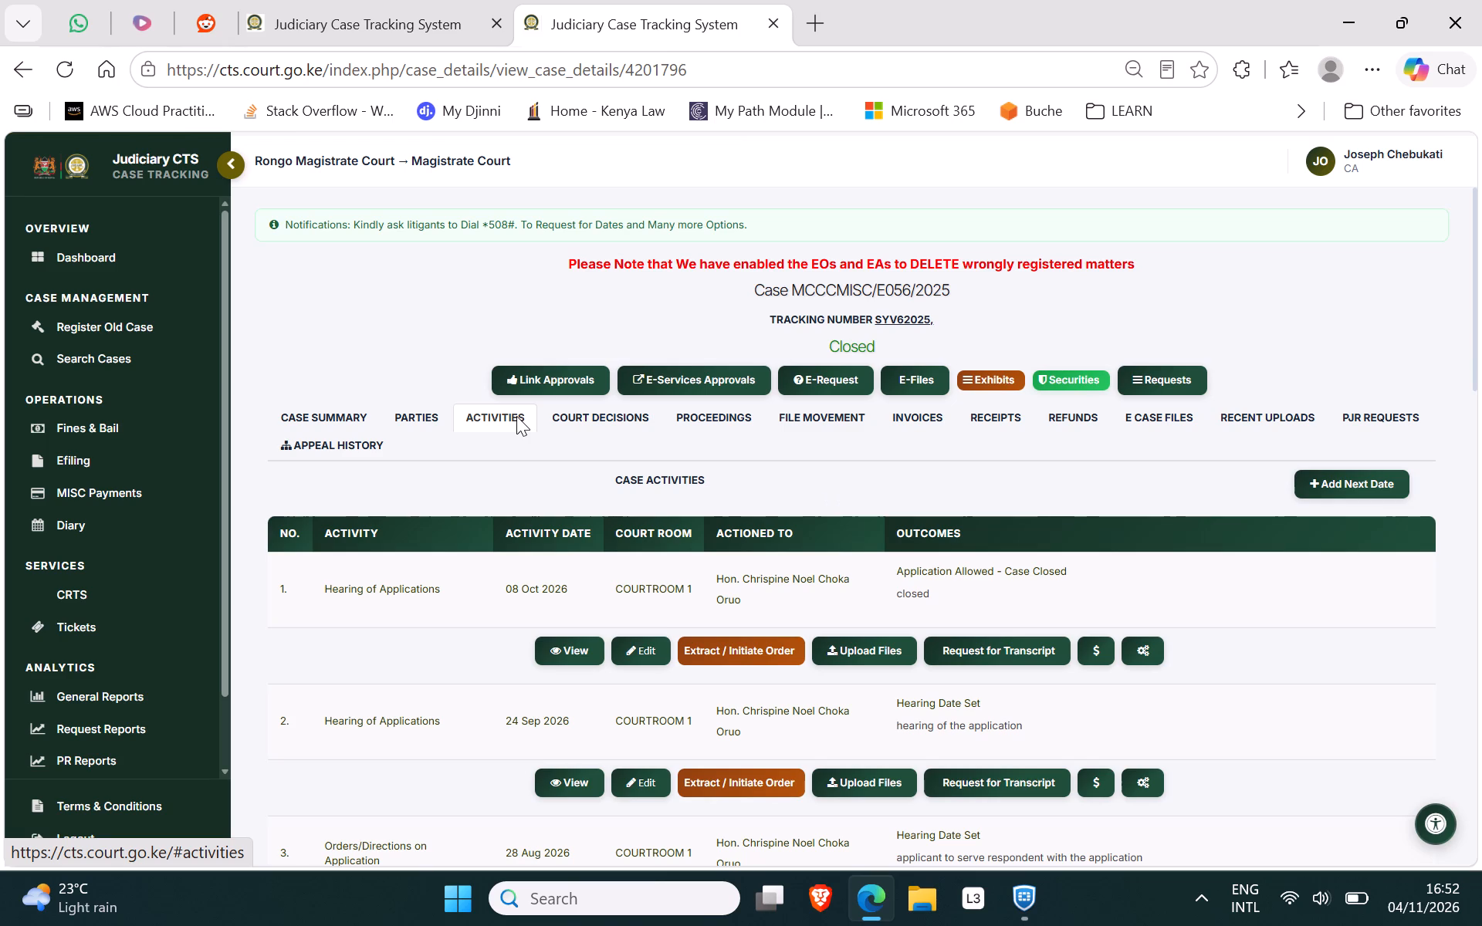
pyautogui.click(584, 424)
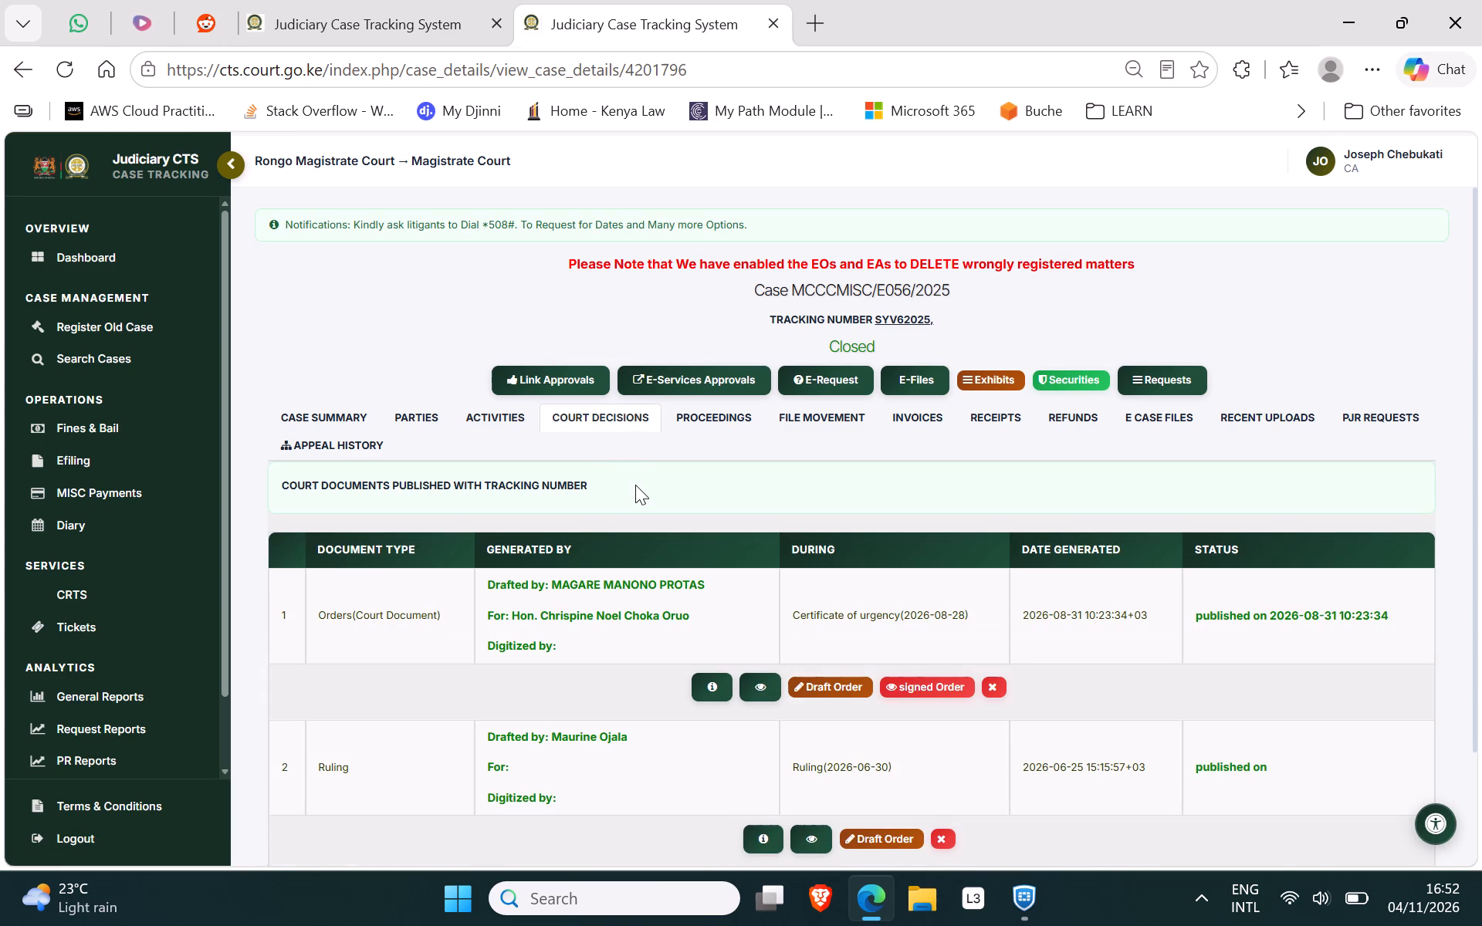
pyautogui.click(635, 485)
pyautogui.moveTo(1480, 454); pyautogui.dragTo(1480, 596)
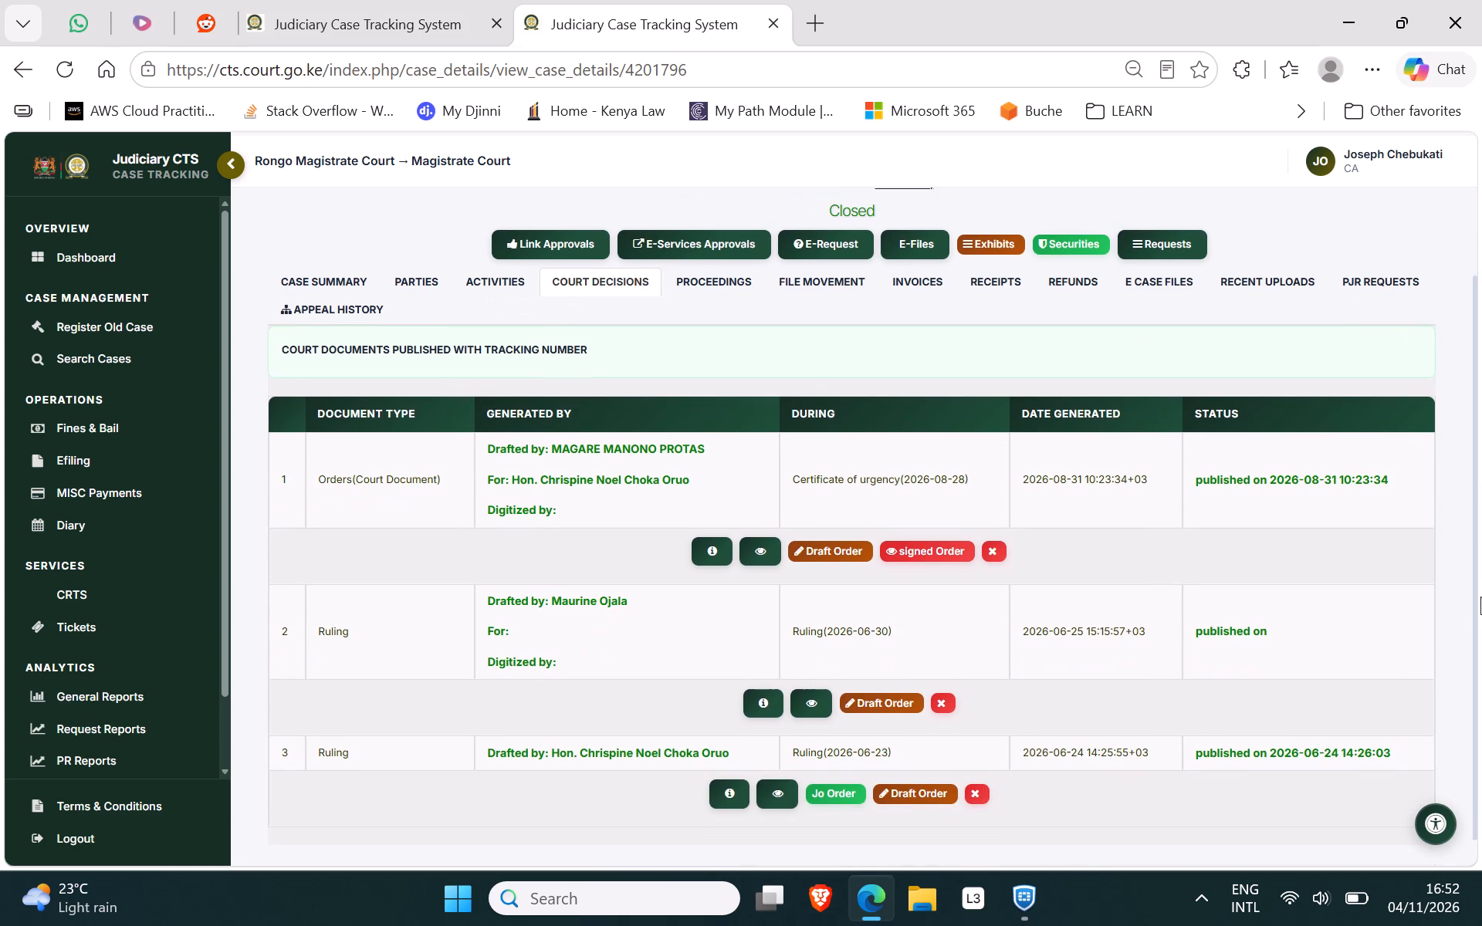
pyautogui.moveTo(1480, 596); pyautogui.dragTo(1480, 594)
pyautogui.moveTo(1480, 594); pyautogui.dragTo(1480, 593)
pyautogui.moveTo(1480, 593); pyautogui.dragTo(1481, 587)
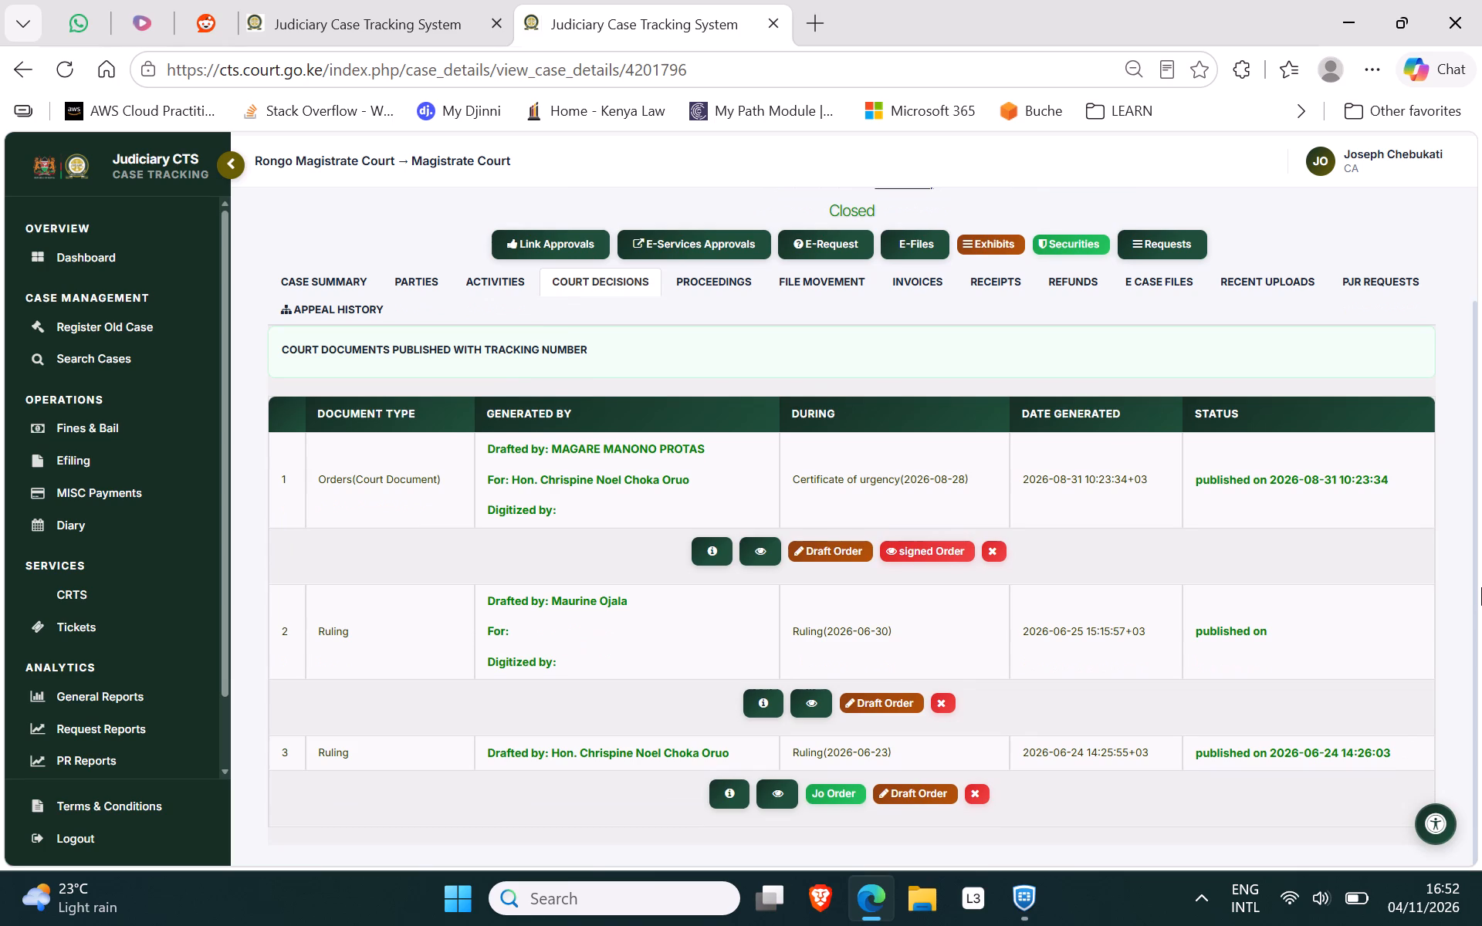
pyautogui.moveTo(1481, 587); pyautogui.dragTo(1481, 514)
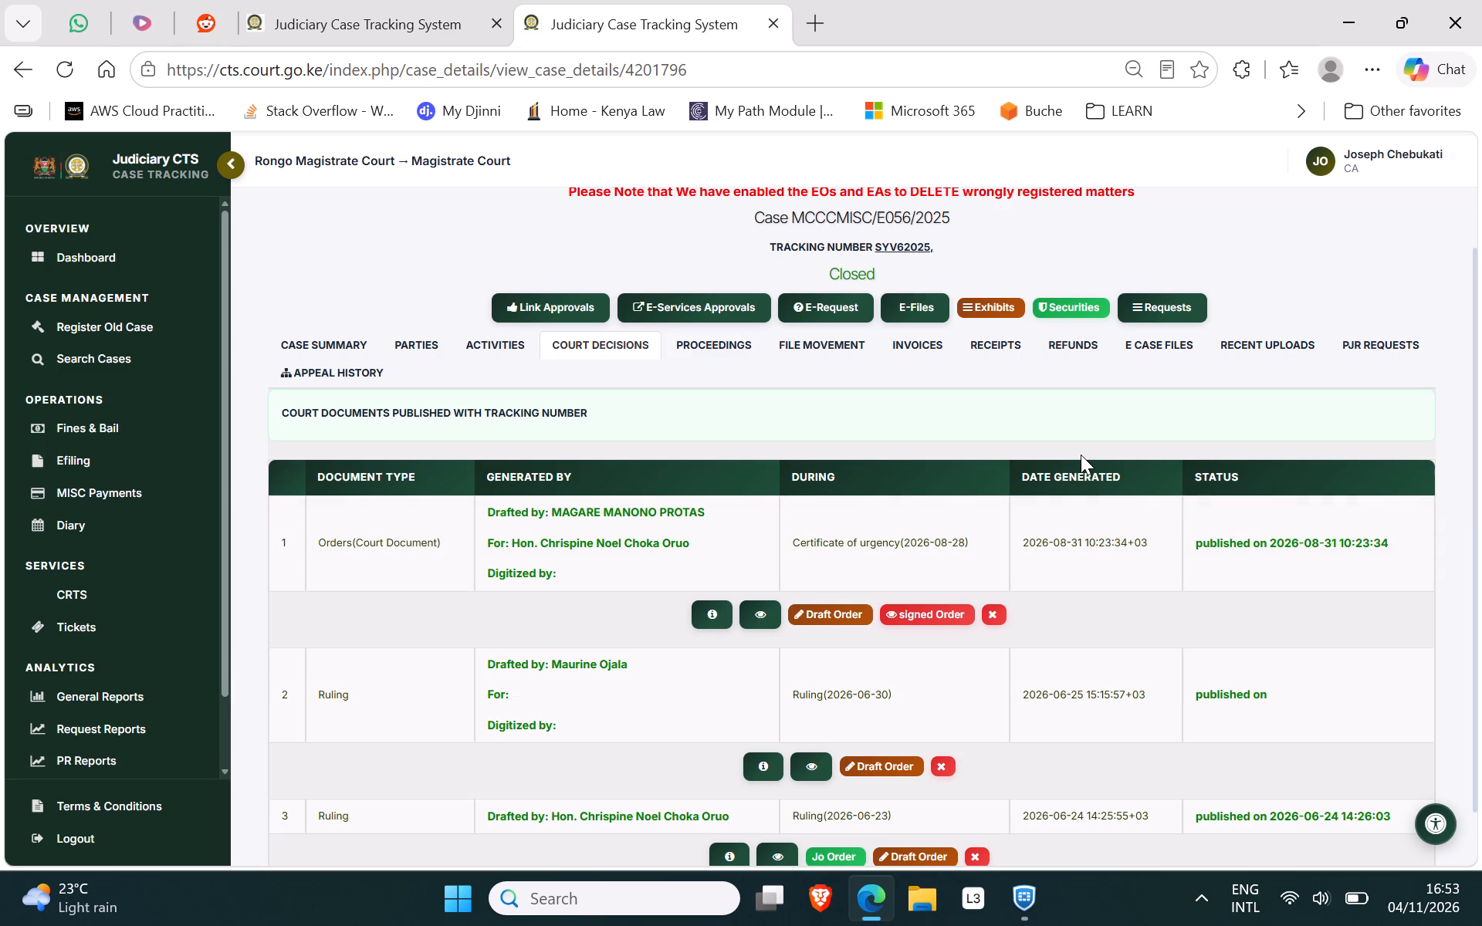
pyautogui.click(511, 234)
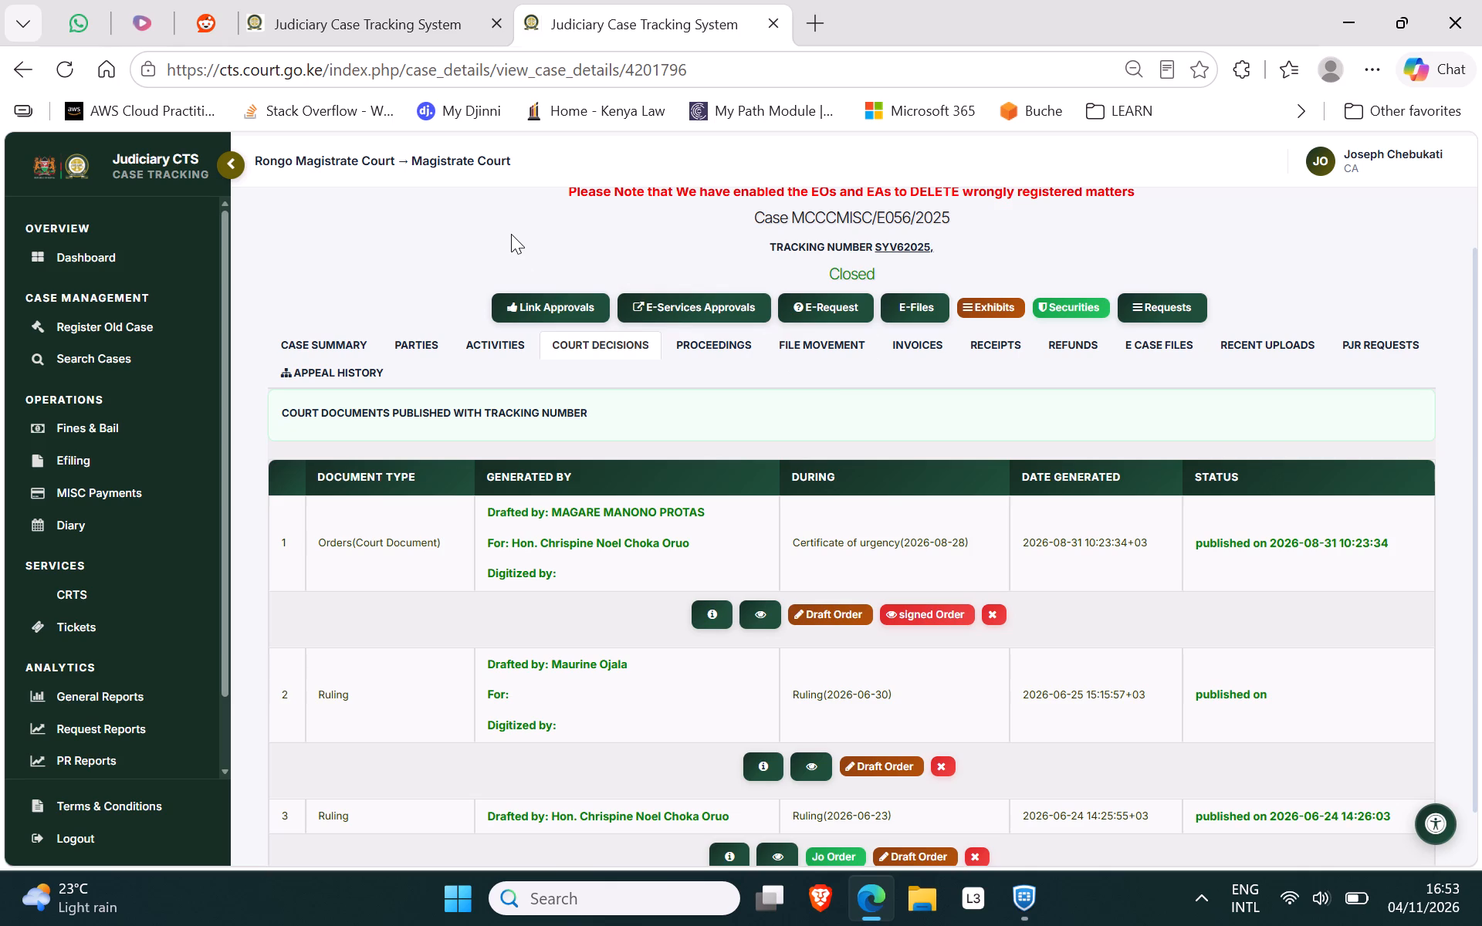